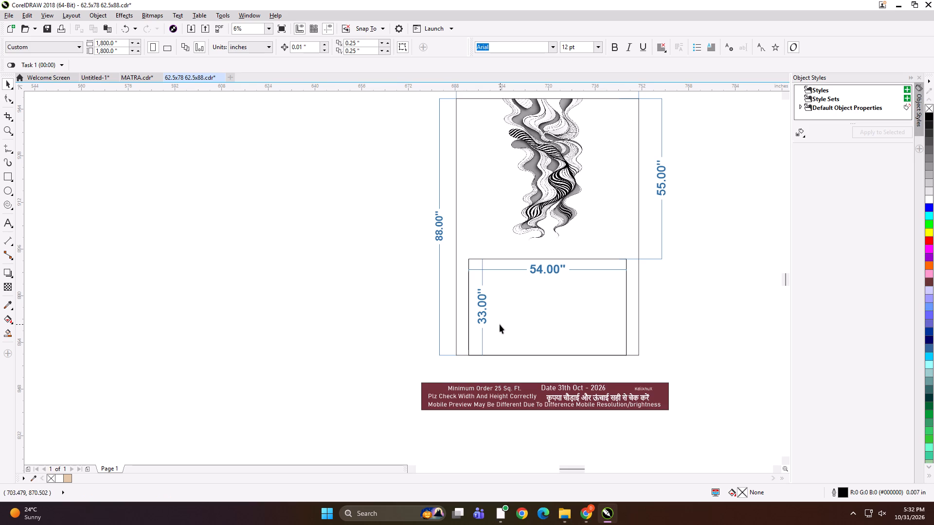
Stretch the wave bitmap downward to the inner rectangle's top edge, making it about 54.7 inches tall.
scroll(496, 328, down, 1)
scroll(521, 255, up, 1)
click(521, 255)
alt+click(521, 255)
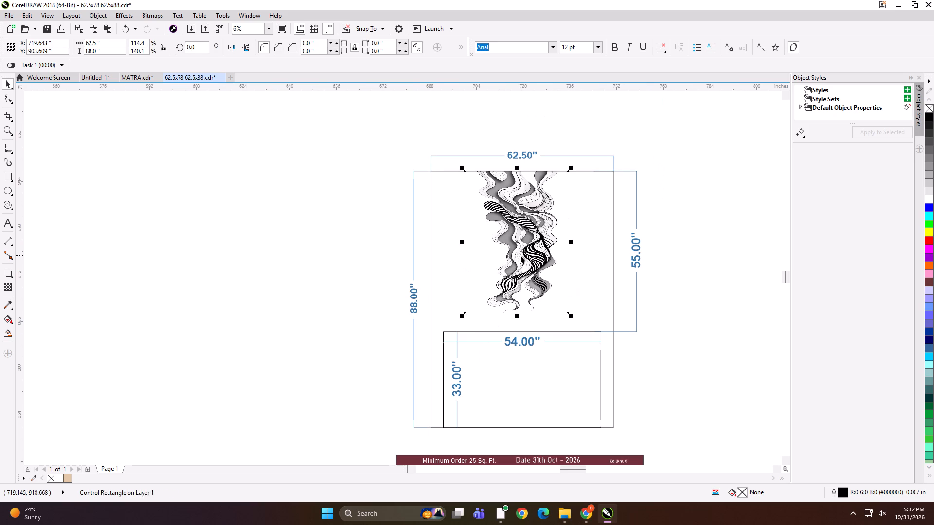
drag(517, 319, 528, 333)
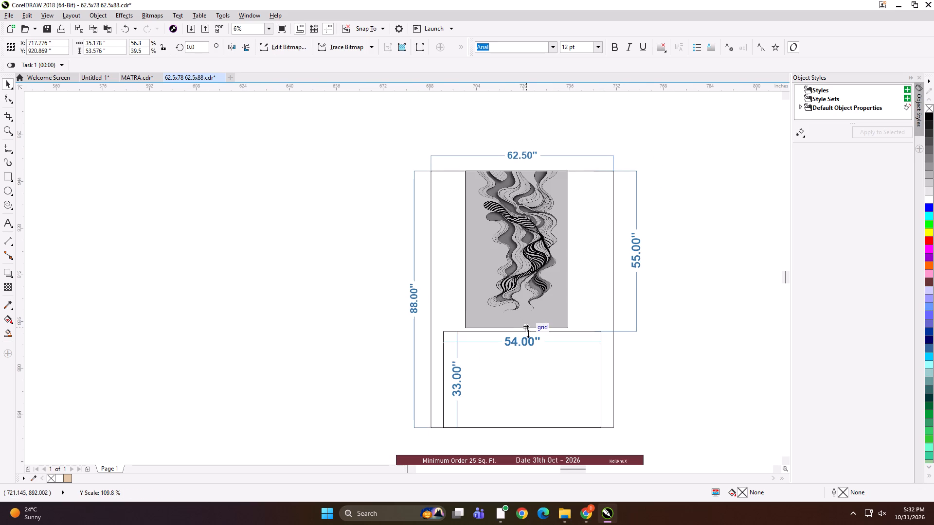
drag(528, 333, 534, 336)
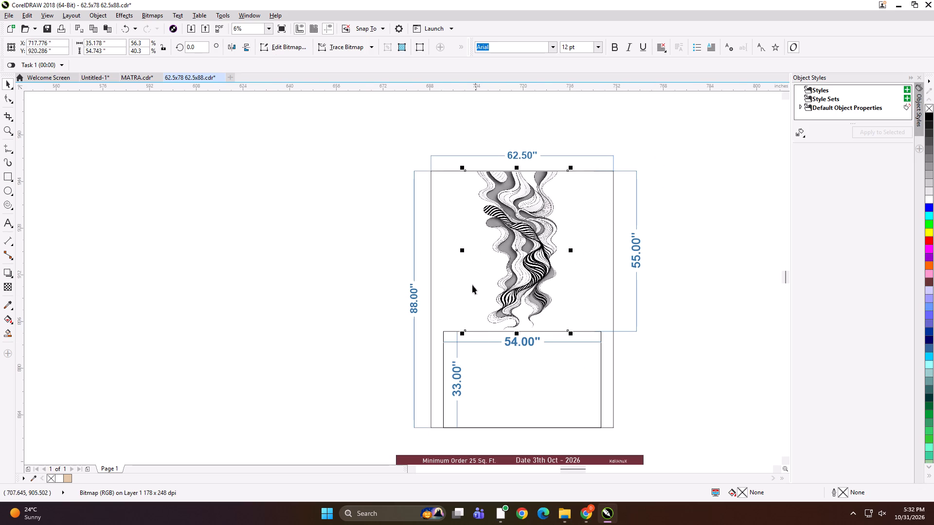
click(356, 256)
Create a new 62.5 x 88 inch rectangle exactly surrounding the mural's outer frame.
click(439, 190)
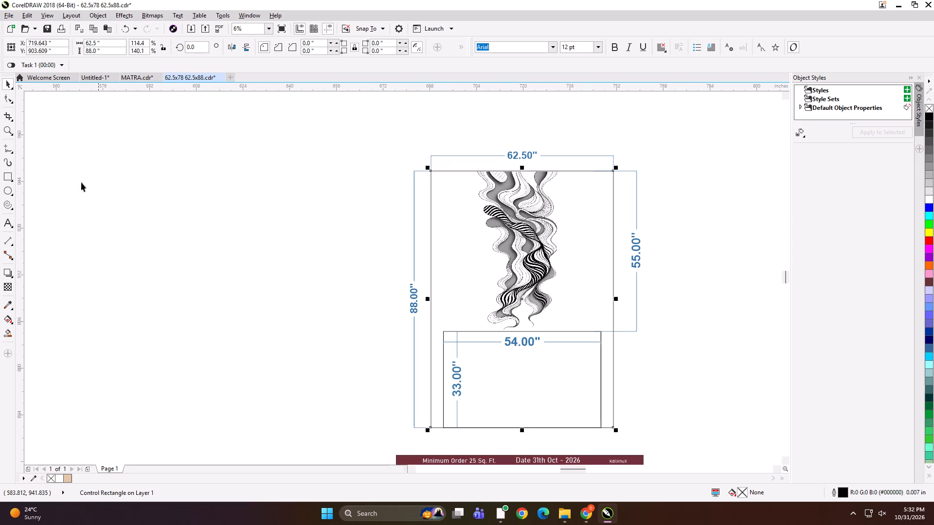
shift+double_click(9, 174)
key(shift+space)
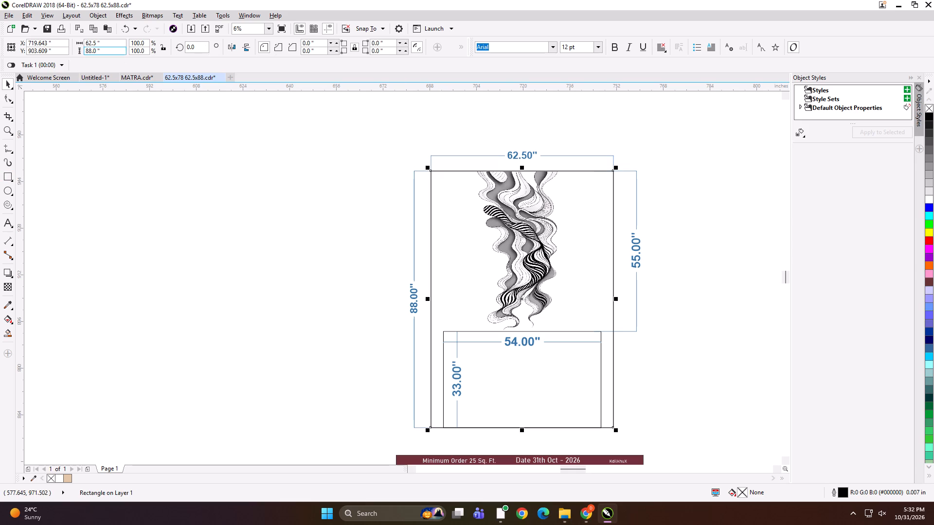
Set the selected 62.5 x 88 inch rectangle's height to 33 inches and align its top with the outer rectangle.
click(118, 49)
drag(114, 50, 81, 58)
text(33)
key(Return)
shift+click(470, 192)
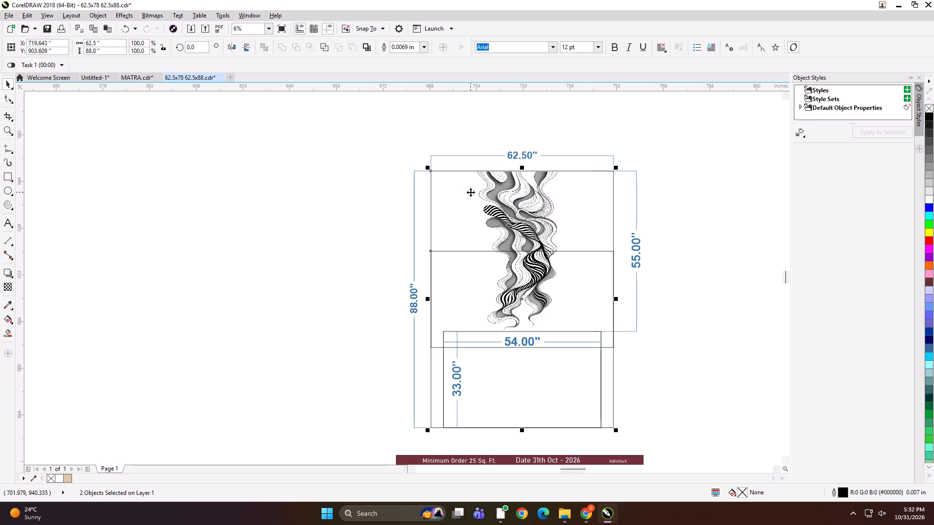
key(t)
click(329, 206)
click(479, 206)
Set the shortened rectangle's height to about 39 inches and align its top edge with the top of the artwork.
drag(105, 48, 11, 63)
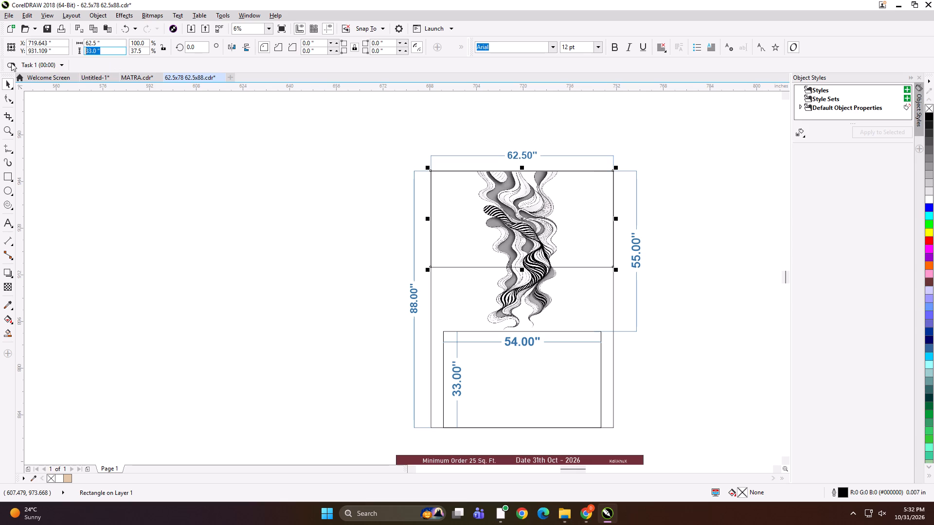
key(3)
key(Return)
shift+click(466, 293)
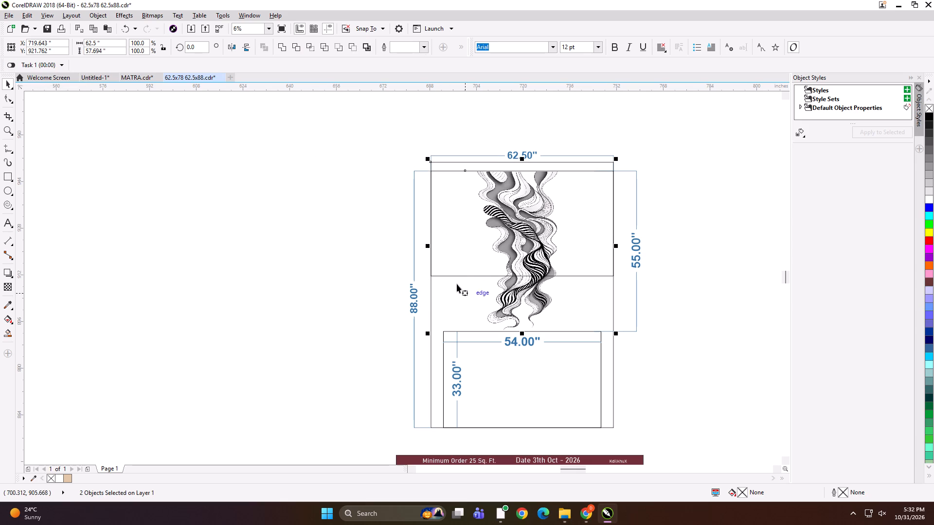
key(t)
click(257, 290)
Delete the 55.00" vertical dimension beside the outer rectangle.
drag(674, 213, 613, 287)
key(Delete)
click(251, 253)
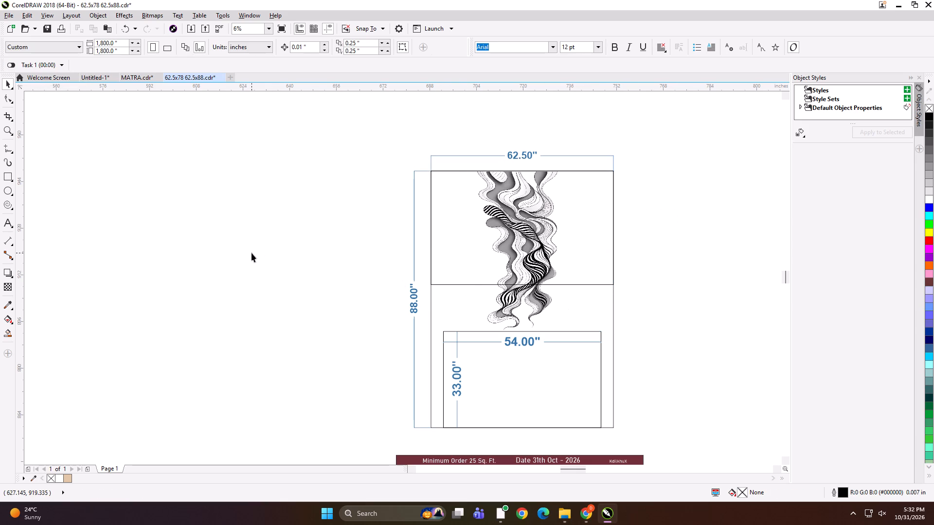
Compress the artwork image vertically to about 39 inches so its bottom meets the shortened rectangle's bottom edge.
scroll(140, 209, down, 1)
scroll(300, 258, up, 1)
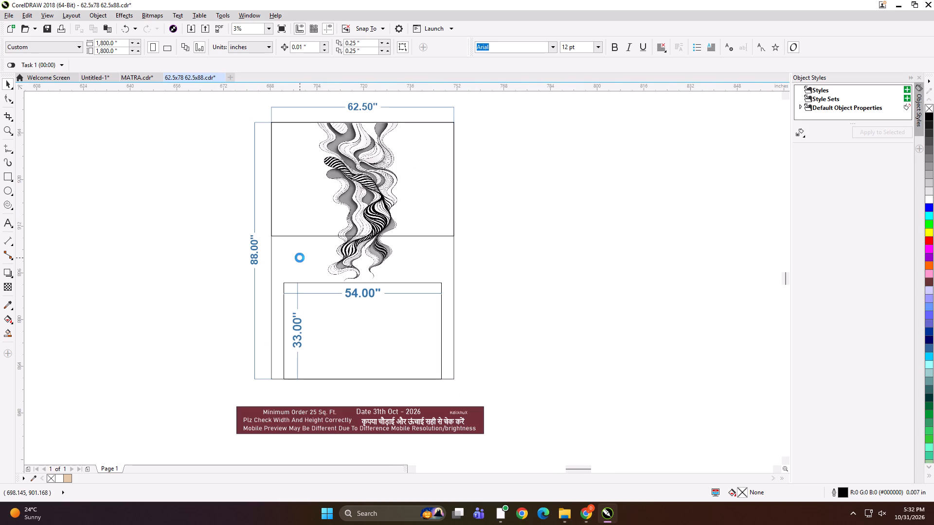
alt+click(352, 252)
drag(359, 285, 360, 244)
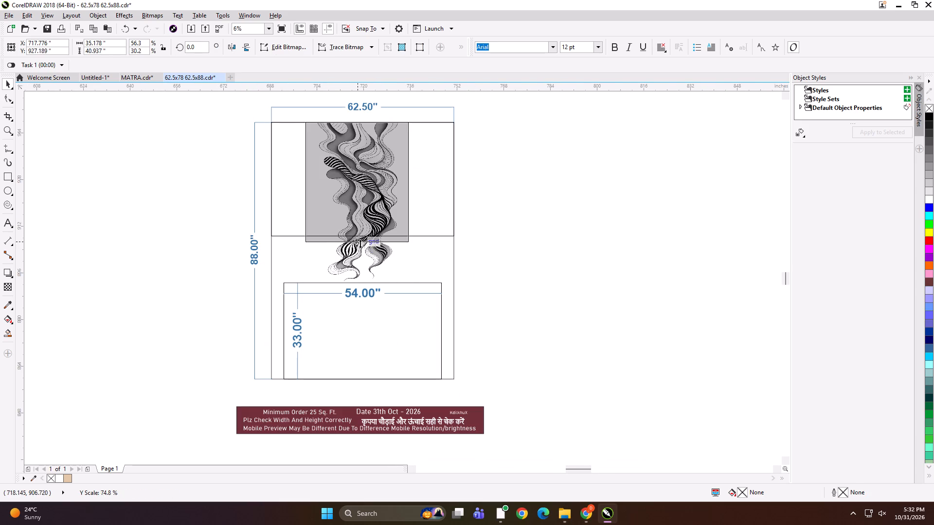
drag(360, 244, 363, 239)
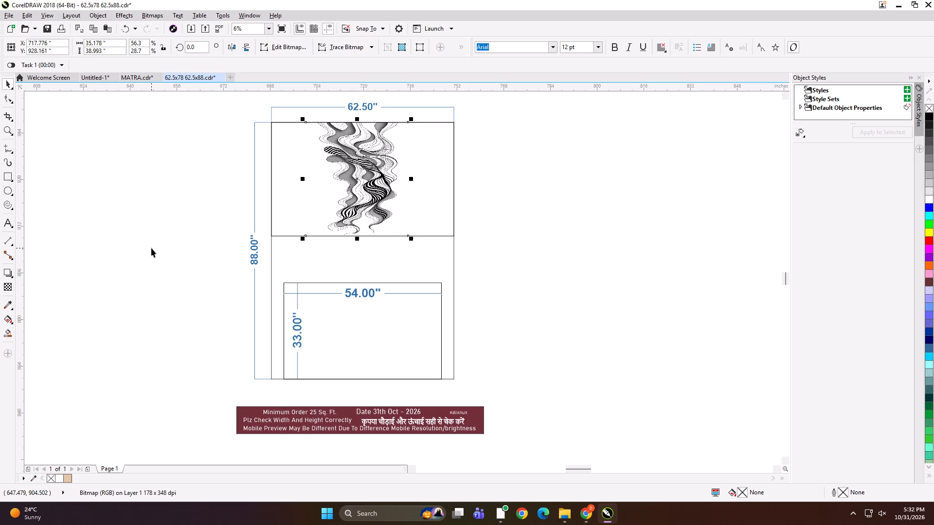
Stretch the artwork image upward past the rectangle's top edge, to a height of about 42.6 inches.
scroll(378, 262, down, 1)
scroll(372, 197, up, 1)
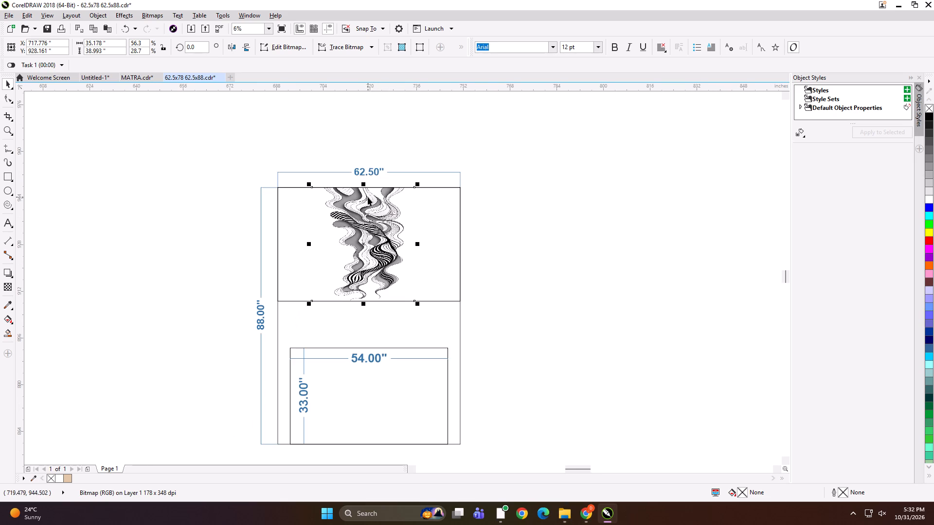
drag(363, 182, 364, 172)
click(362, 152)
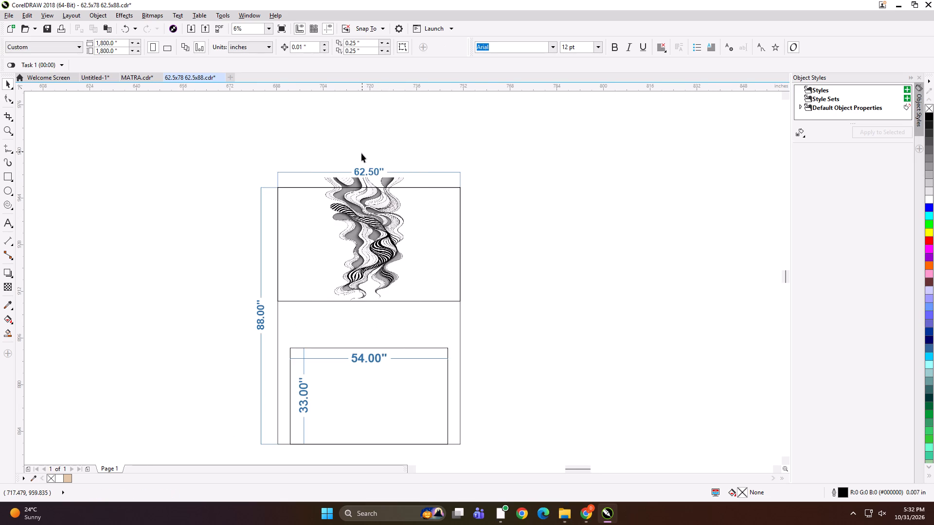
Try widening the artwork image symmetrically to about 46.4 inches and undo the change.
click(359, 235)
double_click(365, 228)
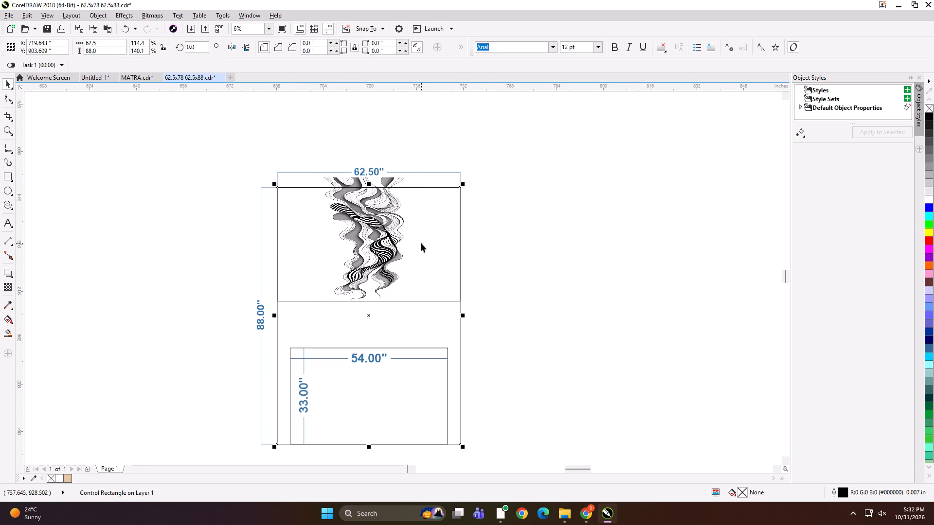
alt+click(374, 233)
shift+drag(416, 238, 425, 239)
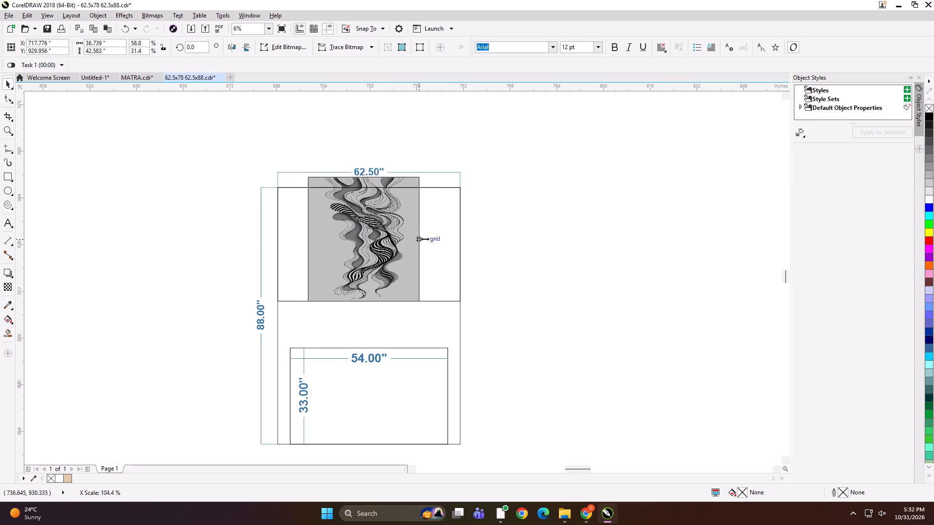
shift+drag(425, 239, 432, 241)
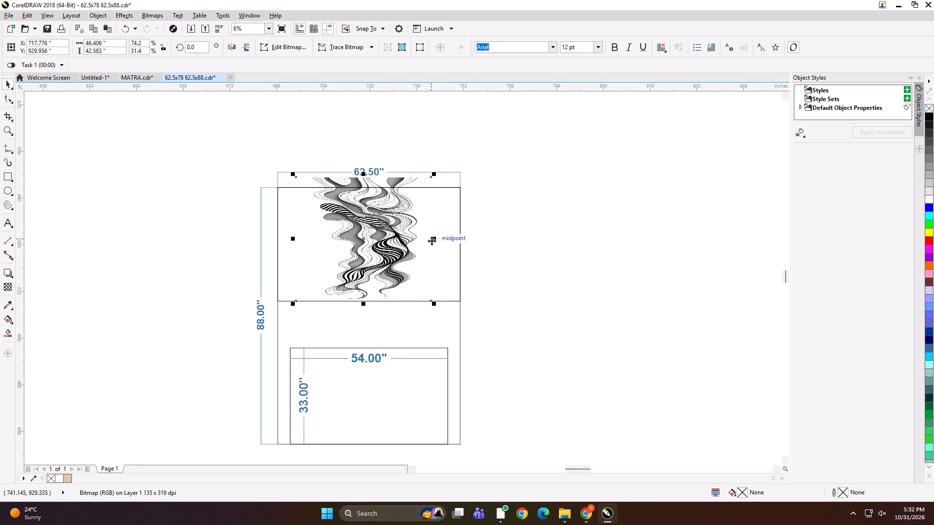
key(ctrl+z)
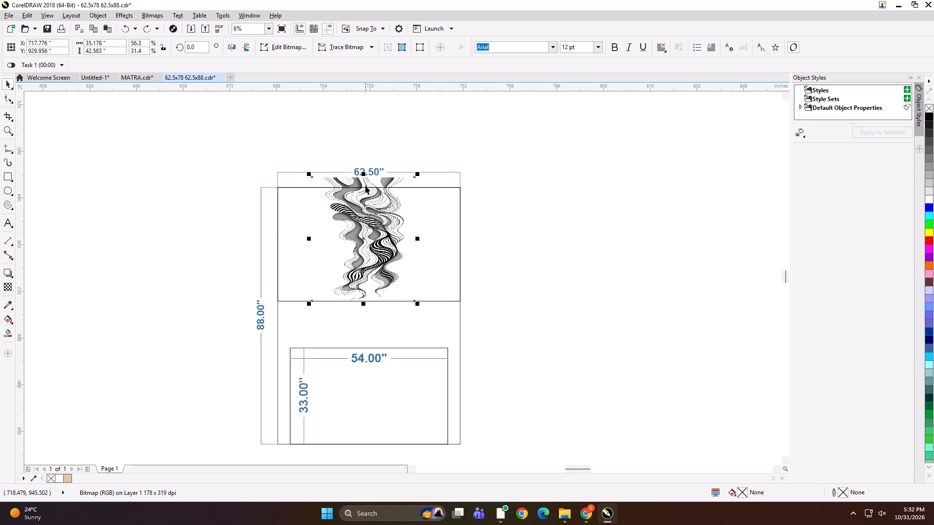
Crop the artwork's overhanging top edge down to the outer rectangle's top with the Shape tool, leaving about 39.05 inches of height.
scroll(365, 184, up, 1)
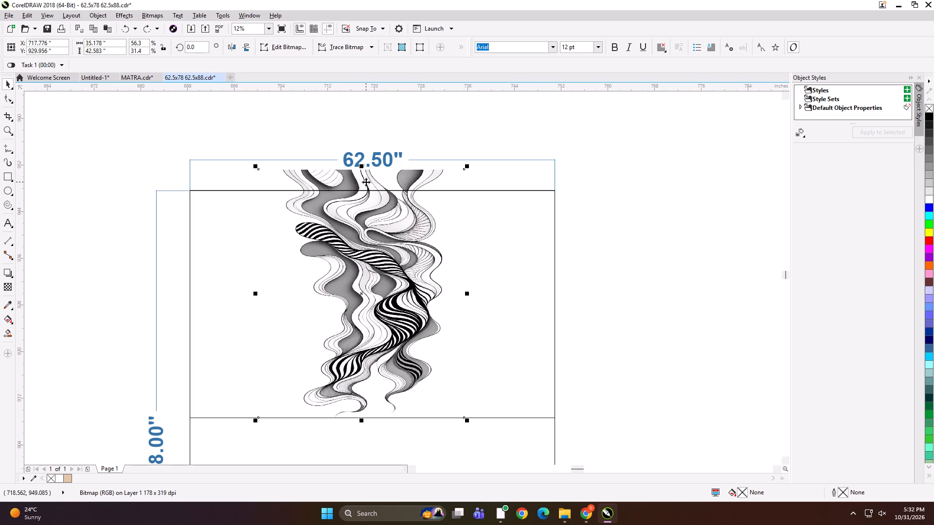
key(F10)
drag(230, 143, 472, 183)
drag(484, 180, 488, 178)
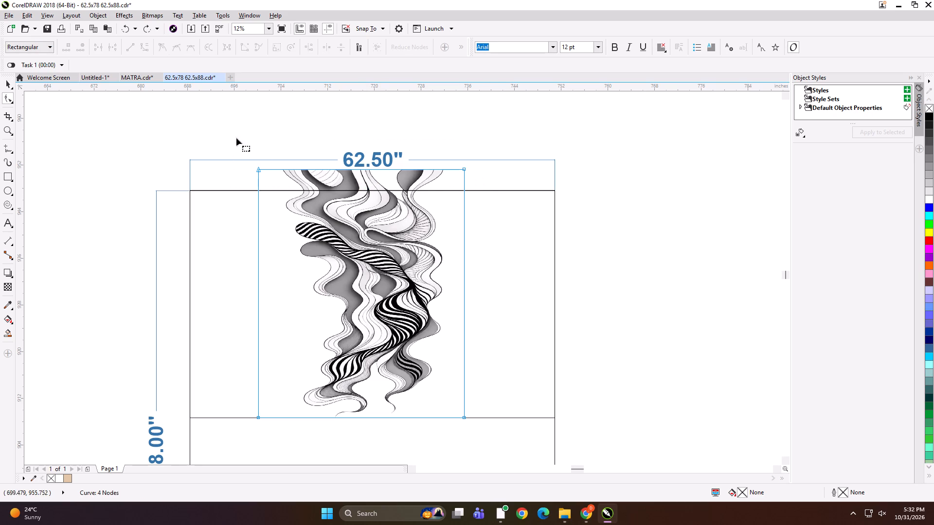
drag(230, 142, 480, 179)
key(Down)
key(Down)
key(Down)
key(Down)
key(Down)
key(Down)
key(Down)
key(Down)
key(Down)
key(Down)
key(Down)
key(Down)
key(Down)
key(Down)
key(Down)
key(Down)
key(Down)
key(Down)
key(Down)
key(Down)
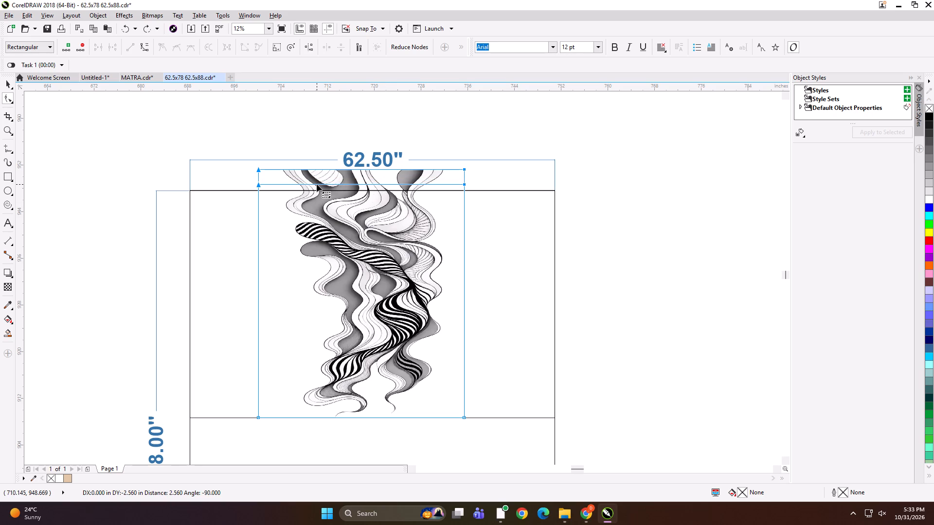
scroll(294, 182, up, 1)
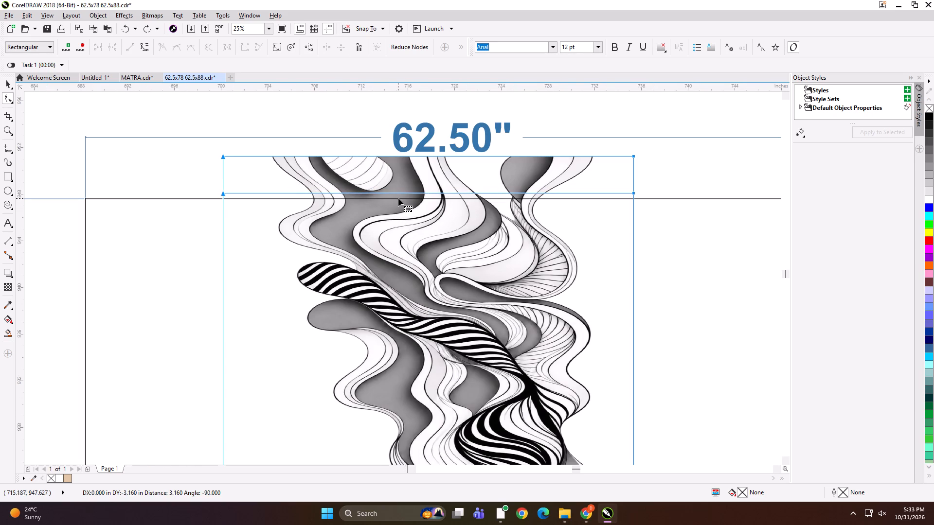
key(Down)
key(Down)
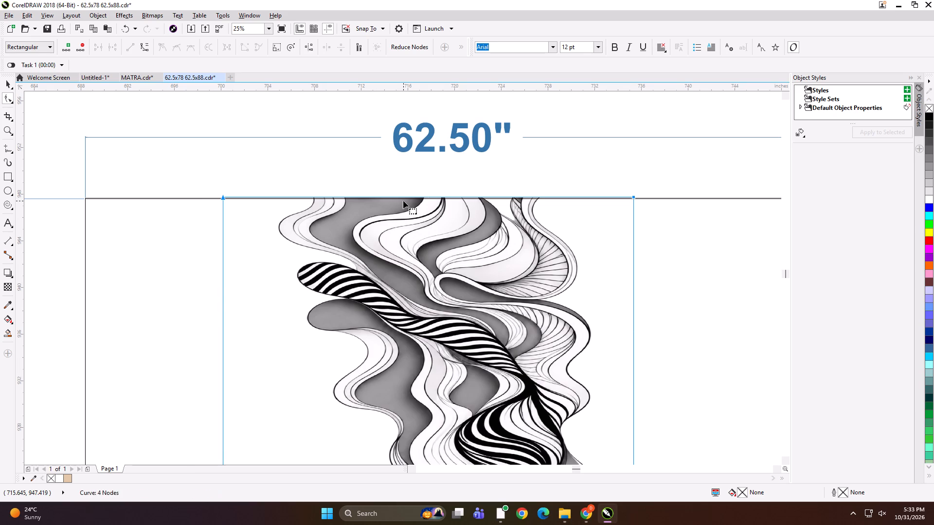
key(Down)
key(Down)
key(Down)
key(Down)
key(space)
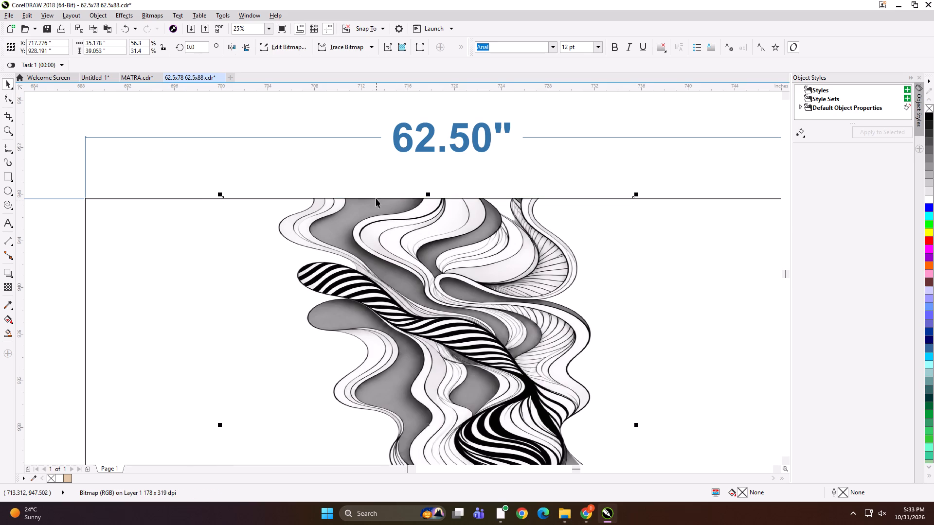
Create a rectangle matching the artwork image's bounds, about 35.2 x 39.05 inches.
scroll(369, 174, down, 2)
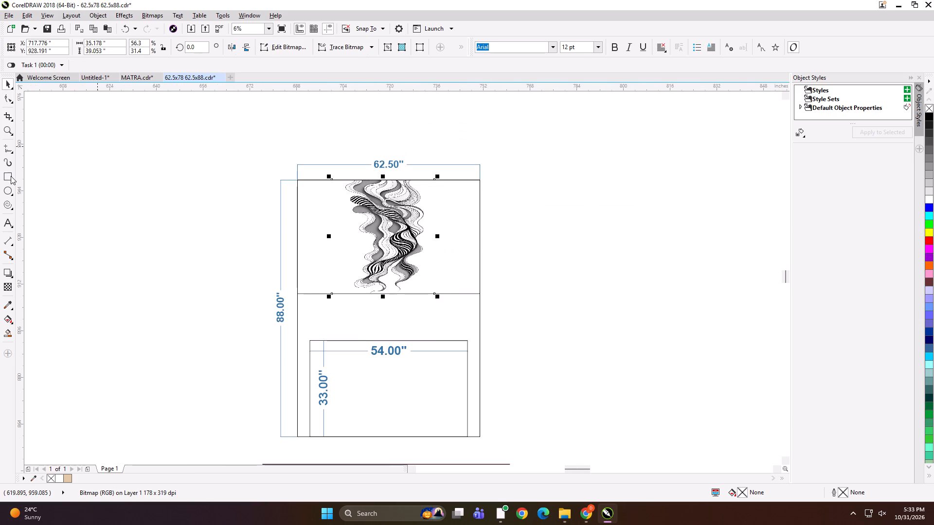
shift+double_click(11, 176)
key(shift+space)
click(331, 236)
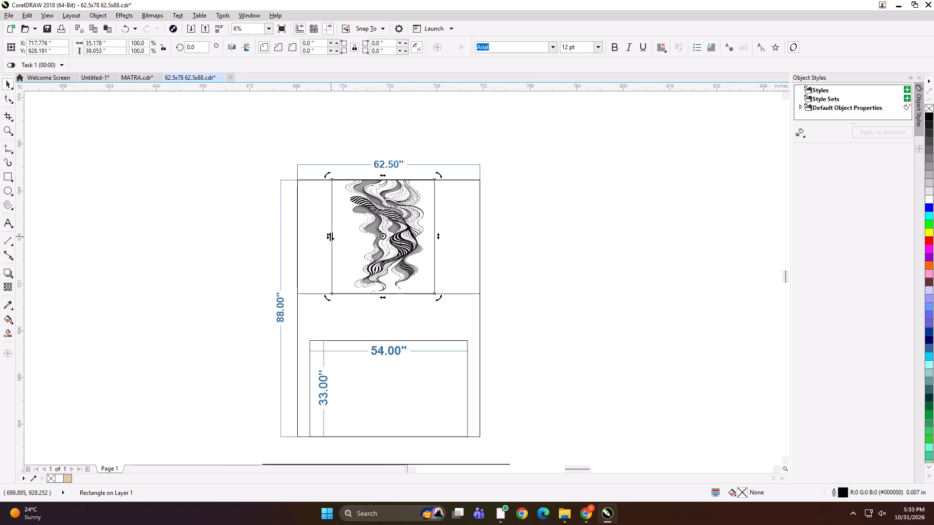
click(348, 227)
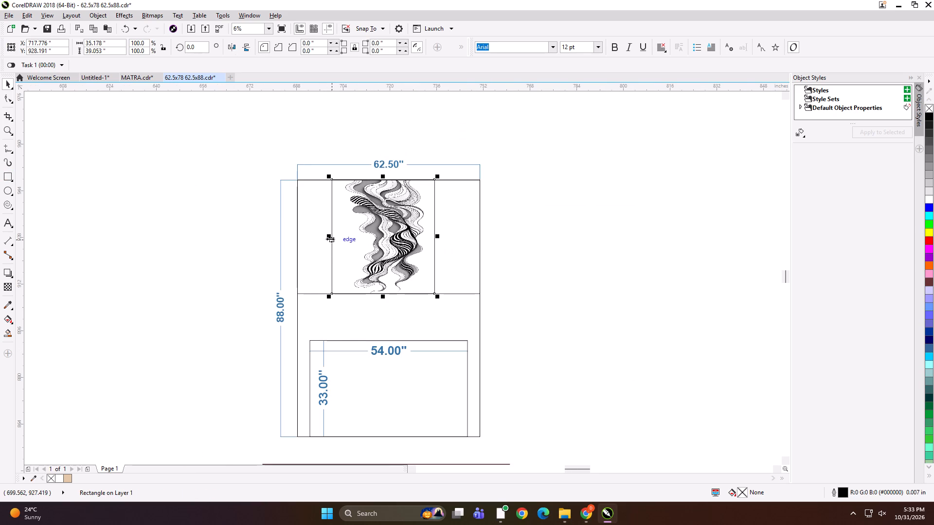
Narrow the rectangle around the artwork to about 26.7 inches so that it fits closely around the wavy pattern.
drag(328, 238, 340, 238)
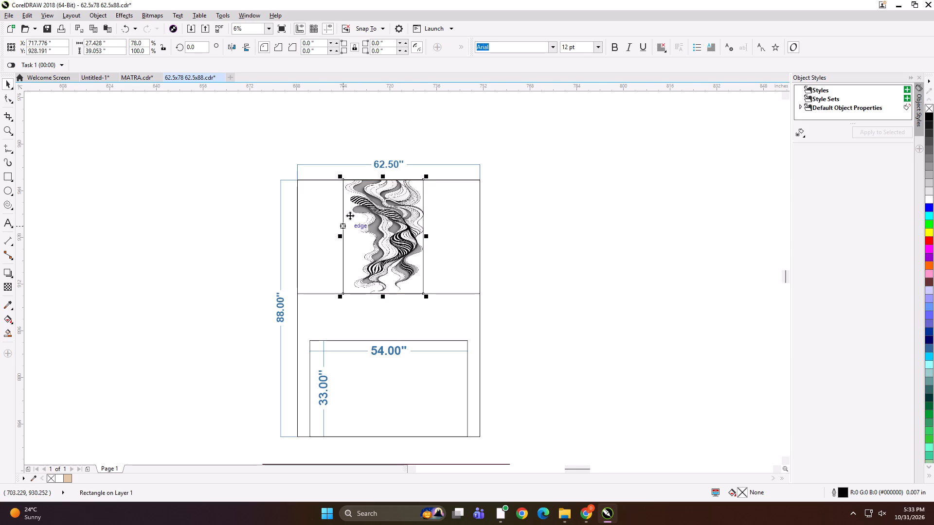
scroll(370, 192, up, 1)
scroll(321, 266, up, 1)
drag(306, 297, 314, 297)
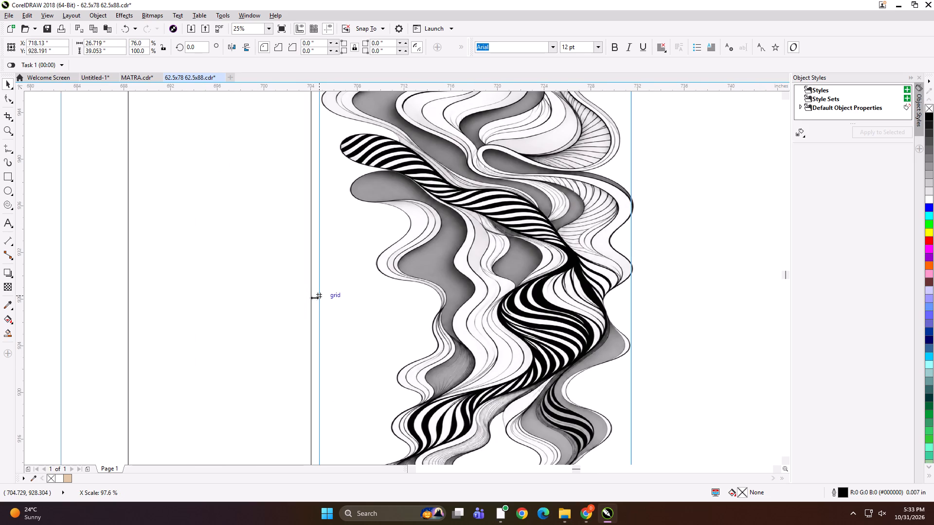
drag(314, 297, 315, 297)
scroll(325, 272, down, 1)
scroll(346, 187, down, 1)
click(275, 192)
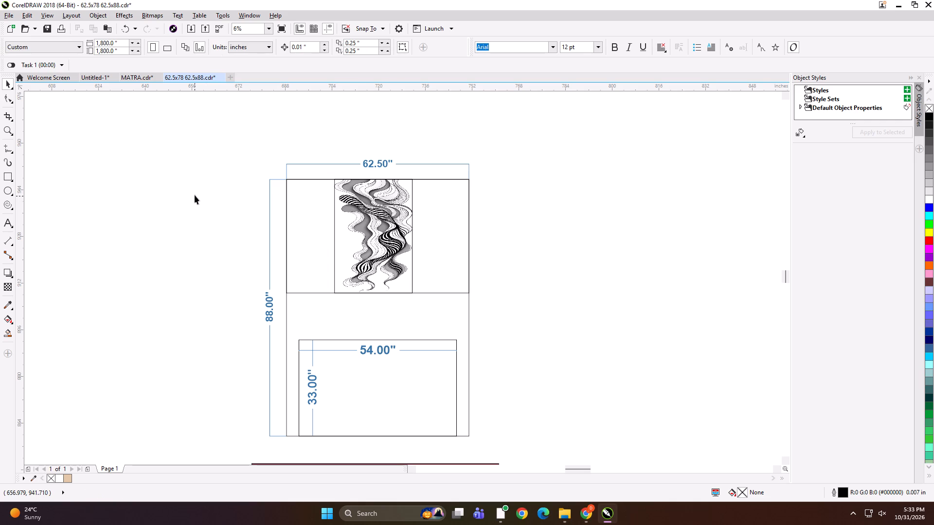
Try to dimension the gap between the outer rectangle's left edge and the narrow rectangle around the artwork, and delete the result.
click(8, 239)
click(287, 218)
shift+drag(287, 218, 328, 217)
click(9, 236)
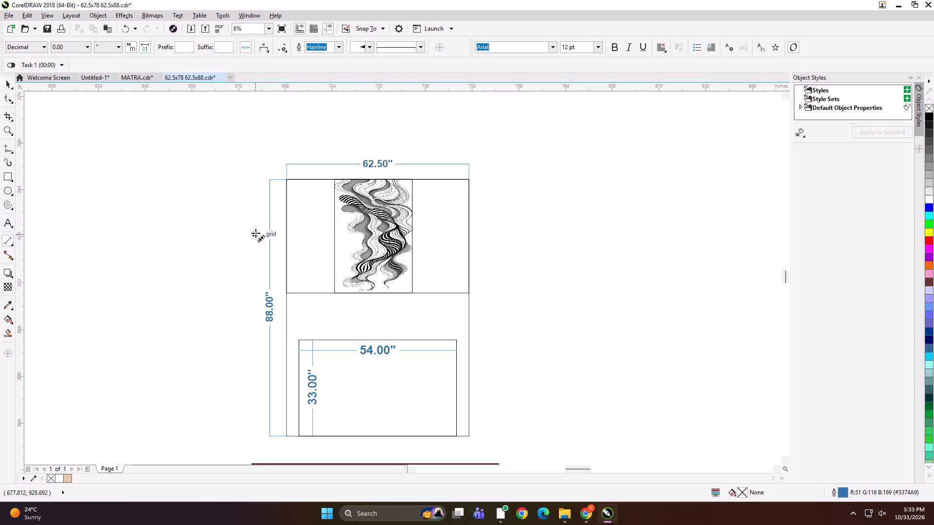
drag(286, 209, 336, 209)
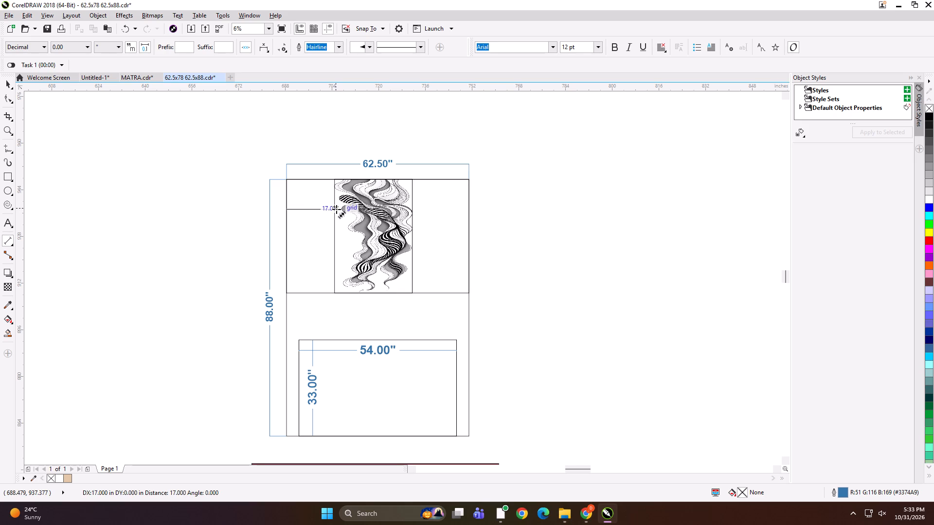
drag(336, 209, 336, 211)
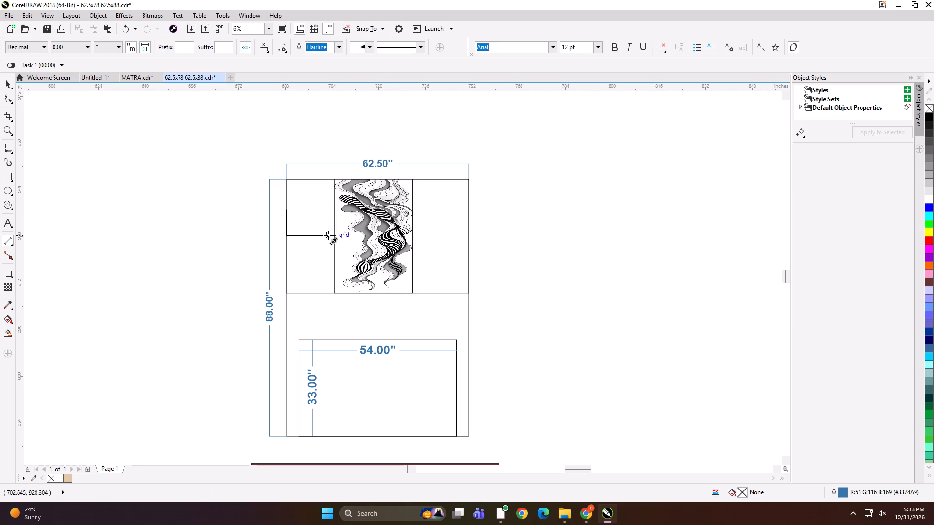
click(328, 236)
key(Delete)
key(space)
Copy the entire layout, including its dimensions and note banner, and paste it into the Untitled-1 document.
scroll(314, 167, down, 1)
drag(223, 147, 431, 349)
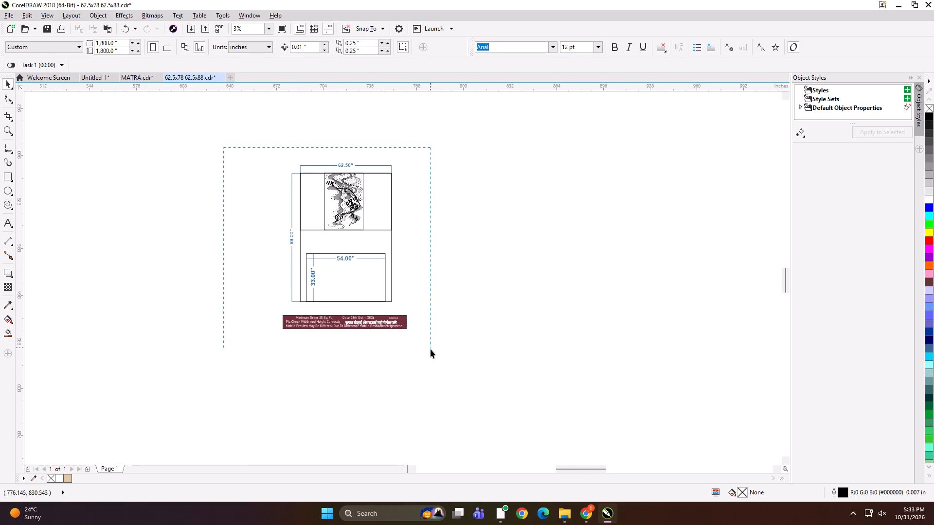
drag(431, 349, 439, 362)
key(ctrl+c)
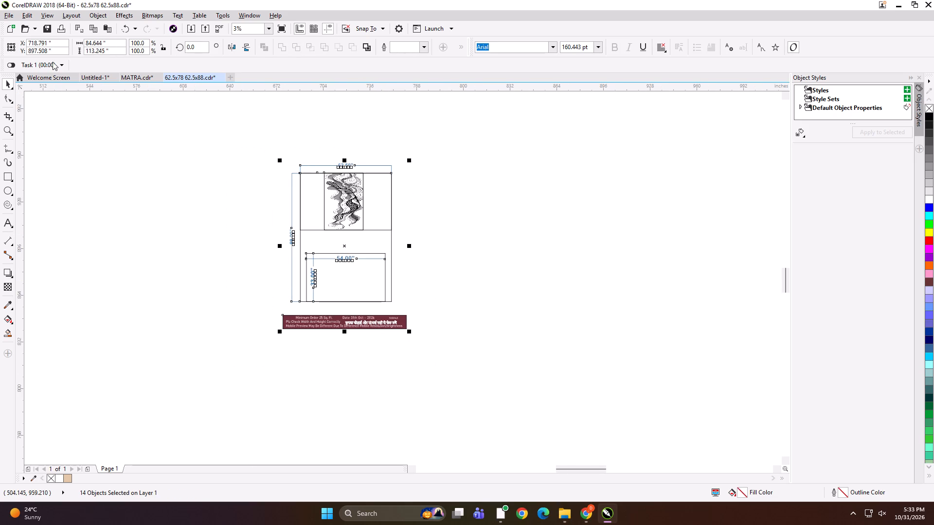
click(91, 78)
click(259, 234)
key(ctrl+v)
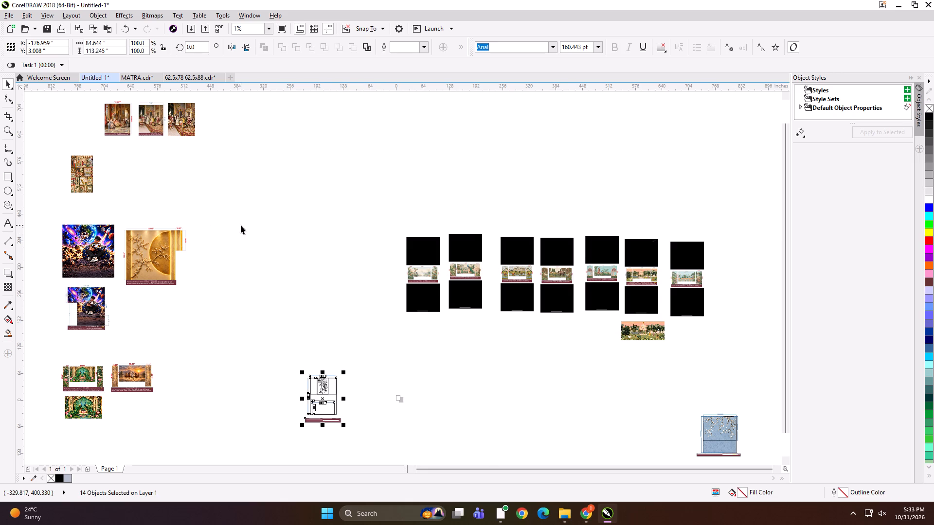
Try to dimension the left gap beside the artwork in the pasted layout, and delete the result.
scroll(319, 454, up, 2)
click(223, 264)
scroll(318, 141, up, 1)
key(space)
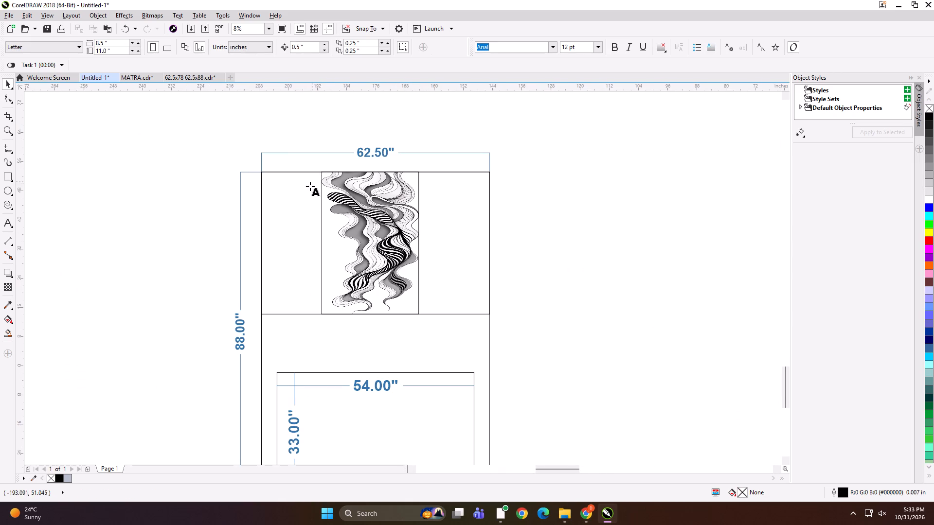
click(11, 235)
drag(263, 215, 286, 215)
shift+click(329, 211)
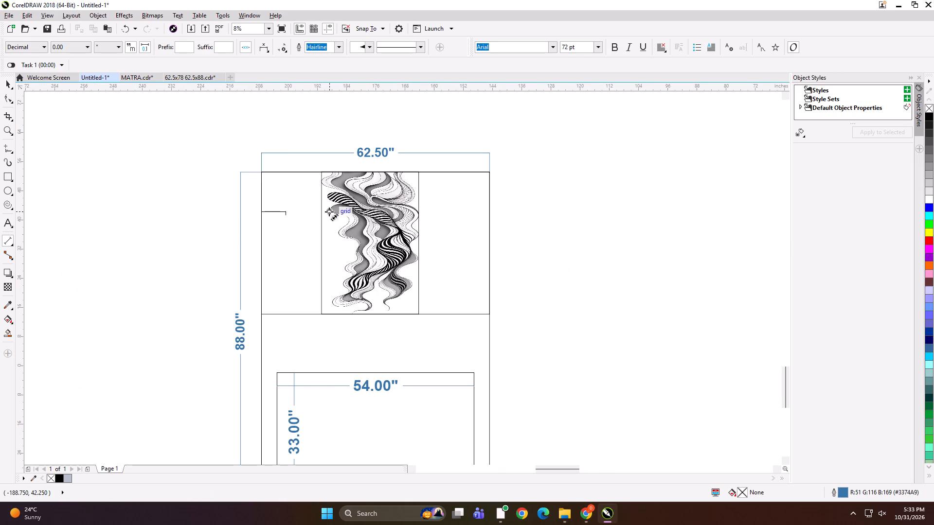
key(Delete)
Dimension the horizontal gaps on both sides of the artwork, from its narrow rectangle to the outer rectangle's edges.
shift+drag(261, 211, 323, 210)
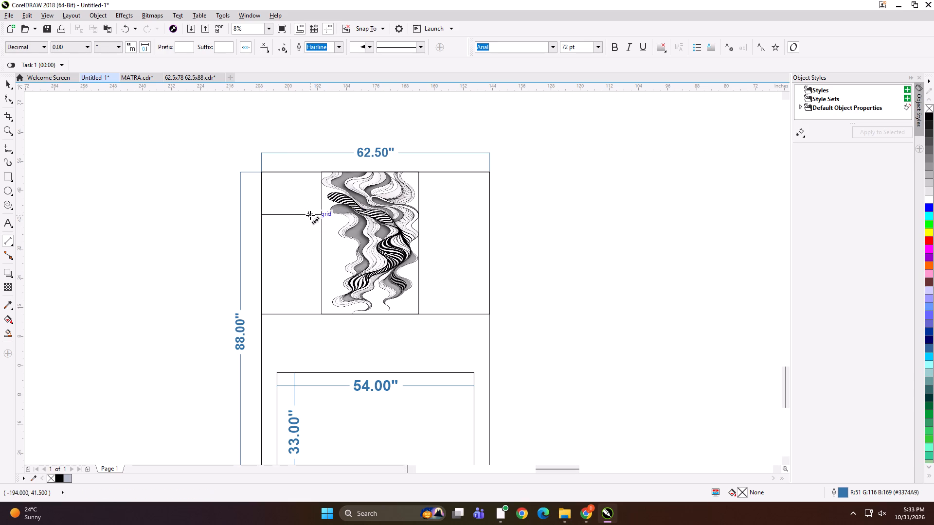
click(343, 242)
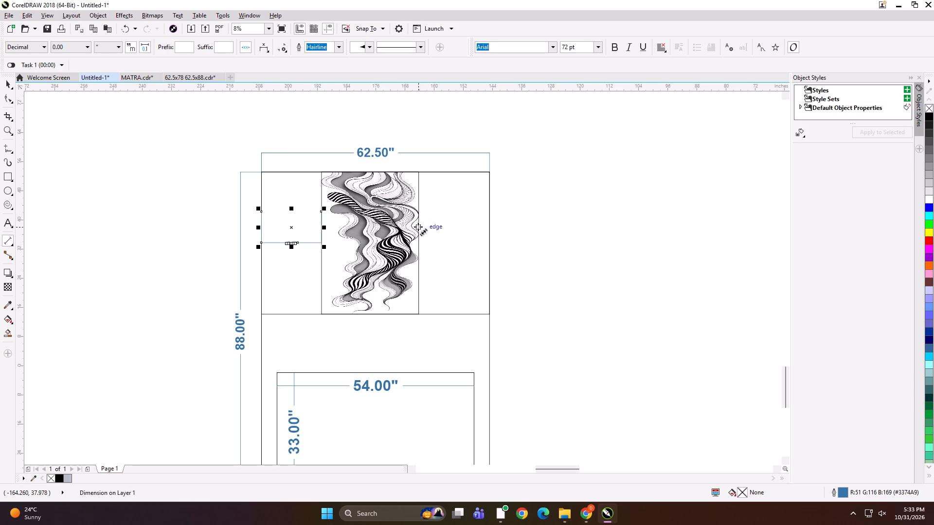
drag(418, 227, 488, 225)
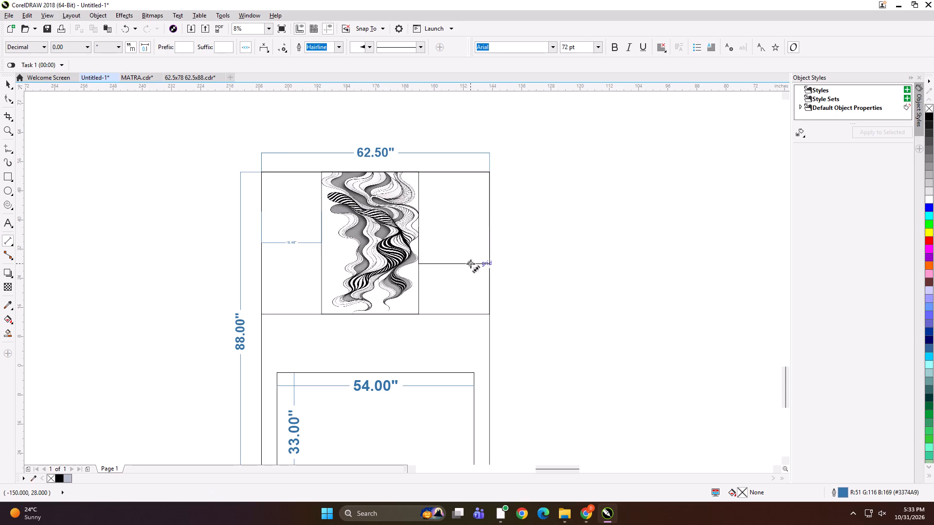
click(470, 263)
Dimension the narrow artwork rectangle's width just above its upper edge and its height along its inner left side.
drag(322, 194, 420, 195)
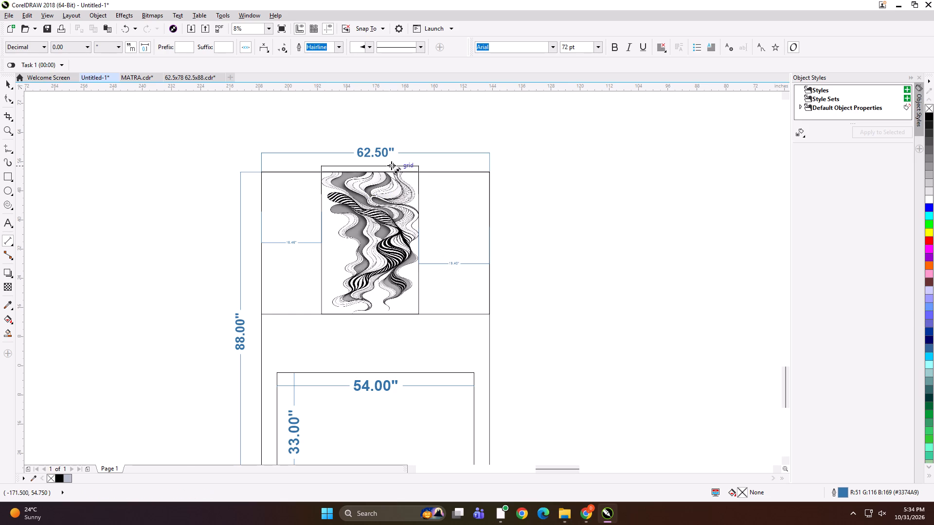
click(391, 164)
drag(392, 172, 398, 286)
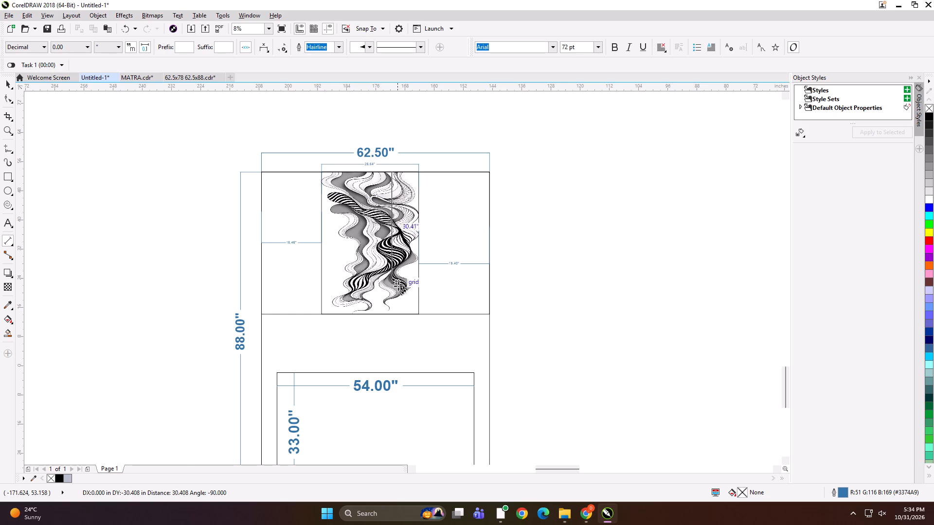
drag(398, 286, 393, 316)
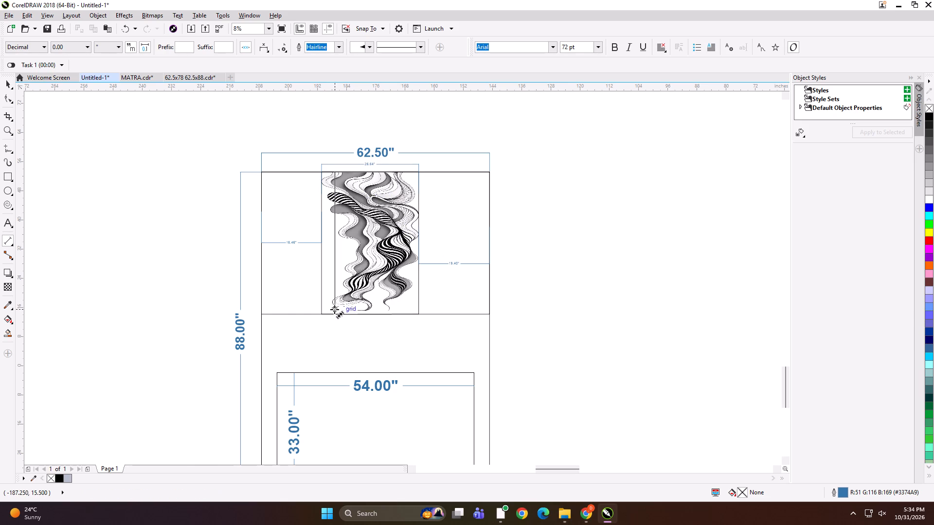
key(space)
key(space)
shift+drag(332, 171, 333, 313)
click(333, 313)
key(space)
Set the text of the four new artwork dimensions to 200 pt bold.
drag(247, 225, 304, 254)
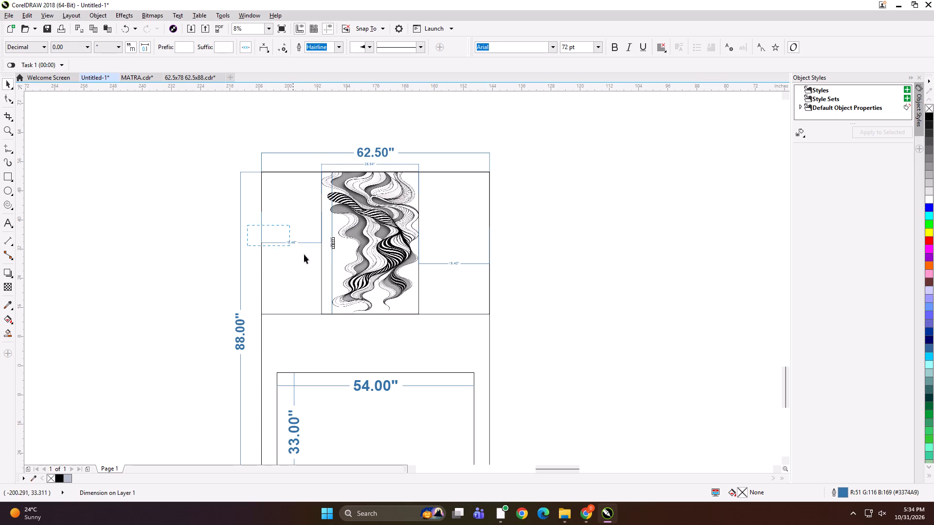
drag(304, 254, 307, 256)
shift+drag(317, 146, 346, 254)
shift+drag(504, 240, 457, 268)
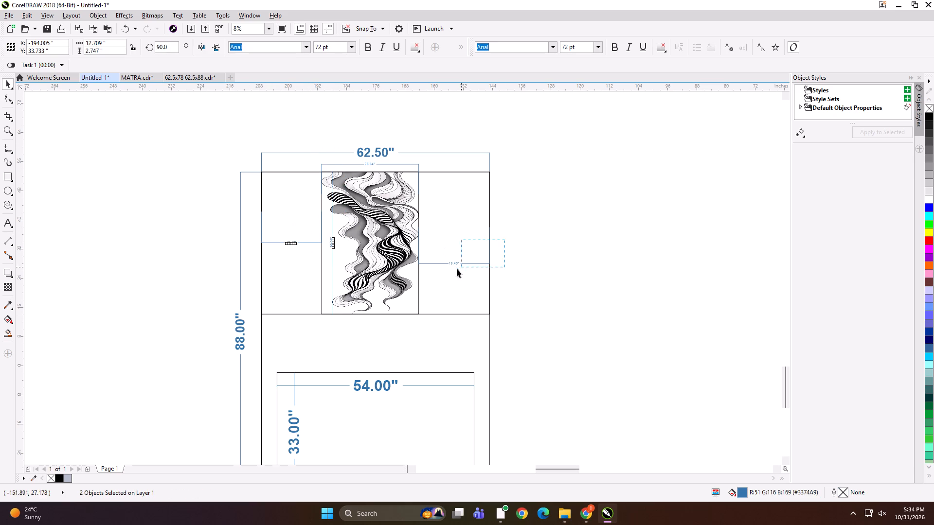
shift+drag(457, 268, 443, 272)
shift+drag(361, 158, 380, 174)
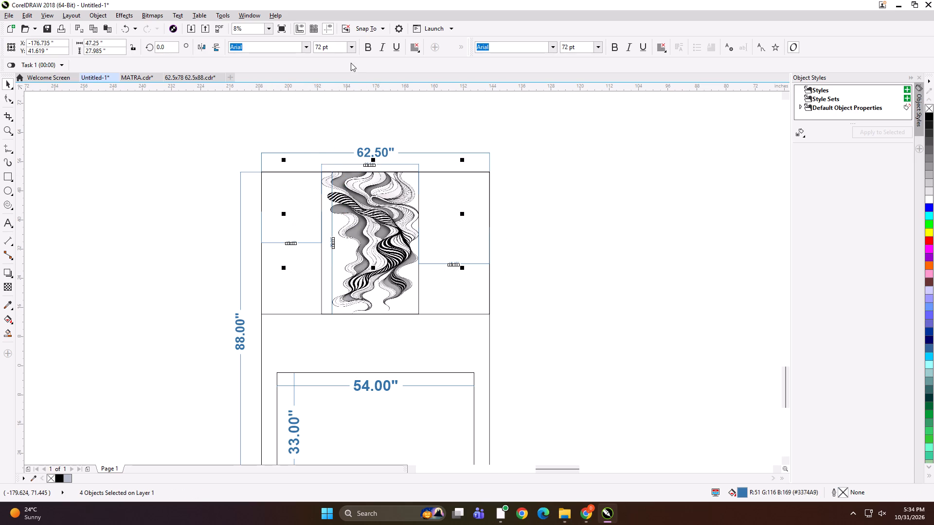
click(334, 48)
text(300)
key(Return)
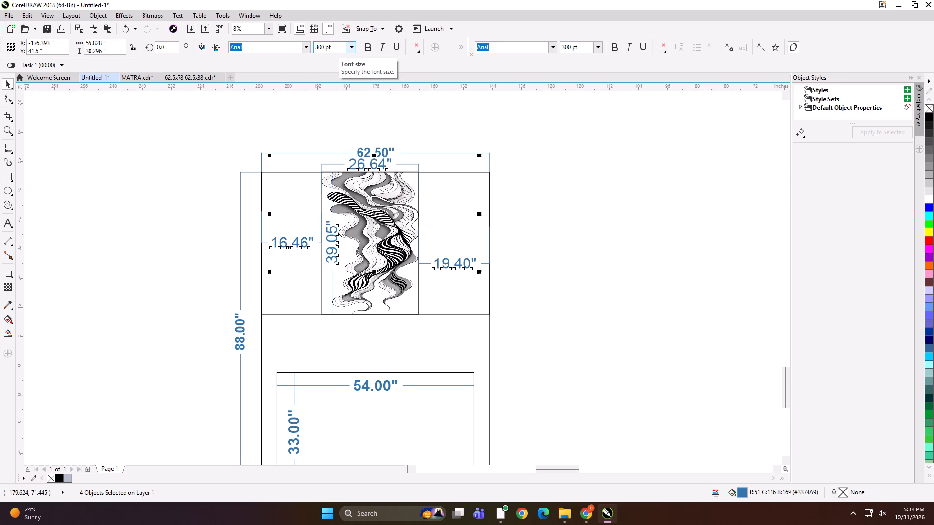
click(334, 48)
text(200)
key(Return)
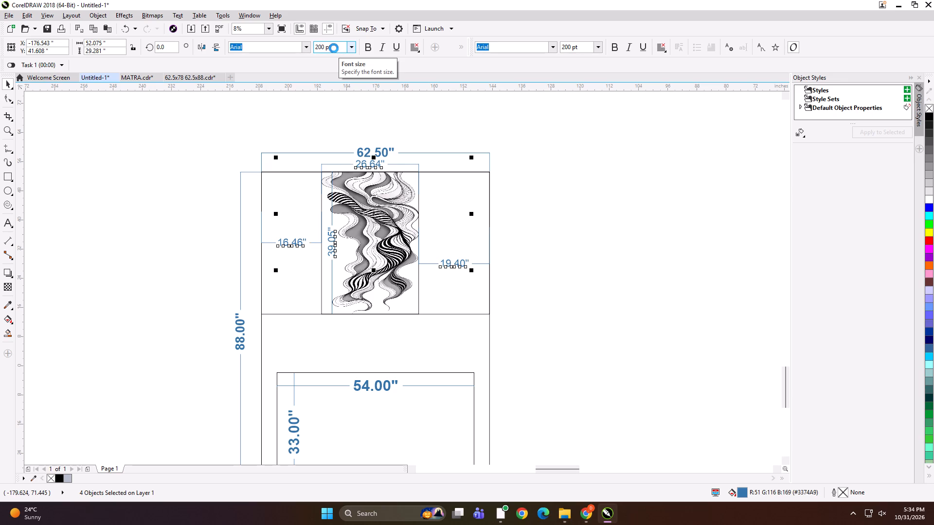
click(368, 48)
click(506, 136)
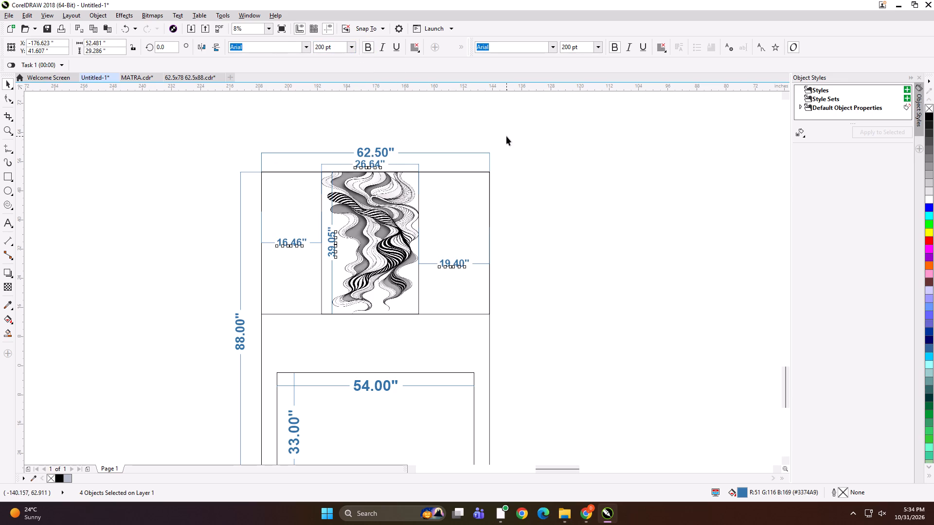
Dimension the vertical gap between the artwork panel's lower edge and the top of the 54 x 33 inch rectangle.
scroll(399, 130, down, 1)
click(246, 162)
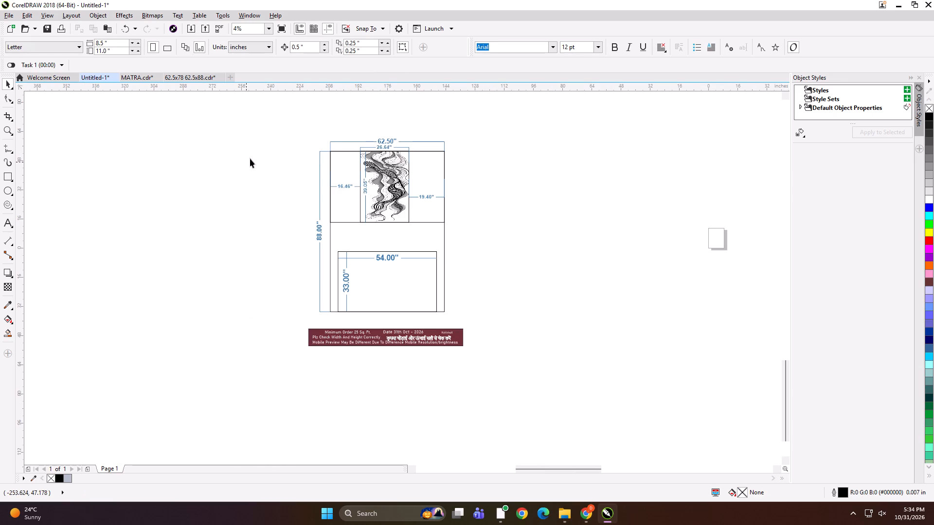
key(space)
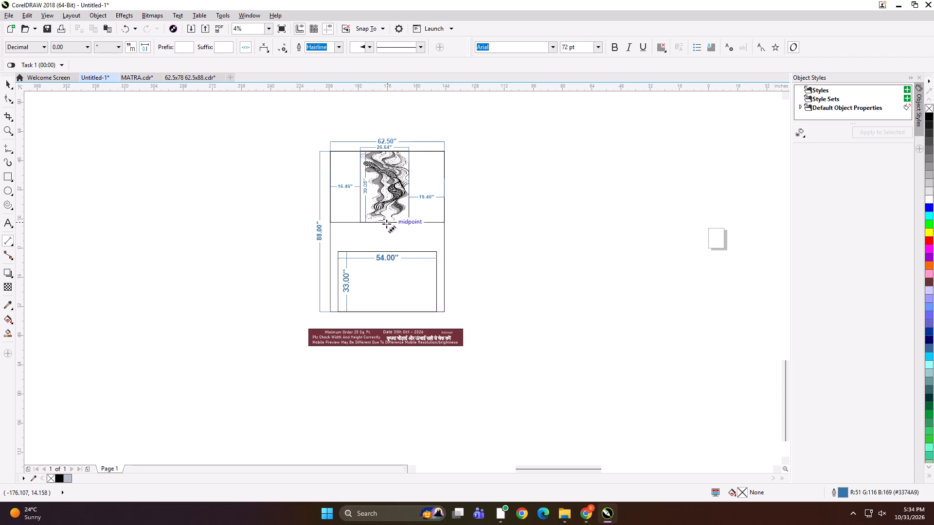
drag(387, 222, 387, 246)
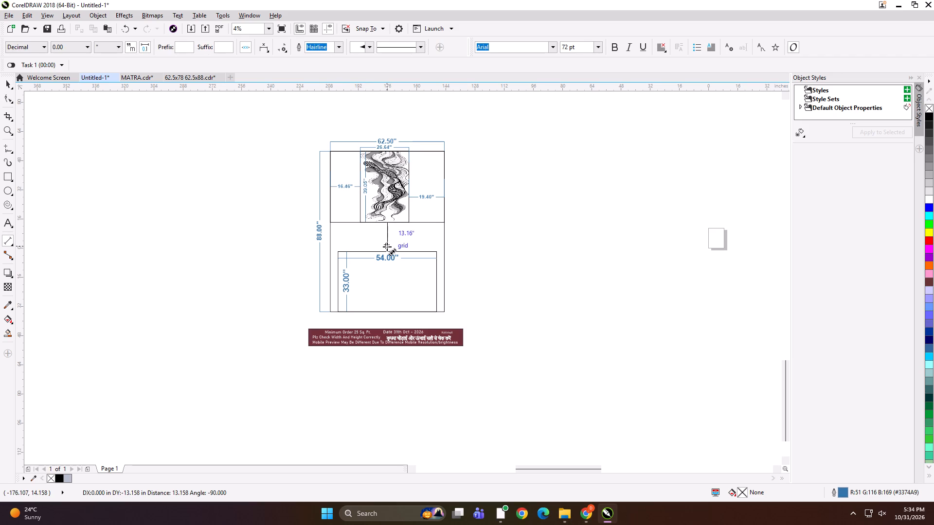
drag(387, 246, 387, 250)
click(391, 247)
key(space)
Set the vertical gap dimension's text between the artwork panel and lower rectangle to 200 pt bold.
click(484, 233)
drag(476, 234, 423, 247)
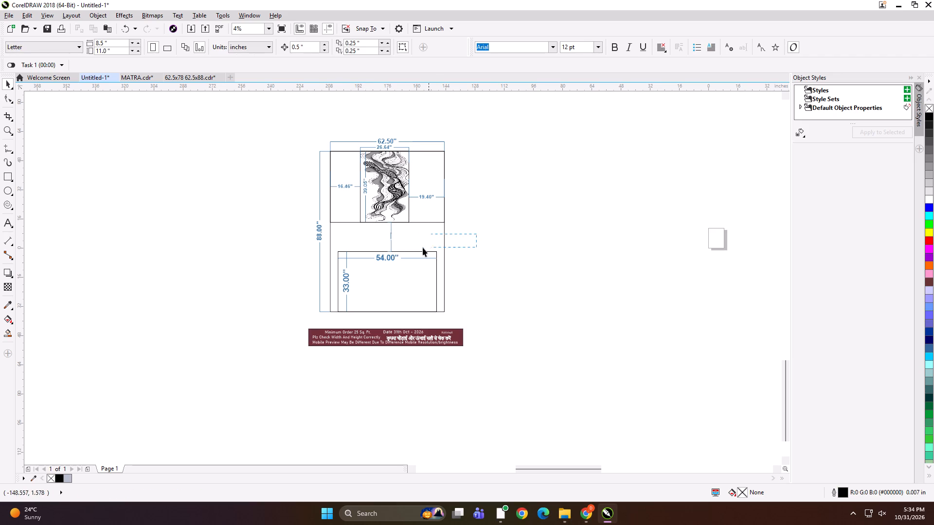
drag(423, 247, 376, 248)
click(331, 45)
text(200)
key(Return)
click(371, 47)
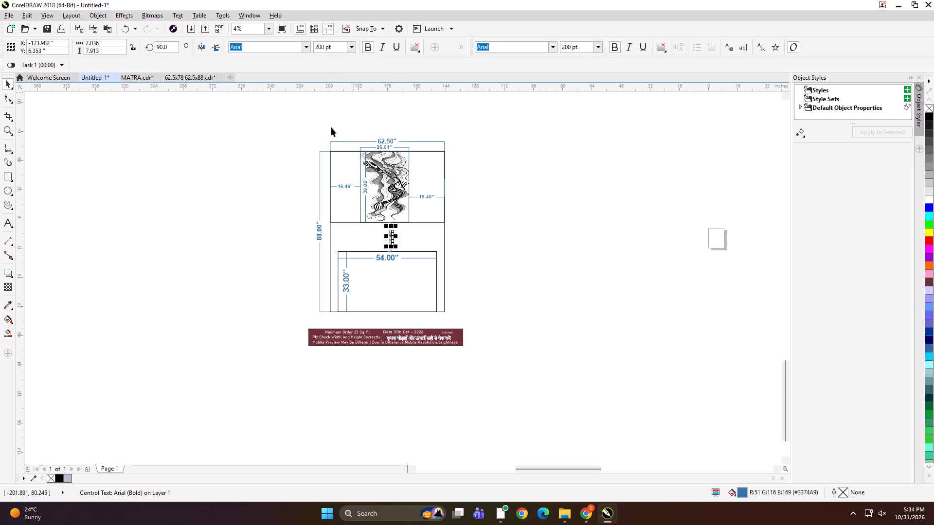
click(294, 153)
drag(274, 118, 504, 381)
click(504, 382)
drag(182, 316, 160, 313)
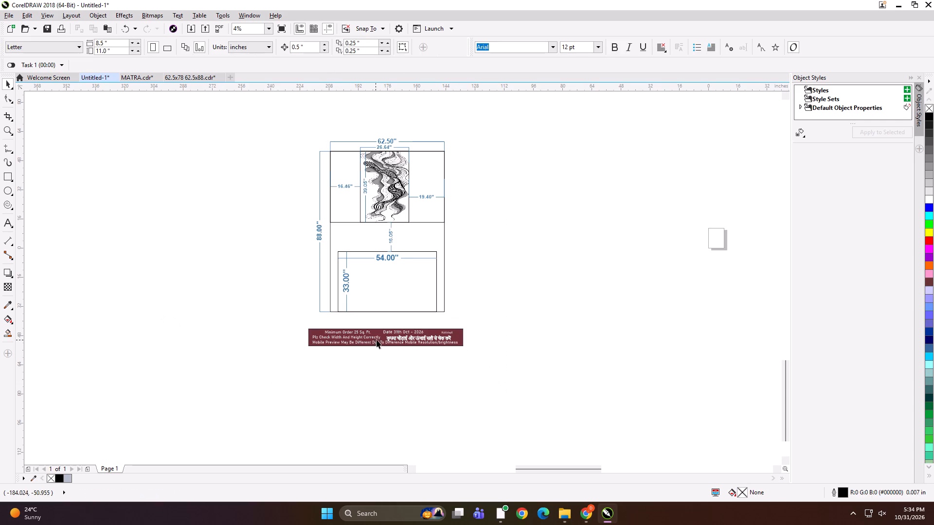
Move the maroon note banner about 7.5 inches up and 1 inch left, closer beneath the layout.
click(377, 335)
key(Up)
key(Up)
key(Up)
key(Up)
key(Up)
key(Up)
key(Up)
key(Up)
key(Up)
key(Up)
key(Up)
key(Up)
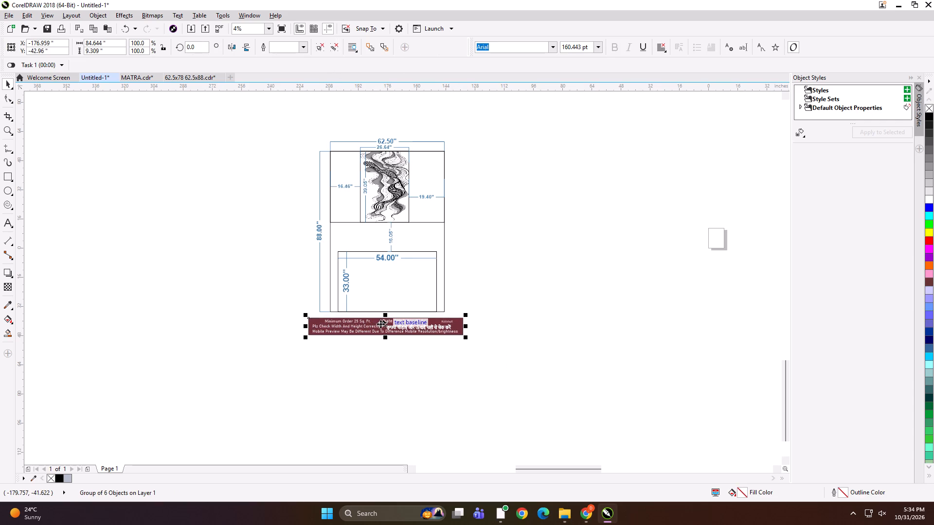
key(Up)
key(Up)
key(Up)
key(Left)
key(Left)
click(237, 216)
Select the whole layout with its note banner, fit it in a full-screen preview, and capture it as a screen snip.
drag(250, 116, 529, 405)
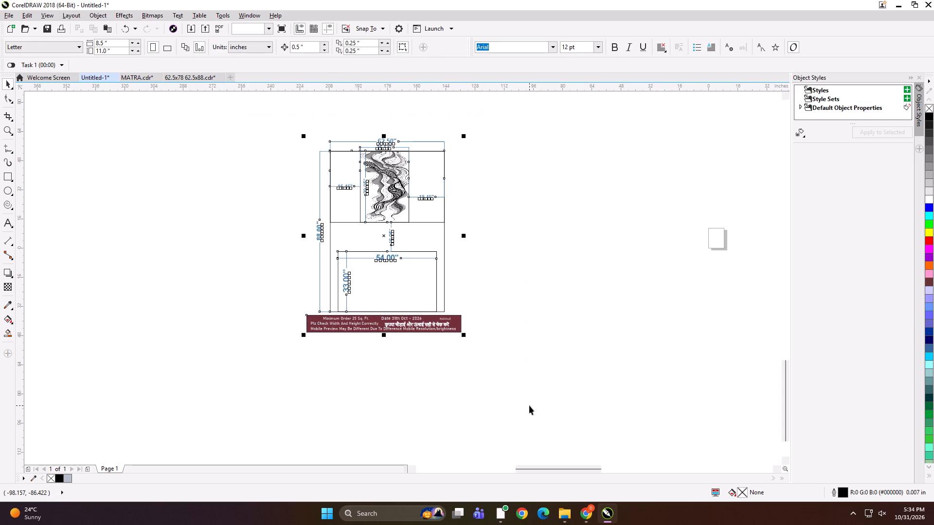
key(shift+F2)
key(F10)
key(F9)
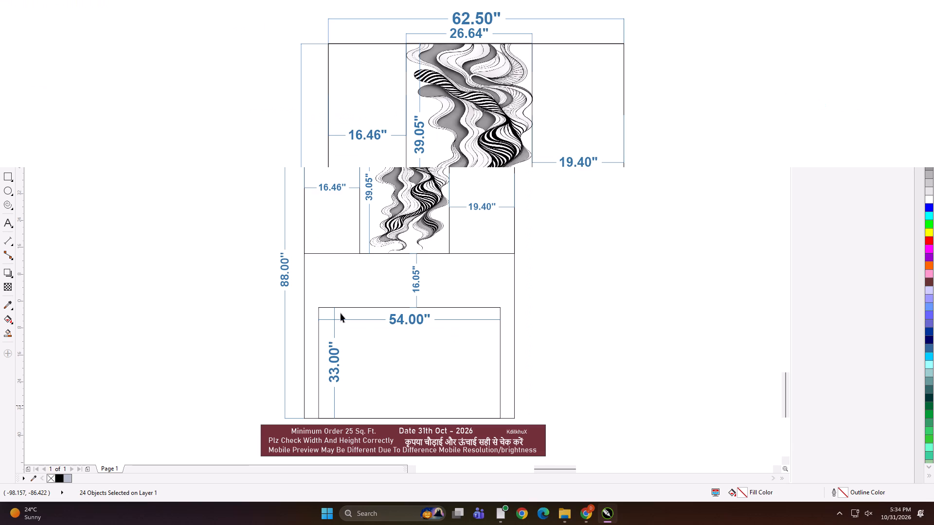
key(Print)
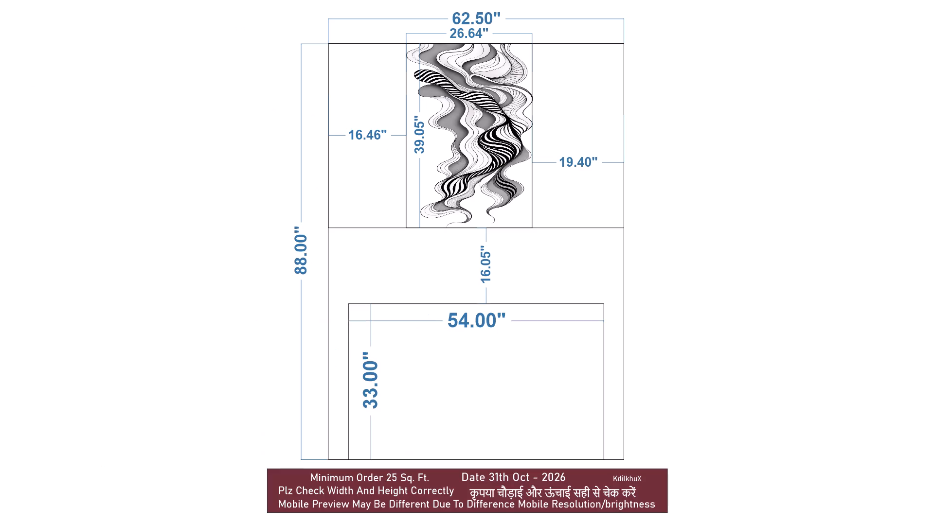
drag(221, 32, 213, 360)
click(213, 360)
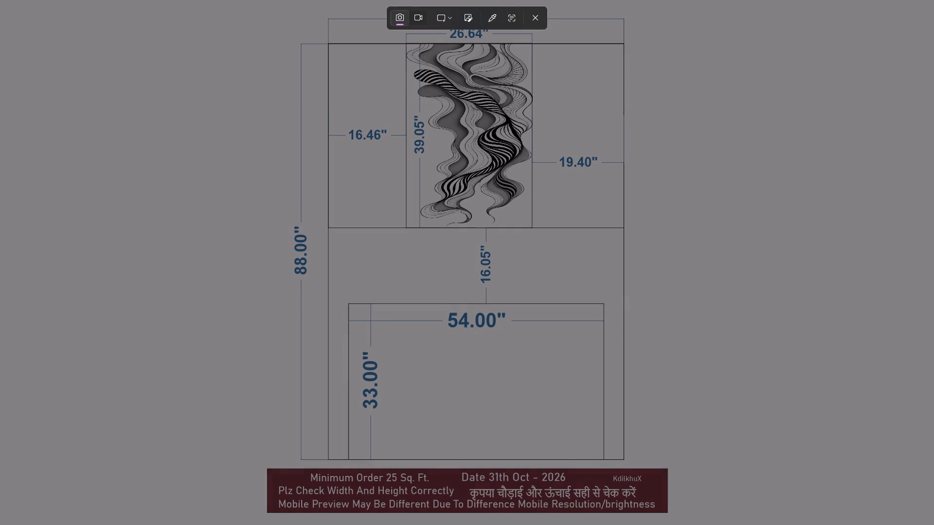
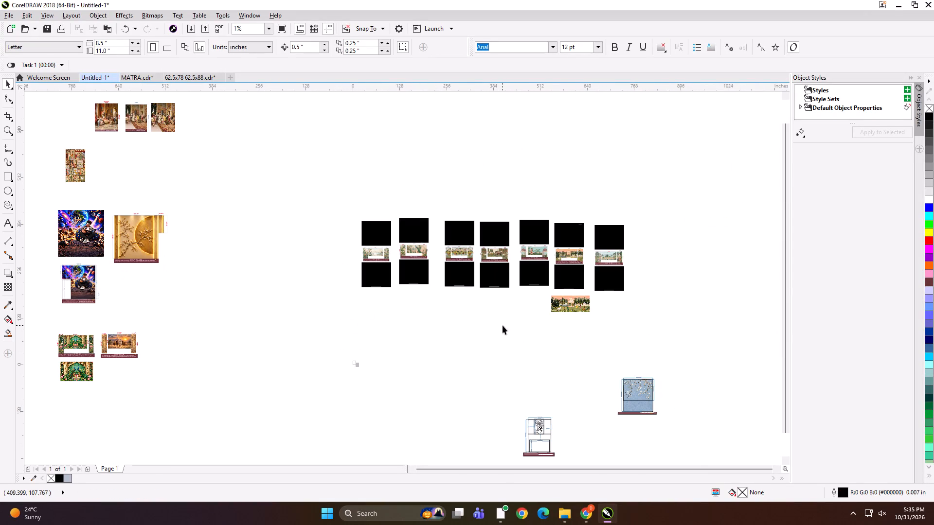
Close the 62.5x78 62.5x88.cdr drawing without saving its changes.
click(141, 76)
click(180, 78)
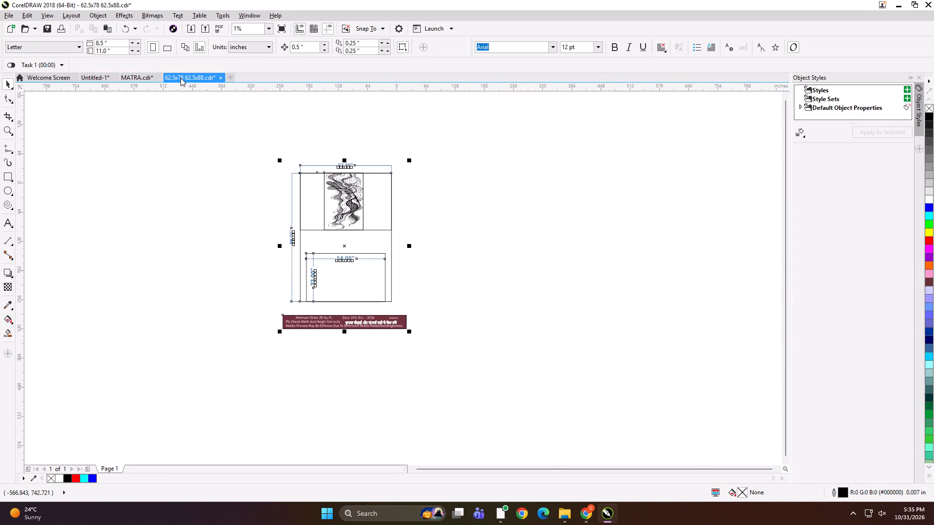
click(218, 79)
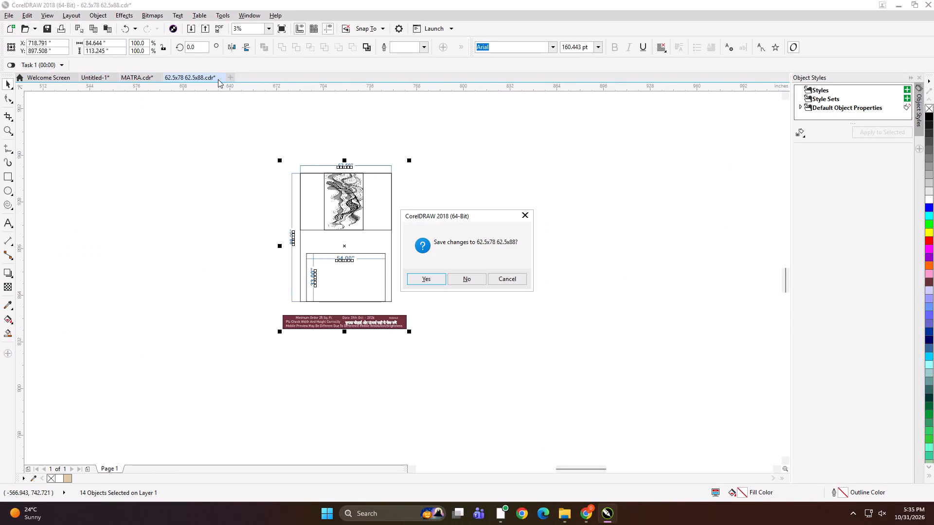
click(471, 275)
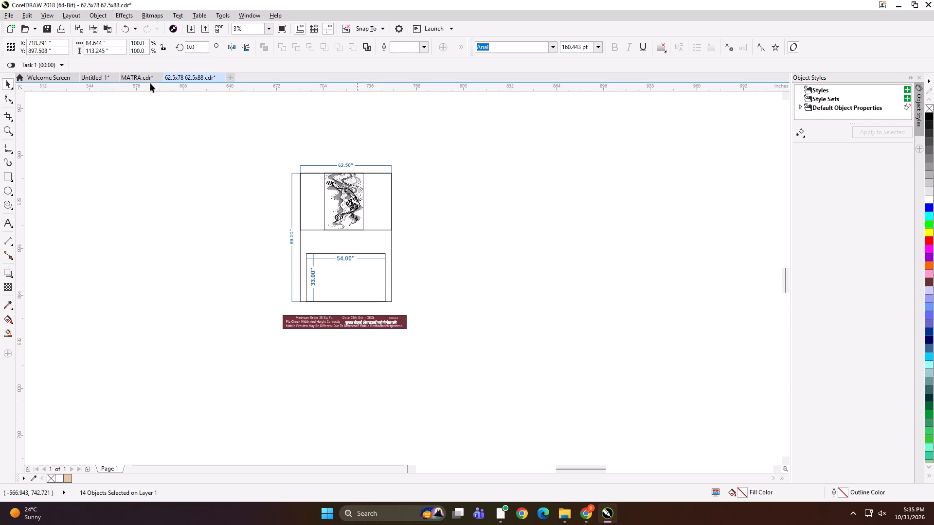
Select all the layouts in MATRA.cdr and save only the selection as the CorelDRAW file MATRAFF in the Downloads folder.
click(147, 80)
click(146, 79)
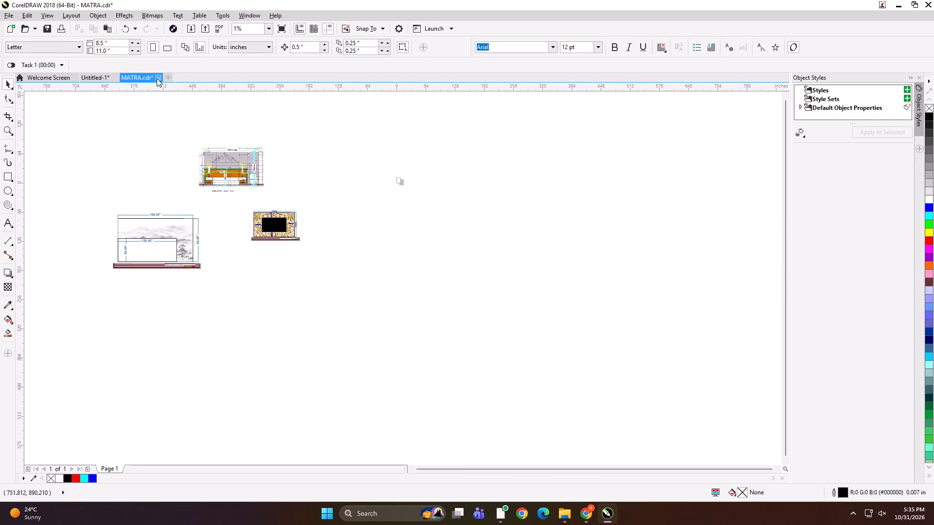
click(159, 78)
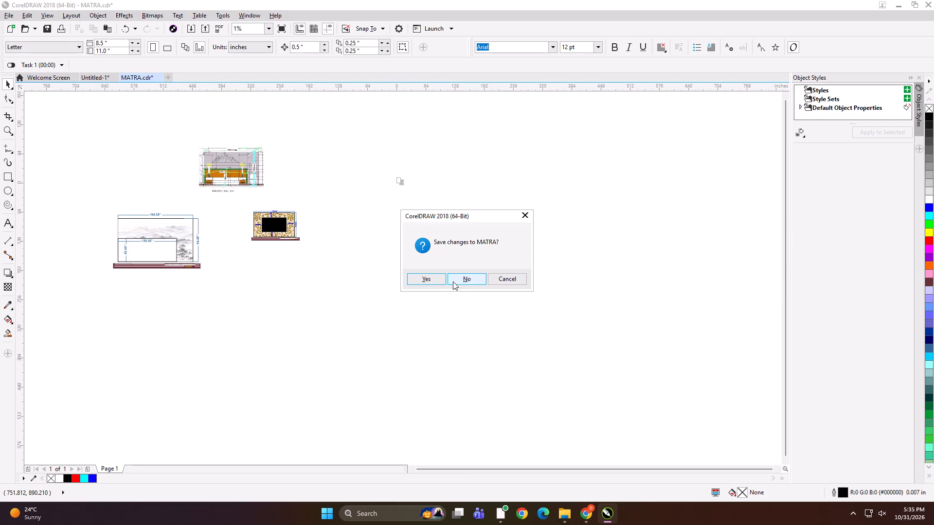
click(518, 279)
drag(61, 130, 412, 332)
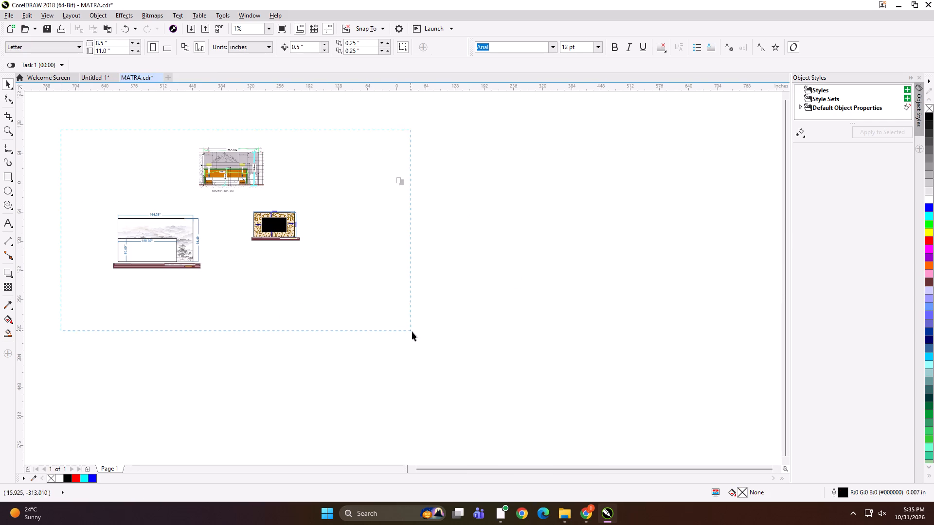
drag(412, 332, 412, 332)
key(ctrl+shift+s)
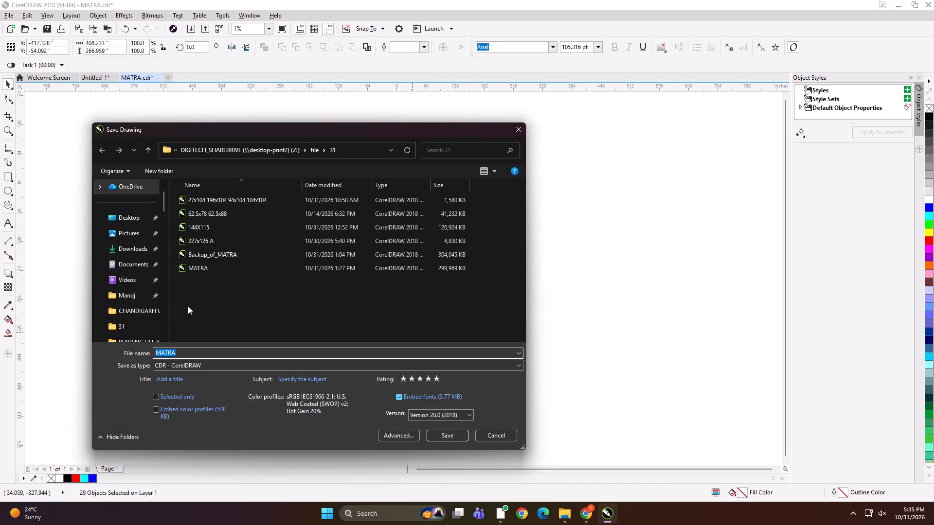
scroll(131, 306, down, 3)
scroll(133, 300, up, 4)
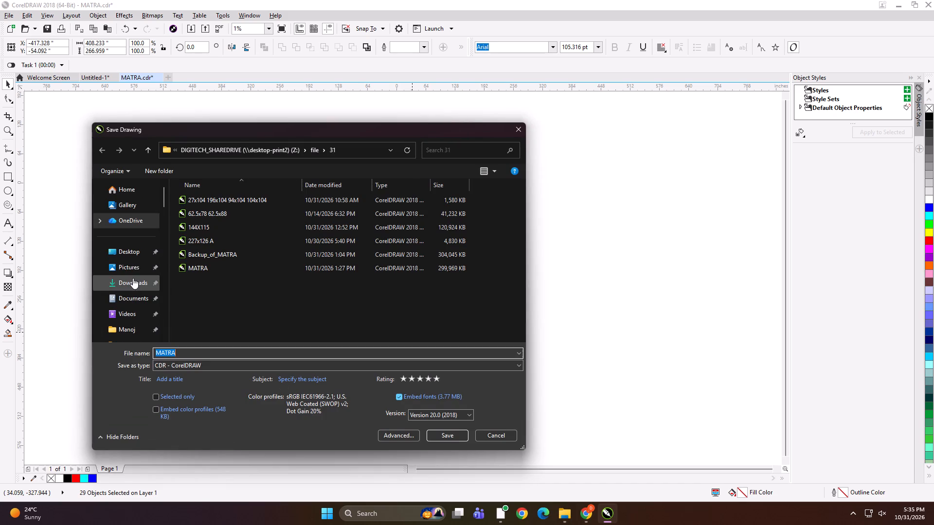
click(133, 278)
click(201, 350)
click(195, 352)
text(FF)
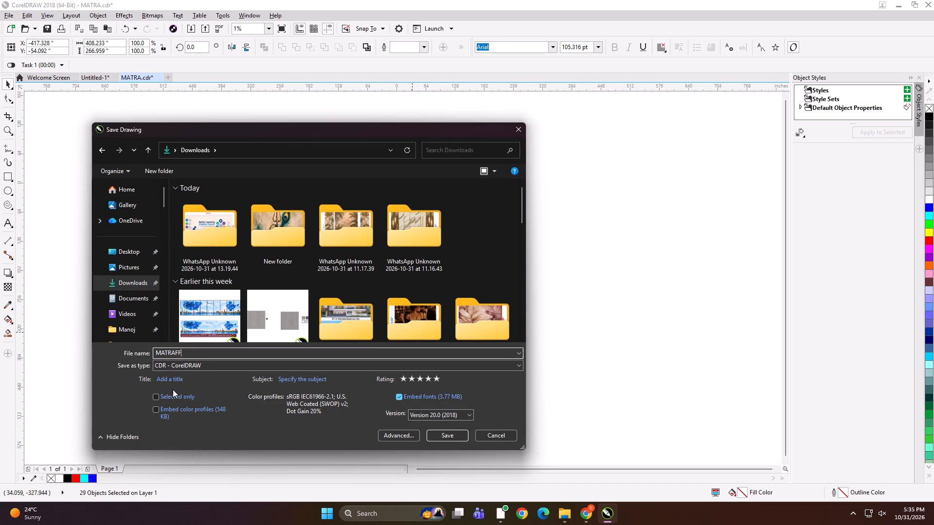
click(172, 396)
click(442, 434)
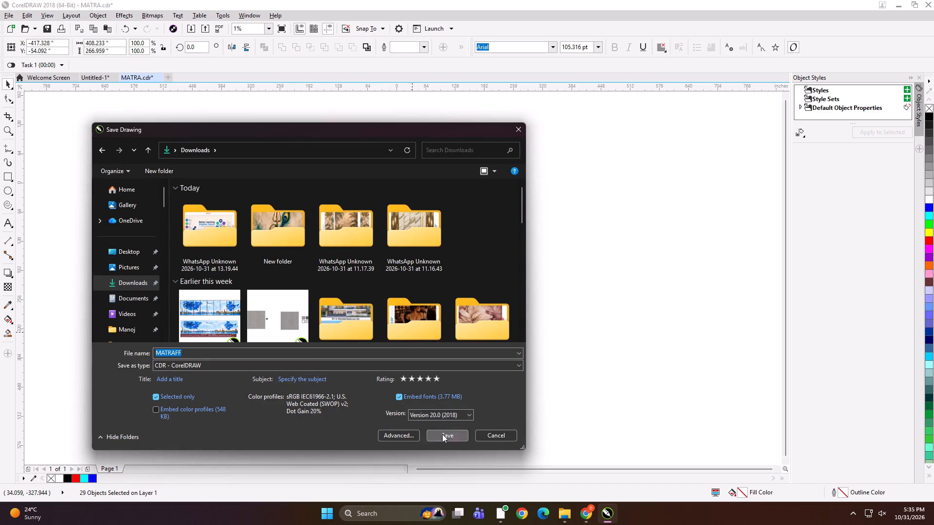
Delete the selected layouts from MATRA.cdr.
key(Delete)
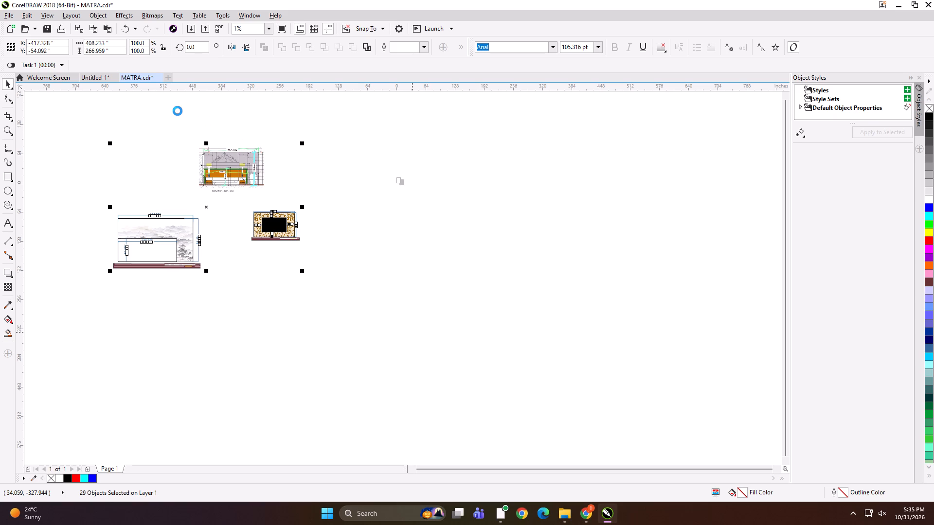
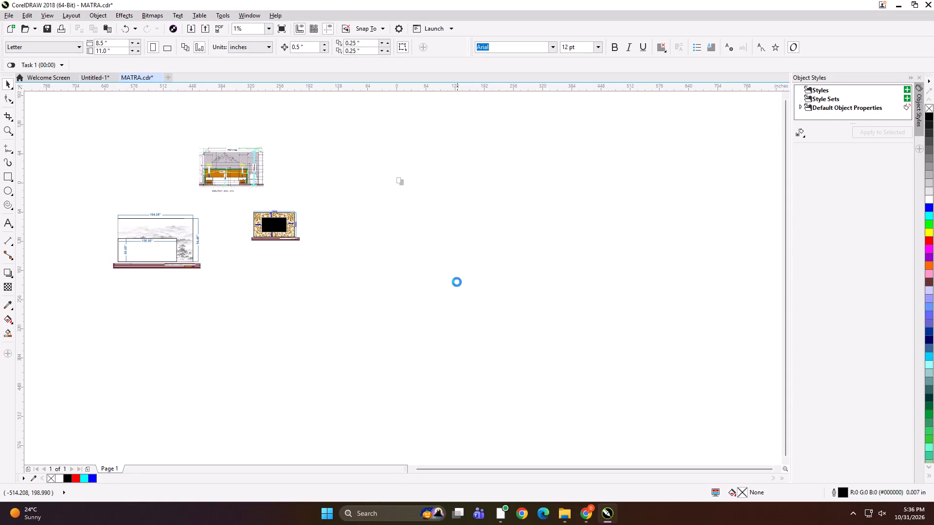
Close the MATRA.cdr drawing, leaving the Untitled-1 drawing open.
click(442, 349)
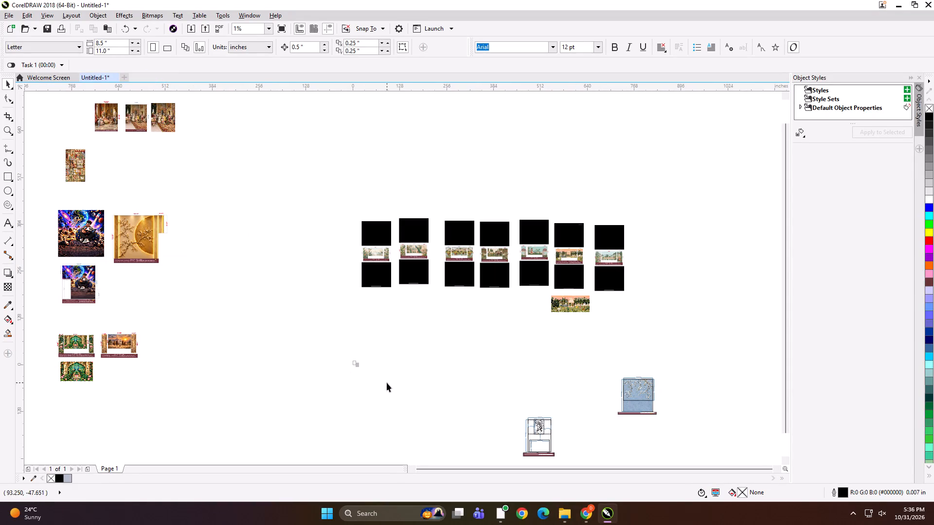
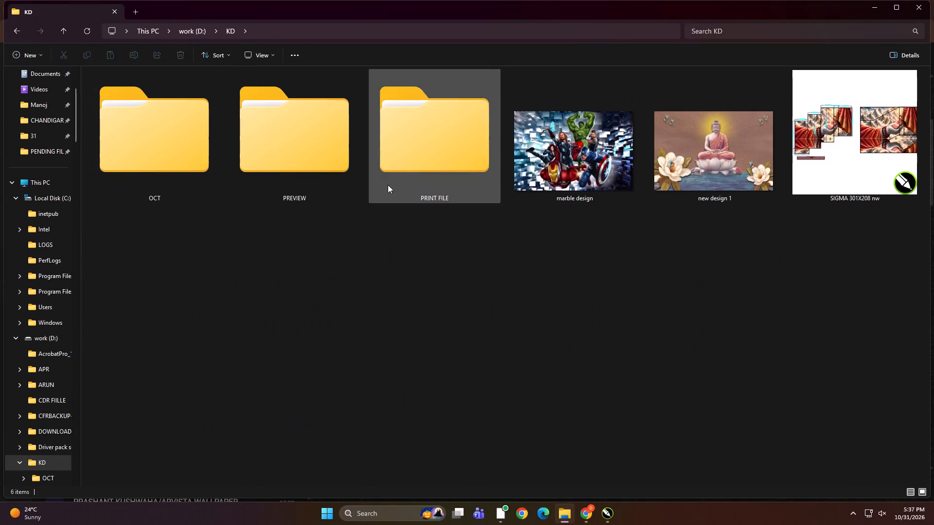
Open the 31 folder inside PRINT FILE, within the KD folder on the work (D:) drive.
double_click(426, 162)
double_click(445, 202)
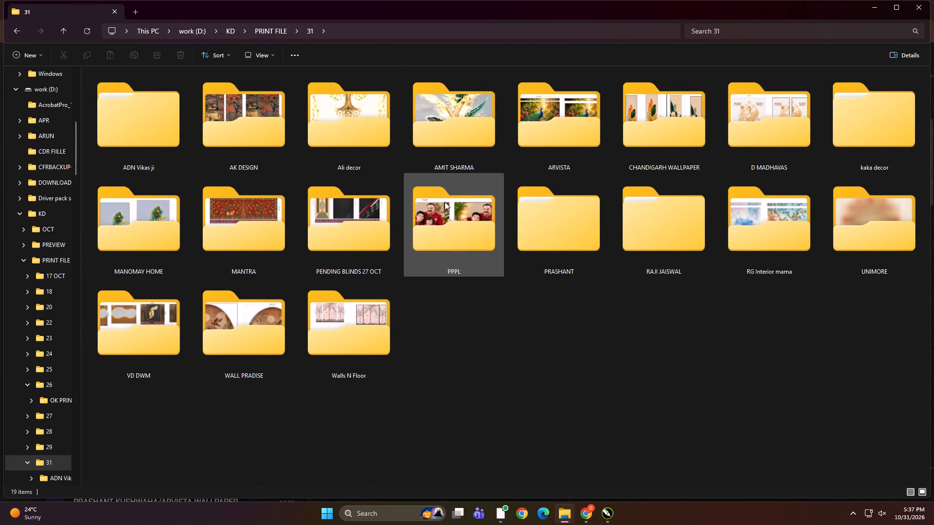
click(465, 321)
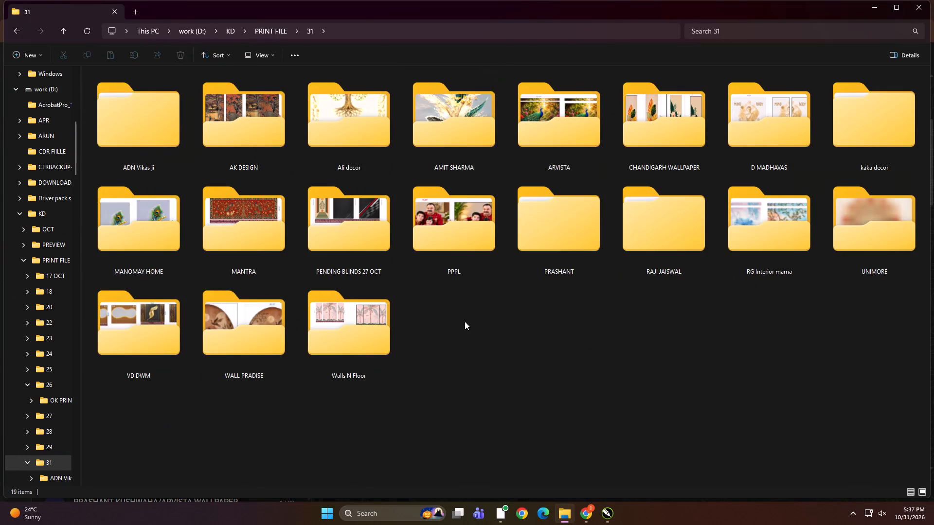
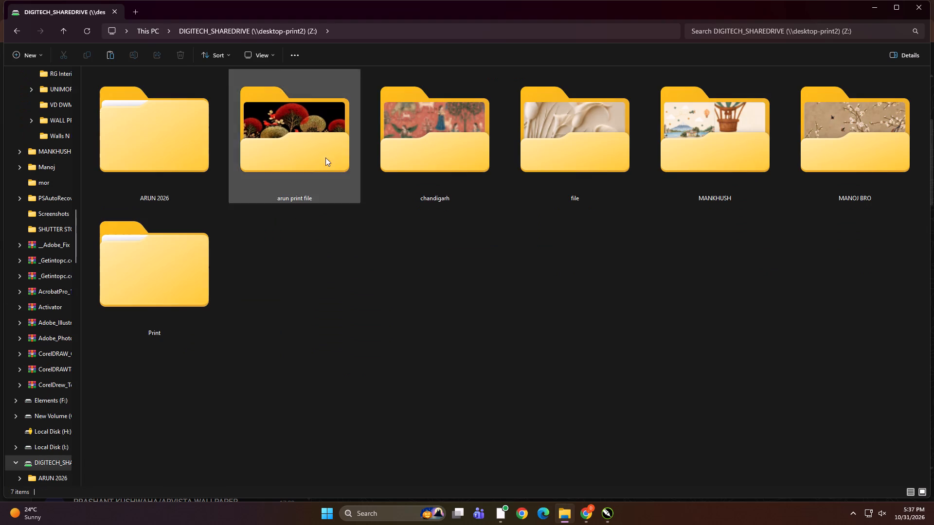
Open the 31 folder inside the Print folder on the DIGITECH_SHAREDRIVE (Z:) network drive.
double_click(177, 271)
right_click(683, 267)
double_click(583, 234)
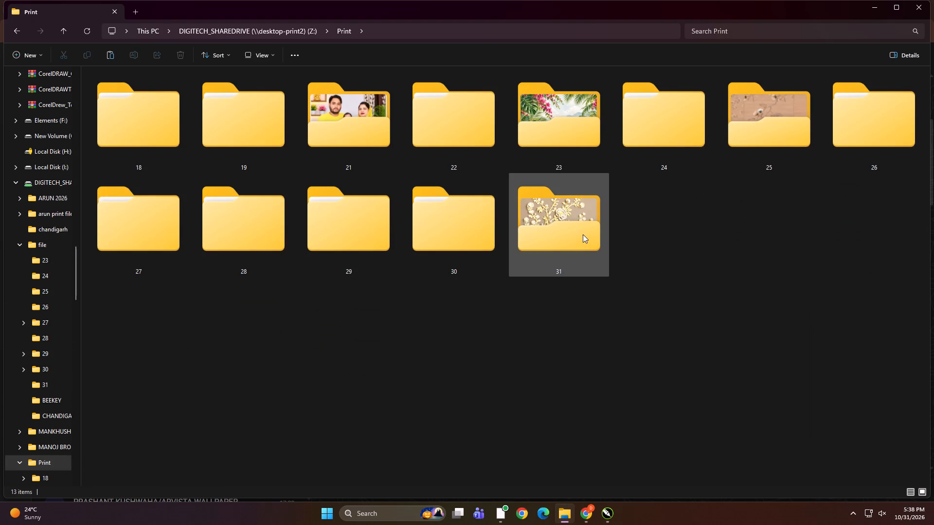
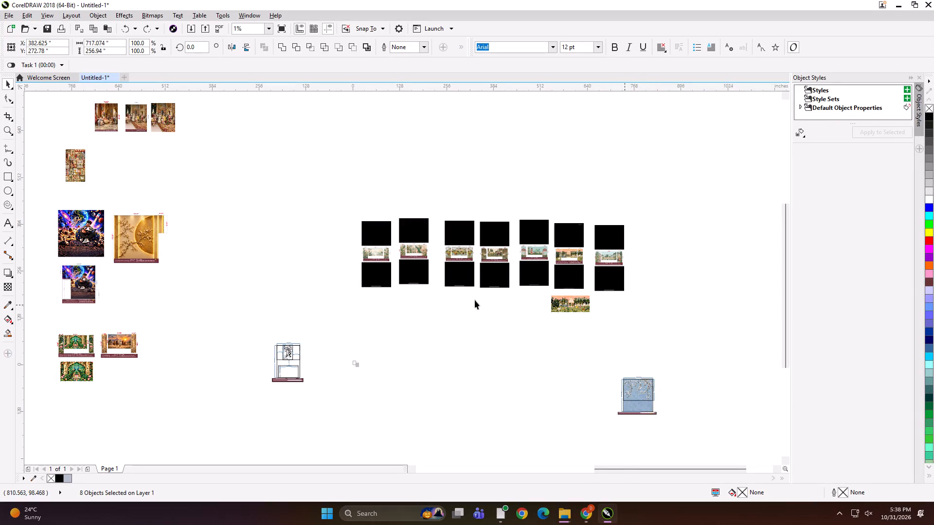
Select the row of seven black-framed wall layouts with the garden artwork beneath it, and inspect the dated size previews.
click(534, 274)
scroll(542, 233, down, 3)
click(534, 140)
drag(388, 187, 729, 352)
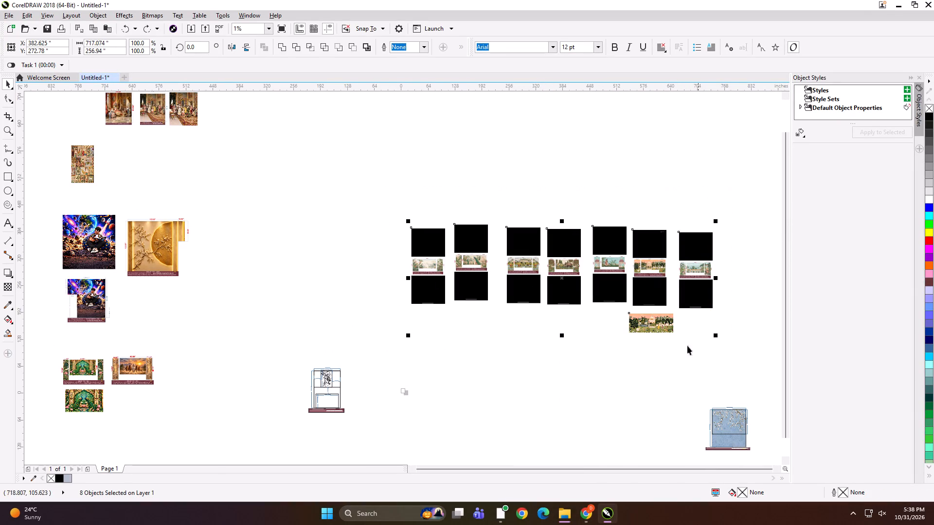
scroll(644, 348, down, 1)
scroll(562, 268, up, 3)
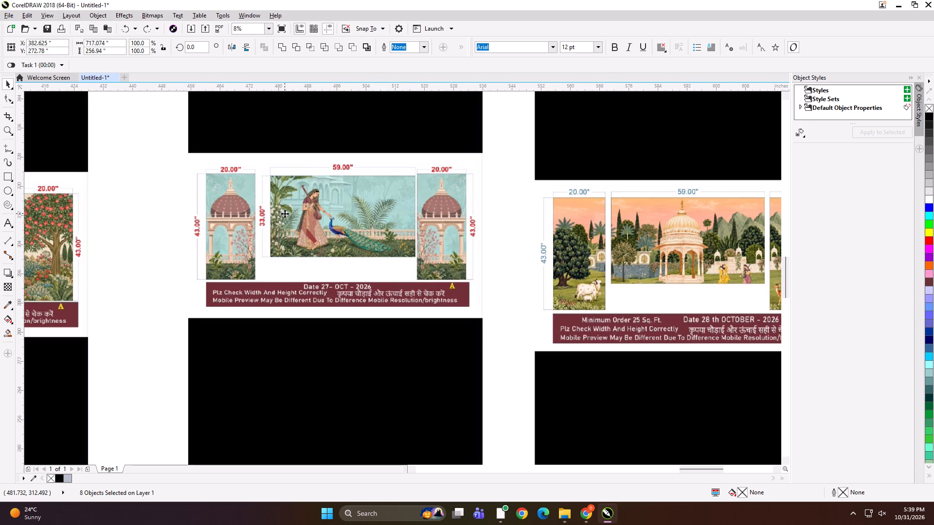
scroll(463, 228, down, 3)
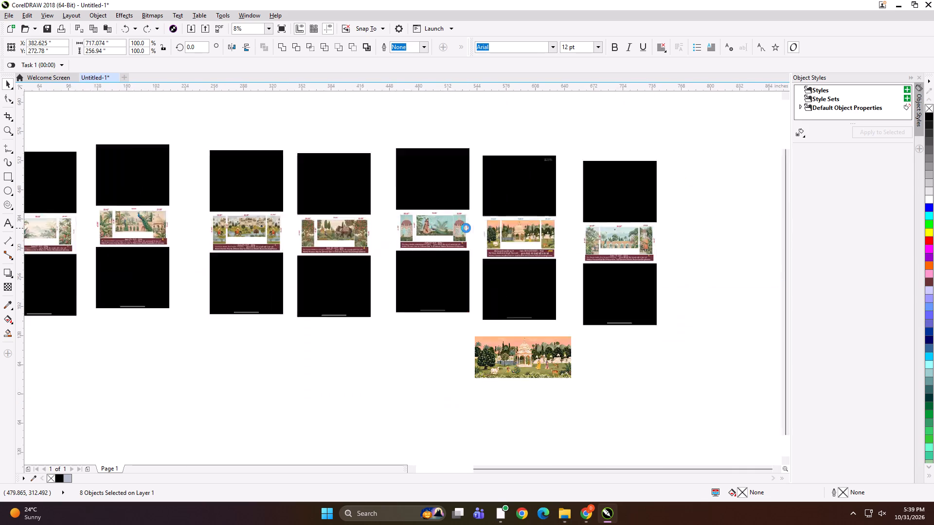
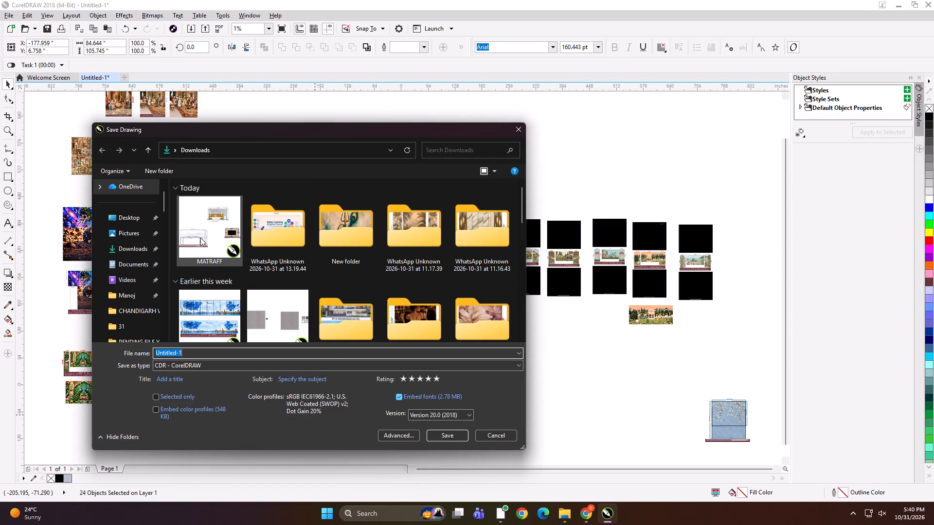
Save only the selected objects as a CorelDRAW drawing named SFFF in the Downloads folder.
click(142, 249)
click(198, 348)
key(s)
key(f)
key(f)
key(f)
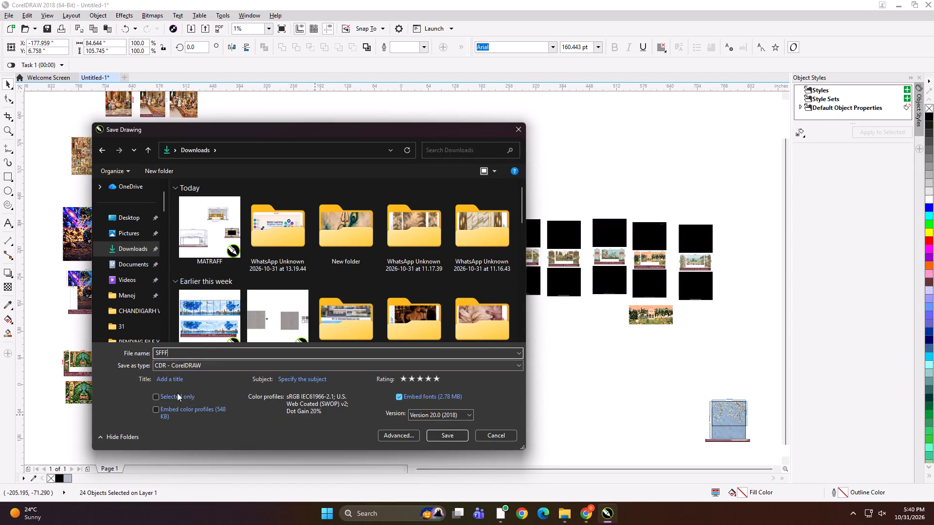
click(177, 393)
click(436, 434)
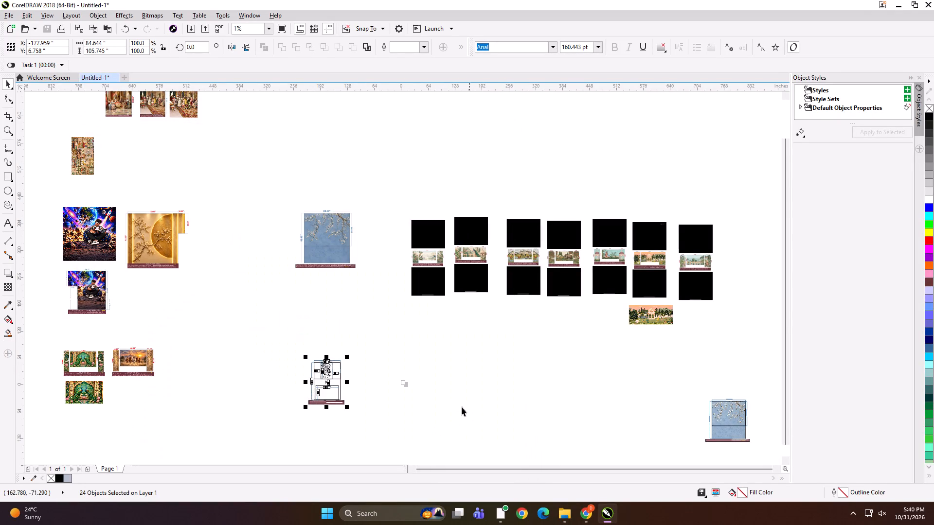
Delete the selected line-drawn wall layout from below the blue blossom preview.
key(Delete)
click(425, 393)
Move the blue blossom preview down to sit beside the matching dimensioned blossom layout.
drag(336, 233, 623, 413)
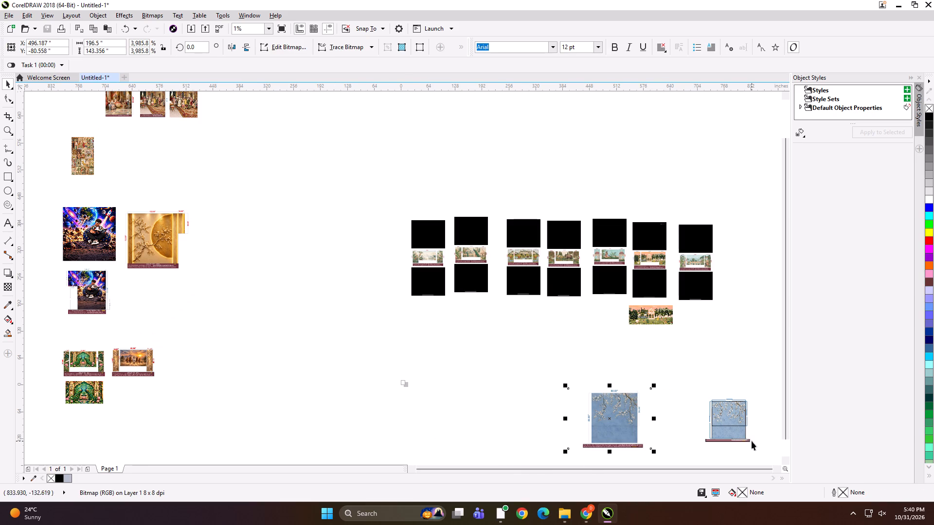
Pull the 80 by 88 inch blossom picture out of the smaller dimensioned layout into the gap beside the preview.
scroll(747, 456, up, 1)
scroll(710, 430, up, 1)
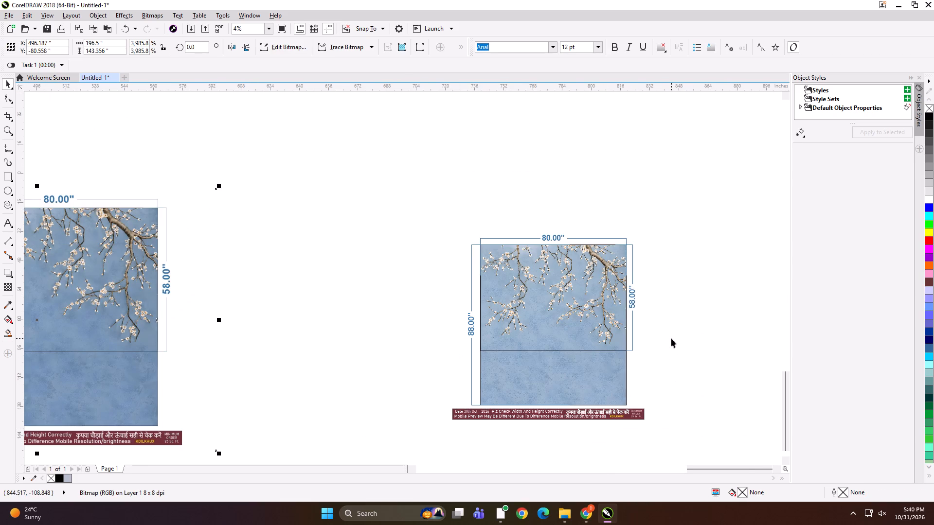
scroll(675, 345, down, 1)
scroll(442, 311, up, 1)
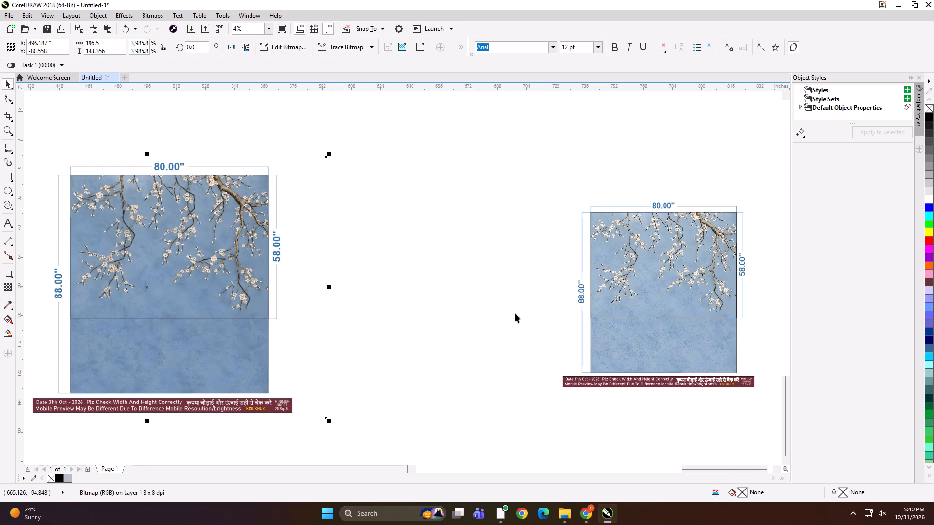
click(518, 314)
drag(661, 346, 431, 340)
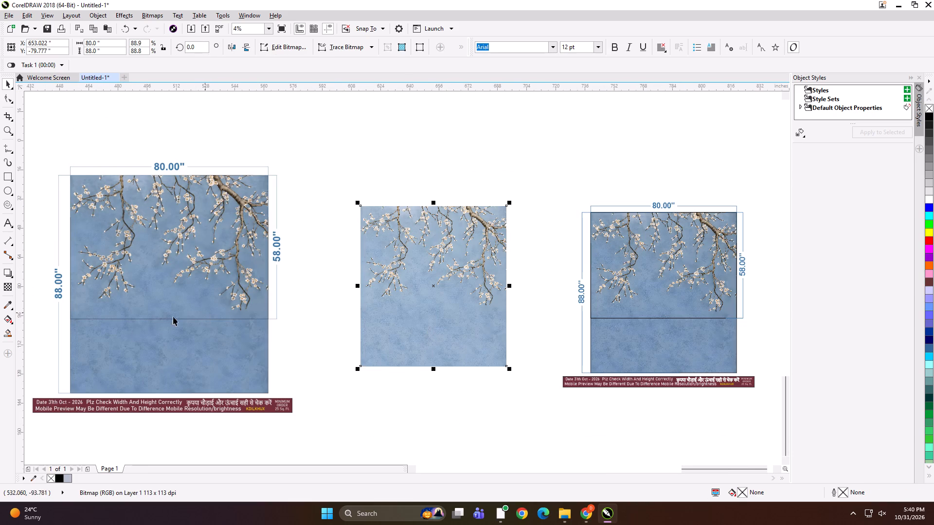
Examine the blue background and date strips of the blossom preview and the dimensioned layout up close for comparison.
scroll(124, 344, up, 1)
scroll(230, 272, down, 1)
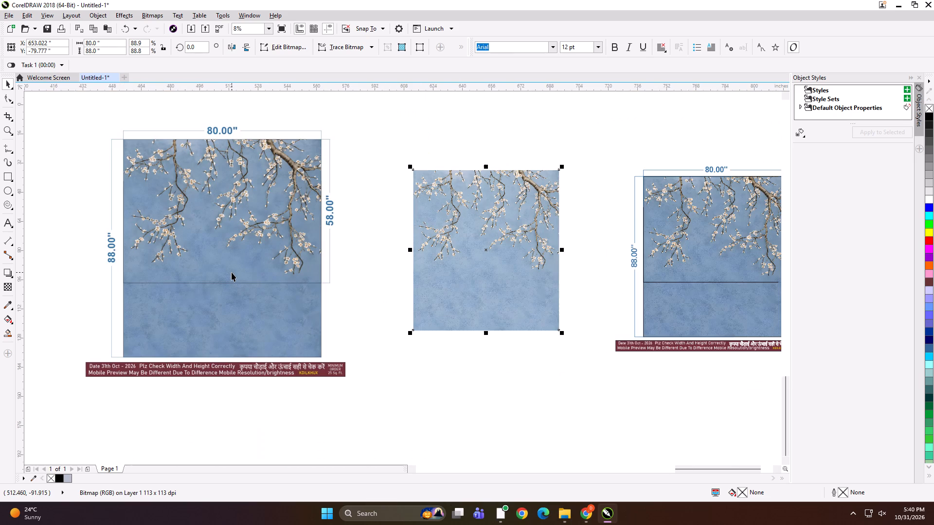
scroll(644, 348, up, 1)
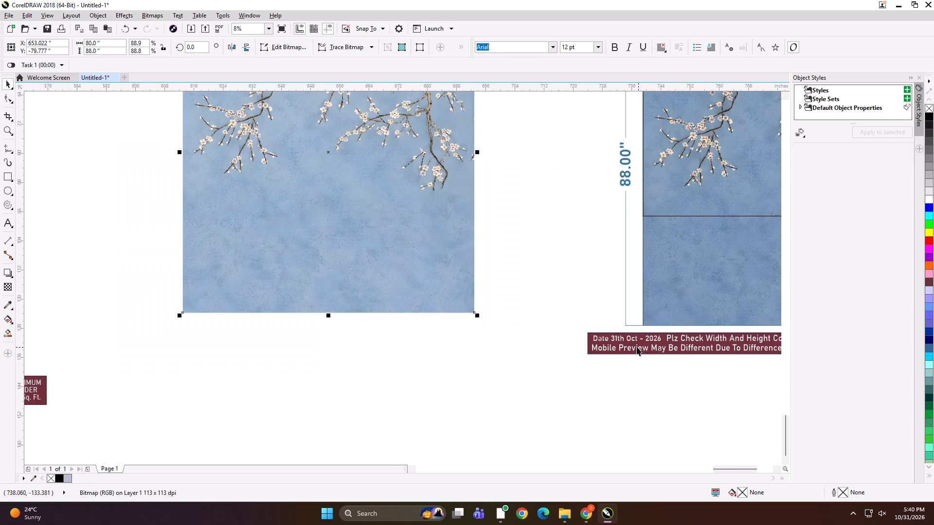
scroll(626, 345, down, 1)
scroll(249, 332, up, 1)
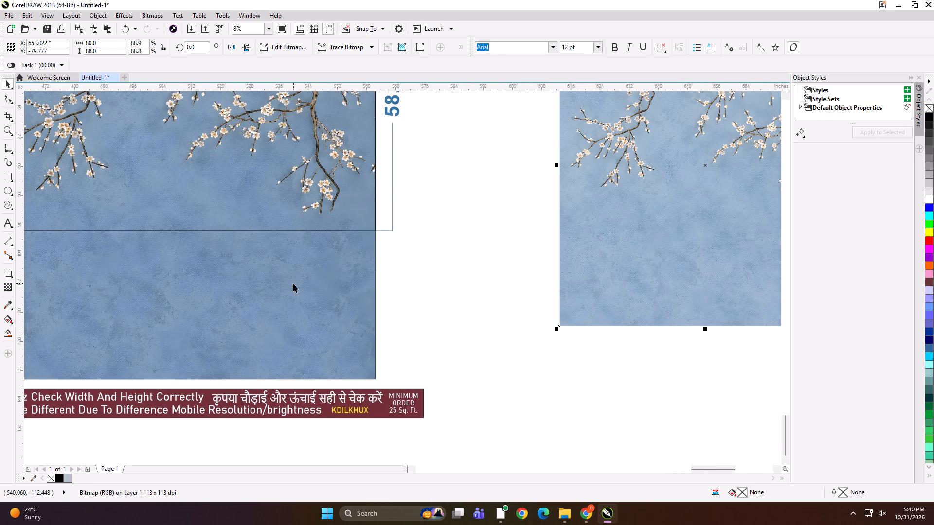
scroll(288, 297, down, 1)
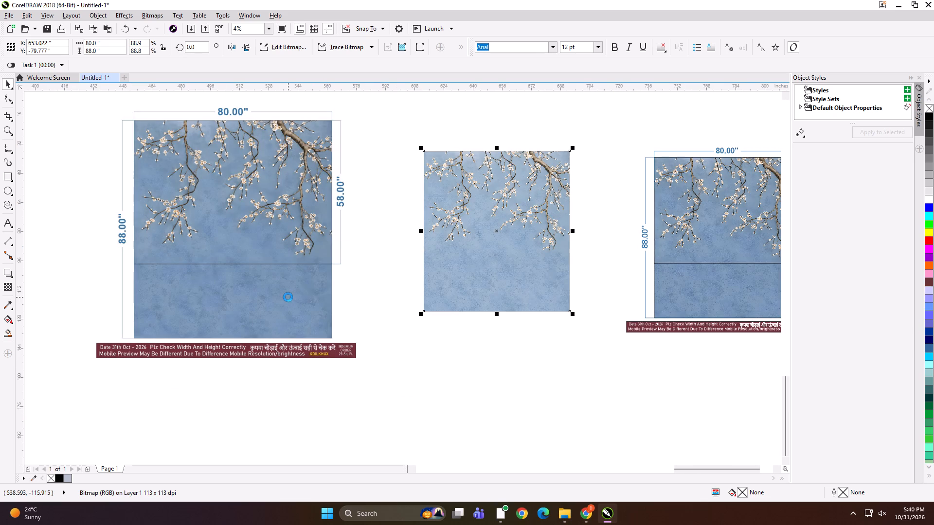
scroll(714, 297, up, 2)
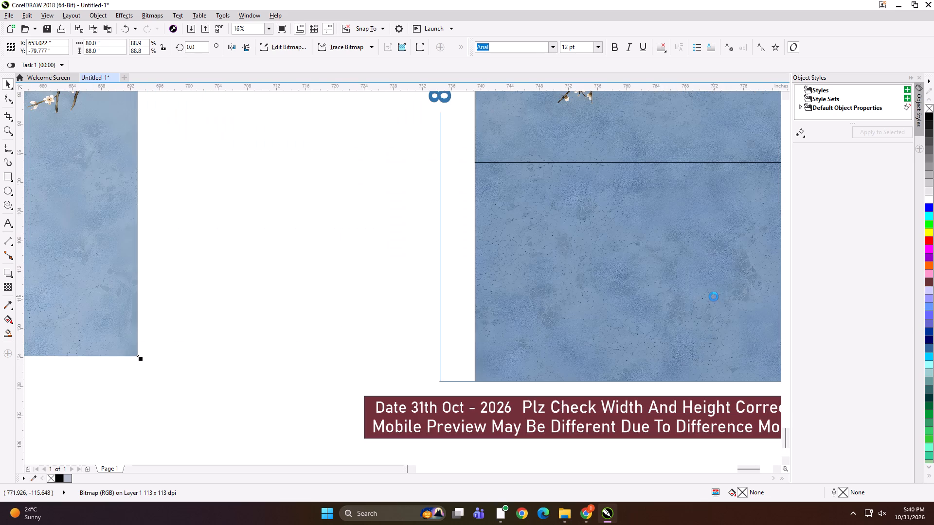
scroll(636, 297, down, 2)
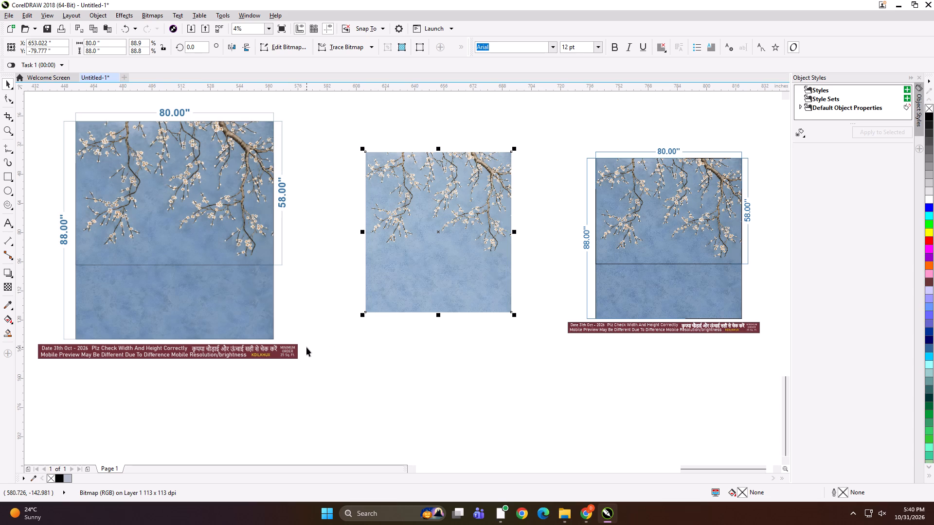
Scale the blossom preview bitmap down to 131.5 inches wide and place it next to the loose blossom picture.
drag(225, 302, 241, 306)
shift+drag(351, 371, 345, 373)
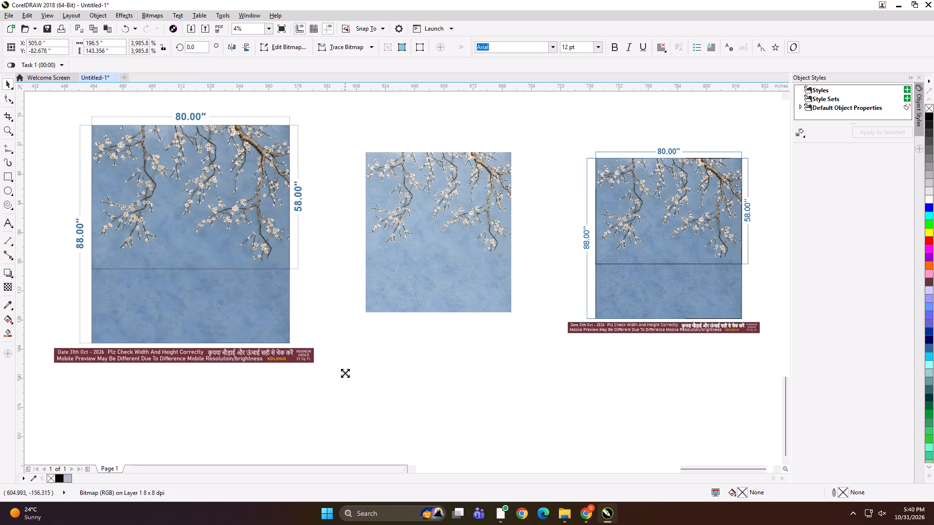
shift+drag(345, 373, 292, 366)
drag(234, 271, 305, 268)
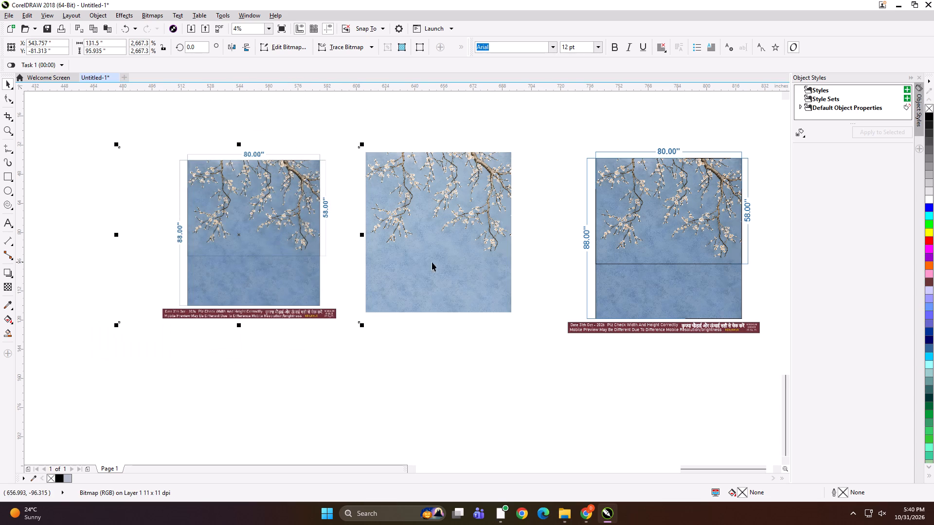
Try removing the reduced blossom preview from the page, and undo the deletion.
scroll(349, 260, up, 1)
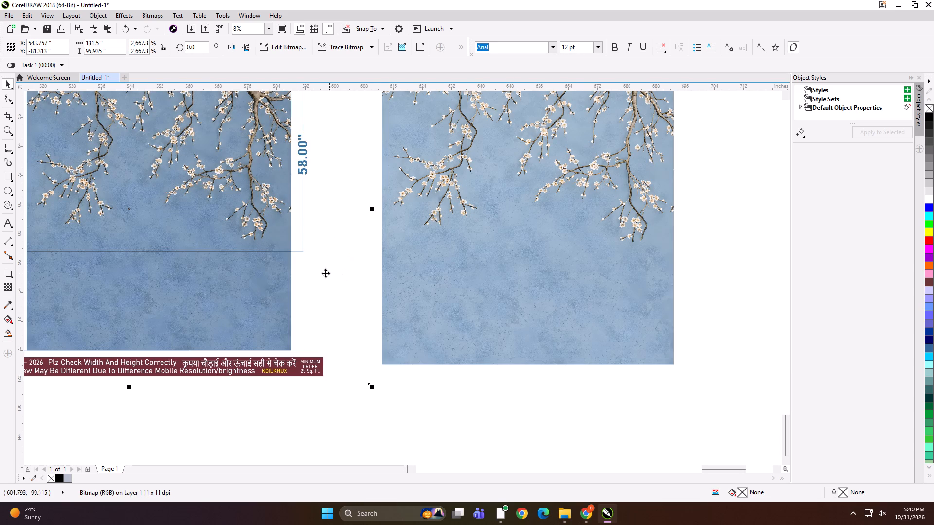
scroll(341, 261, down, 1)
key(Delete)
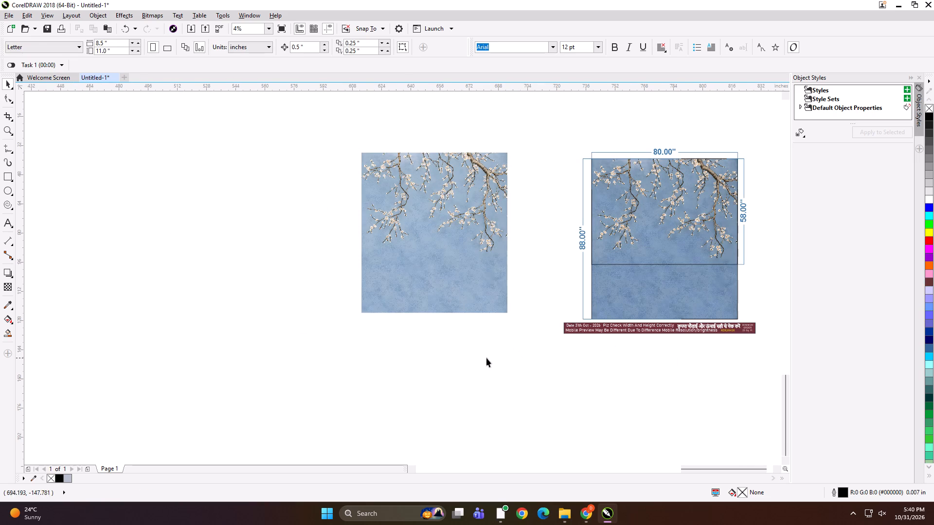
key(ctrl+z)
Move the 80 by 88 inch outline rectangle from the dimensioned layout over to the reduced preview, and shift the preview slightly up.
click(475, 362)
click(450, 275)
click(640, 290)
drag(669, 291, 451, 334)
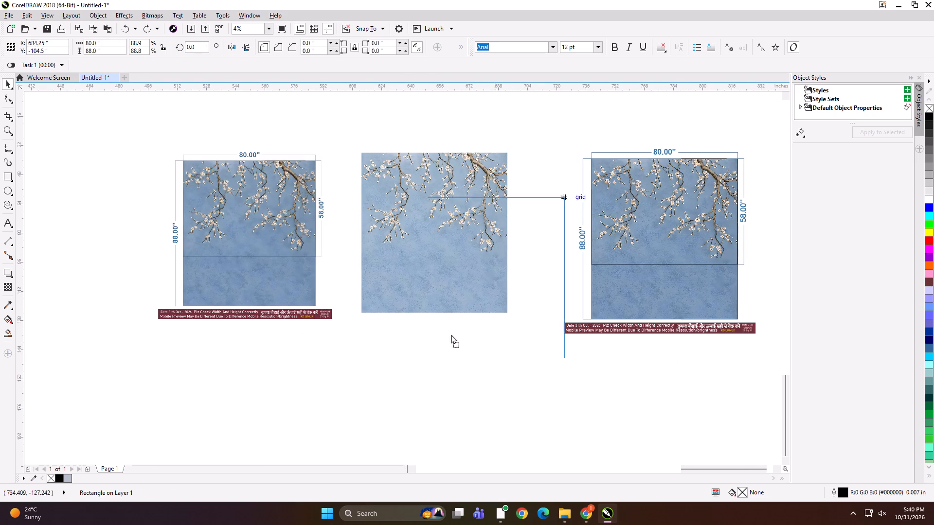
drag(451, 334, 161, 308)
drag(160, 302, 158, 283)
click(200, 324)
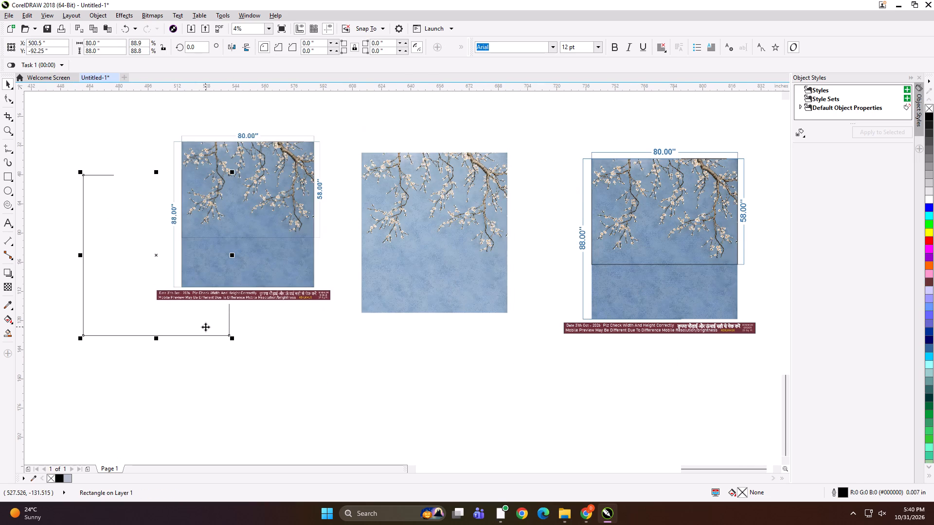
Strip the dimensioned blossom layout down to its bare picture by deleting the outlines, date strip and dimensions and moving the picture clear.
key(Delete)
click(593, 329)
key(Delete)
drag(640, 283, 608, 354)
drag(624, 338, 592, 344)
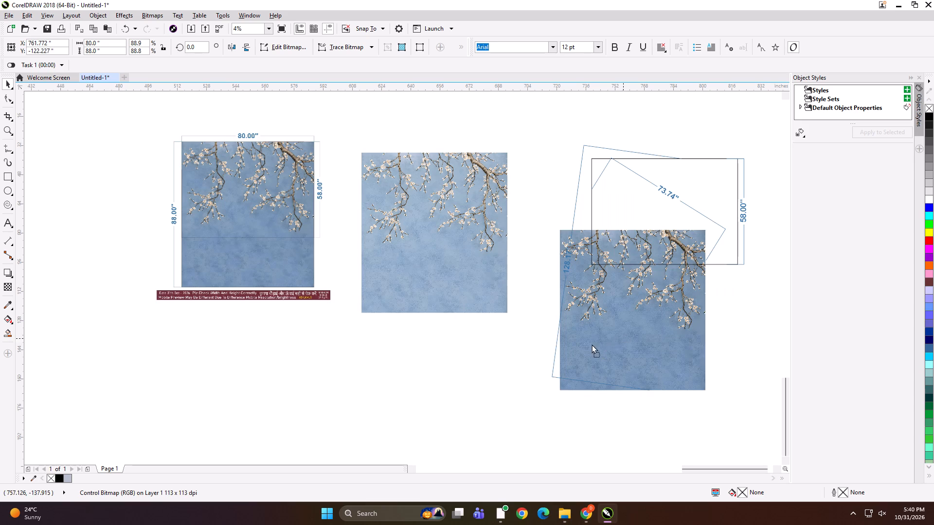
drag(592, 344, 435, 366)
drag(696, 111, 433, 349)
key(Delete)
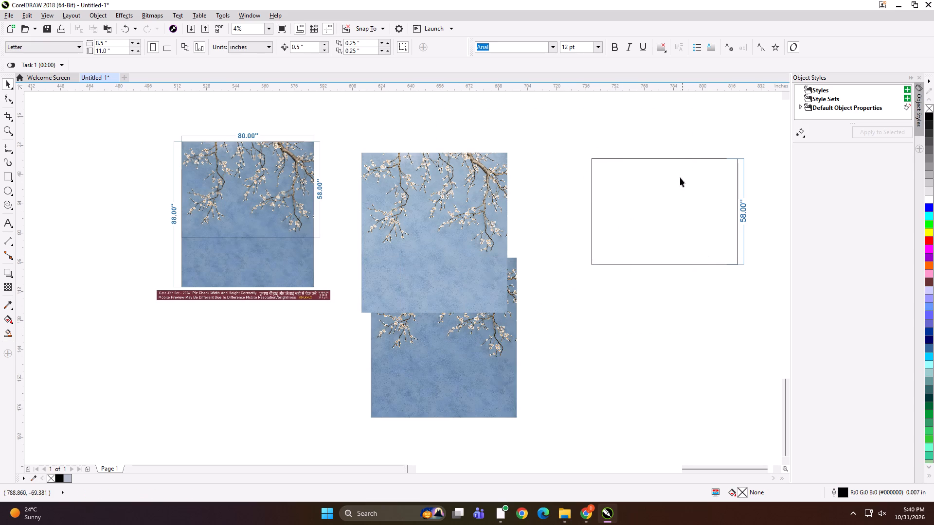
drag(578, 144, 764, 316)
key(Delete)
Move the lighter blossom picture aside, place the darker one against the reduced preview, and bring the darker one to the front.
drag(373, 234, 512, 260)
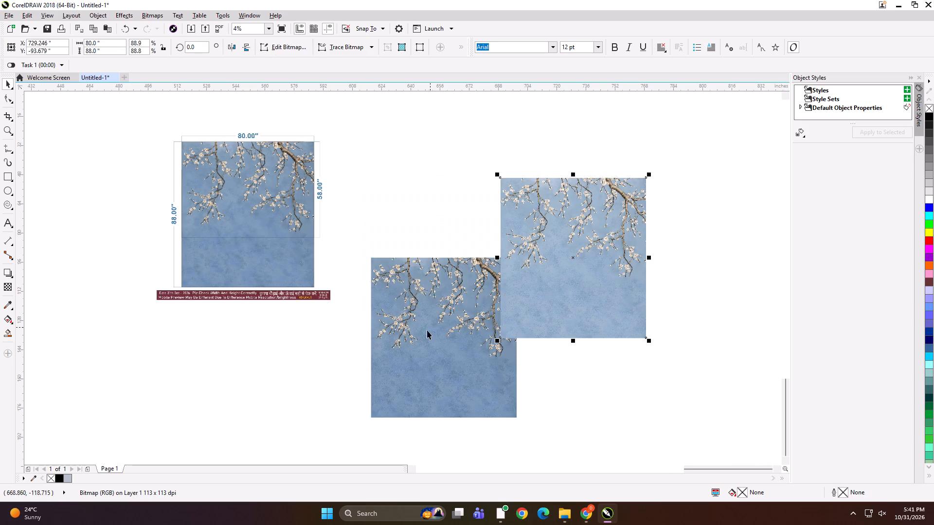
drag(426, 331, 351, 202)
scroll(207, 273, up, 1)
key(shift+Page_Up)
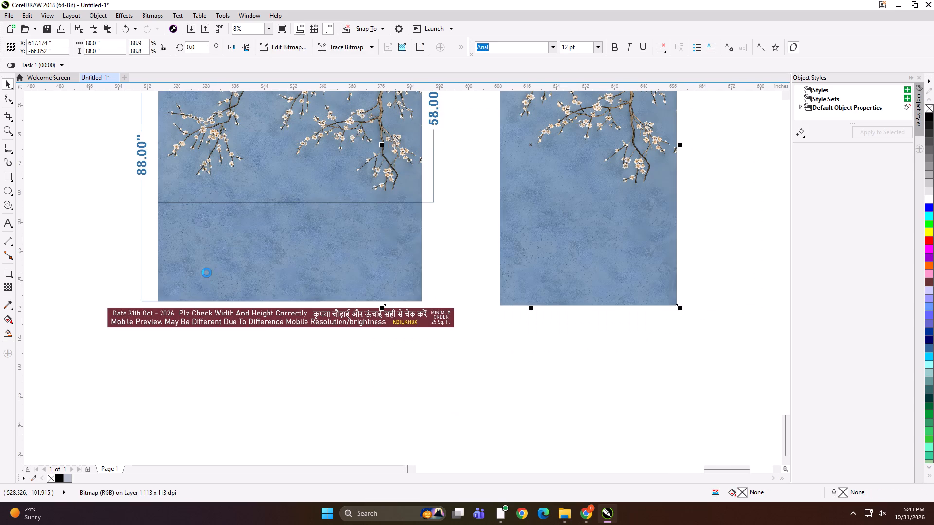
scroll(240, 320, down, 1)
click(727, 265)
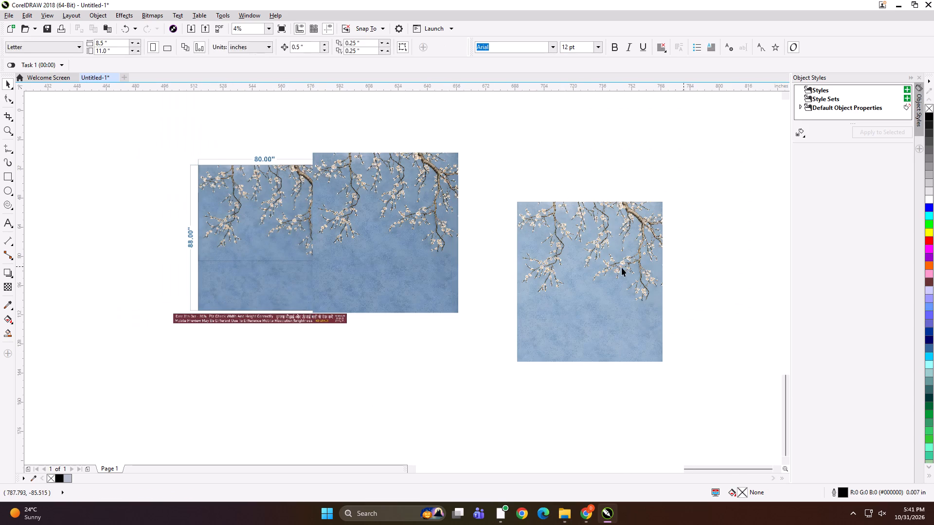
Delete the lighter blossom picture.
click(609, 268)
key(Delete)
Move the reduced preview and darker blossom picture together to the empty area near the sunset panel, and set the picture apart from the preview.
scroll(588, 247, down, 2)
drag(690, 215, 557, 348)
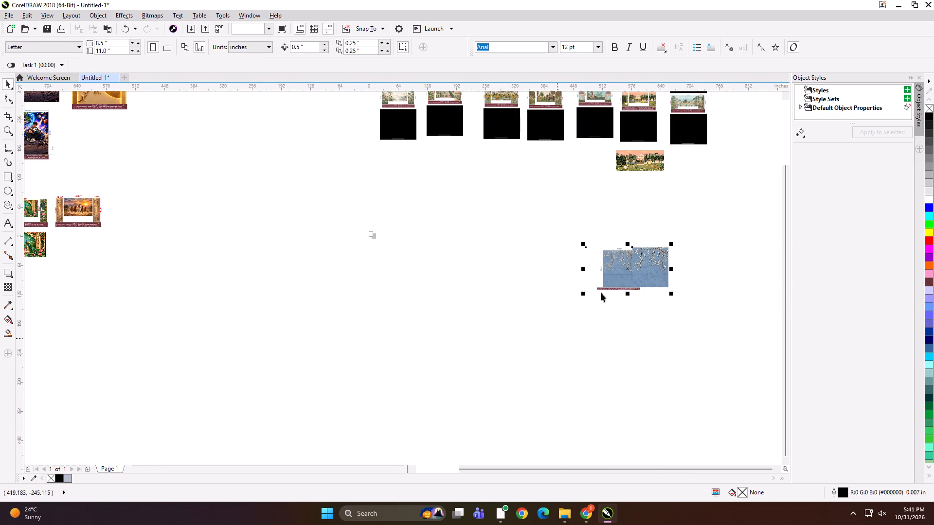
drag(624, 257, 206, 262)
click(273, 294)
scroll(176, 284, up, 1)
scroll(275, 246, down, 1)
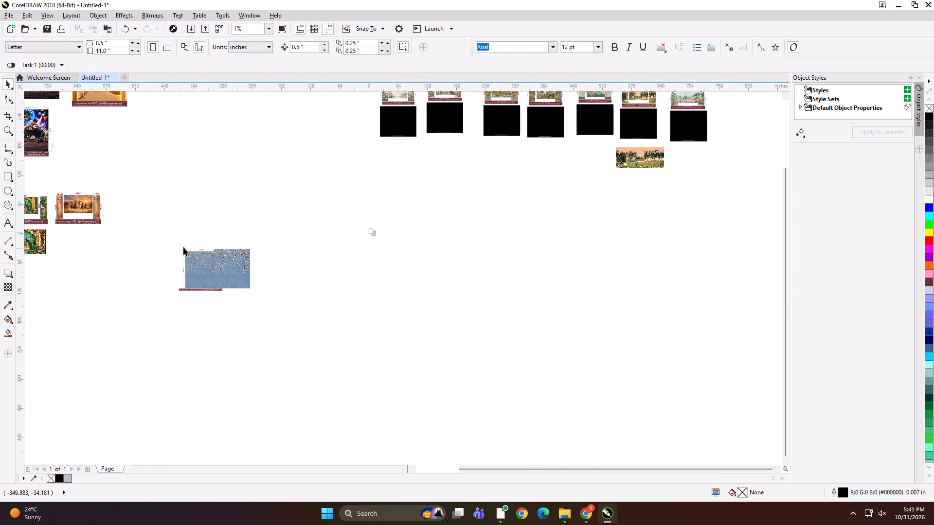
scroll(169, 253, up, 2)
drag(376, 266, 449, 257)
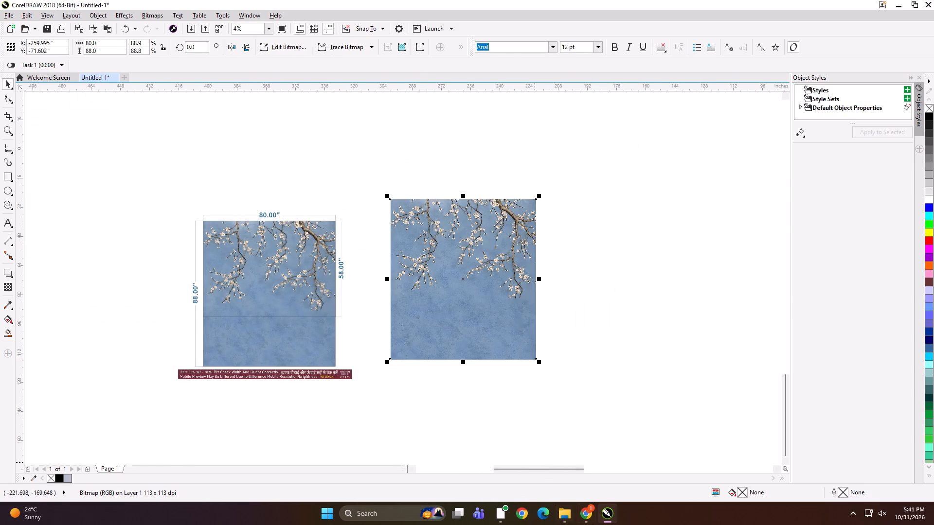
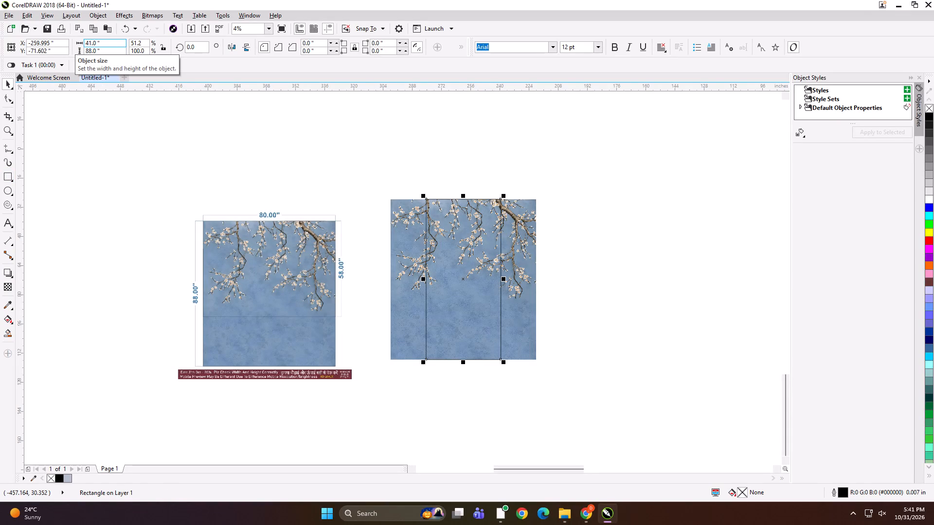
Align the 41 × 88 inch rectangle with the left edge of the enlarged blossom picture.
shift+click(406, 255)
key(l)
click(395, 161)
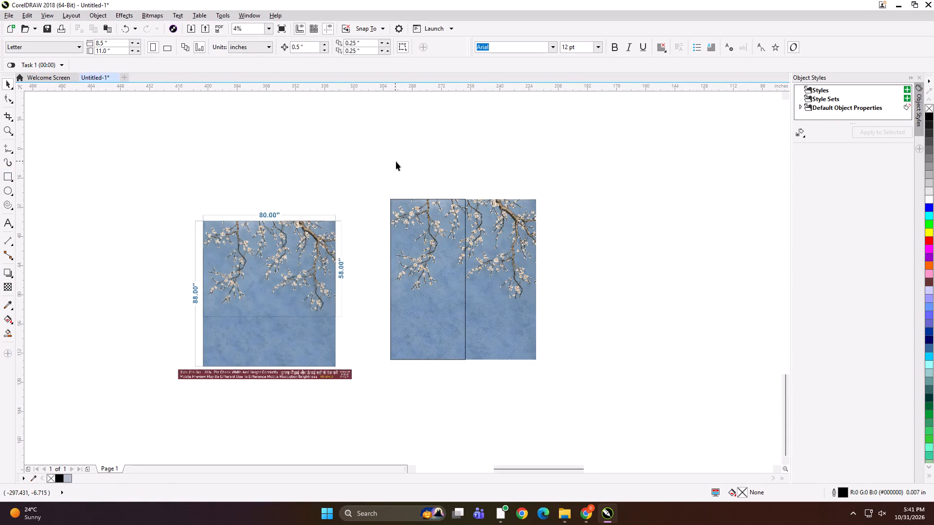
Mirror a copy of the rectangle onto the picture's other half and narrow it to 39.5 inches, ending at the picture's right edge.
click(426, 227)
drag(386, 280, 499, 288)
ctrl+right_click(499, 288)
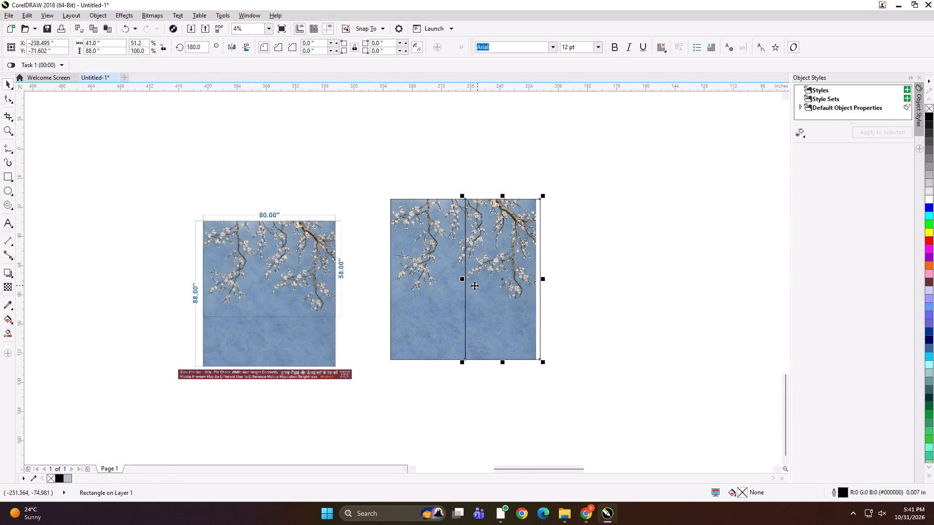
scroll(473, 285, up, 1)
key(Left)
click(611, 274)
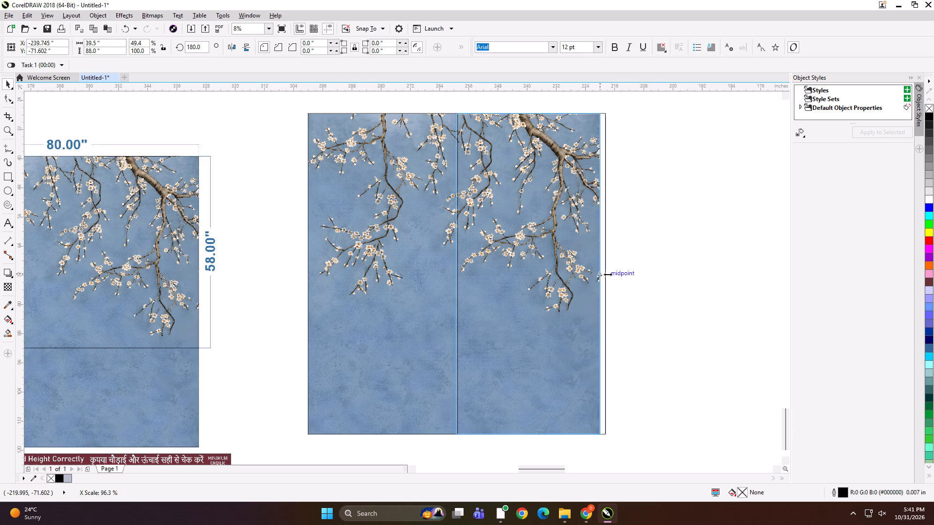
Group the two rectangles, place the blossom picture inside them as a PowerClip, and ungroup them into two separate panels.
shift+click(422, 286)
key(ctrl+g)
click(649, 295)
alt+click(515, 293)
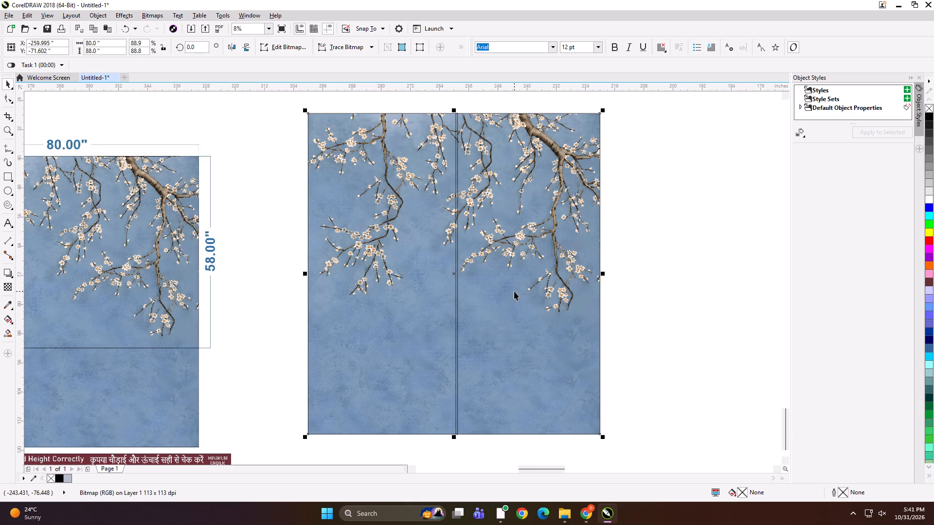
key(shift+Return)
click(514, 291)
scroll(511, 296, down, 1)
key(ctrl+u)
click(632, 268)
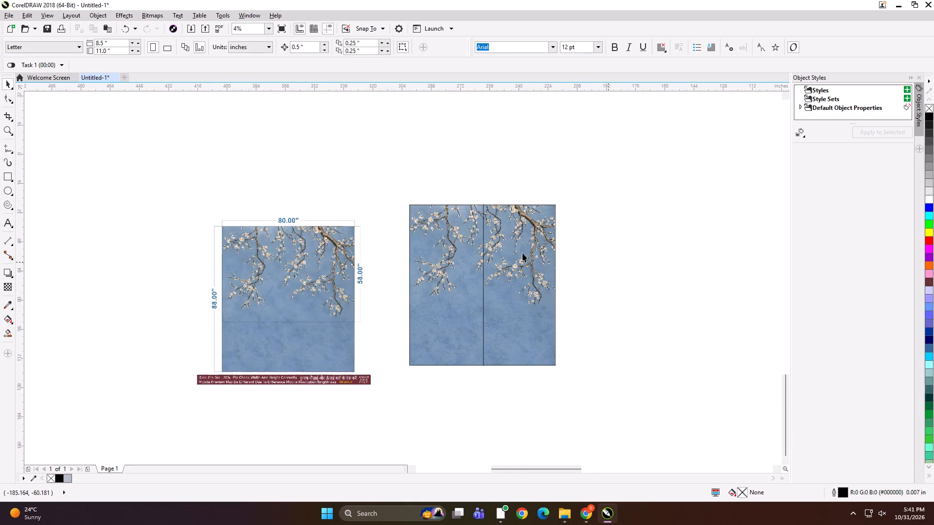
click(510, 247)
click(601, 248)
Add the label "80*88 PANEL 1" along the left panel's top edge and copy its text.
click(6, 220)
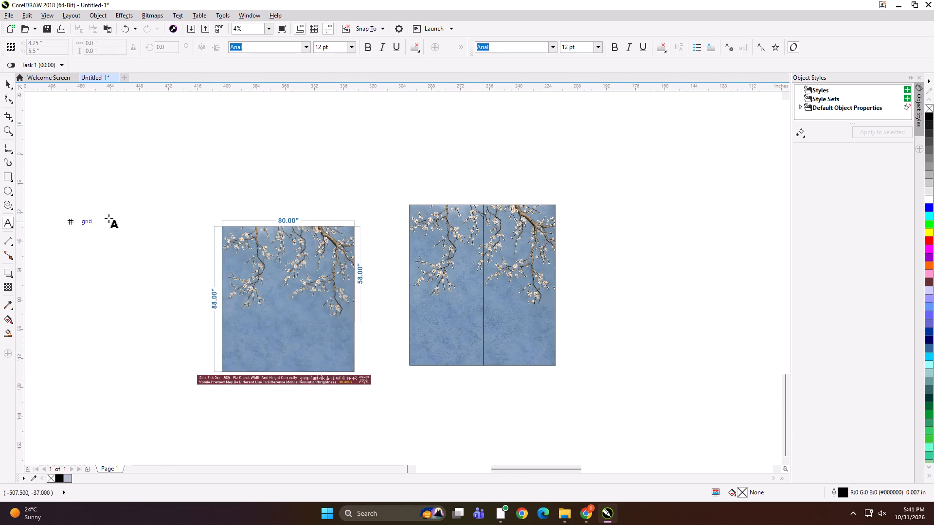
click(428, 203)
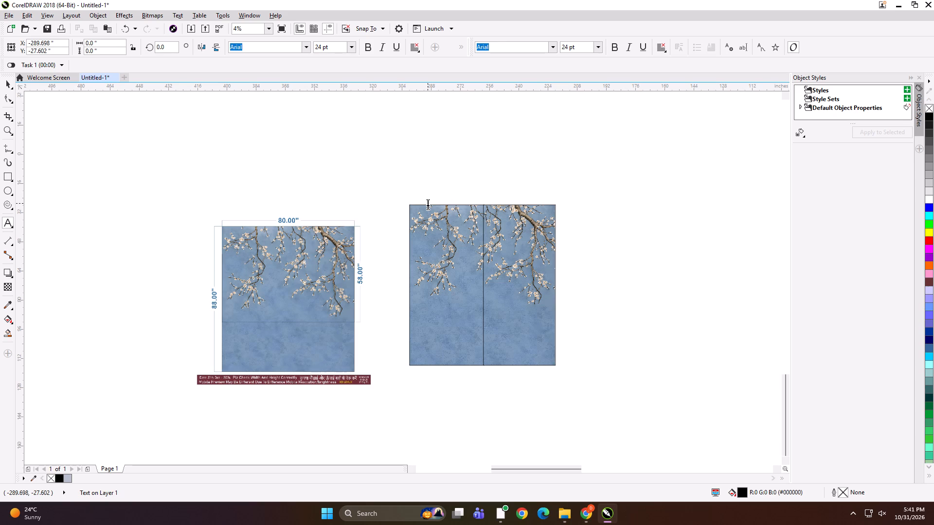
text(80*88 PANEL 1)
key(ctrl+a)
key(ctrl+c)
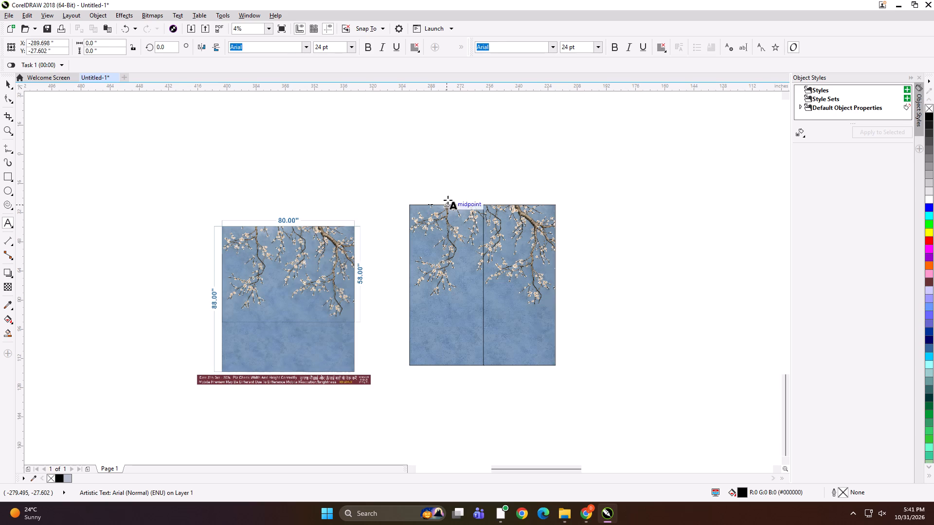
Paste the label along the right panel's top edge and change it to read "80*88 PANEL 2".
scroll(533, 203, up, 4)
click(523, 215)
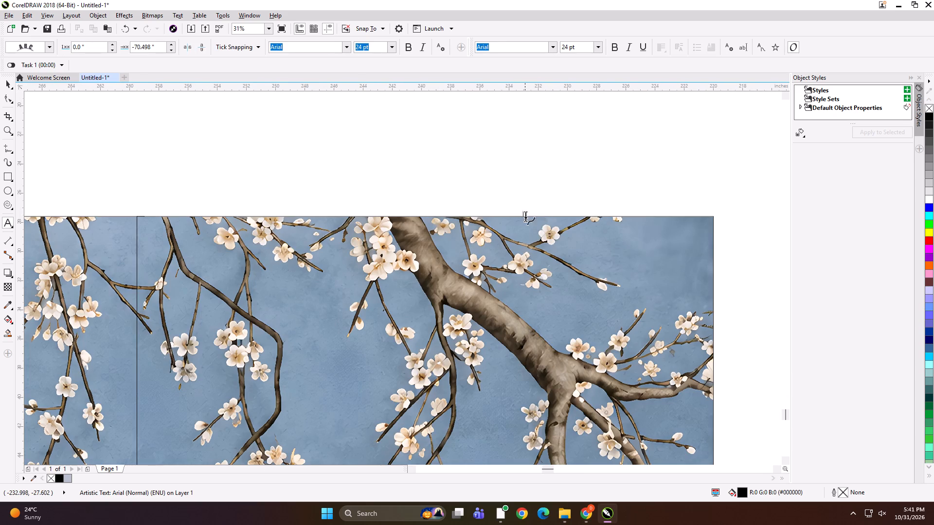
scroll(527, 213, up, 2)
key(ctrl+v)
key(BackSpace)
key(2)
scroll(527, 213, down, 4)
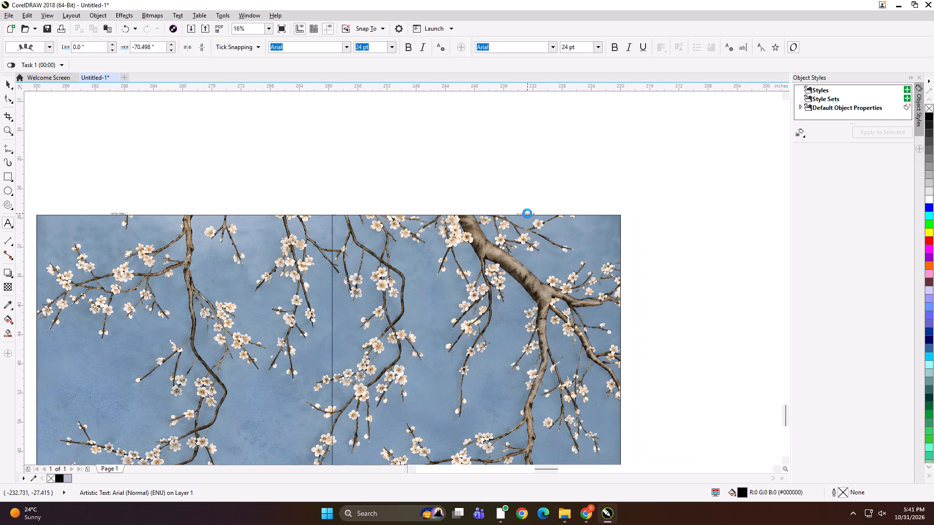
Group the right panel with its PANEL 2 label, and the left panel with its PANEL 1 label.
click(6, 85)
scroll(193, 141, down, 2)
shift+click(240, 210)
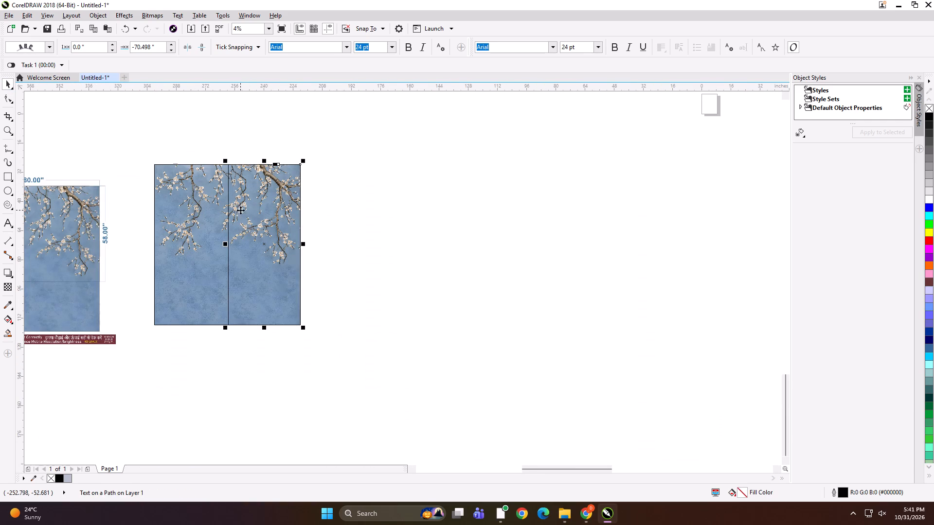
key(ctrl+g)
scroll(343, 225, down, 1)
scroll(167, 237, up, 1)
drag(422, 128, 321, 352)
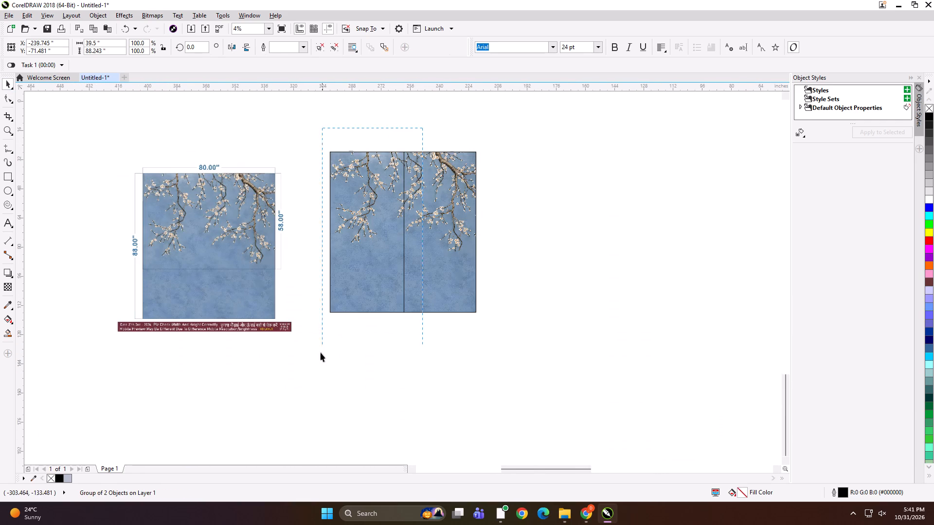
drag(321, 352, 313, 372)
key(ctrl+g)
Start exporting the grouped left panel with its label.
scroll(353, 165, up, 1)
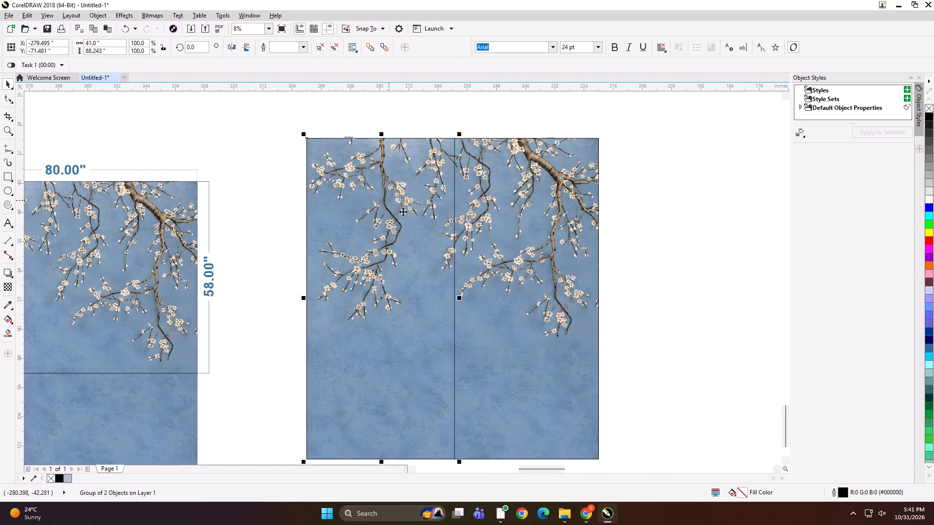
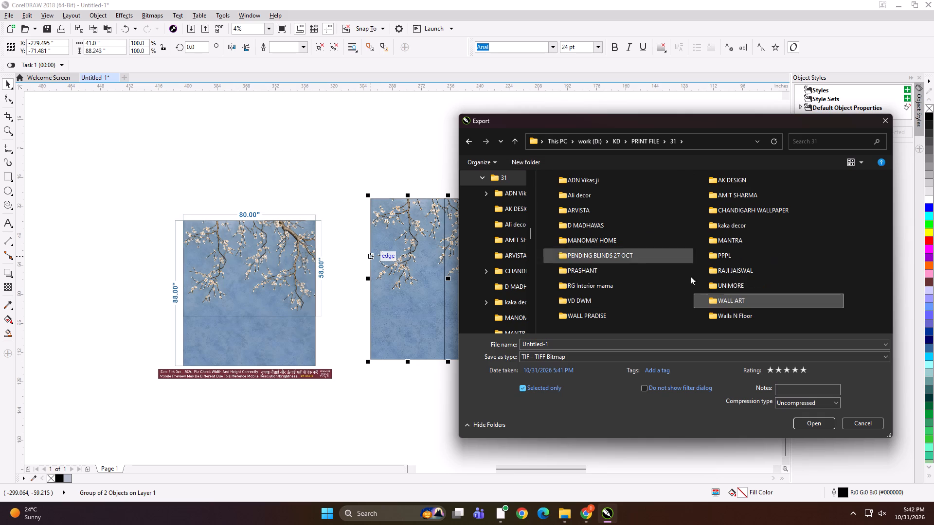
Create a folder named 80x88 inside the WALL ART folder and open it as the export location.
double_click(732, 297)
click(616, 344)
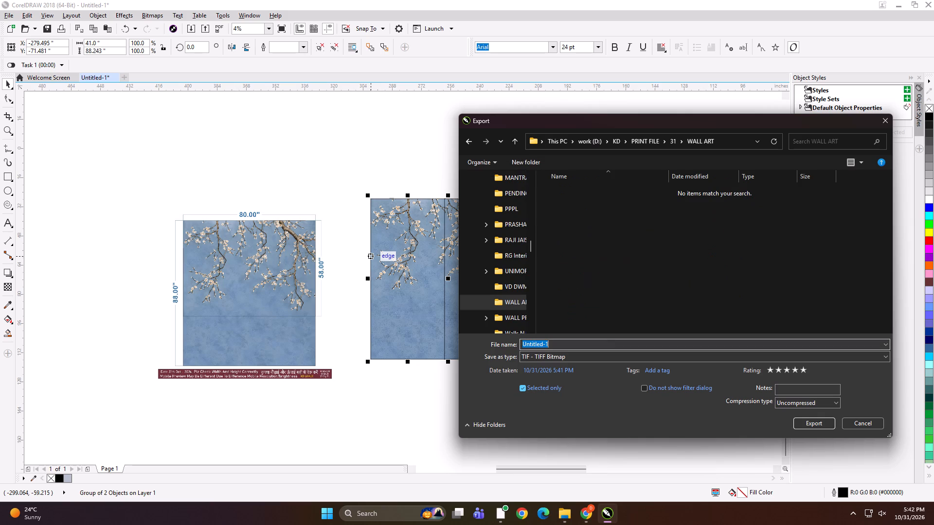
click(532, 159)
text(80x88)
key(space)
key(Return)
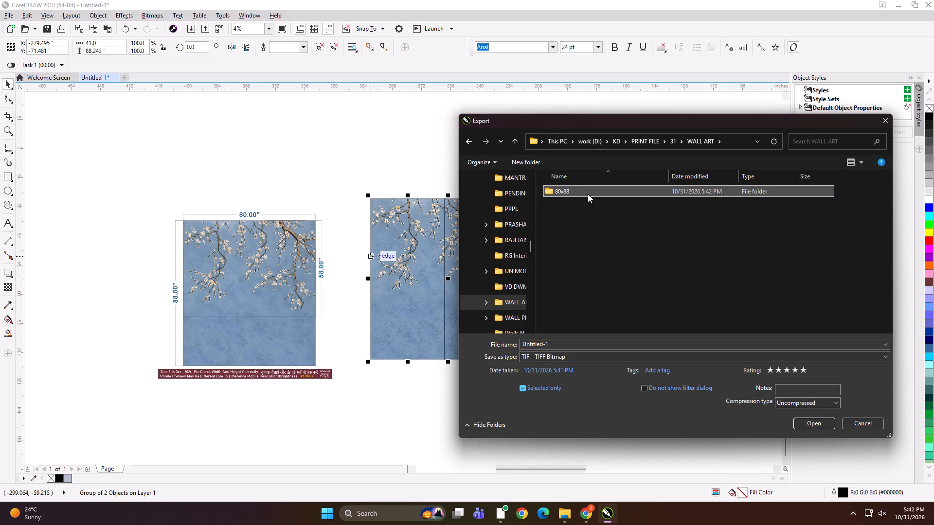
double_click(588, 194)
Export the selected 41-inch-wide blossom panel as a TIFF bitmap named 41x88.
click(579, 339)
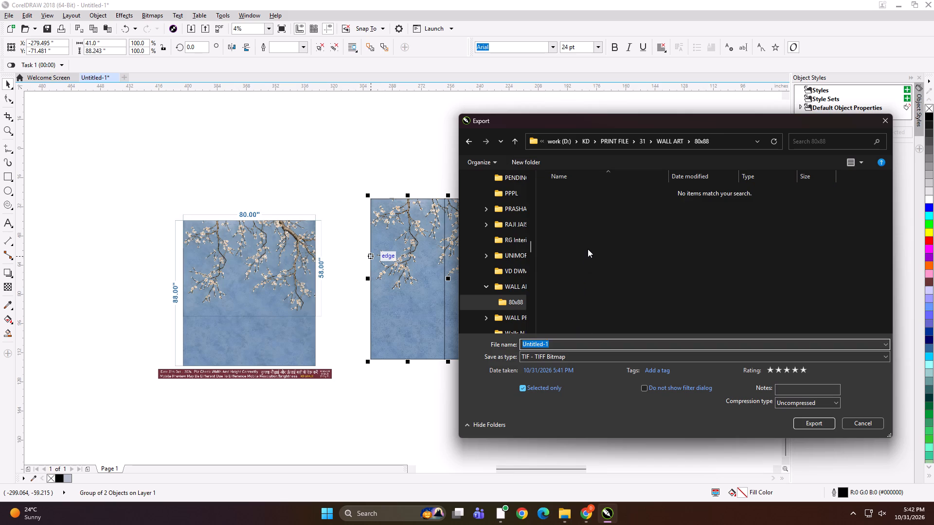
text(41x8)
key(BackSpace)
text(8)
key(space)
key(Return)
key(Return)
Start exporting the 39.5-inch-wide blossom panel, and rename the existing 41x88 file to 41x88 A.
click(502, 237)
key(ctrl+e)
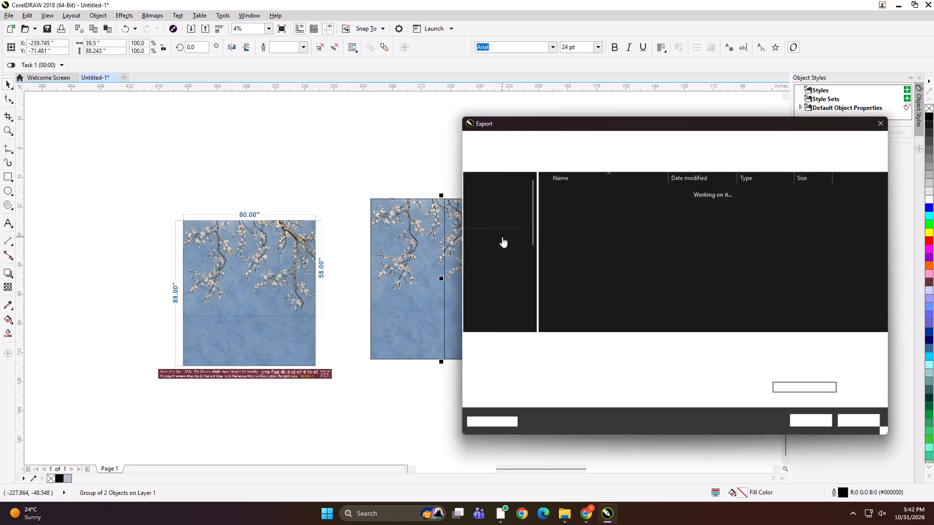
click(578, 203)
right_click(578, 203)
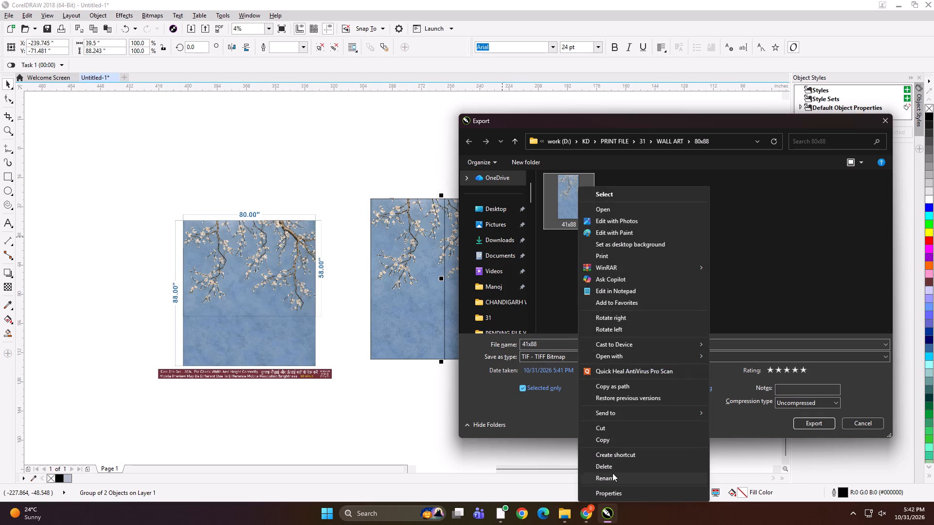
click(613, 473)
key(Right)
key(space)
text(A)
key(Return)
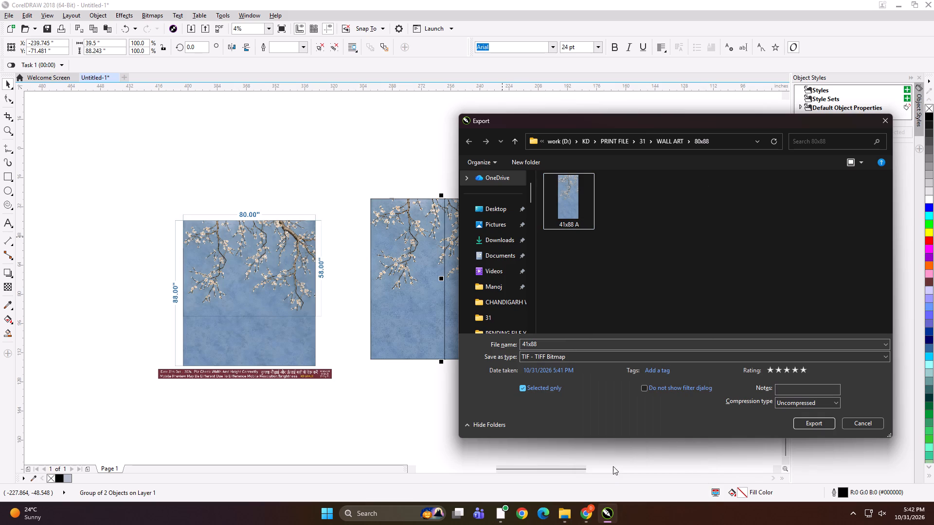
Export the 39.5-inch-wide blossom panel as a TIFF bitmap named 39.5x88 B.
click(599, 342)
text(39.5x88 B)
key(Return)
key(Return)
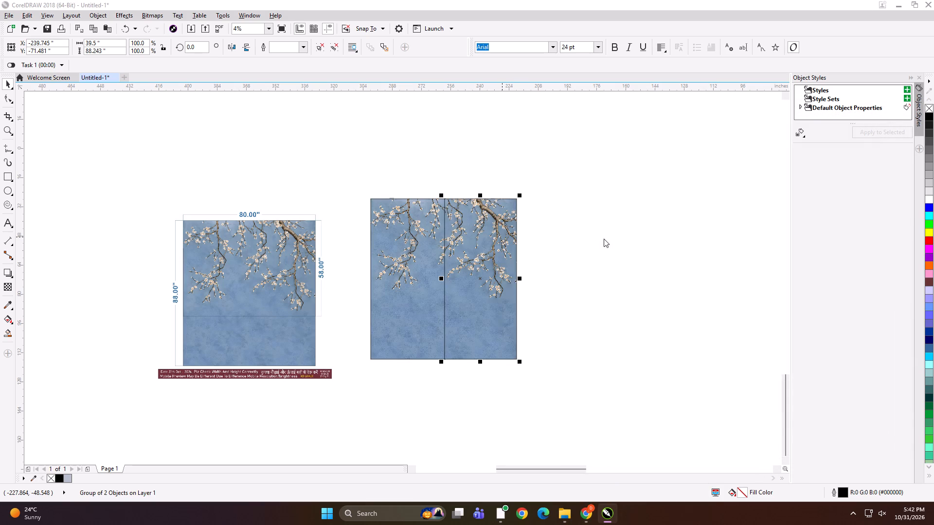
Nudge the 39.5-inch panel 5.5 inches away from the 41-inch panel to leave a gap between them.
key(Right)
key(Right)
key(Right)
key(Right)
key(Right)
key(Right)
key(Right)
key(Right)
key(Right)
key(Right)
key(Right)
Move both blossom panels beside the dimensioned layout and scale them down together to about 79.8 by 82.4 inches.
drag(564, 166, 351, 400)
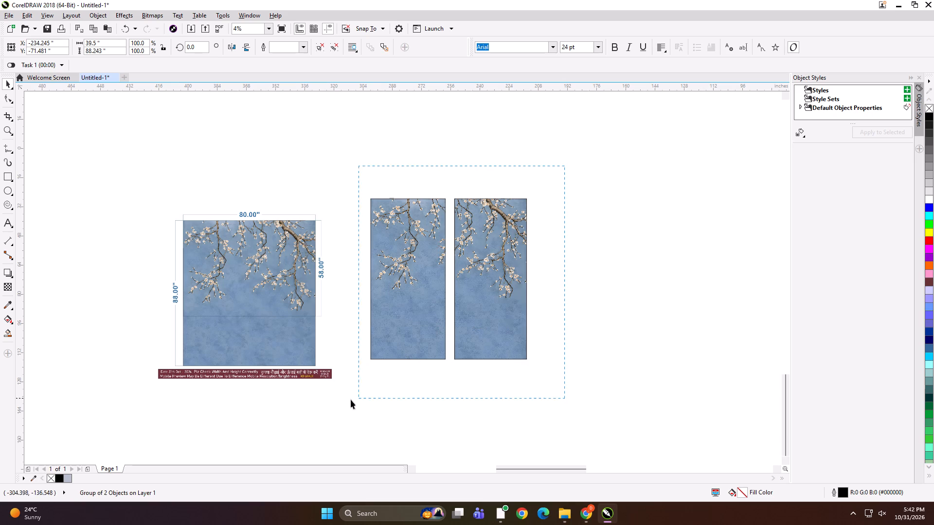
drag(351, 400, 336, 401)
drag(405, 273, 378, 287)
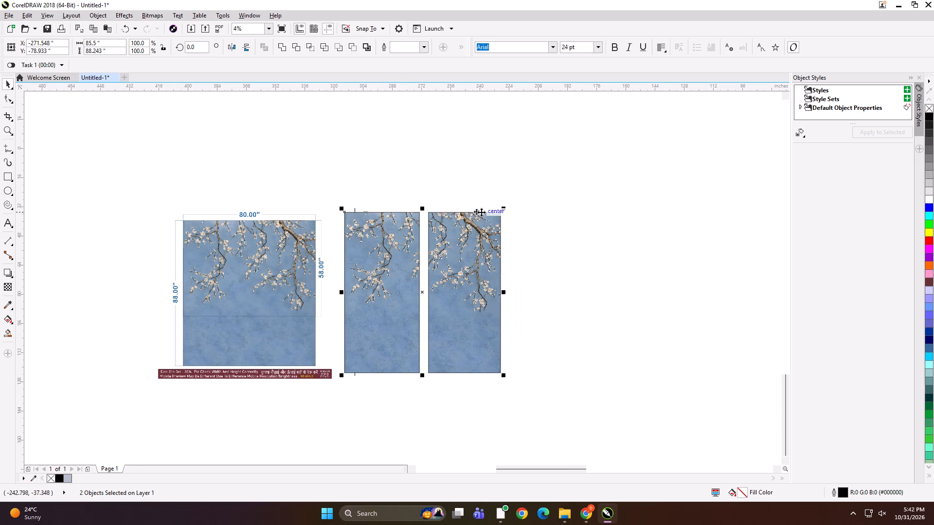
drag(503, 207, 493, 211)
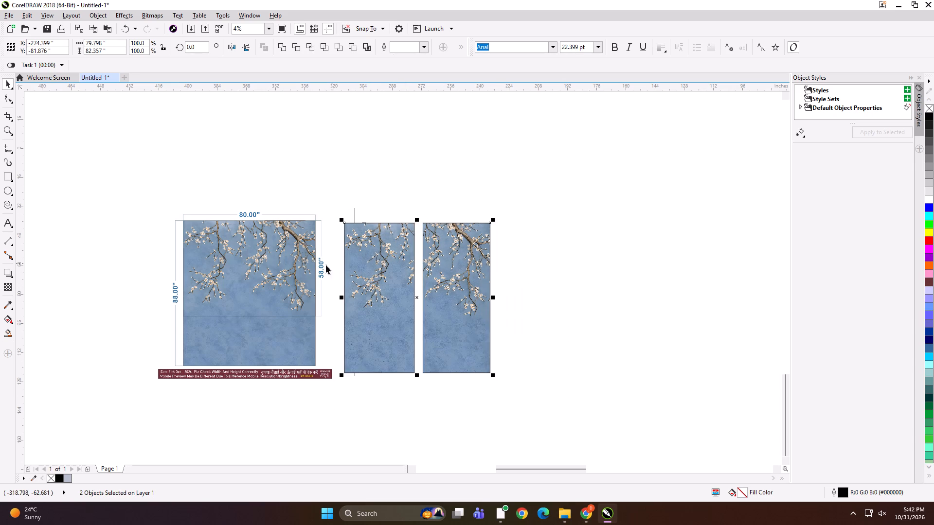
Group the dimensioned layout with the two blossom panels and shift the group about 26 inches to the right.
shift+click(293, 275)
key(ctrl+g)
drag(268, 340, 315, 329)
Scale the combined layout group down to about 4.3 by 2.0 inches.
scroll(465, 339, up, 1)
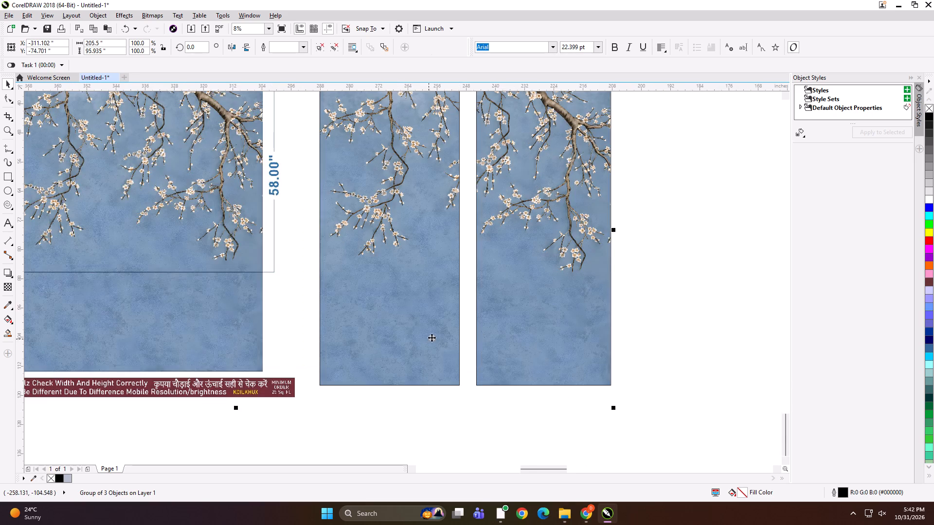
scroll(414, 334, up, 1)
scroll(542, 325, down, 1)
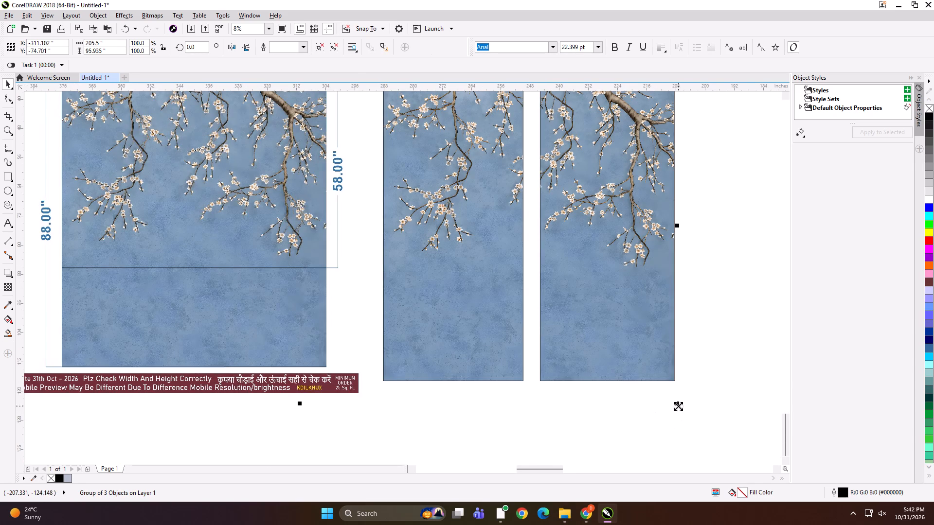
shift+drag(678, 406, 316, 248)
scroll(297, 221, up, 1)
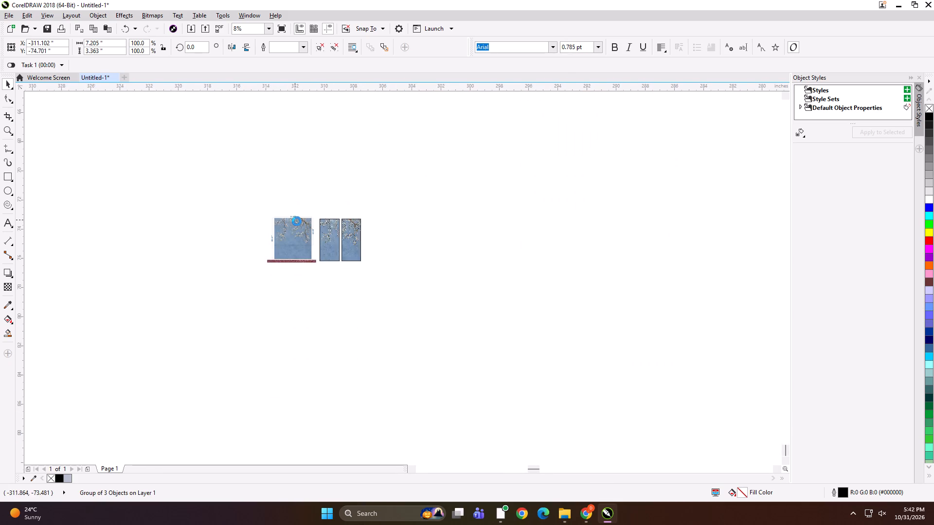
scroll(297, 221, up, 3)
shift+drag(581, 371, 509, 350)
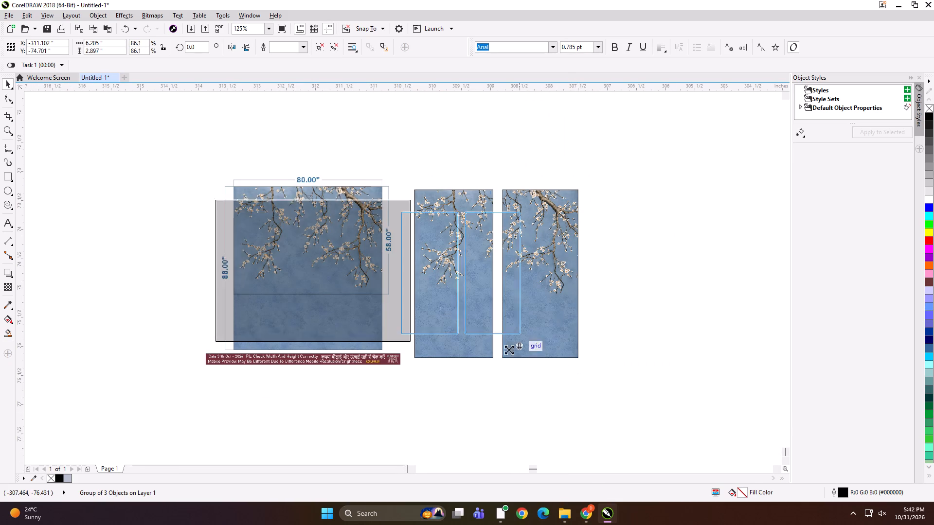
shift+drag(509, 350, 497, 344)
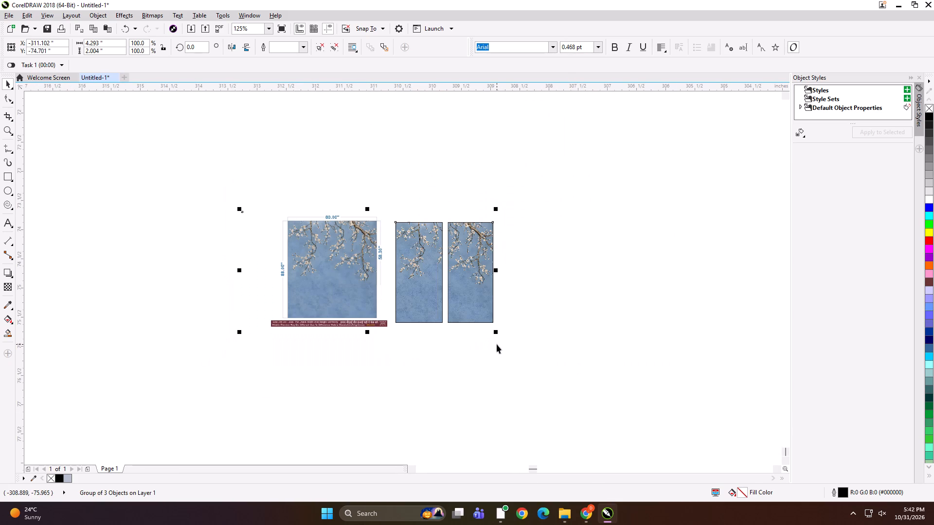
Export the reduced group as a TIFF bitmap named SDGDH in the 80x88 folder, and check the exported files' thumbnails.
key(ctrl+e)
text(SDGDH)
key(Return)
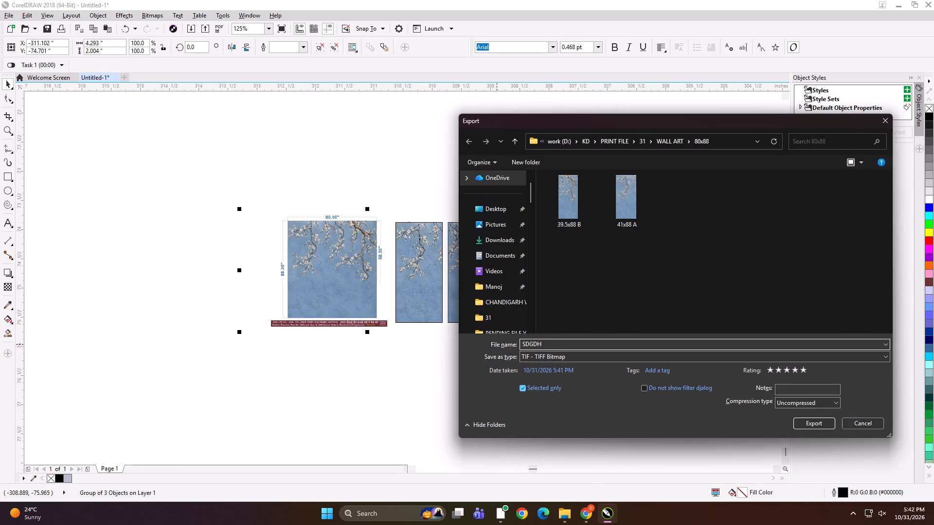
key(Return)
key(ctrl+e)
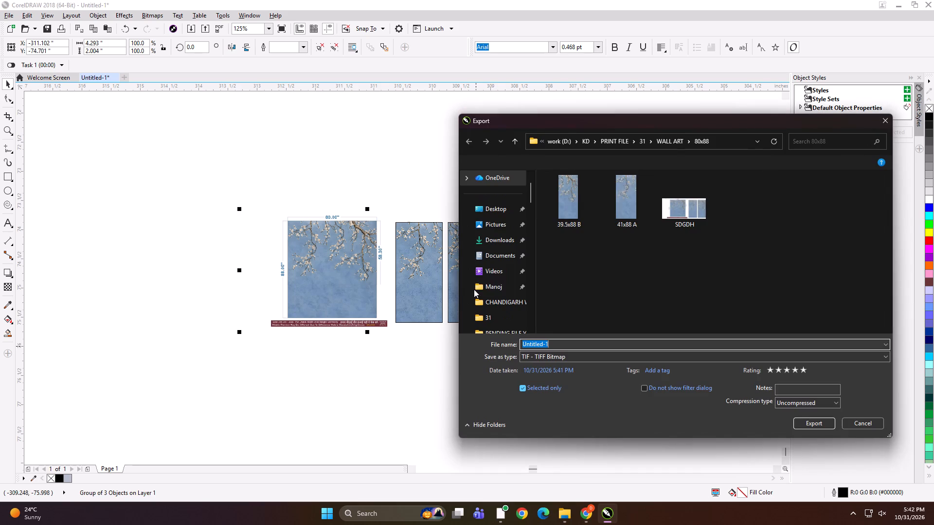
ctrl+scroll(592, 273, up, 9)
click(849, 422)
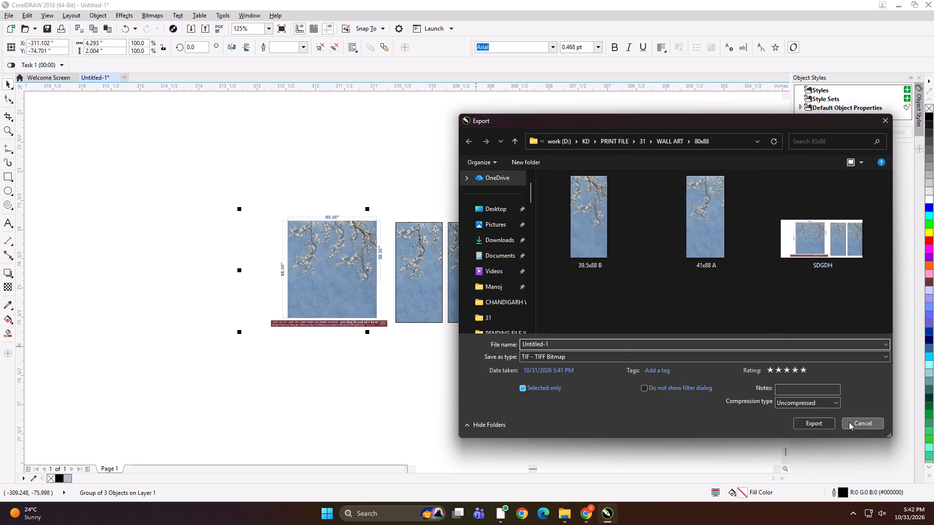
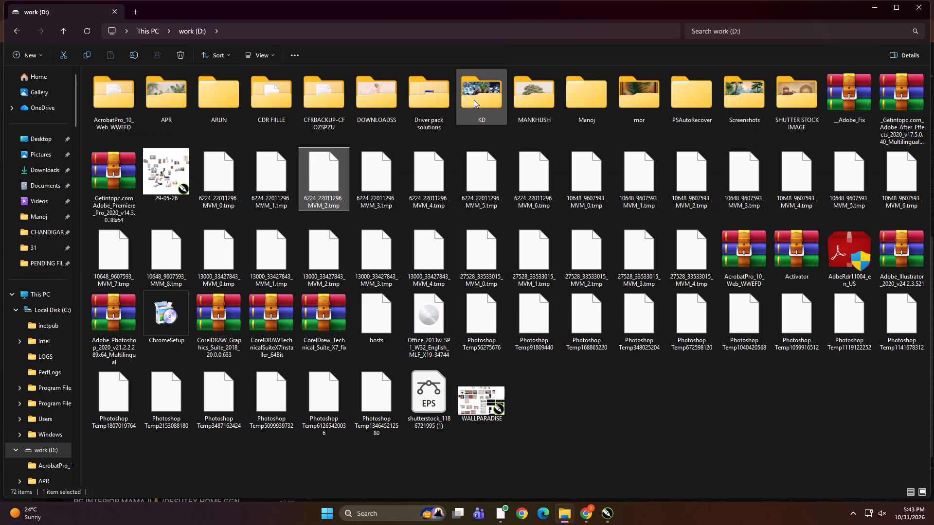
Copy the WALL ART folder from folder 31 inside KD's PRINT FILE folder.
double_click(423, 145)
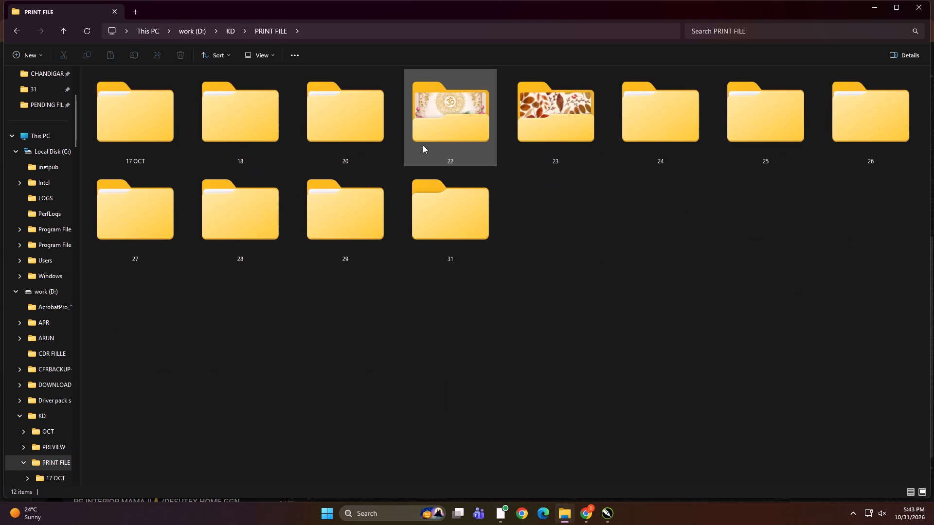
double_click(437, 225)
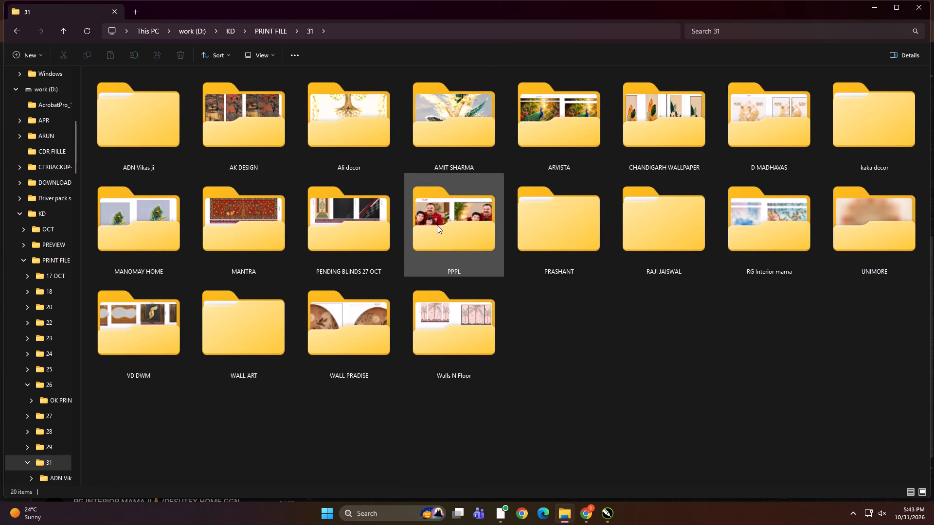
click(349, 422)
click(241, 340)
key(ctrl+c)
Open the Print folder on the DIGITECH_SHAREDRIVE (Z:) network drive as the destination for the copied WALL ART folder.
scroll(41, 308, up, 4)
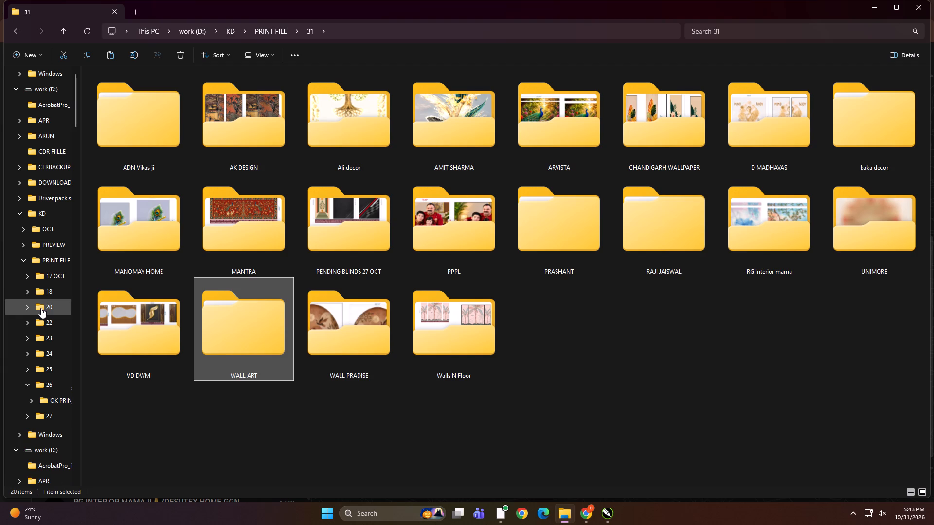
click(40, 299)
double_click(159, 300)
double_click(147, 279)
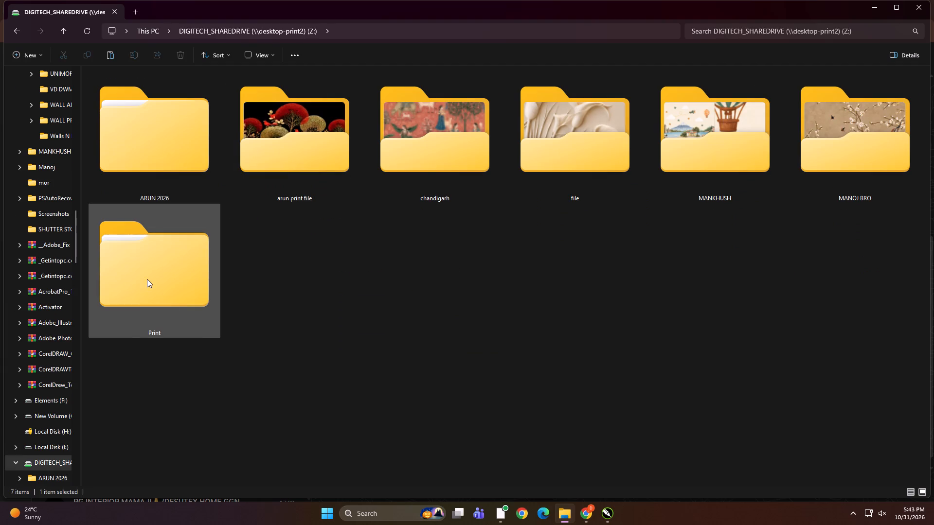
click(555, 201)
click(555, 201)
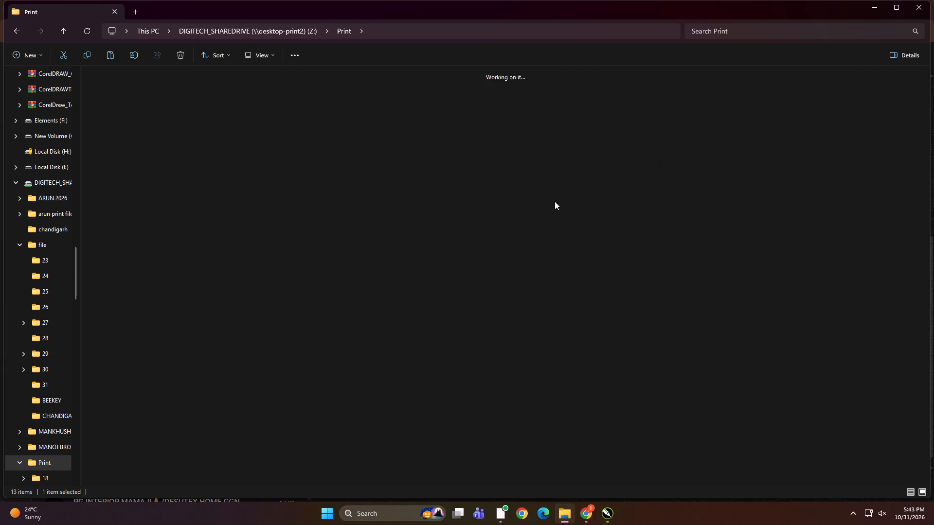
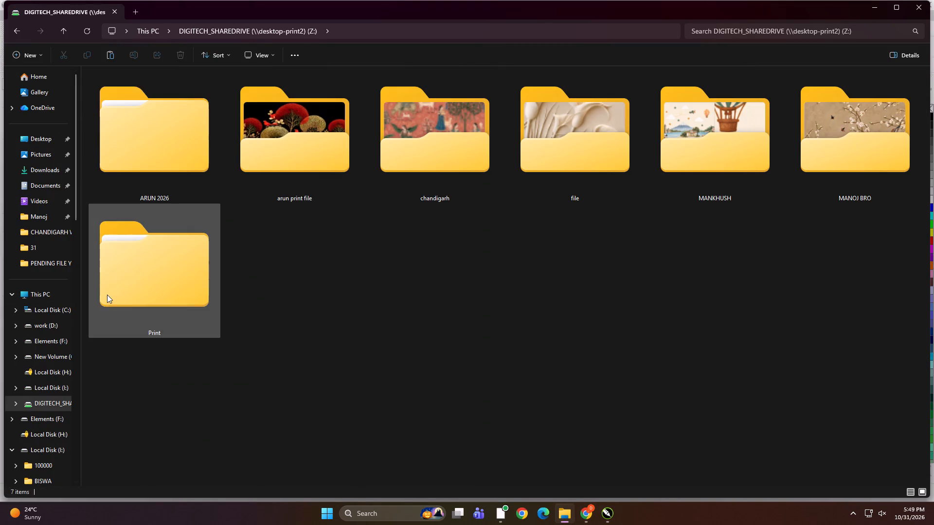
Open folder 31 inside the file folder on DIGITECH_SHAREDRIVE (Z:) and try to bring its tree panel image into CorelDRAW.
double_click(576, 156)
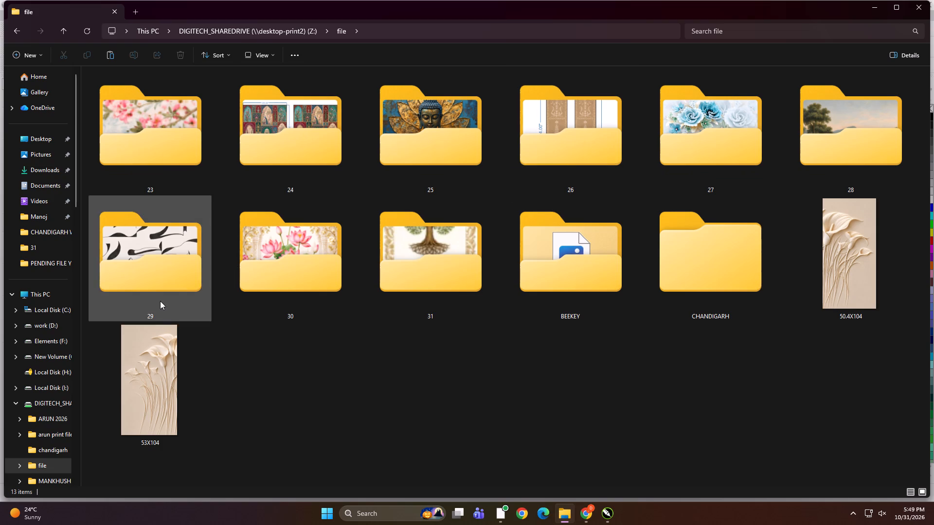
click(411, 273)
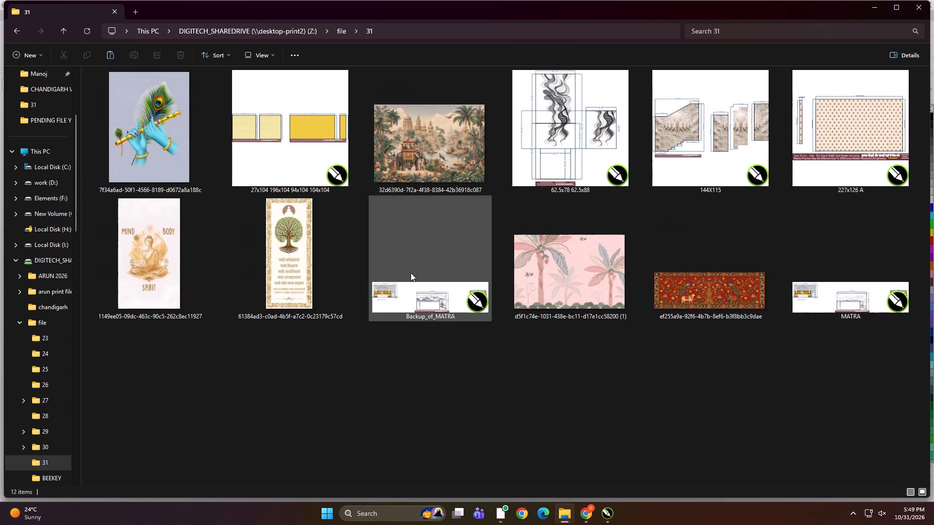
ctrl+scroll(362, 269, up, 8)
click(316, 272)
drag(305, 242, 590, 472)
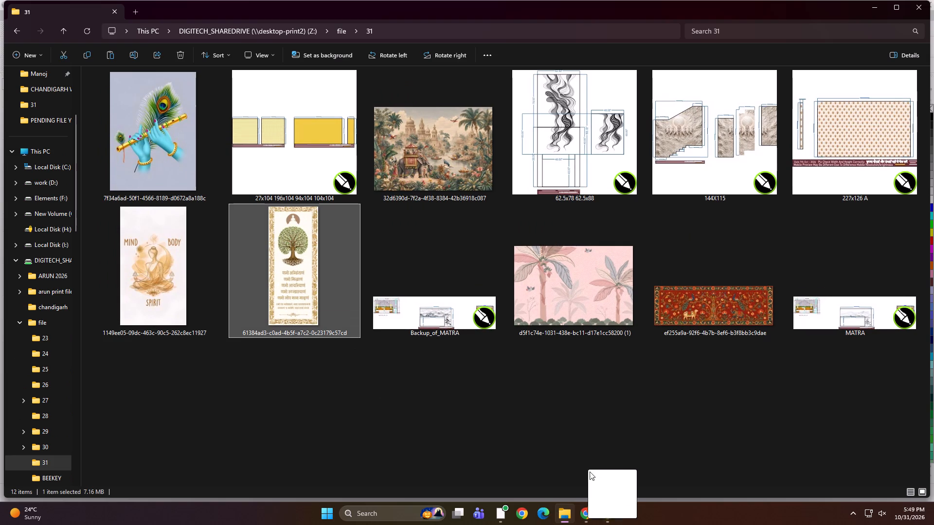
drag(590, 472, 628, 524)
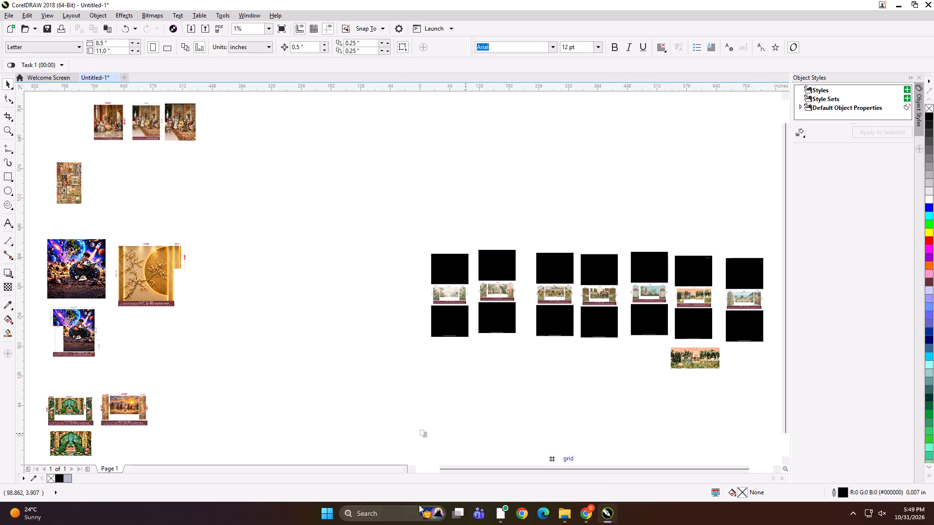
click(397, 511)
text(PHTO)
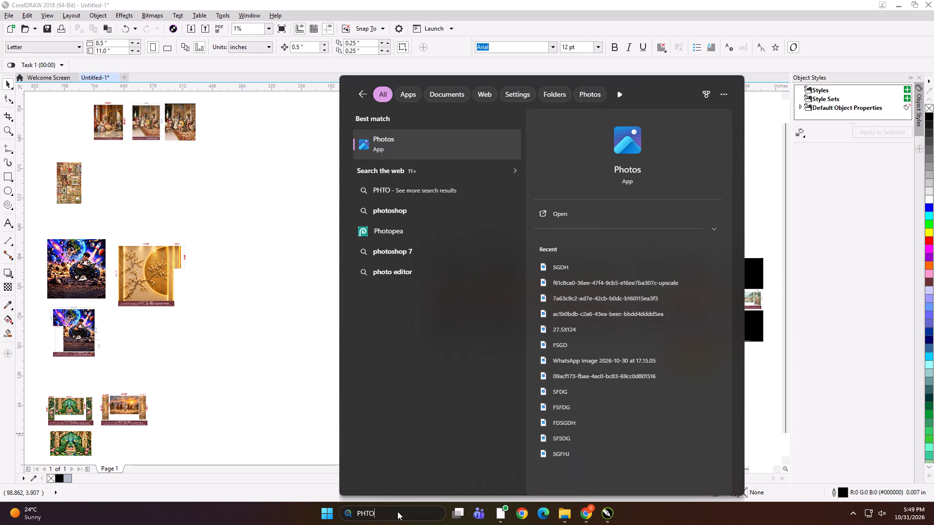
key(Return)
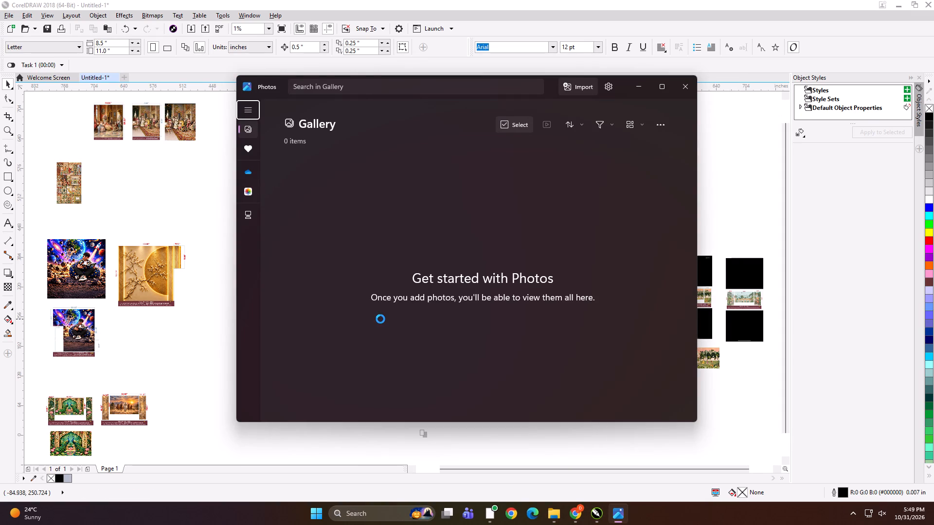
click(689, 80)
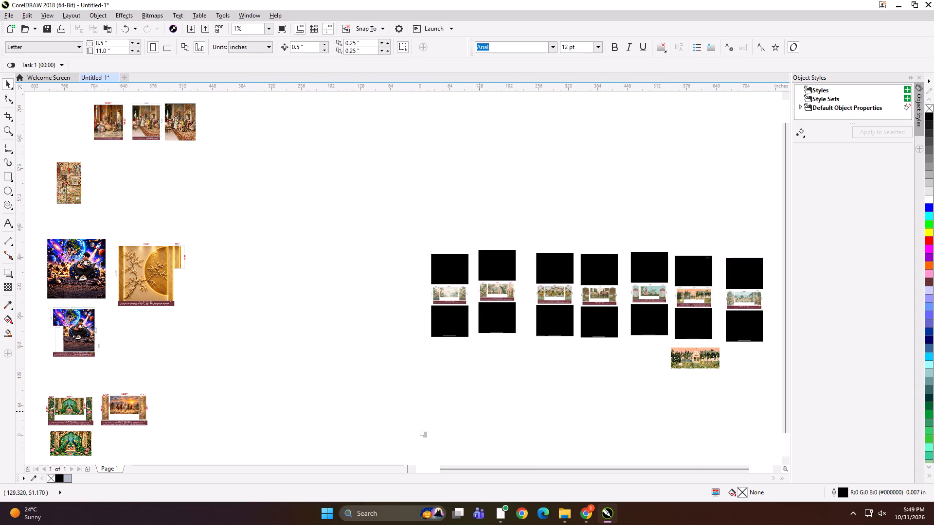
Search the computer's apps for PHOTO to find Adobe Photoshop 2020.
click(388, 517)
text(PHTO)
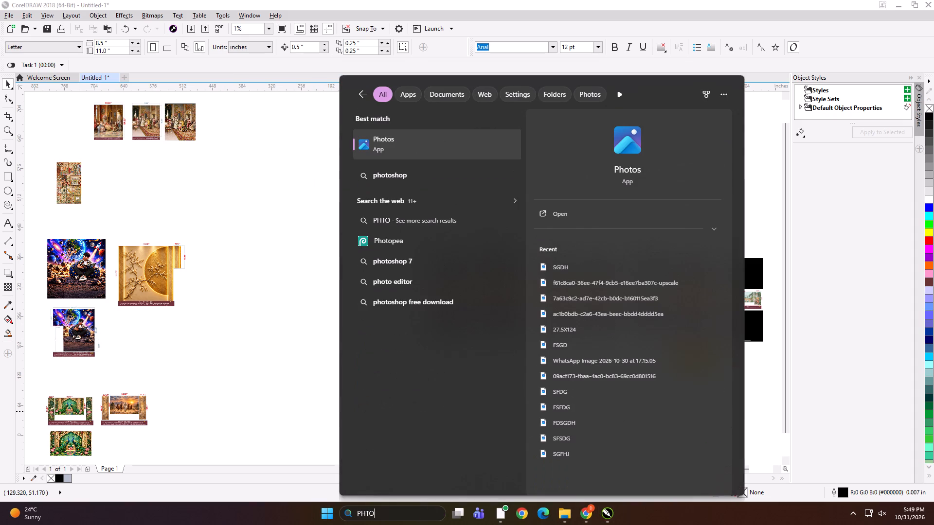
key(BackSpace)
key(BackSpace)
text(OTO)
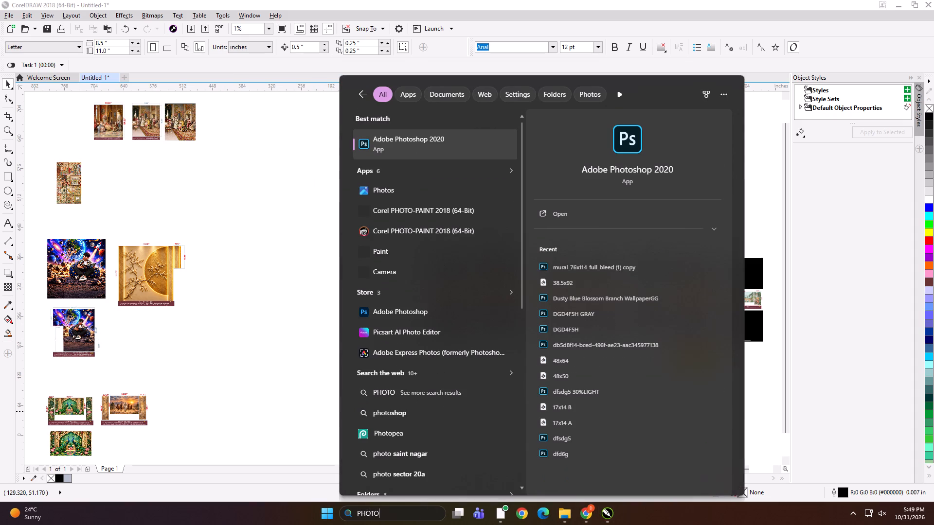
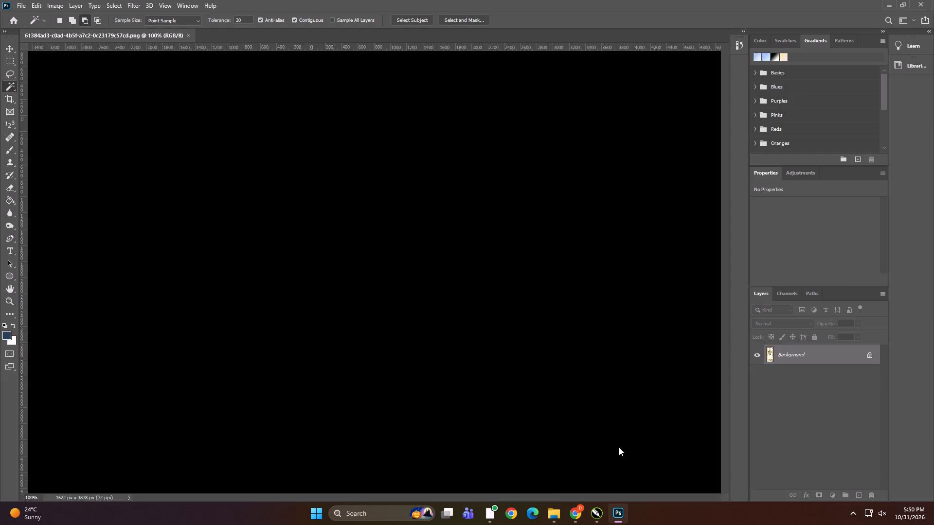
Lasso the brown circle with the seated Buddha above the tree, fill it over with the surrounding cream background, and deselect.
alt+scroll(327, 138, up, 17)
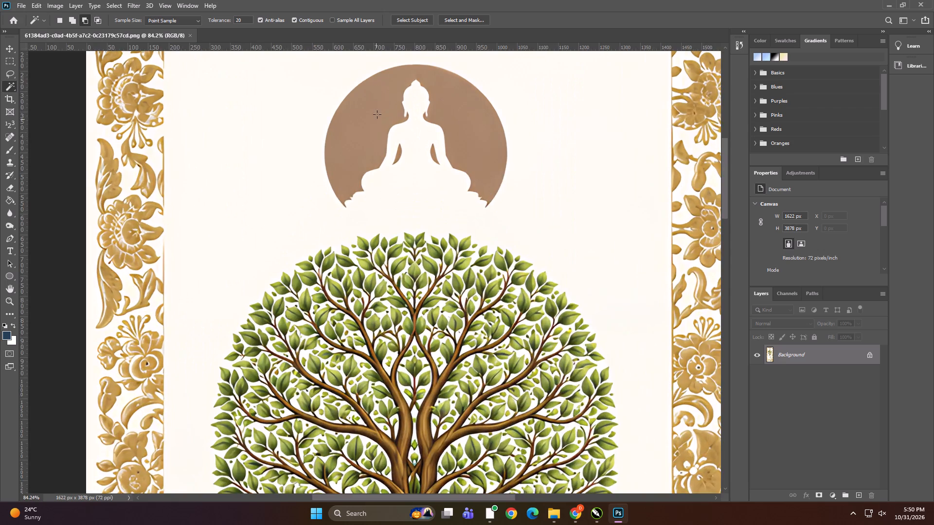
alt+scroll(377, 140, down, 3)
alt+scroll(383, 91, up, 3)
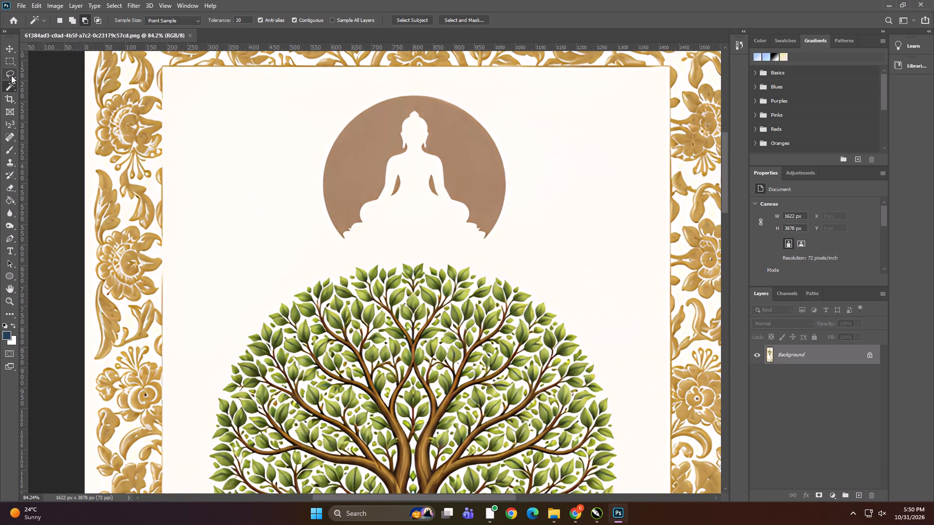
click(11, 75)
drag(426, 85, 322, 245)
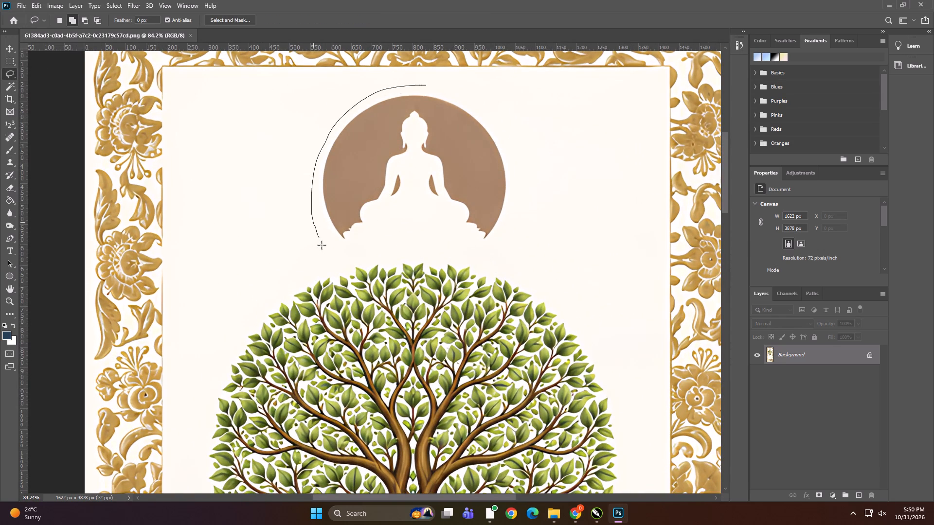
drag(322, 245, 457, 93)
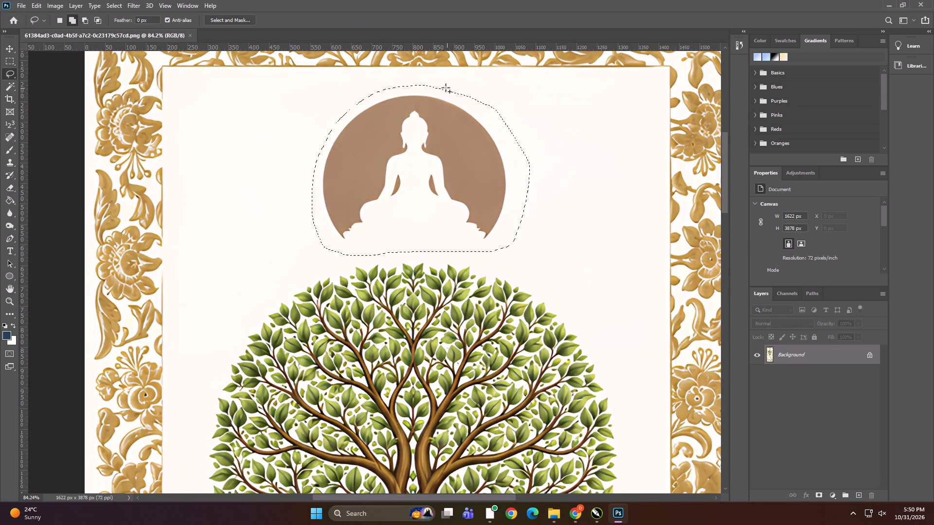
key(shift+F5)
key(Return)
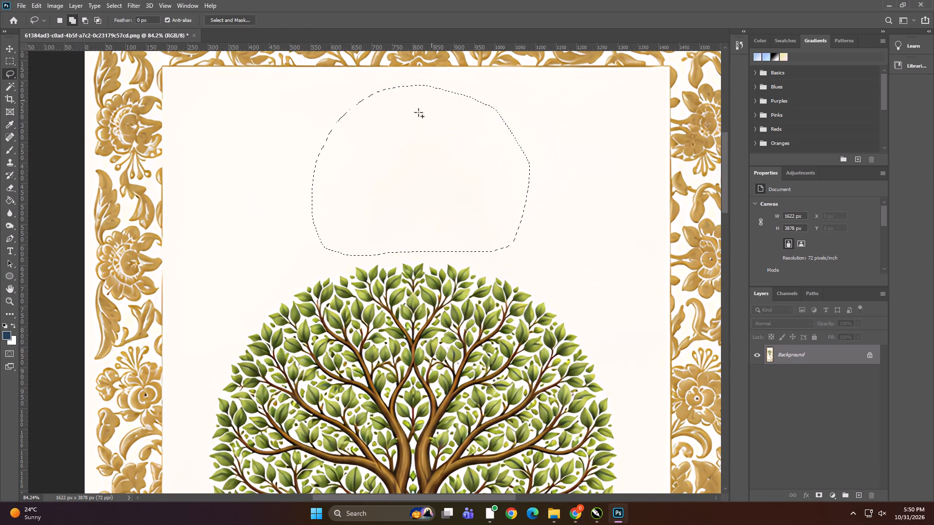
key(ctrl+d)
Display the colour channels of the tree panel image.
alt+scroll(398, 123, down, 10)
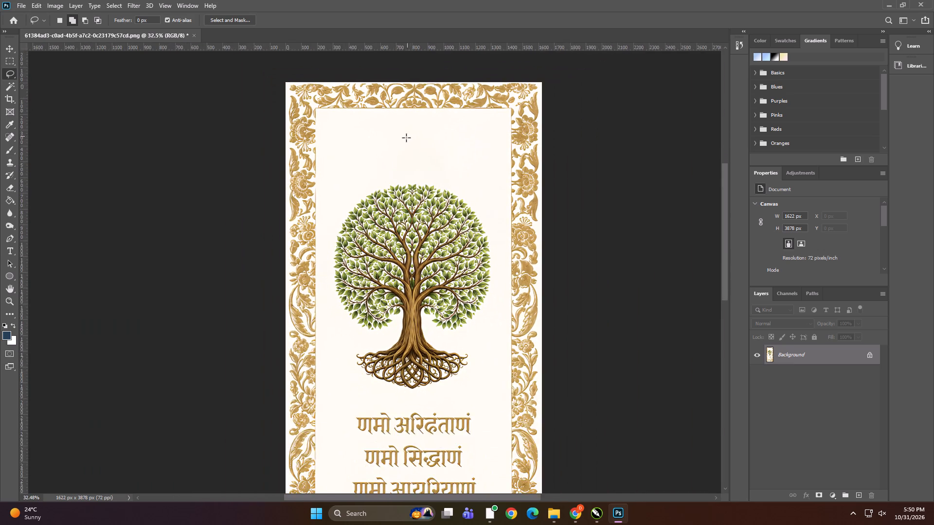
alt+scroll(406, 138, down, 4)
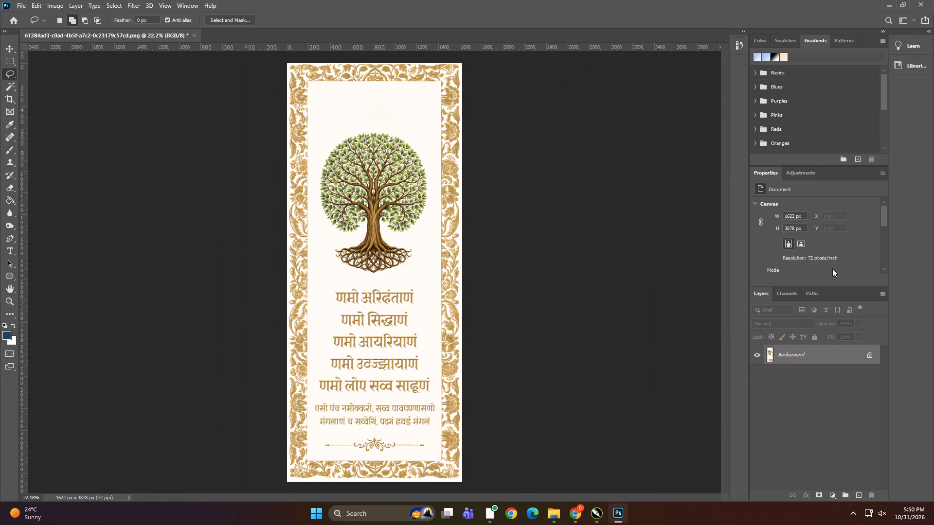
click(790, 292)
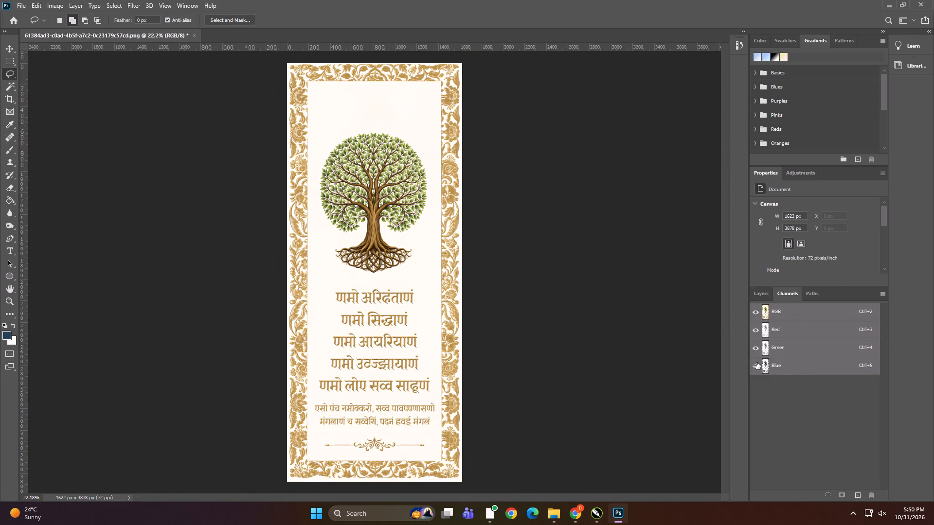
Examine the tree, the gold floral border and the Hindi lettering up close and as a whole.
alt+scroll(286, 267, up, 3)
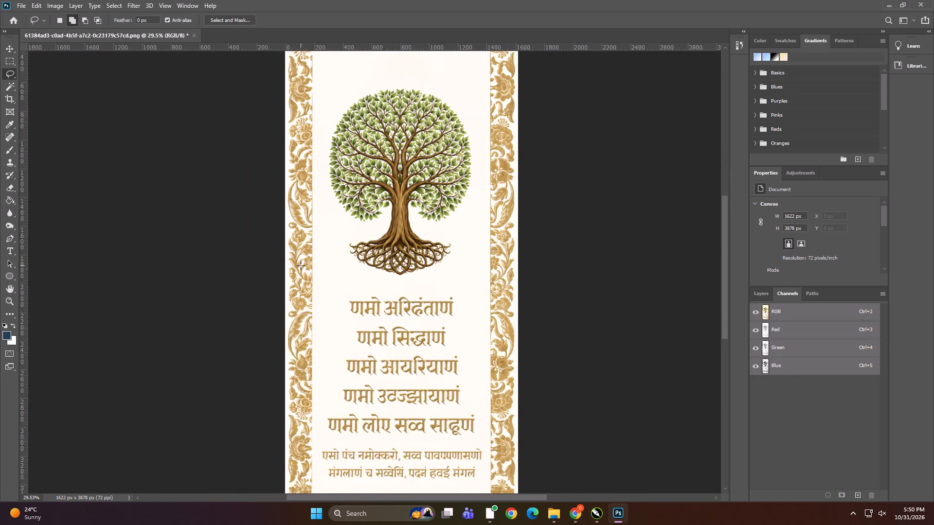
alt+scroll(301, 265, up, 3)
alt+scroll(300, 224, up, 14)
alt+scroll(277, 205, down, 7)
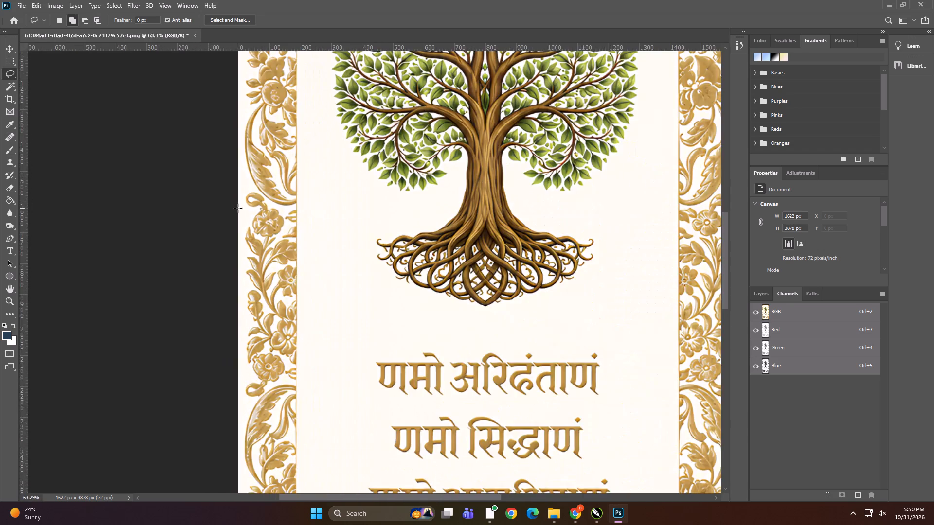
alt+scroll(238, 208, down, 7)
alt+scroll(321, 221, down, 1)
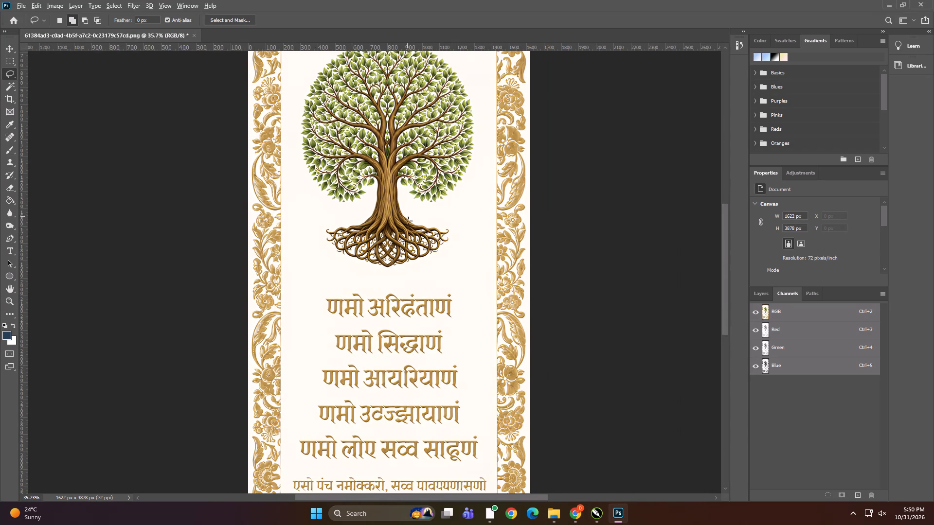
alt+scroll(409, 224, down, 7)
alt+scroll(358, 166, up, 18)
alt+scroll(413, 143, down, 3)
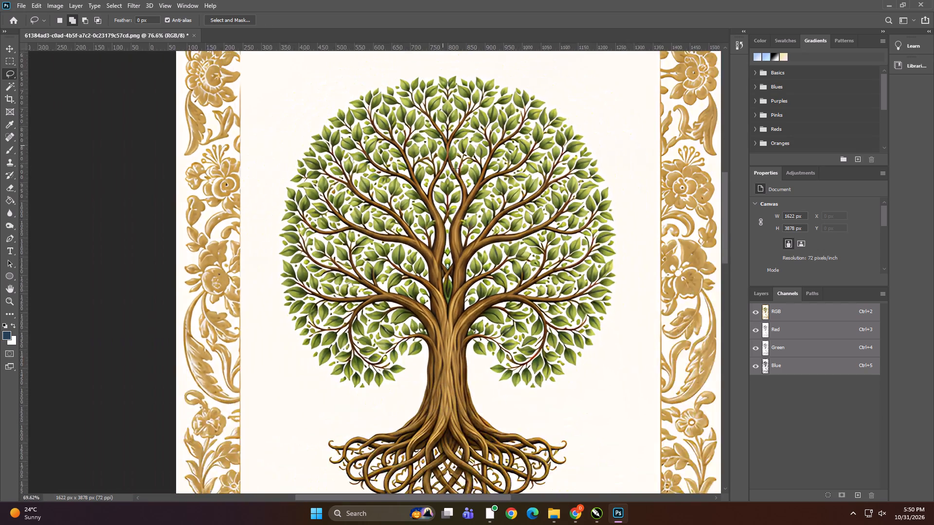
alt+scroll(456, 168, down, 6)
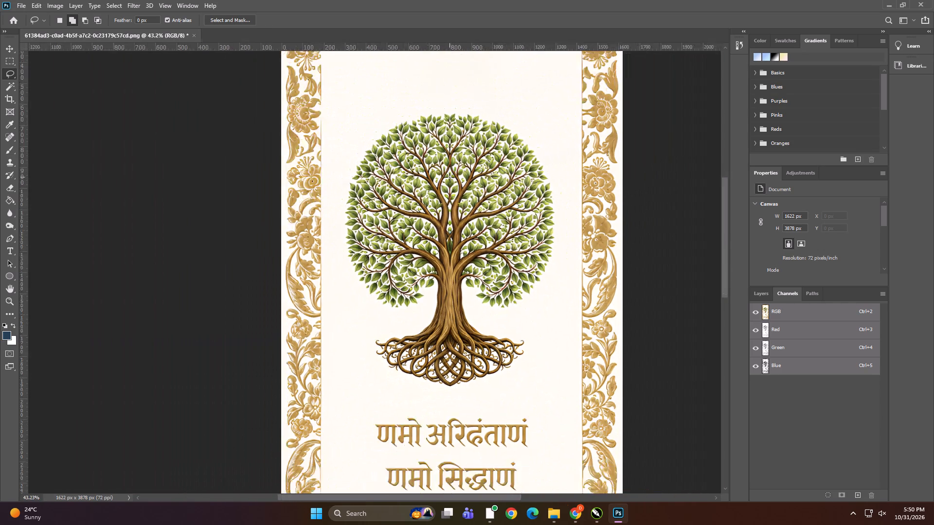
alt+scroll(422, 182, down, 3)
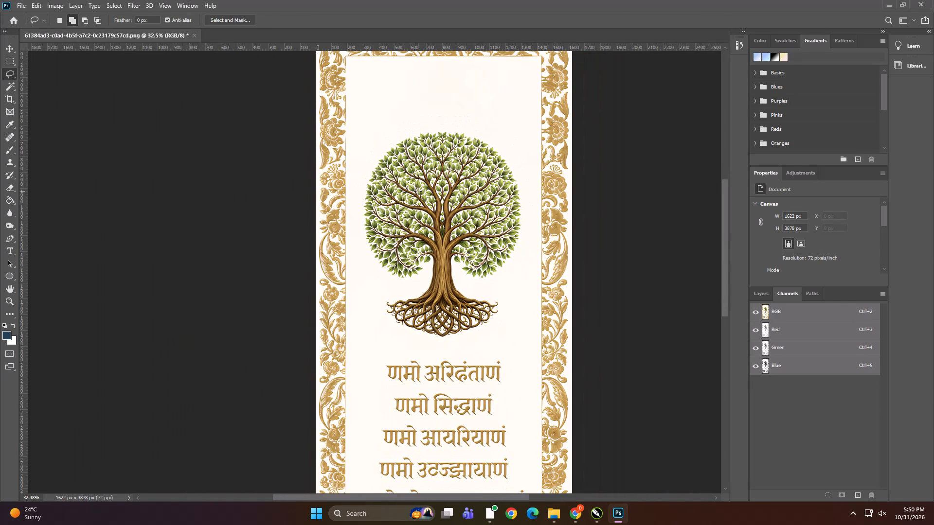
alt+scroll(418, 193, down, 1)
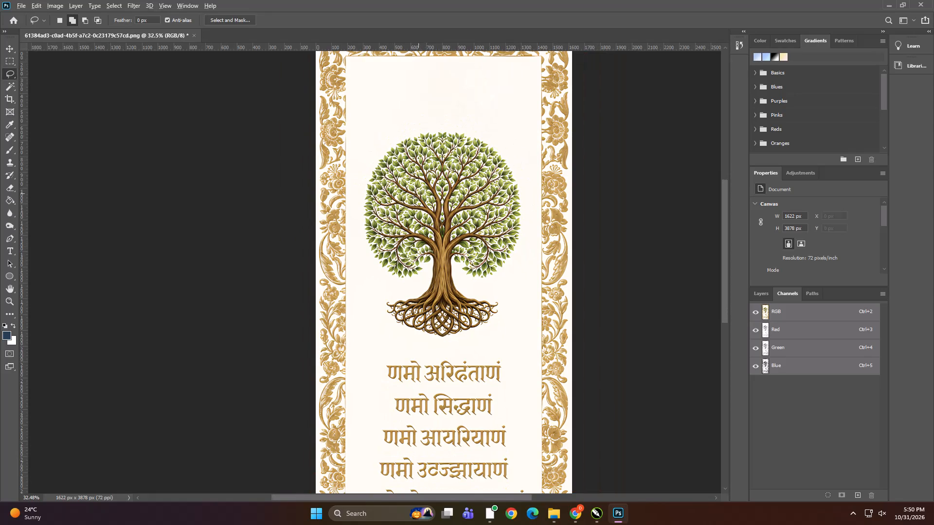
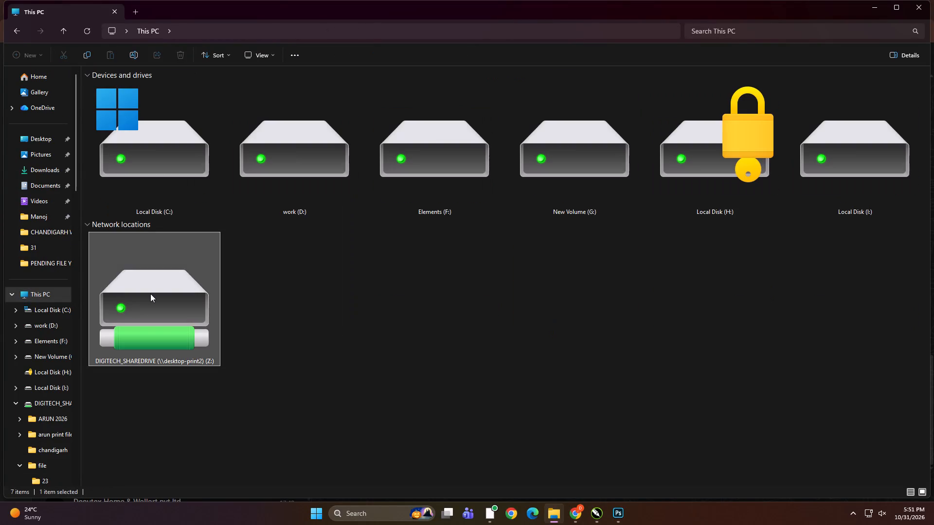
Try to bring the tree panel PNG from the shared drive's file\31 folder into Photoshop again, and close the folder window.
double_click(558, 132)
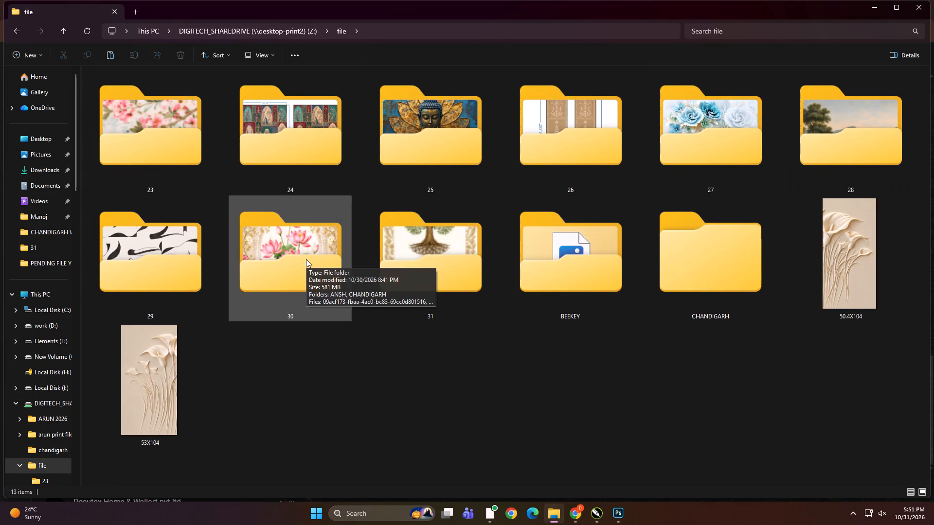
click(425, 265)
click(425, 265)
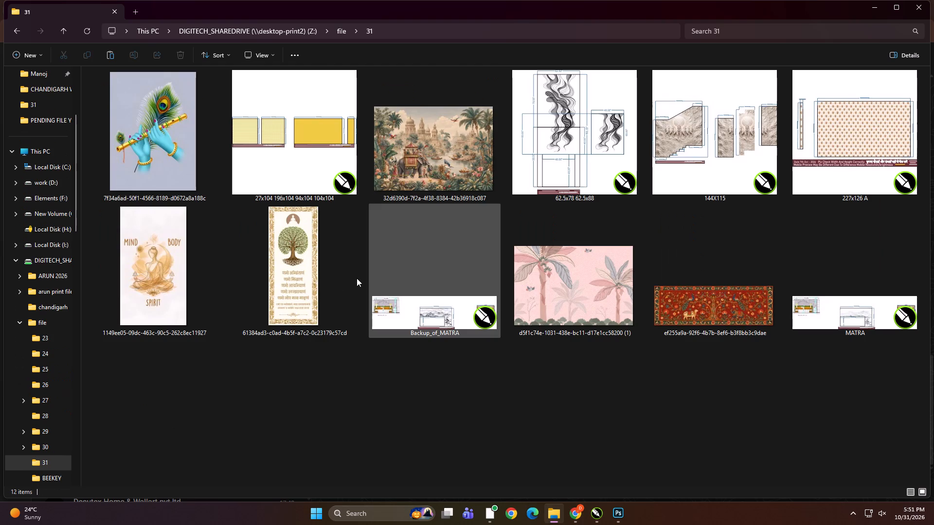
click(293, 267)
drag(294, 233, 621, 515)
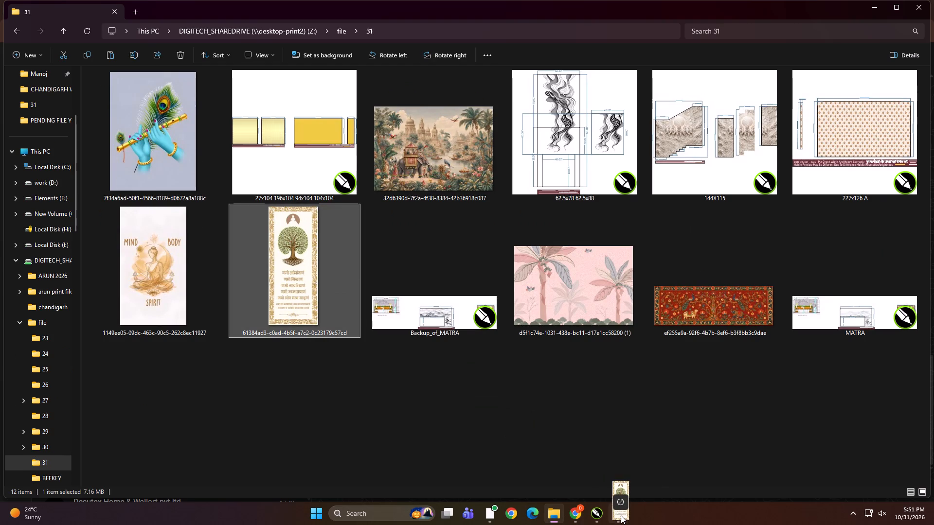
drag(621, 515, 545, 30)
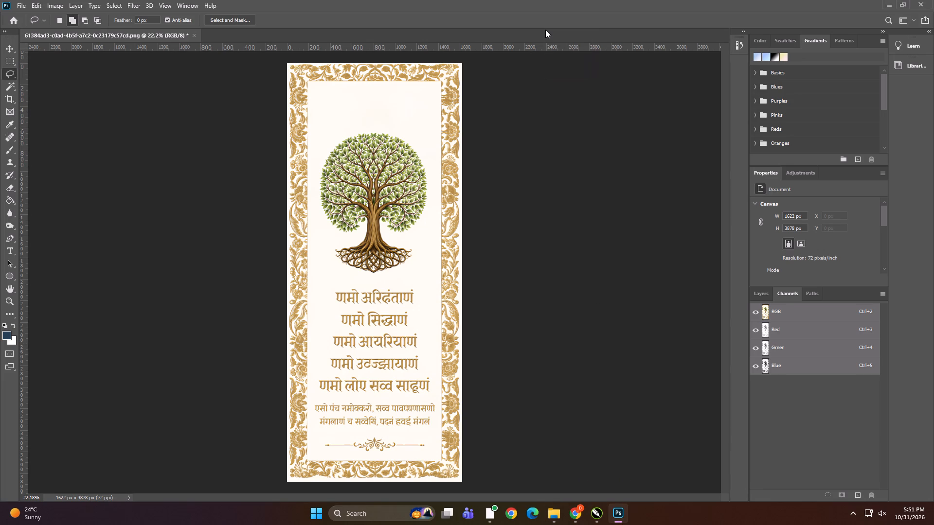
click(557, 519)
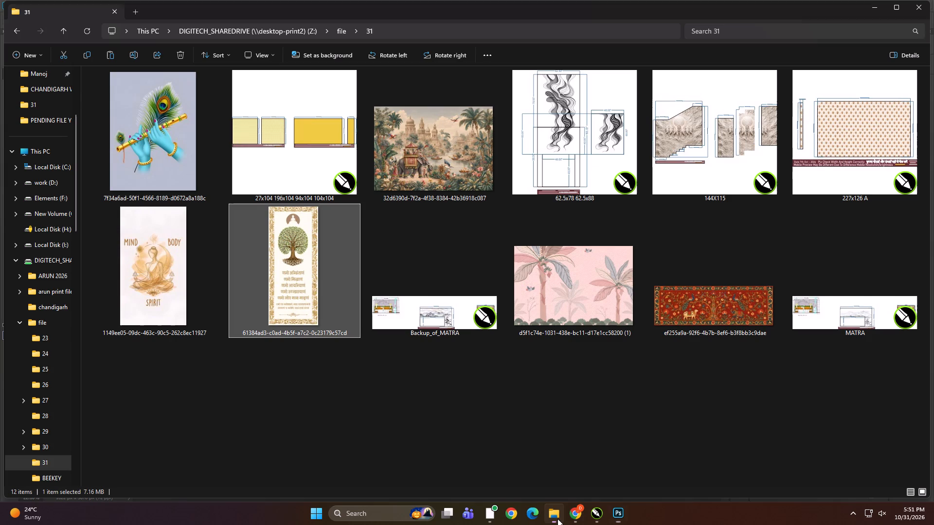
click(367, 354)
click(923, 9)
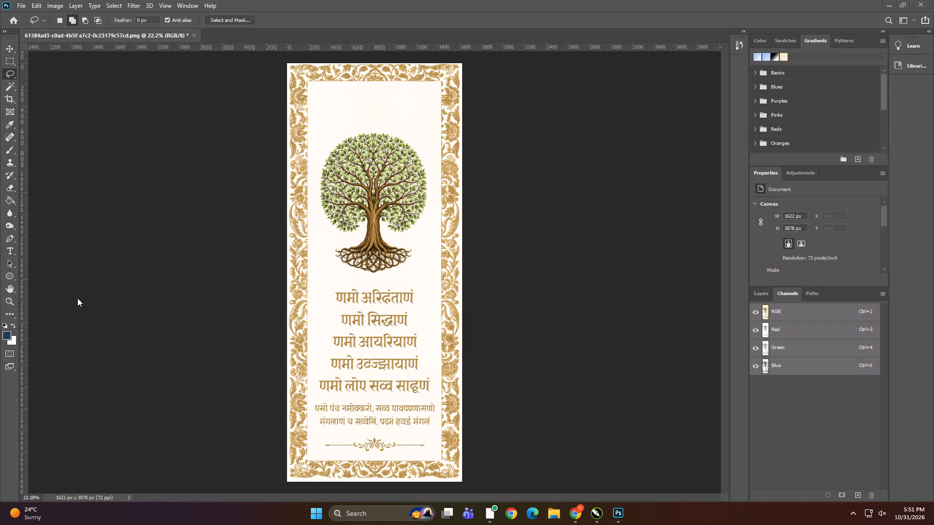
Switch to File Explorer and open the Ali decor folder under Print\31 on the DIGITECH_SHAREDRIVE network drive.
click(555, 517)
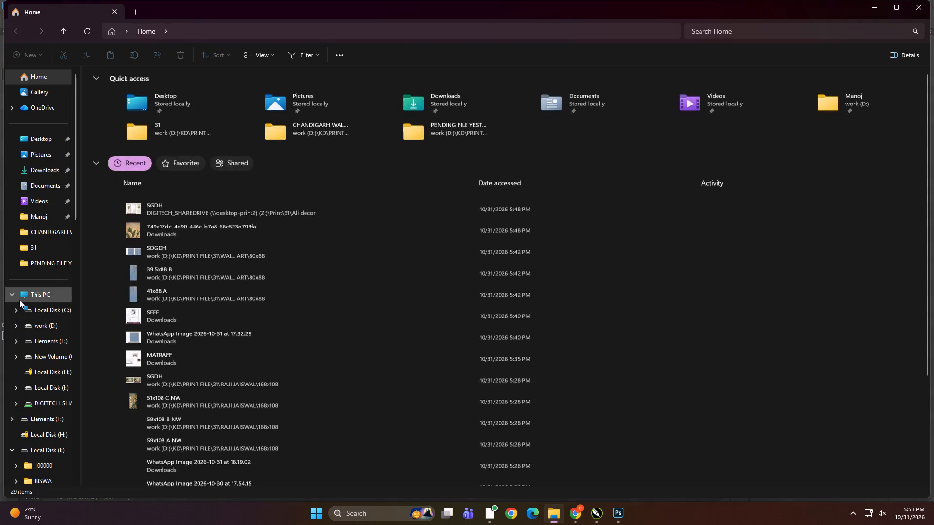
click(22, 298)
double_click(164, 310)
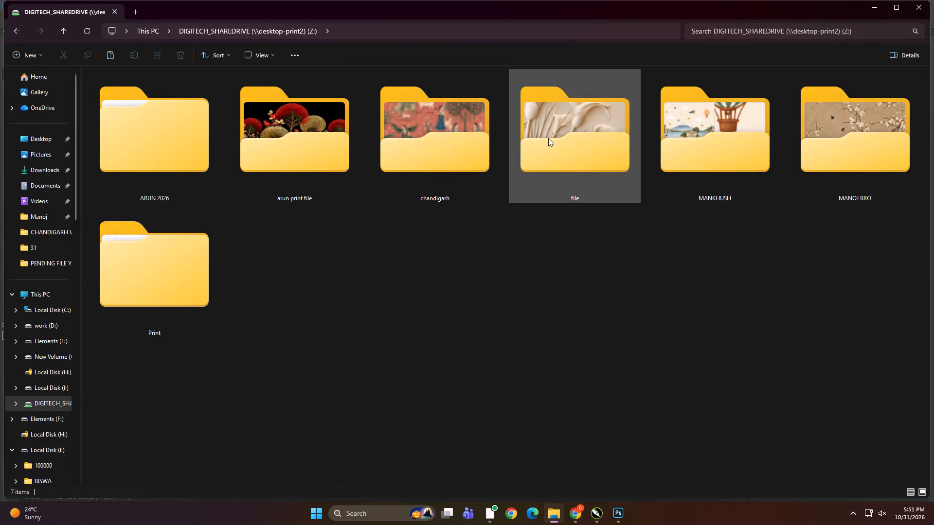
click(72, 274)
double_click(120, 265)
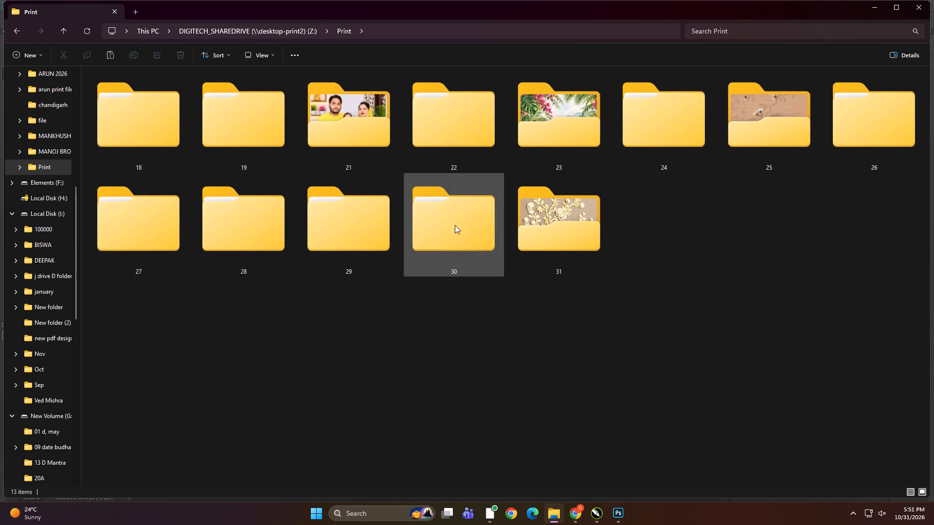
double_click(535, 226)
double_click(218, 112)
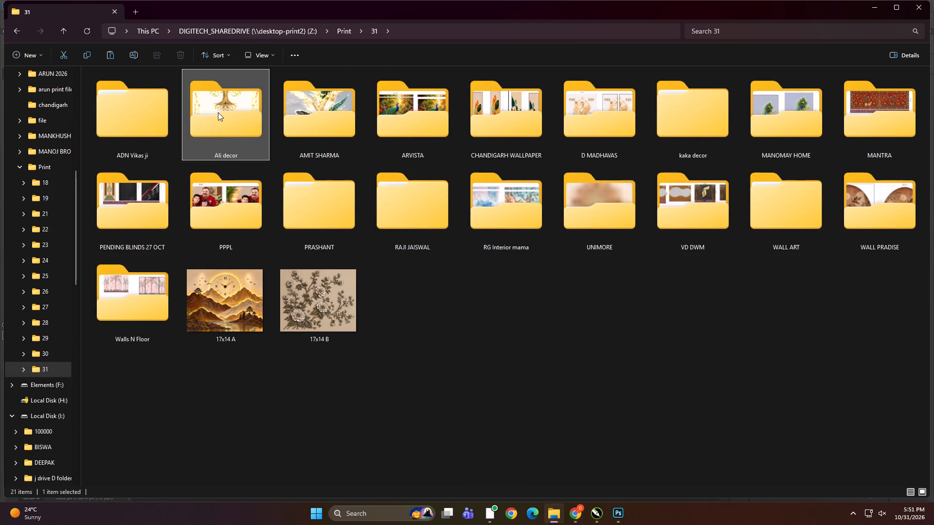
Show the Ali decor files as thumbnails and open the 38.5x92 TIF in Photoshop.
drag(147, 87, 641, 452)
click(448, 360)
drag(158, 86, 467, 331)
click(314, 240)
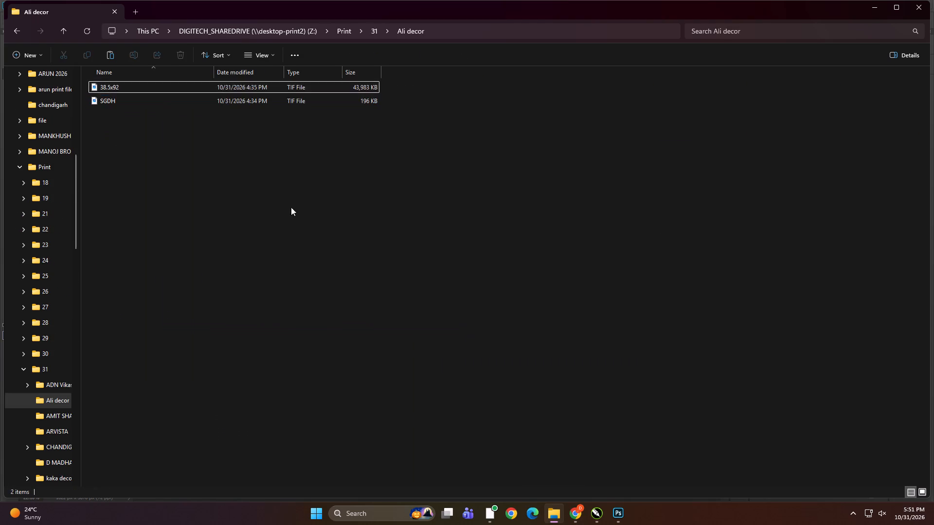
ctrl+scroll(340, 264, up, 10)
ctrl+scroll(340, 264, down, 1)
ctrl+scroll(340, 264, up, 13)
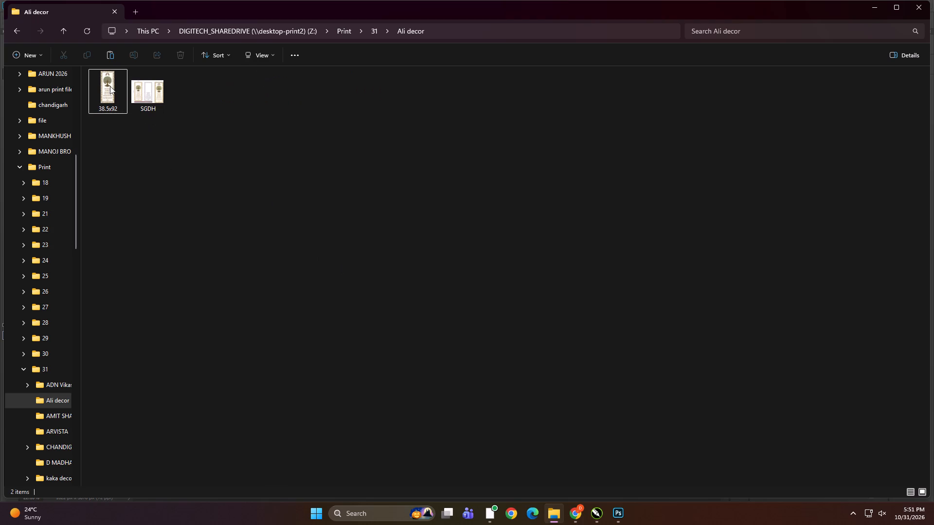
drag(104, 79, 619, 519)
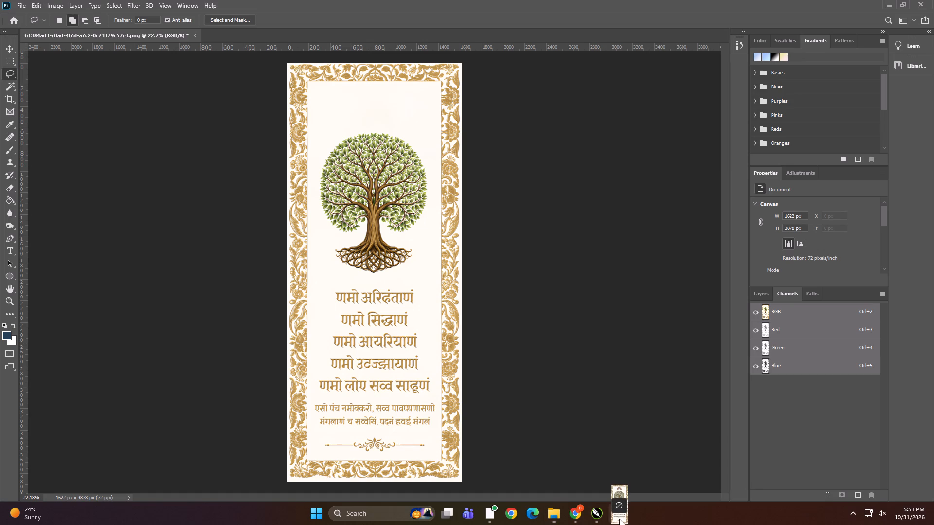
drag(619, 519, 475, 31)
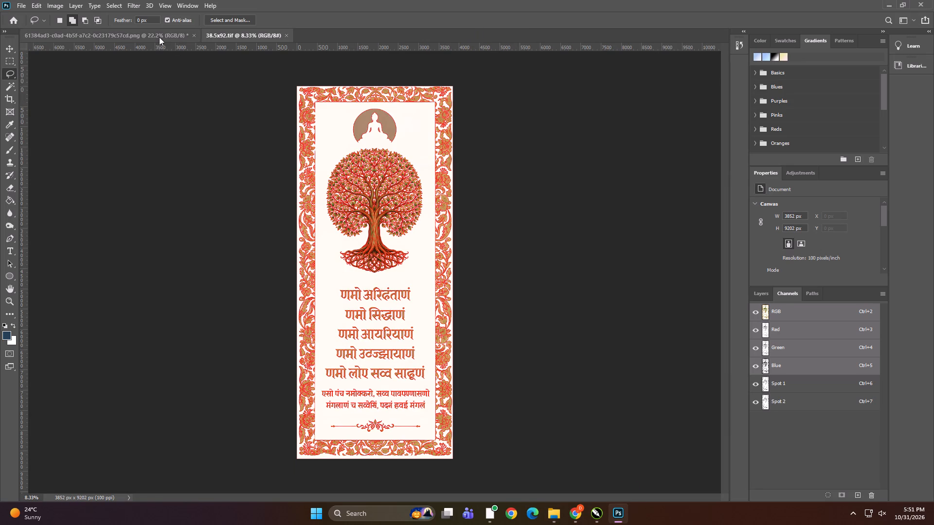
In the edited tree PNG, marquee the area inside the floral border, about 1204 × 3455 px, and copy it to a new layer.
click(159, 37)
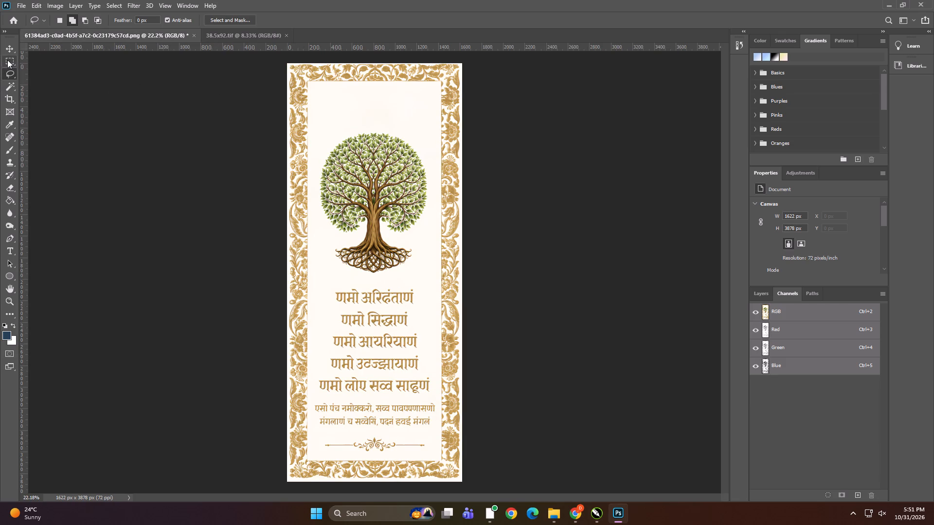
click(7, 60)
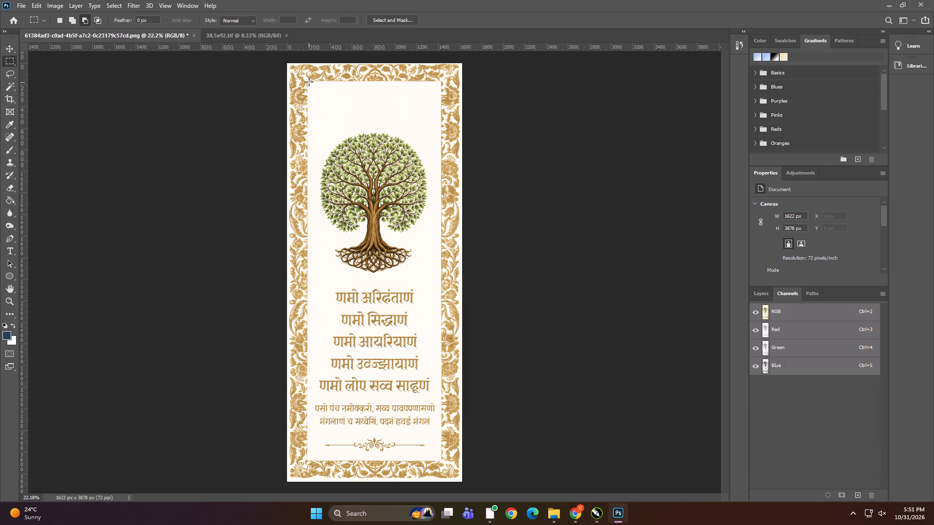
click(307, 82)
drag(308, 82, 438, 454)
click(7, 51)
key(ctrl+j)
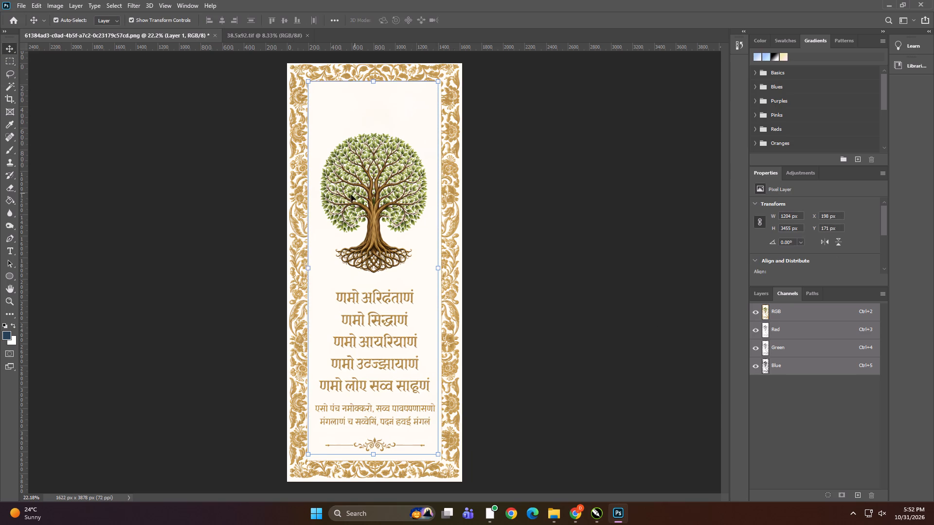
Shift the copied panel layer to about X -757, Y -1185 px and detach 38.5x92.tif into a floating window.
drag(387, 216, 284, 70)
drag(269, 35, 549, 401)
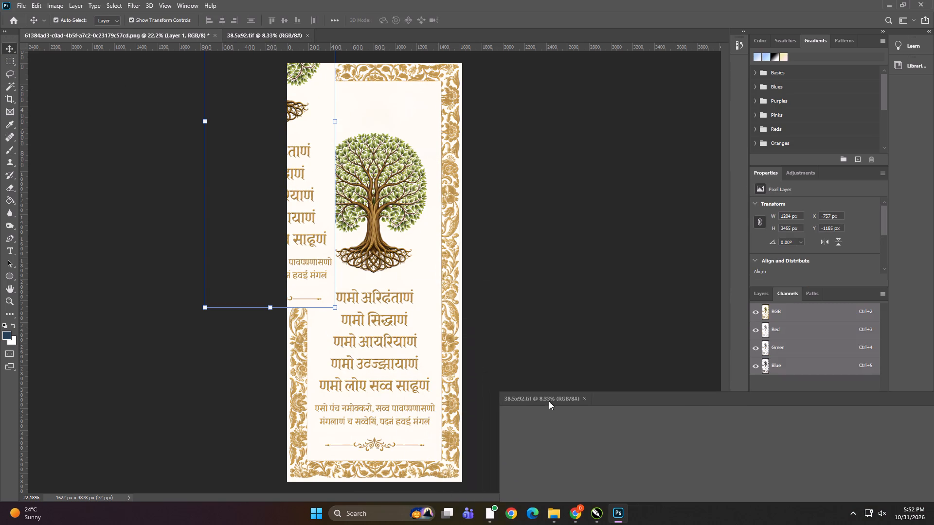
drag(549, 401, 565, 433)
Switch back to File Explorer to view the files in the Ali decor folder.
click(555, 513)
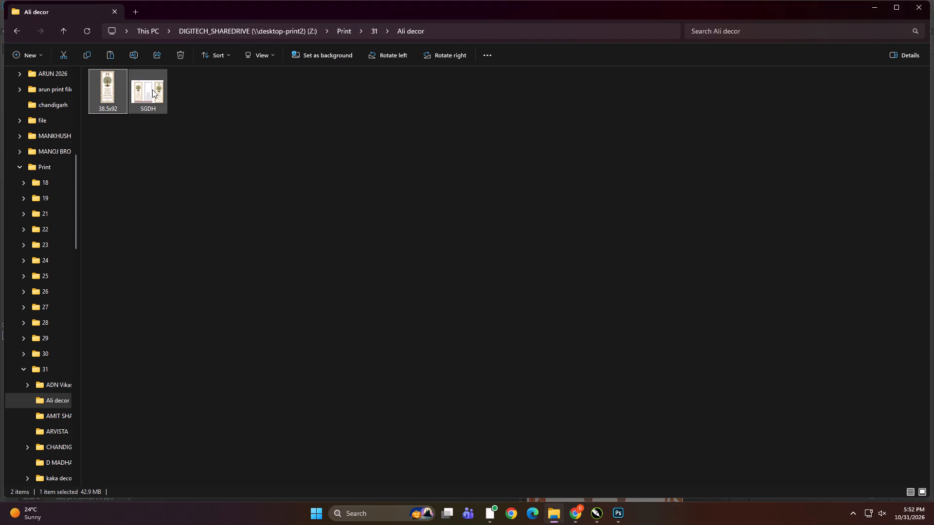
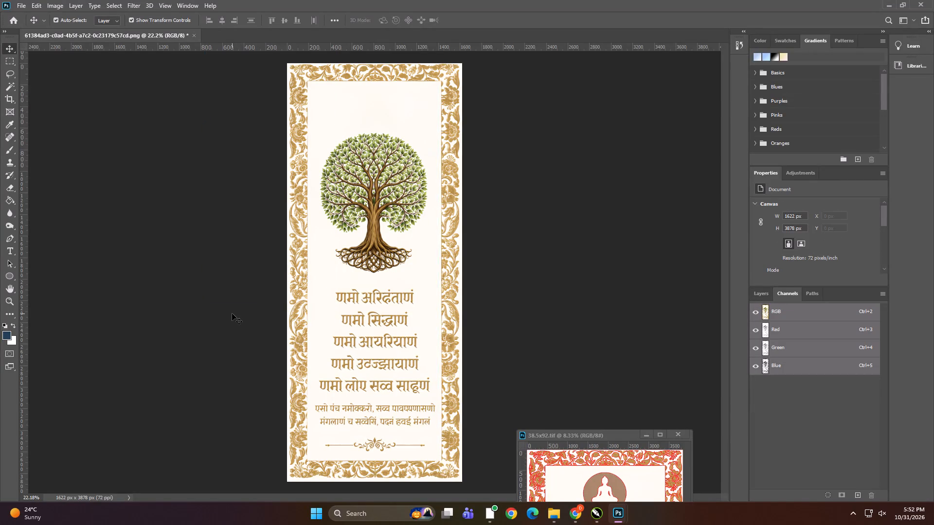
Marquee the tree area above the text inside the floral border, about 1217 × 1875 px, and copy it to a new layer.
key(ctrl+z)
key(ctrl+z)
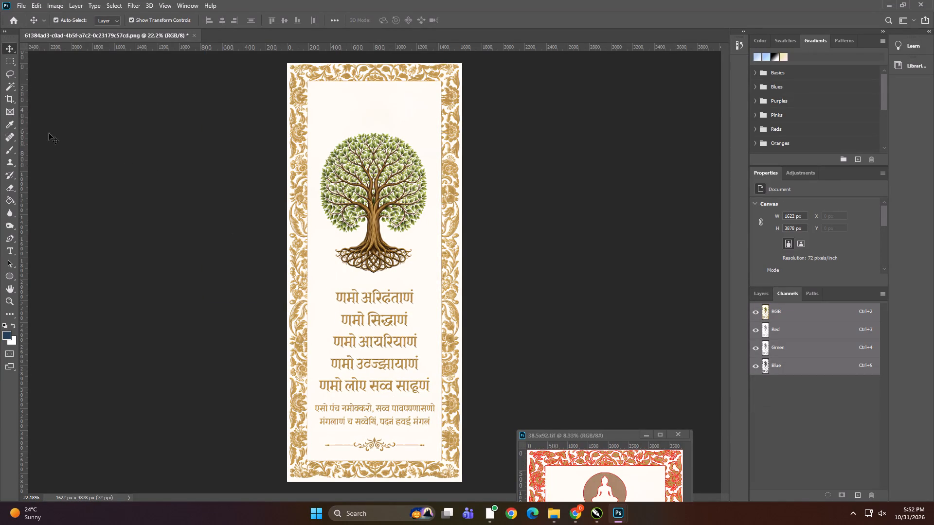
click(10, 60)
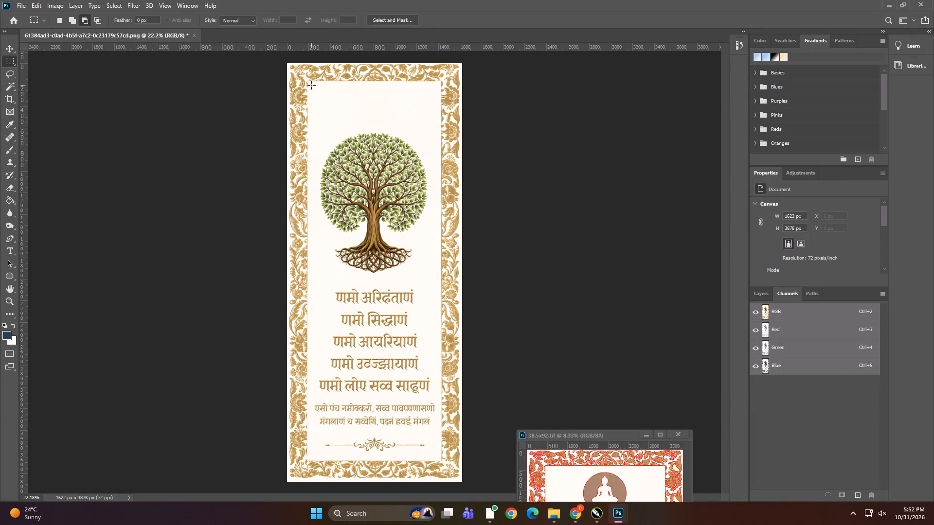
drag(308, 82, 429, 283)
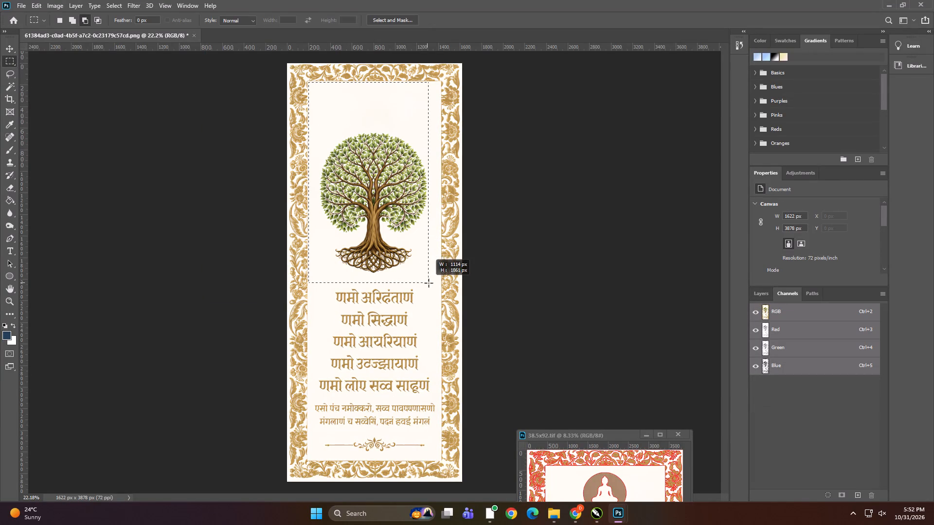
drag(429, 283, 437, 284)
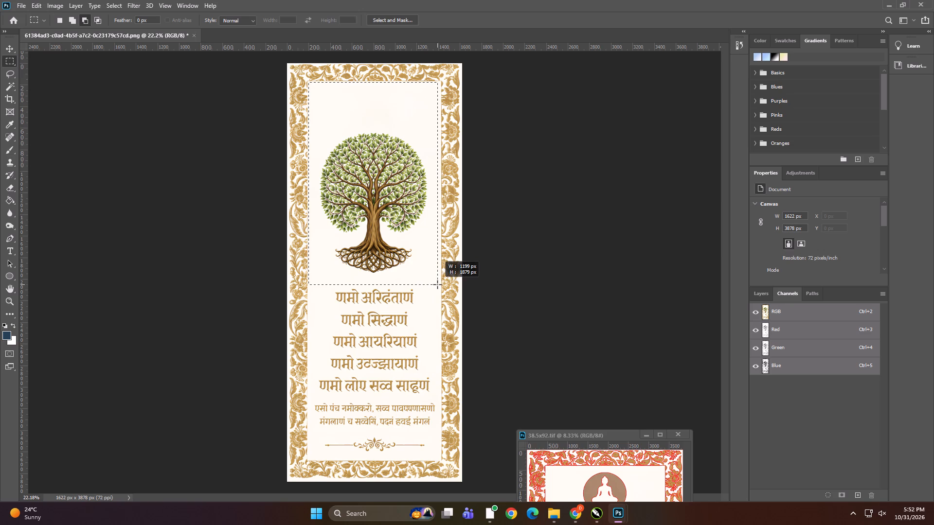
drag(437, 284, 439, 284)
key(space)
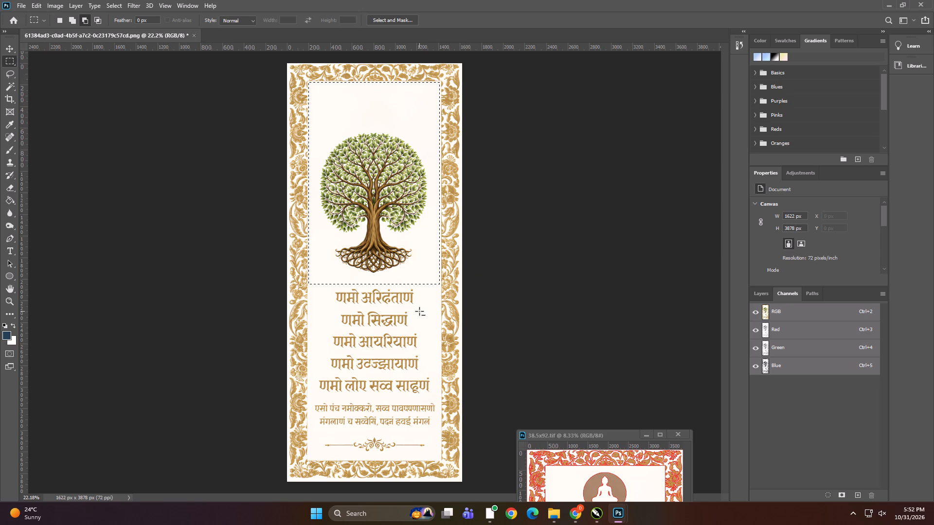
key(ctrl+j)
click(6, 44)
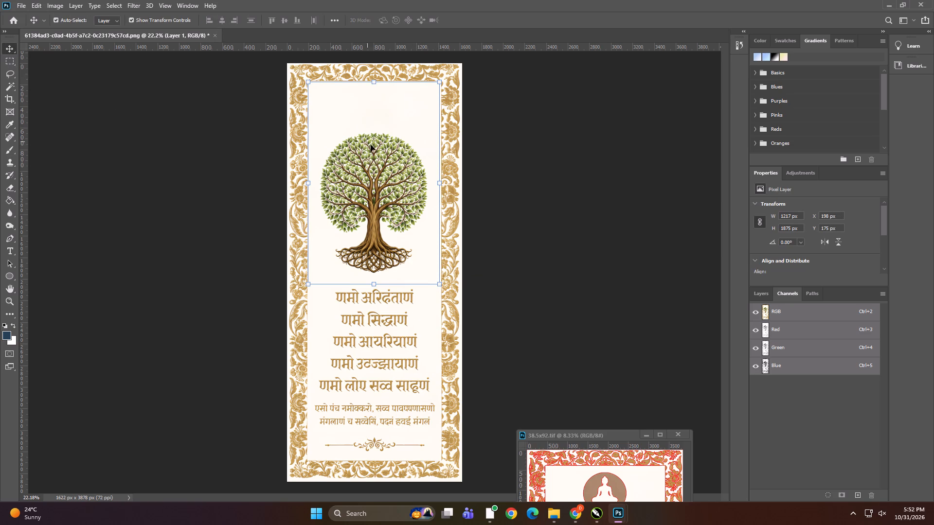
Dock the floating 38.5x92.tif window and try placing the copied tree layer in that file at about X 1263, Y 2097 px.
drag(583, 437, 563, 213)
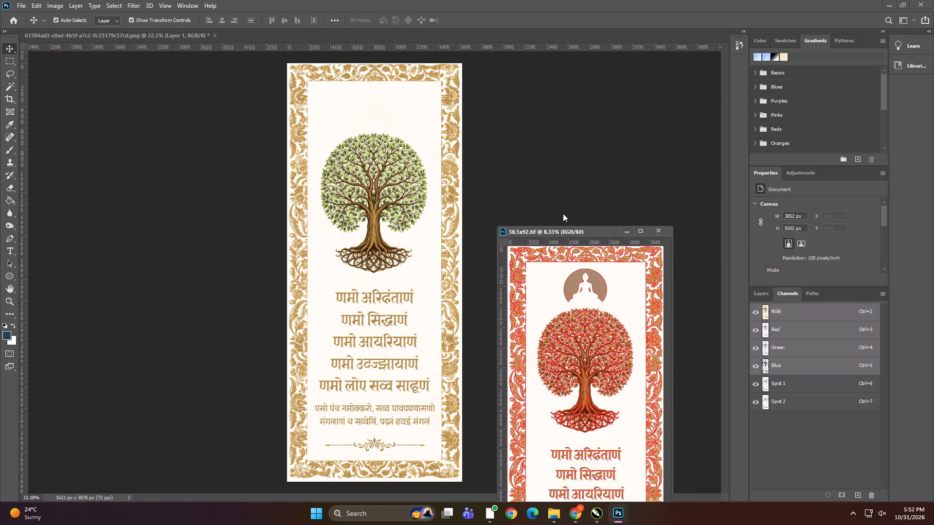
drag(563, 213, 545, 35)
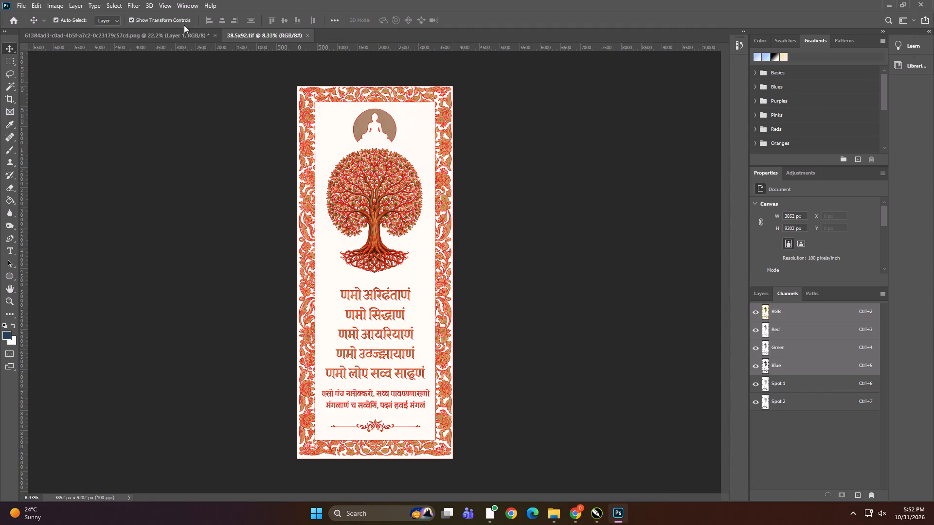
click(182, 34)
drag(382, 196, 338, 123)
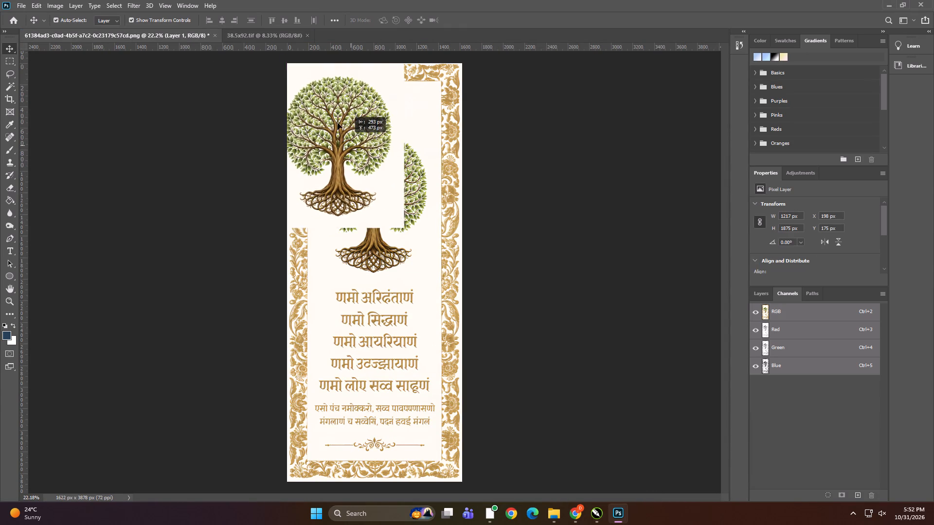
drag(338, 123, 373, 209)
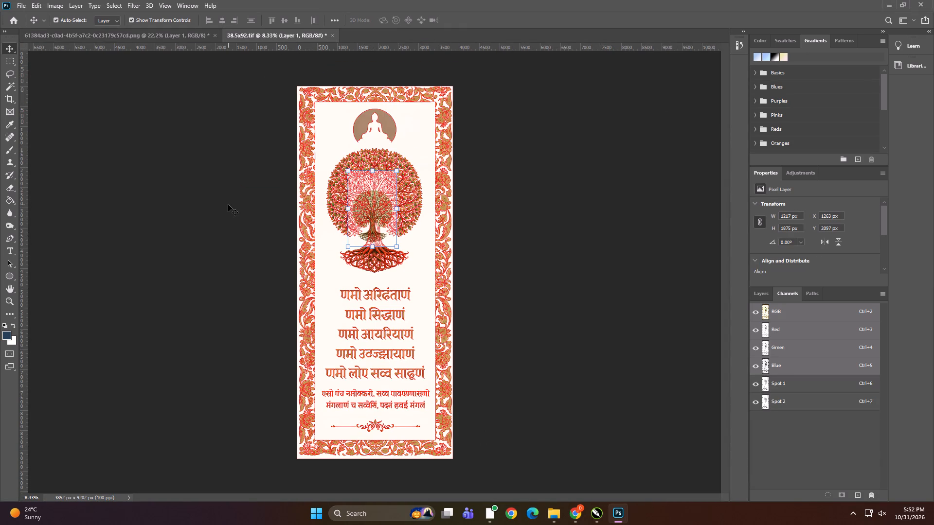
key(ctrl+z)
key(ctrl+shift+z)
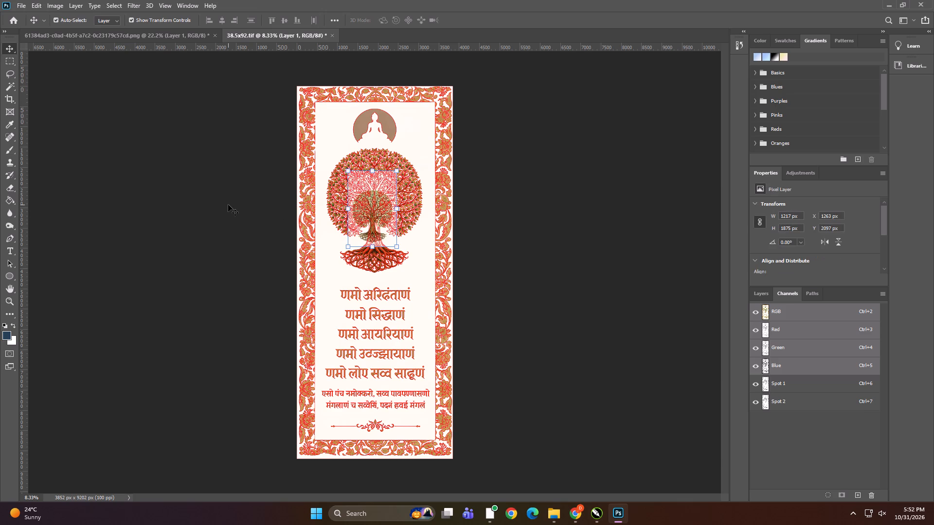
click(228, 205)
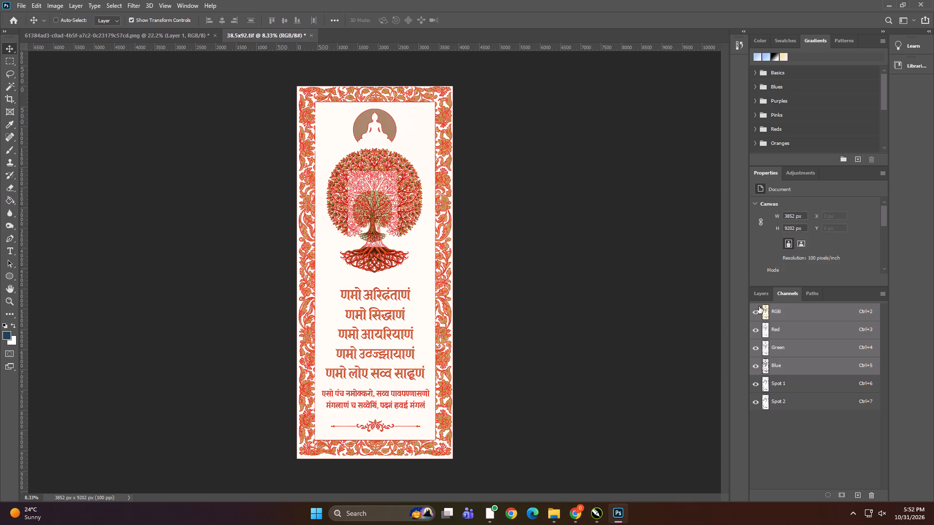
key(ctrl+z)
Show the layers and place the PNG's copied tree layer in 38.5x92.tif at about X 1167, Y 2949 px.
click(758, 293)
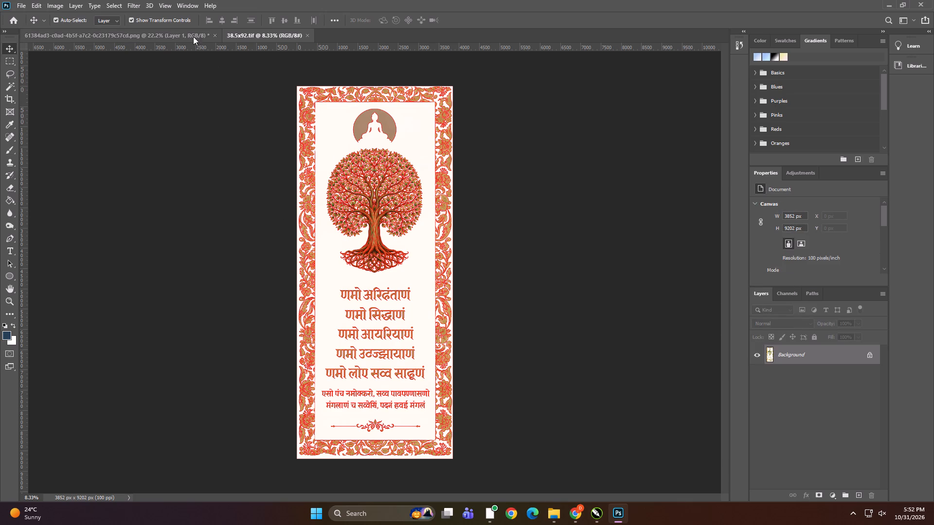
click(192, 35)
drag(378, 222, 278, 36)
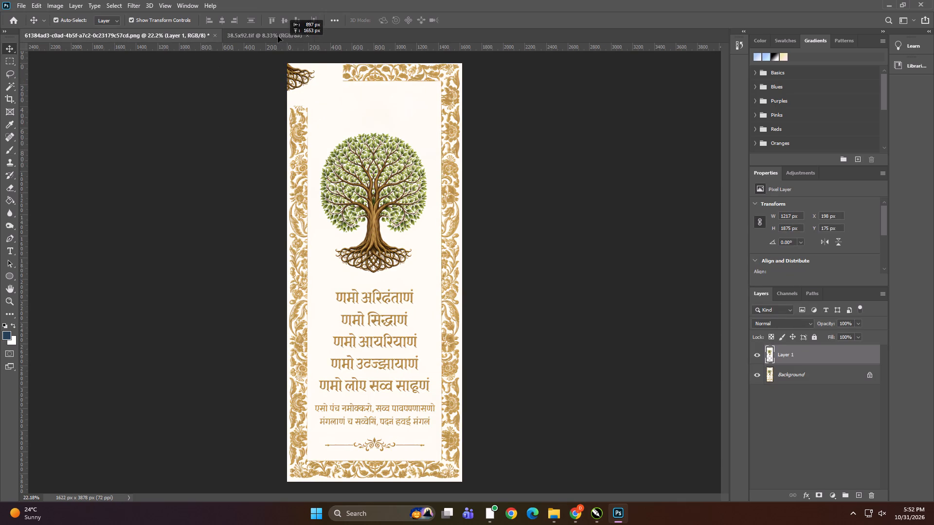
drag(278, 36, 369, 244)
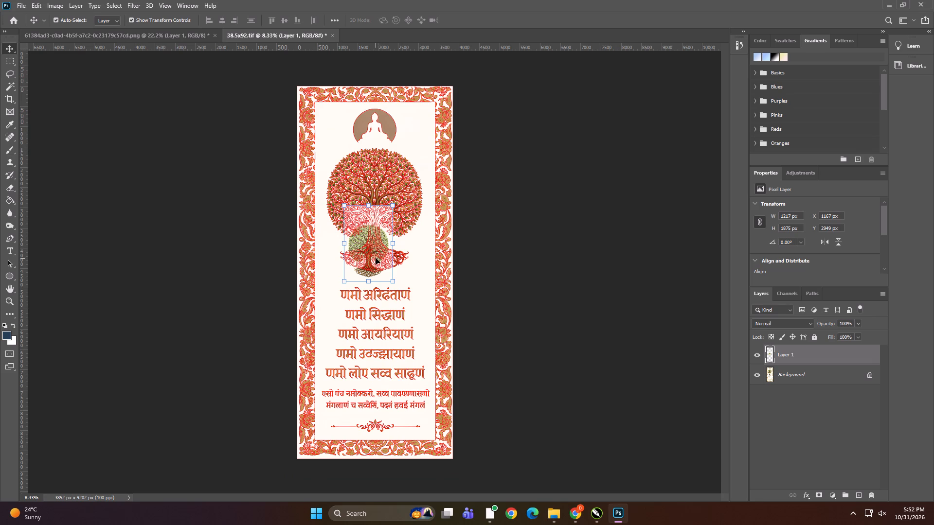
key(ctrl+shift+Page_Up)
Close 38.5x92.tif without saving its changes.
click(332, 35)
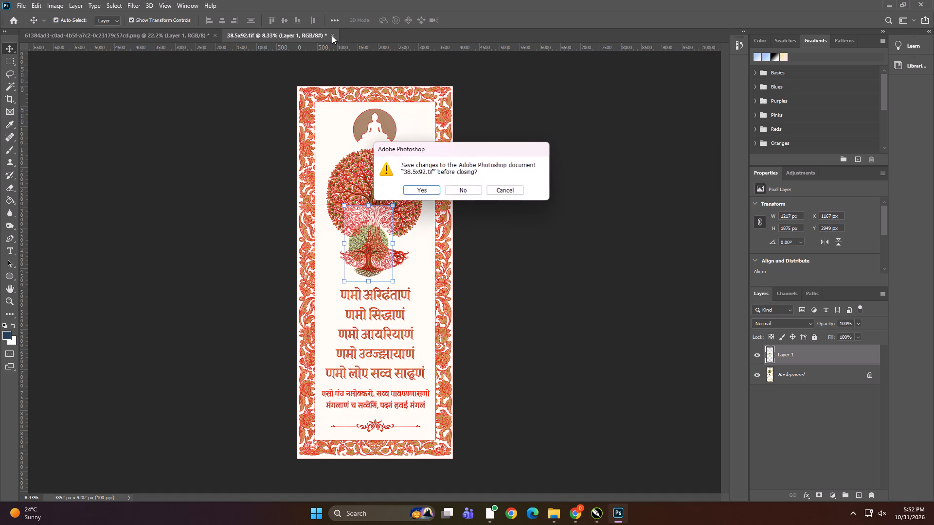
click(454, 188)
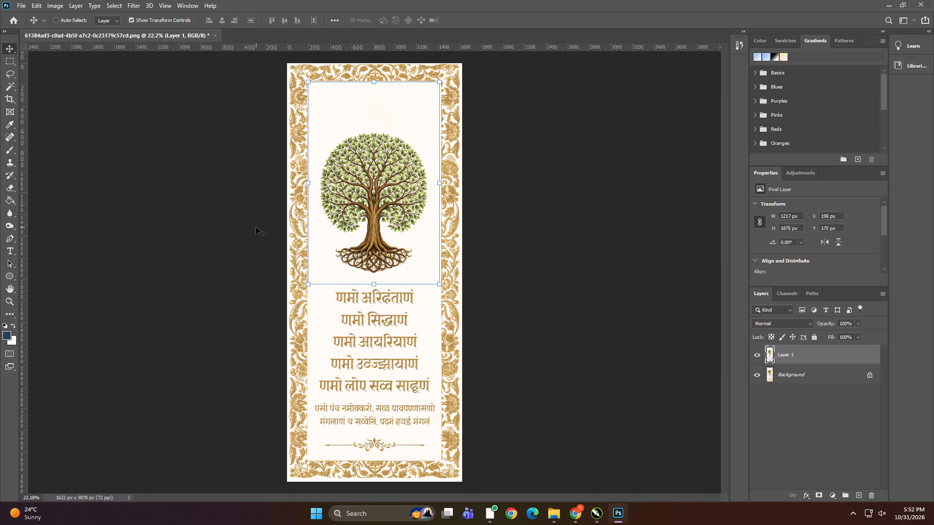
Undo the tree layer copy in the PNG and copy the marqueed tree area to a new layer again.
key(ctrl+z)
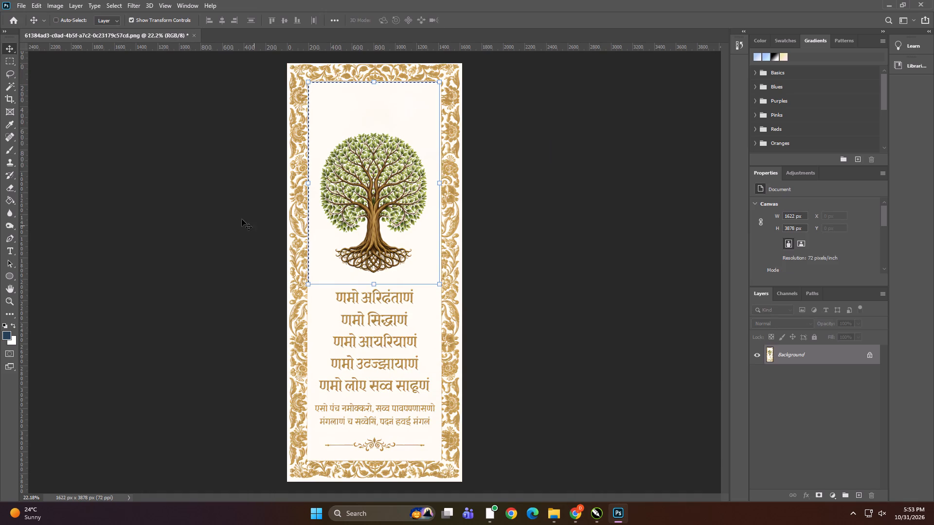
click(236, 215)
key(ctrl+j)
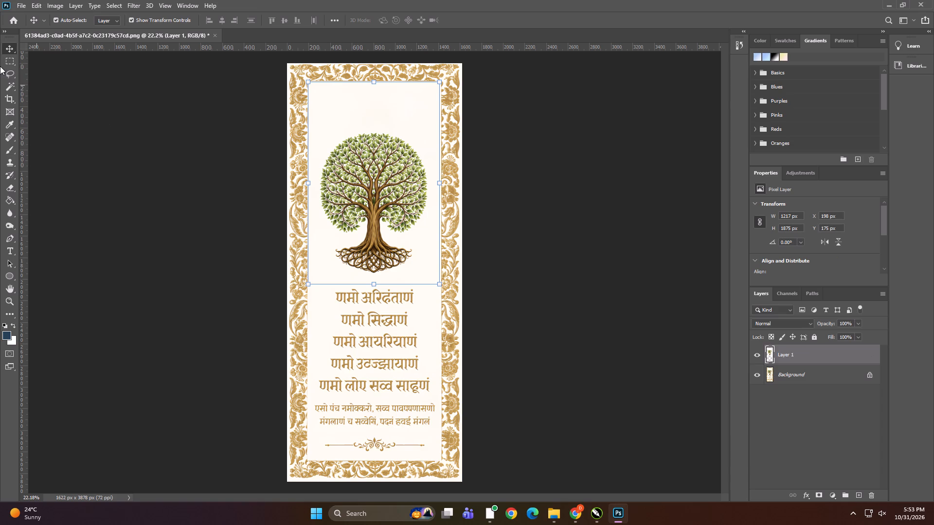
Hide the copied tree layer and duplicate the Background layer.
click(8, 51)
click(759, 354)
click(814, 375)
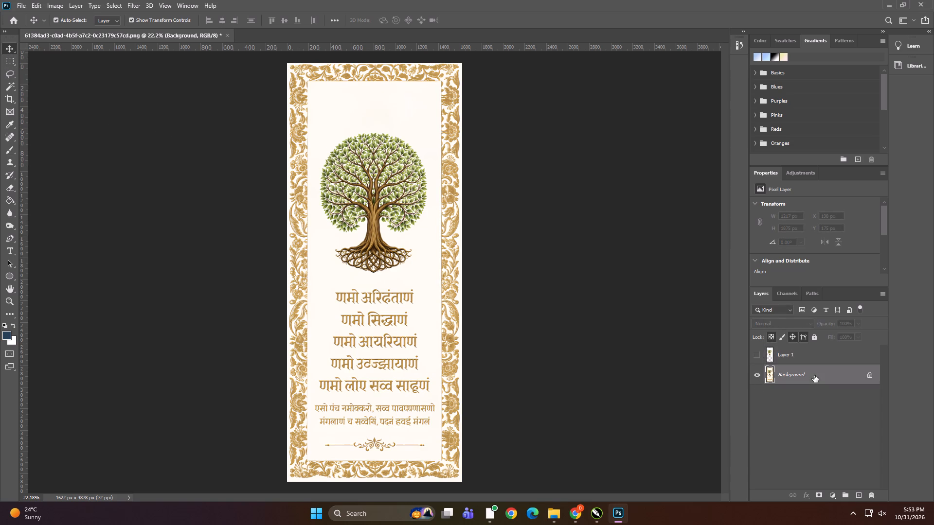
key(ctrl+j)
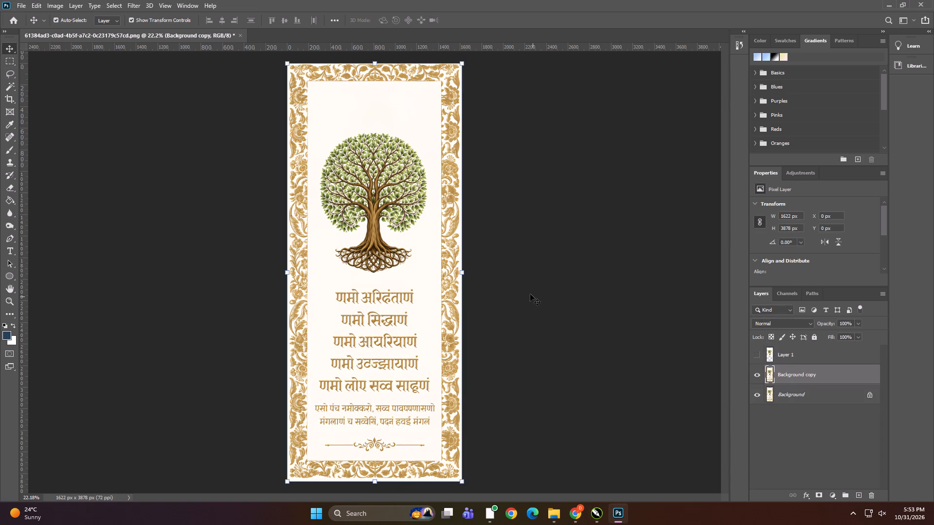
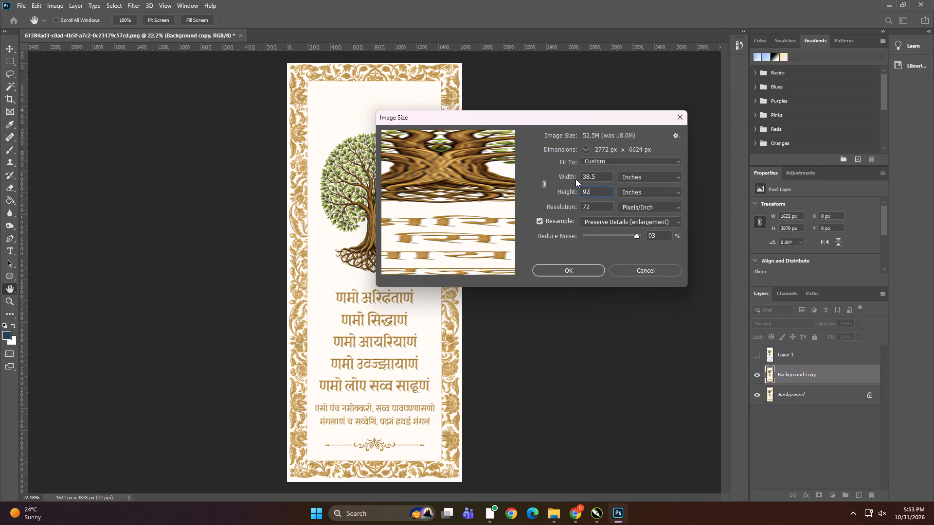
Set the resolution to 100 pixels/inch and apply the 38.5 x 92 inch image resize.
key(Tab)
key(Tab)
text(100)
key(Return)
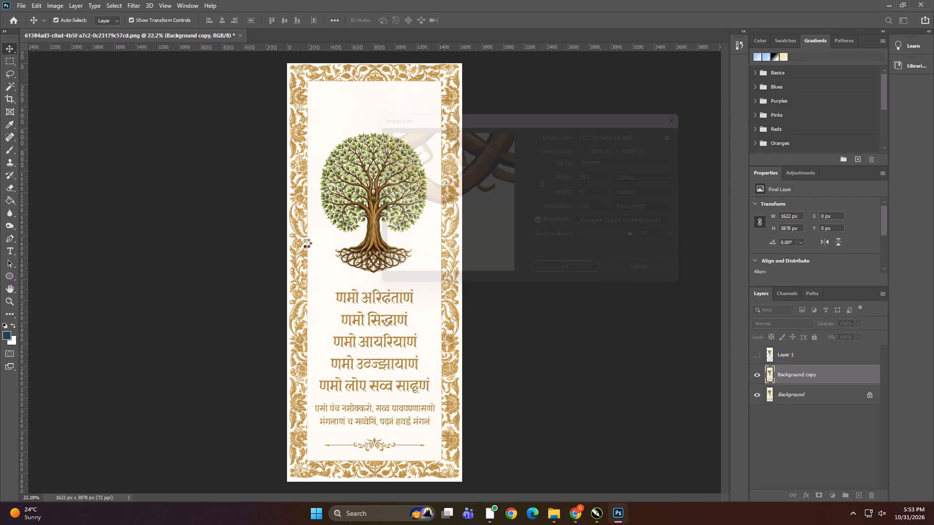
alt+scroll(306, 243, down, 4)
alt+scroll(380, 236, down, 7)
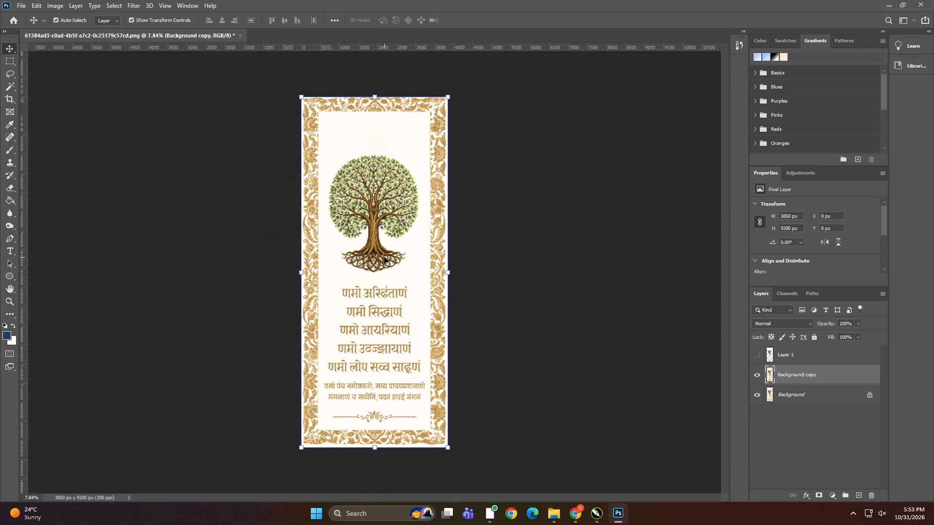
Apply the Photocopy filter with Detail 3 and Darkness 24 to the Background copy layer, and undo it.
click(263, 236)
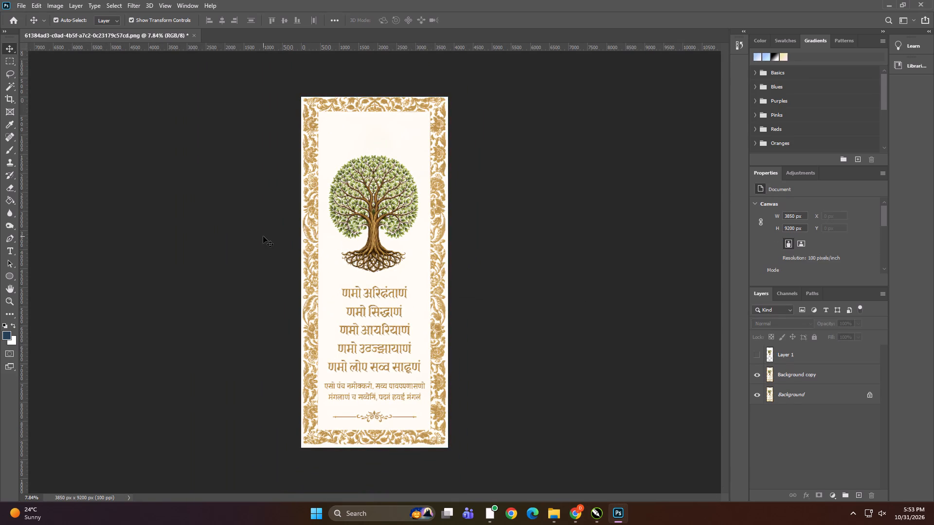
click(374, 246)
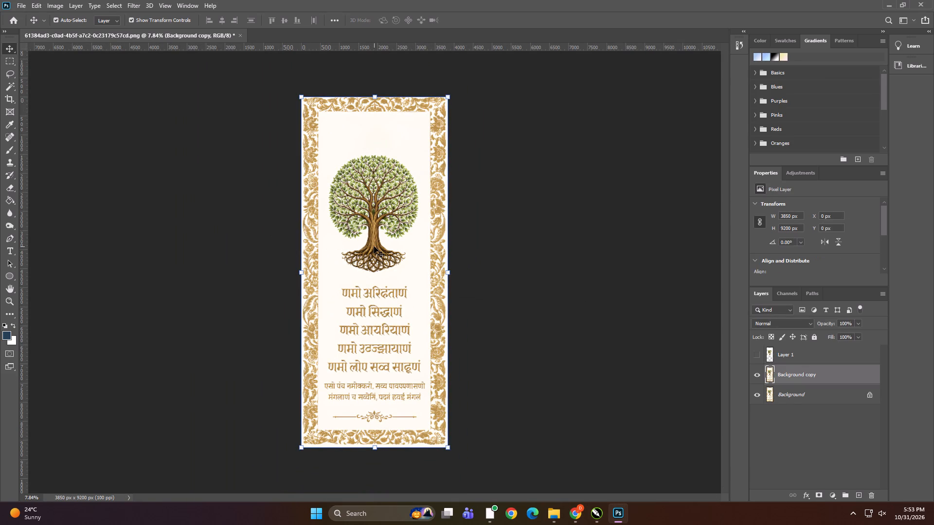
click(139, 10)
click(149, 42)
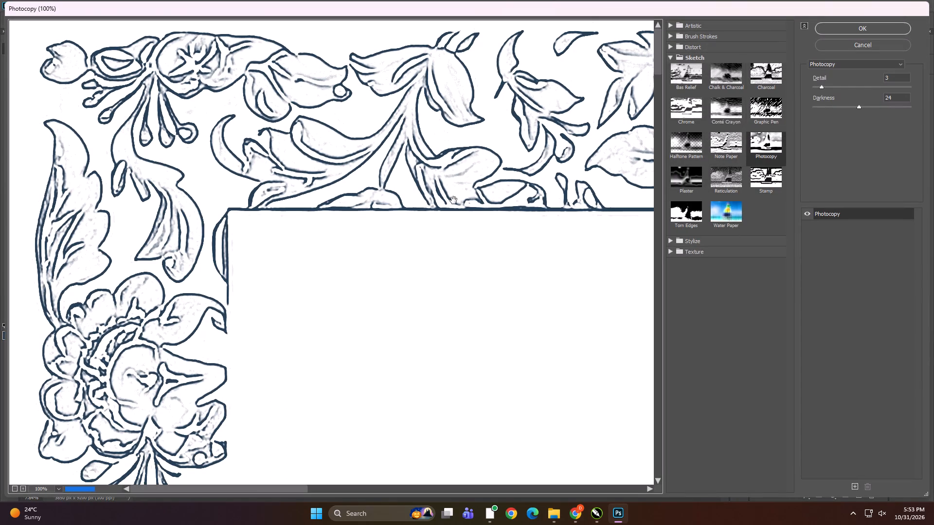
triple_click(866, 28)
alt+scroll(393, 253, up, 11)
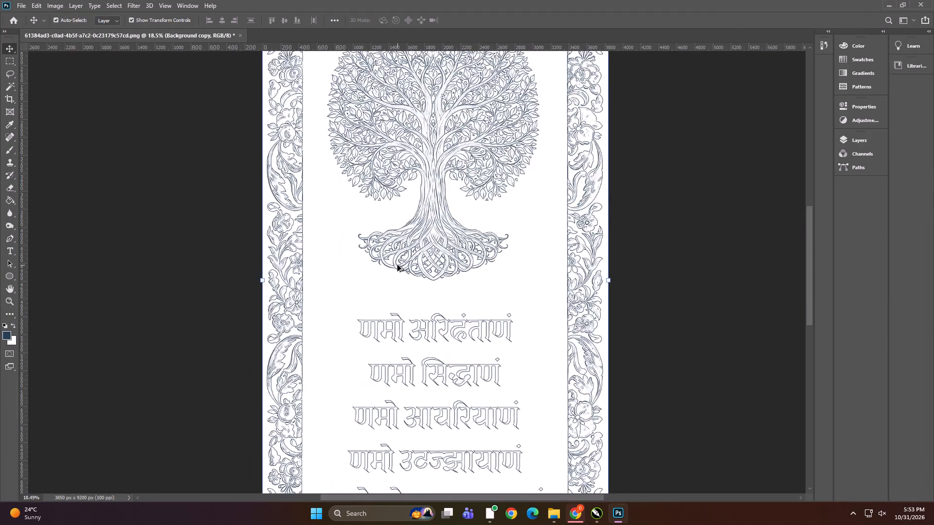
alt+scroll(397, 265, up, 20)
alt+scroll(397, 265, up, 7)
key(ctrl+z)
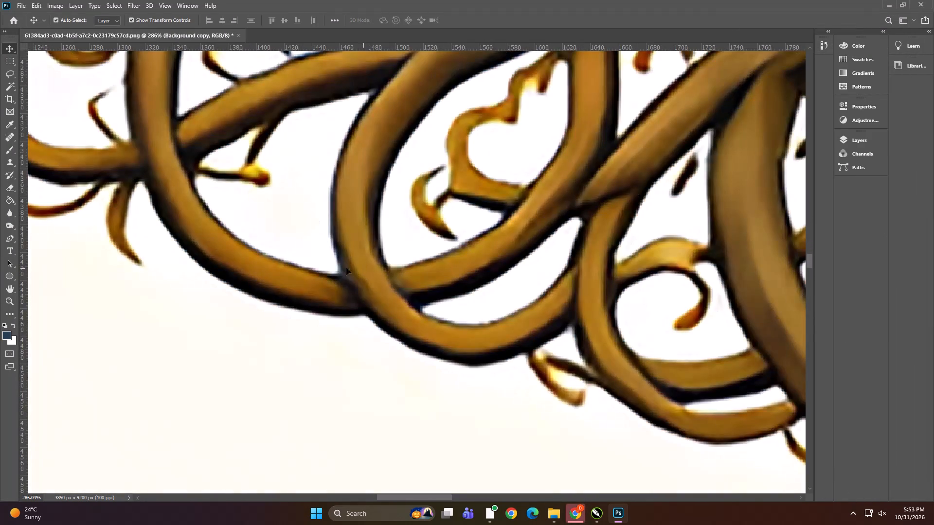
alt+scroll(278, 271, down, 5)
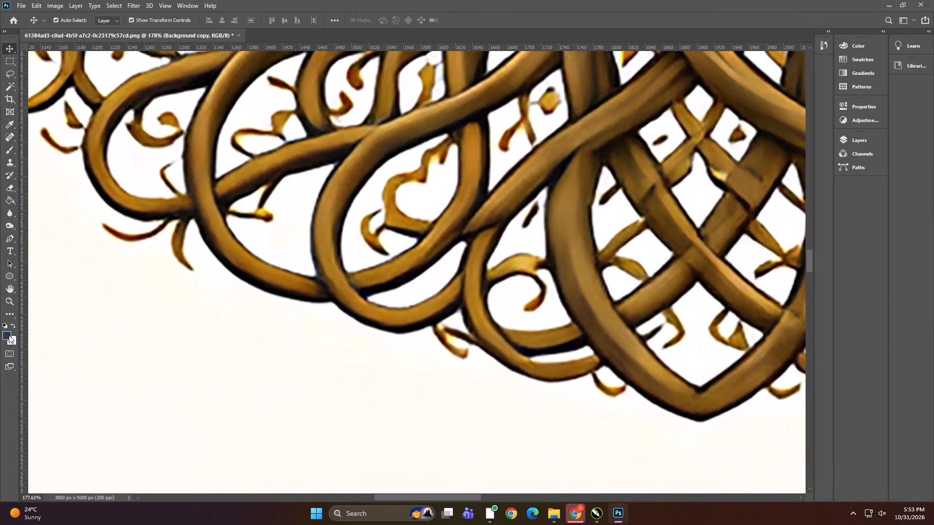
Set the foreground colour to near-black #030303.
click(9, 335)
click(461, 245)
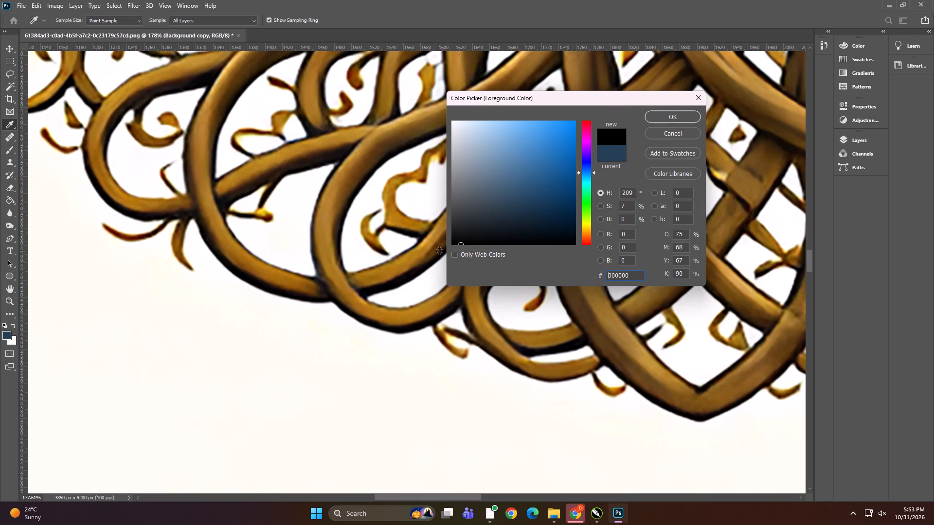
click(452, 243)
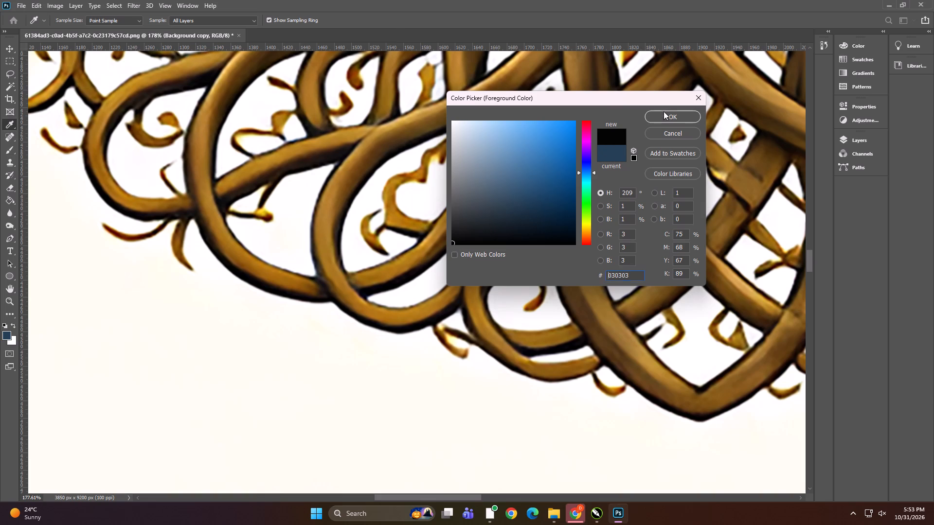
click(664, 111)
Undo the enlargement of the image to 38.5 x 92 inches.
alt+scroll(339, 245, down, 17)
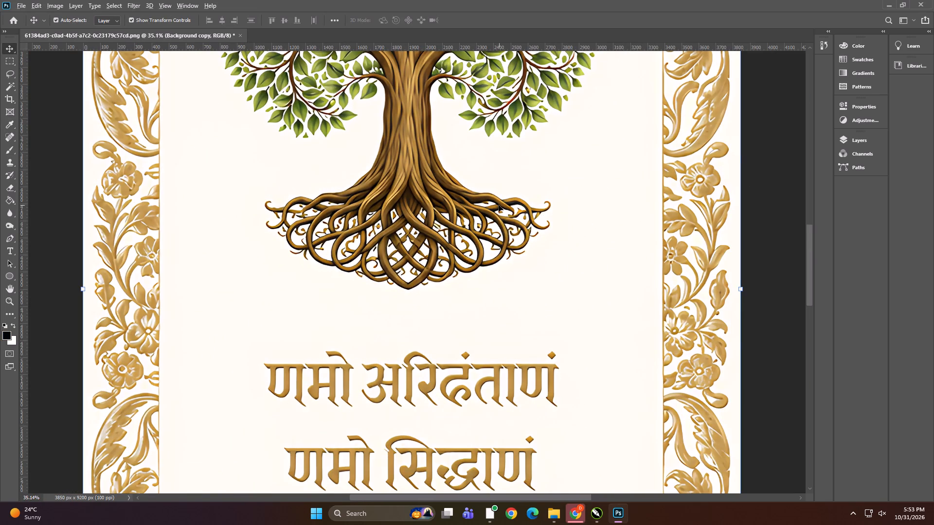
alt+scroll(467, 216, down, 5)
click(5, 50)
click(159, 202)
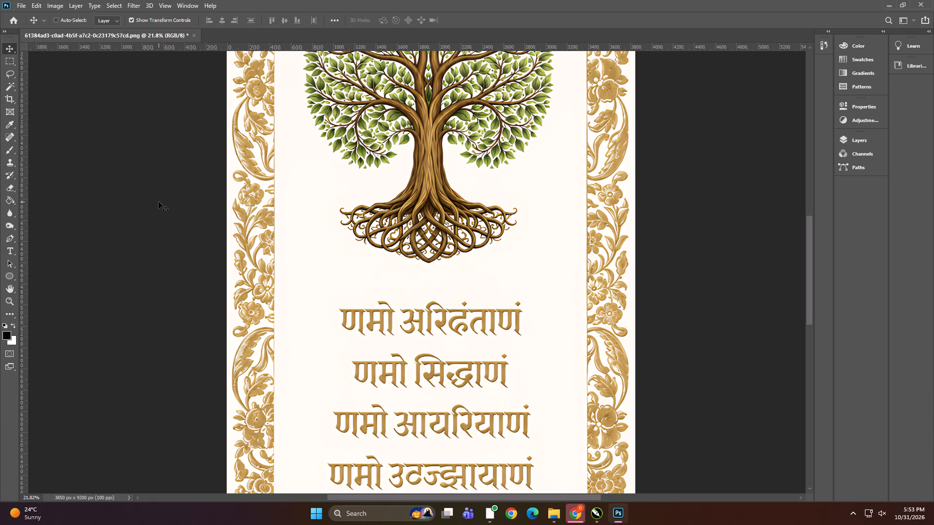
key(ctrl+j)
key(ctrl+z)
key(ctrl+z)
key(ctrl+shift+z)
Close the PNG without saving, reopen it from the recent files, and show its history and layers.
click(237, 35)
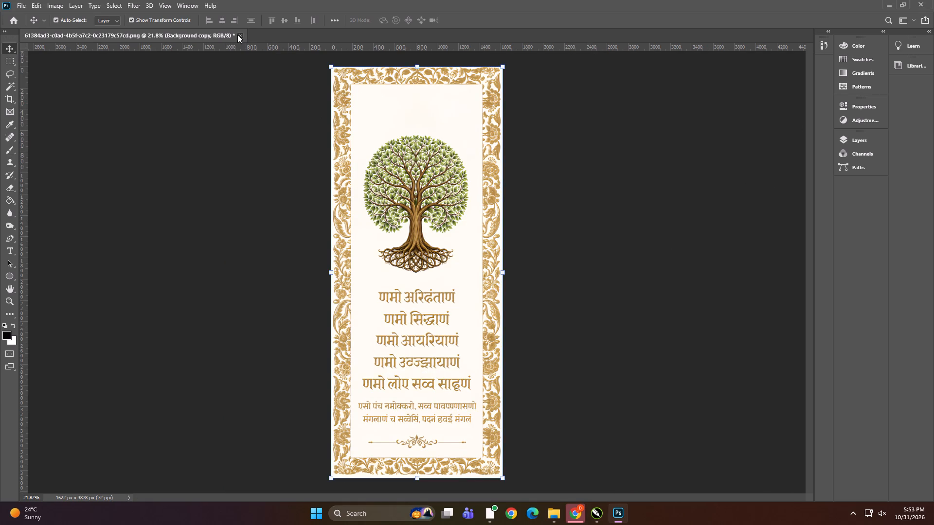
click(464, 193)
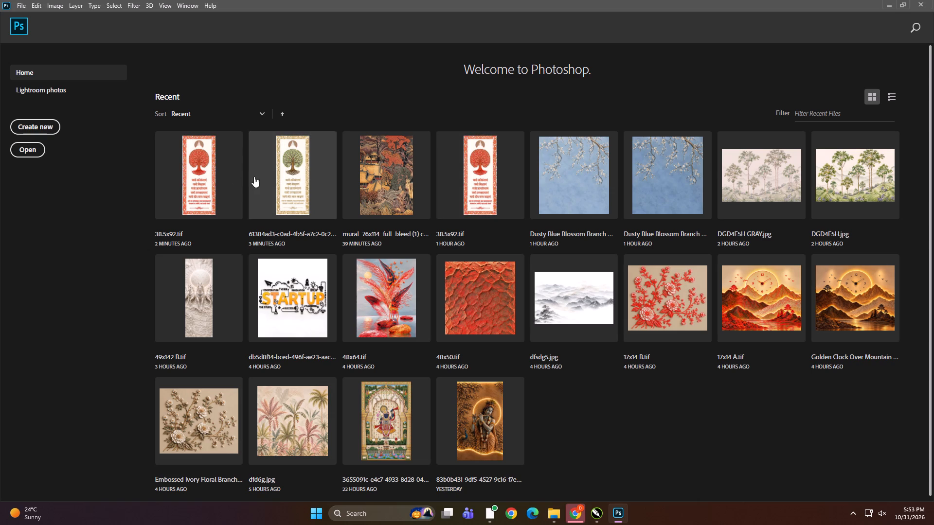
click(291, 178)
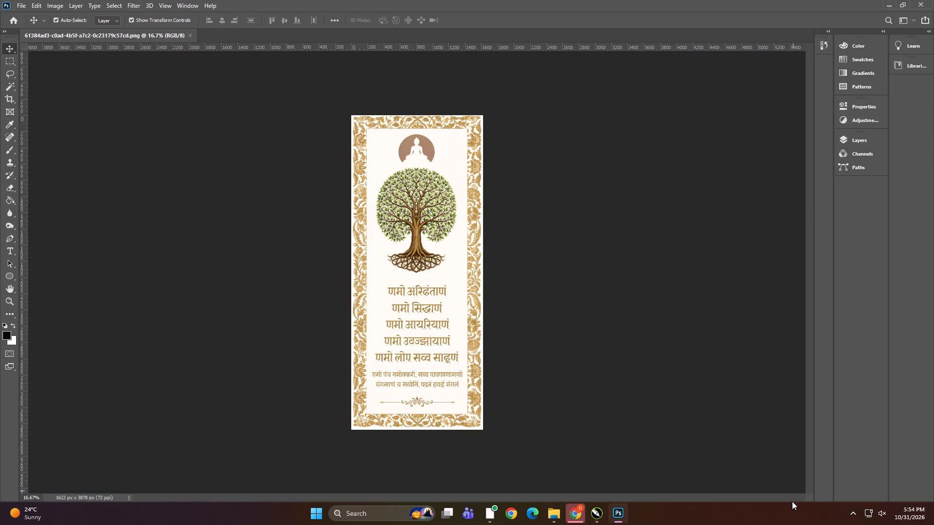
click(824, 29)
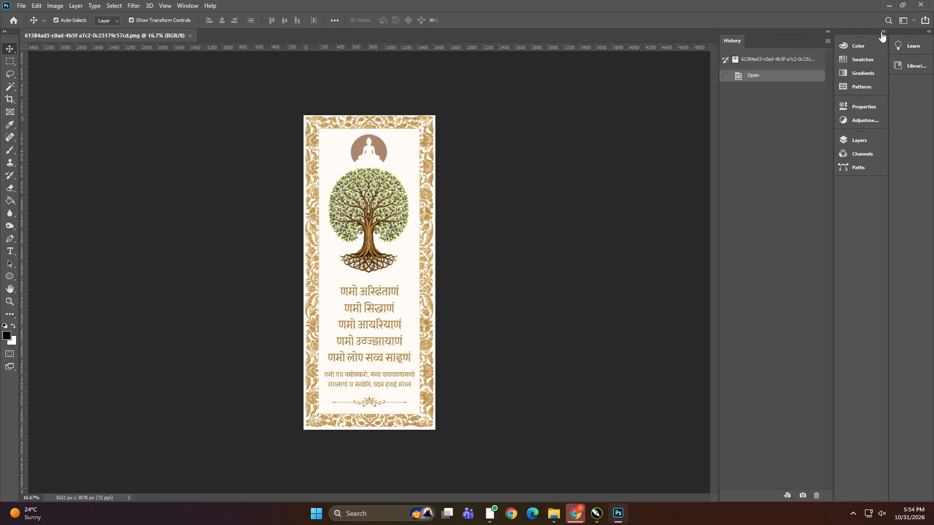
click(882, 31)
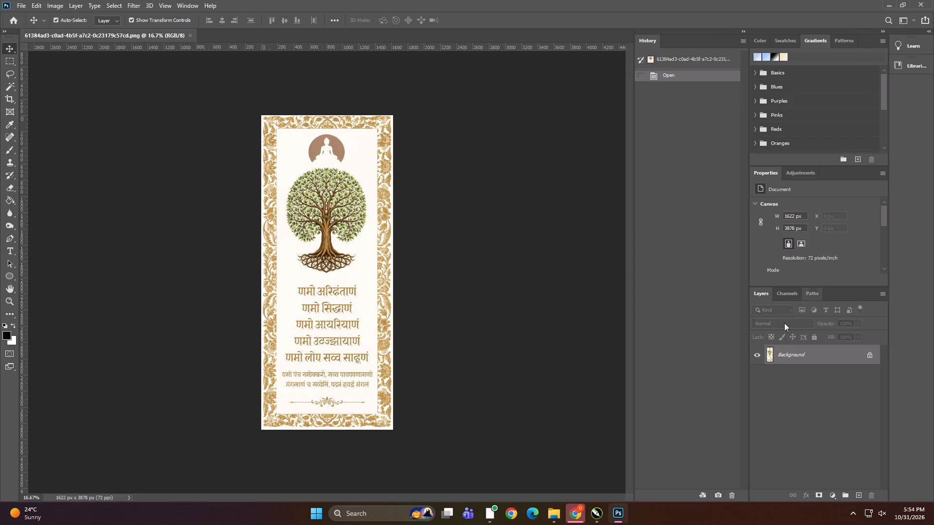
click(783, 291)
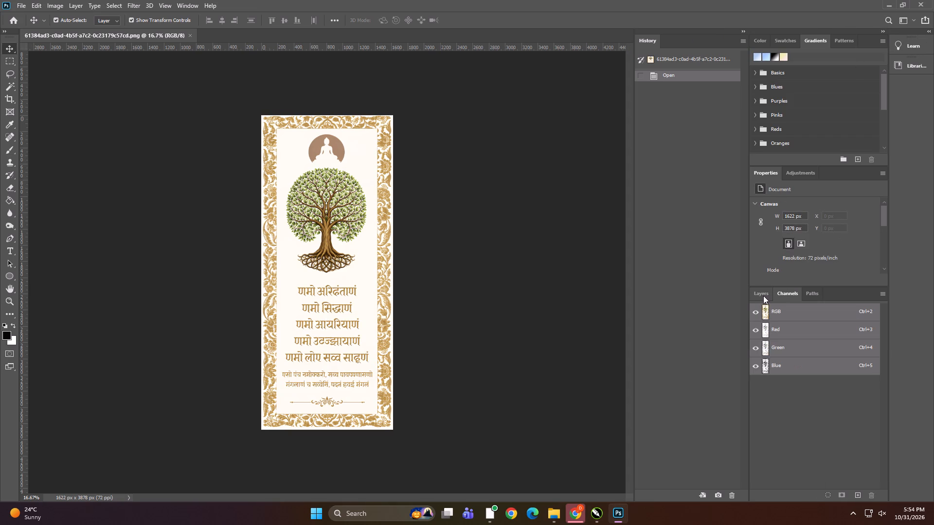
click(761, 295)
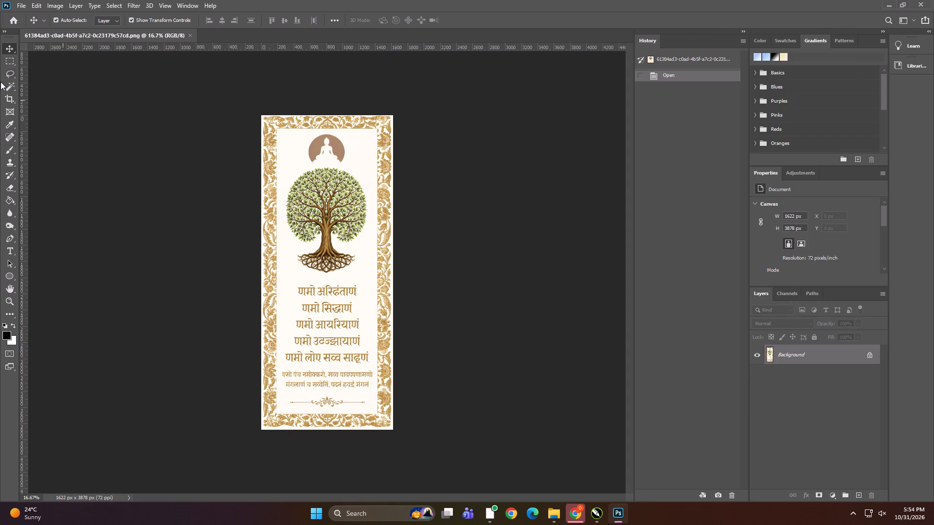
Marquee the Buddha emblem and tree inside the border, about 1210 x 1865 px, and copy the area to a new layer.
click(12, 59)
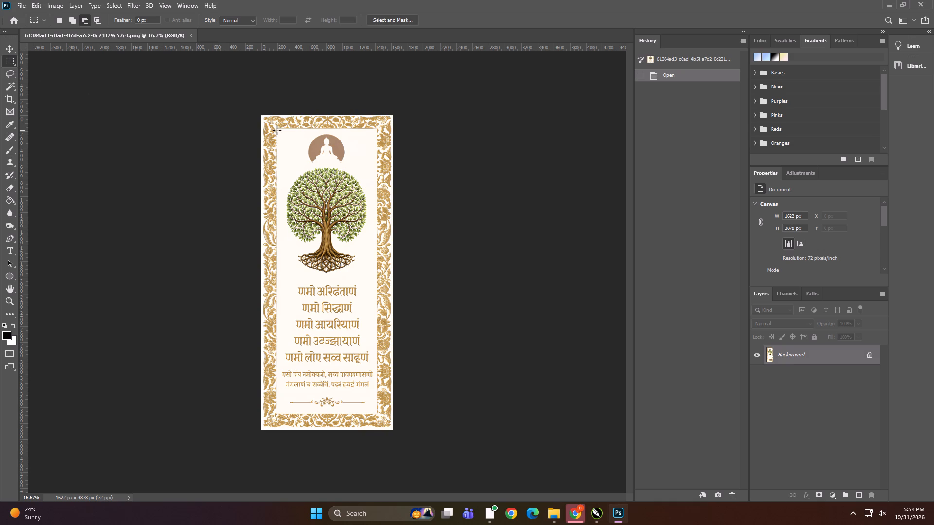
drag(277, 130, 359, 290)
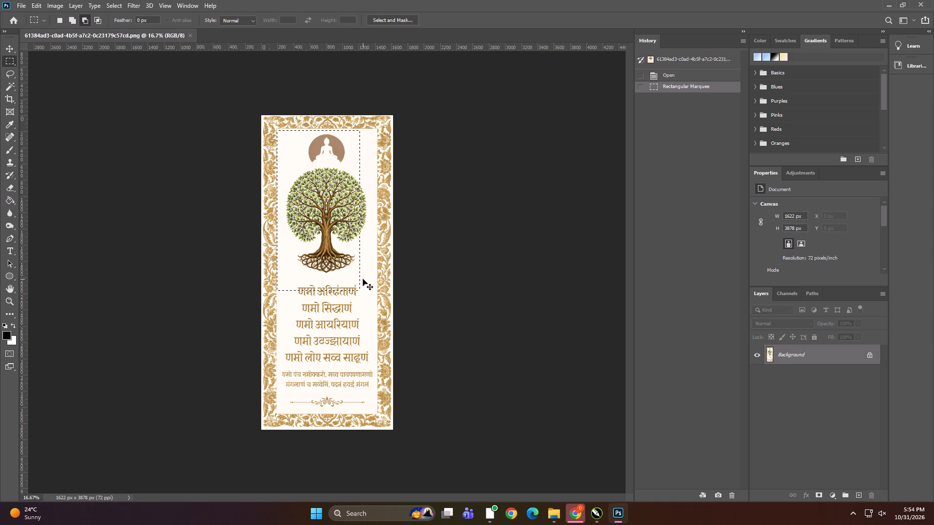
key(ctrl+d)
drag(277, 130, 351, 216)
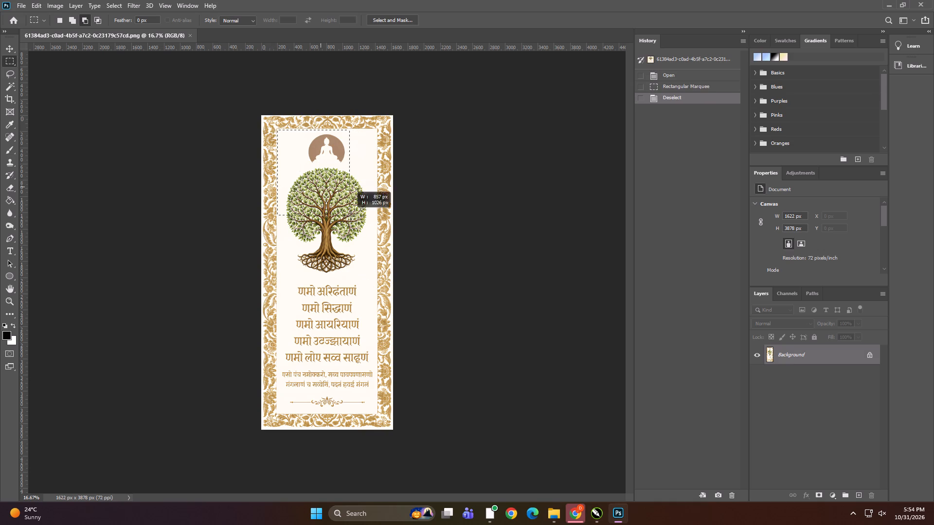
drag(351, 216, 374, 281)
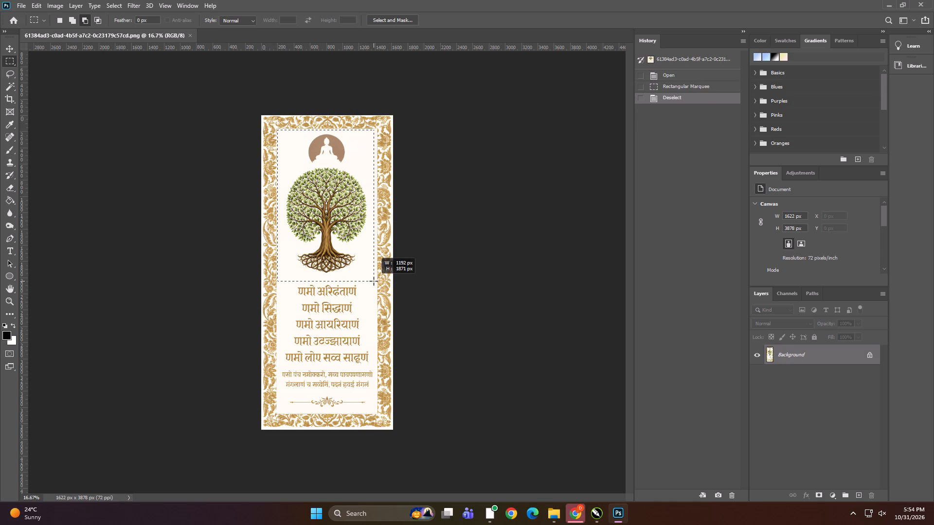
drag(374, 281, 375, 280)
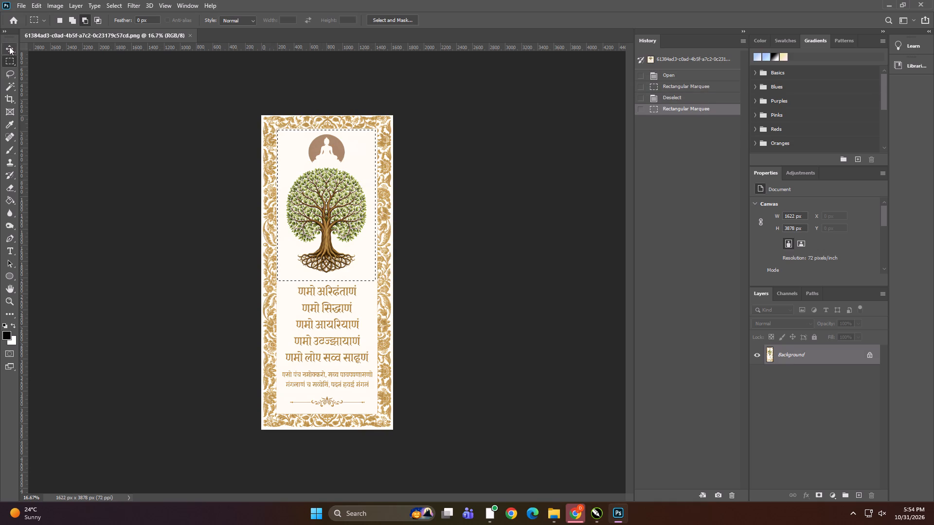
click(9, 47)
key(ctrl+j)
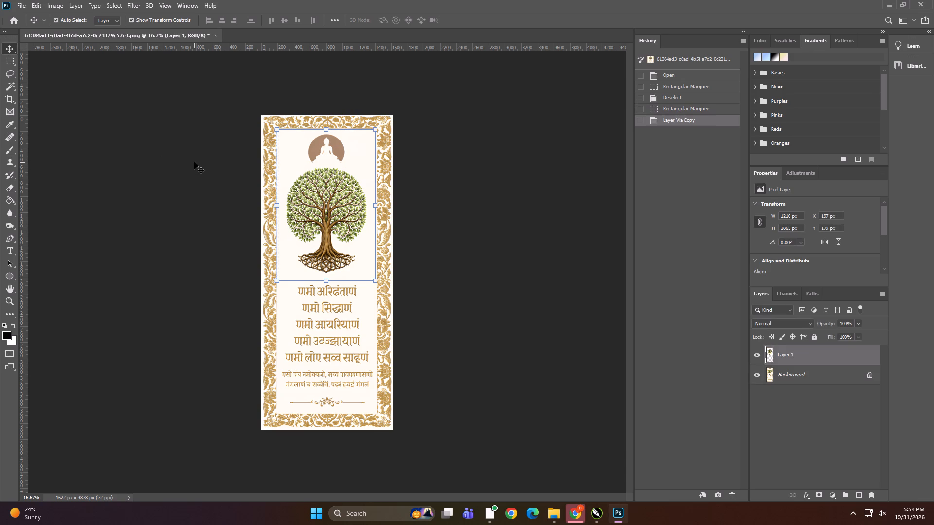
Duplicate the Background layer and apply the Photocopy filter with Detail 3 and Darkness 24 to the copy.
click(339, 328)
click(800, 379)
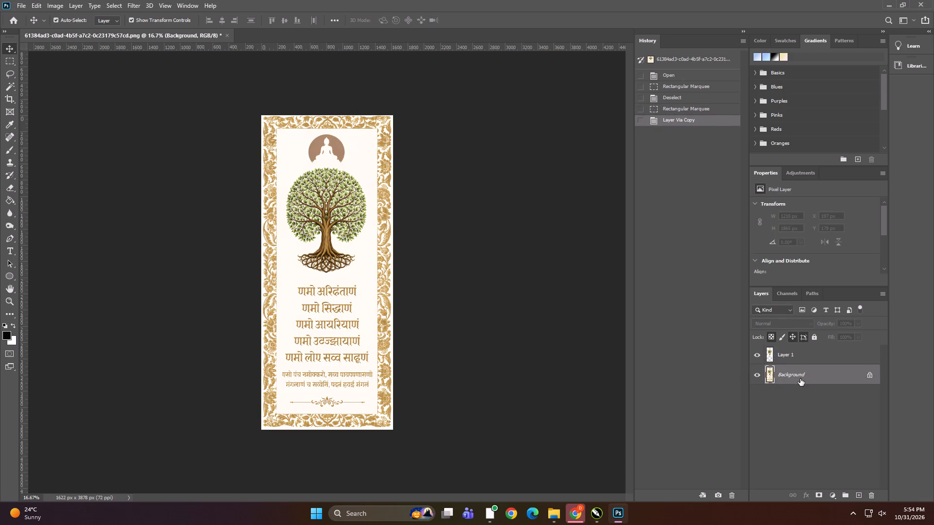
key(ctrl+j)
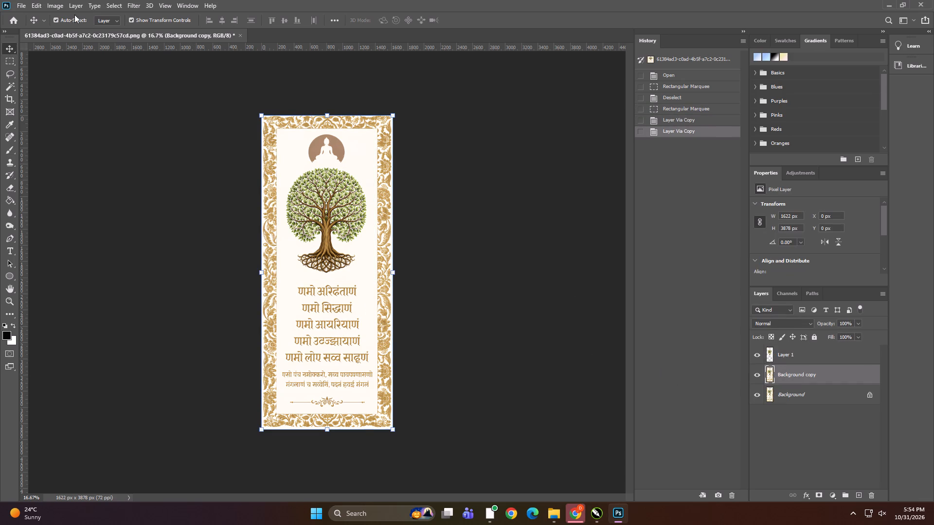
click(131, 7)
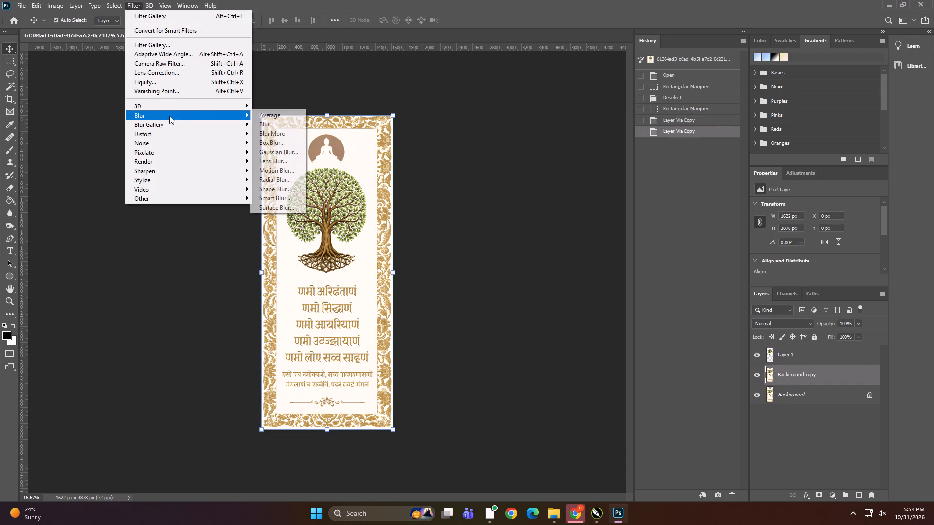
double_click(169, 116)
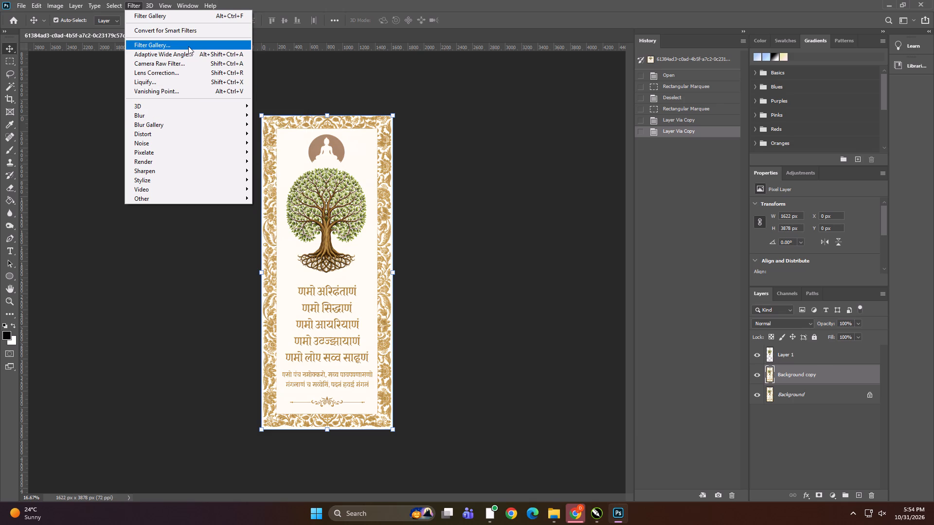
click(188, 46)
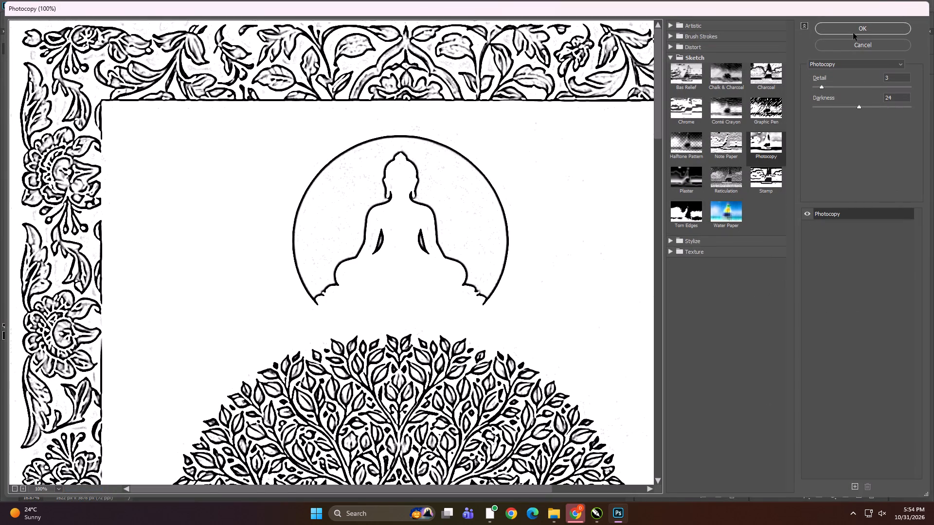
click(852, 31)
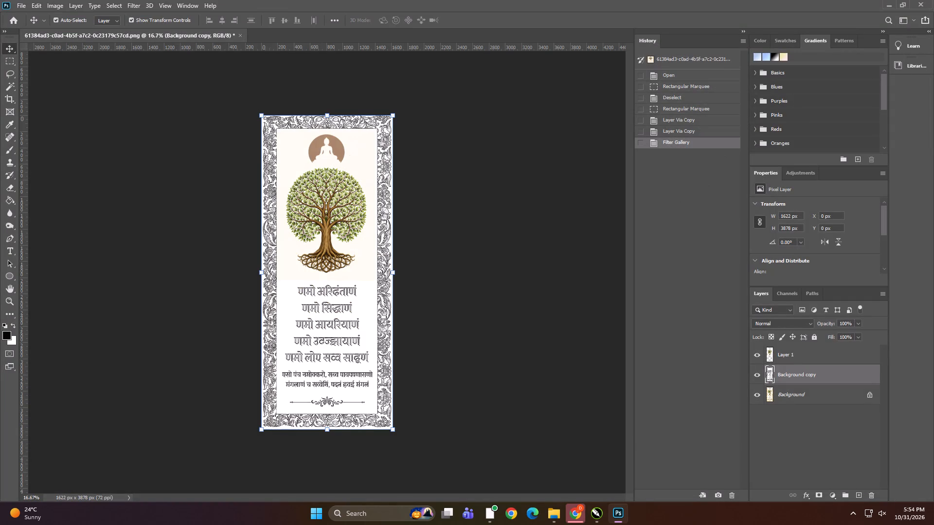
Select the black outline of the first mantra letter on the Background copy layer and extend the selection to all similar outlines.
double_click(759, 354)
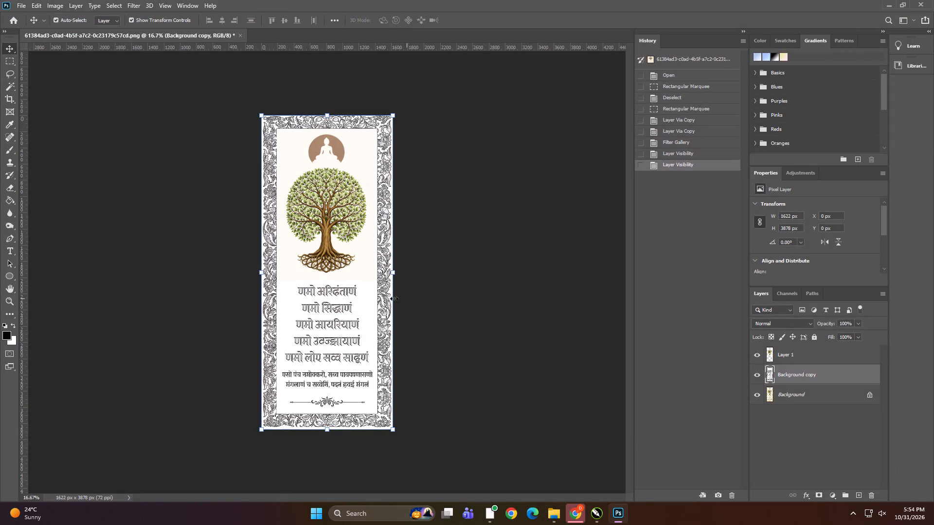
alt+scroll(293, 323, up, 7)
alt+scroll(218, 304, up, 14)
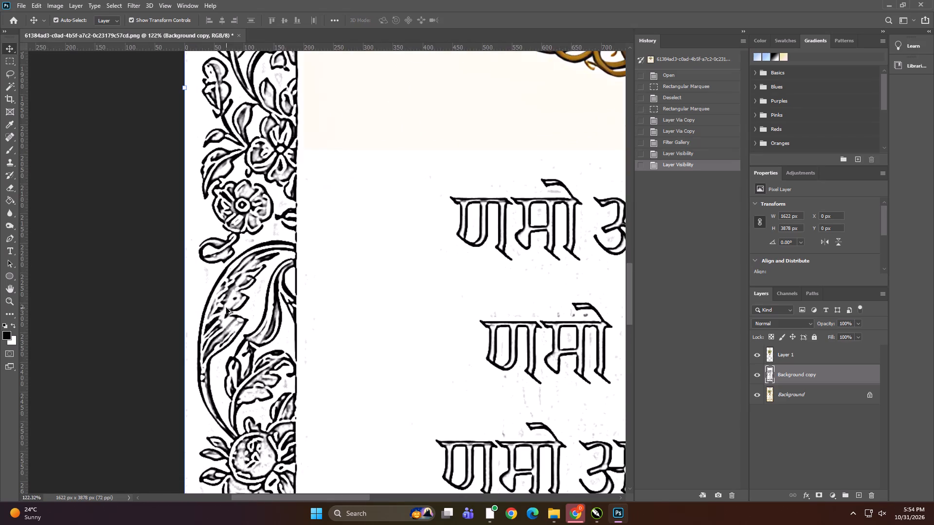
alt+scroll(610, 179, up, 17)
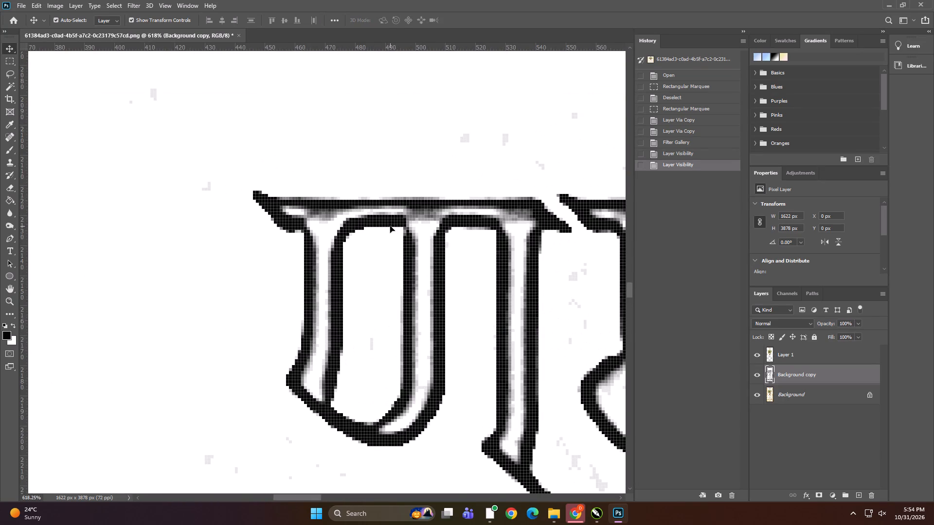
alt+scroll(368, 190, down, 9)
key(w)
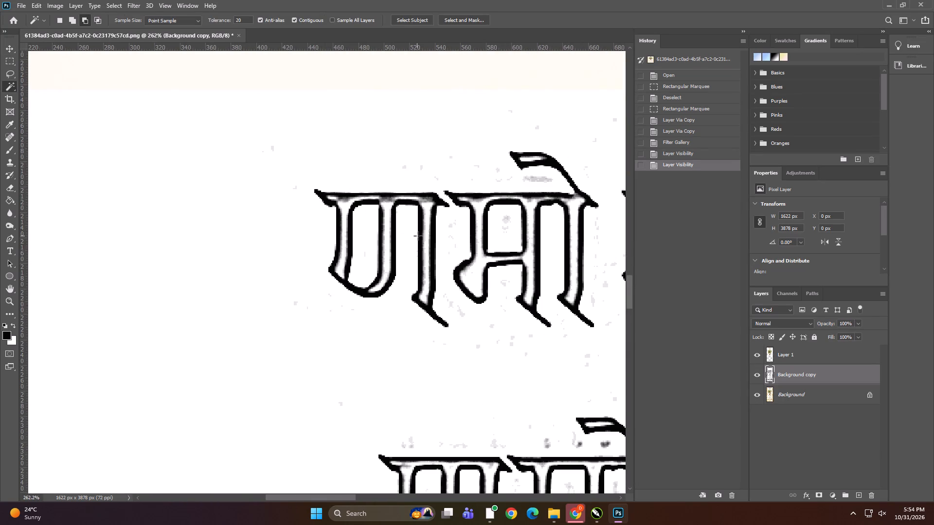
shift+click(419, 236)
right_click(419, 236)
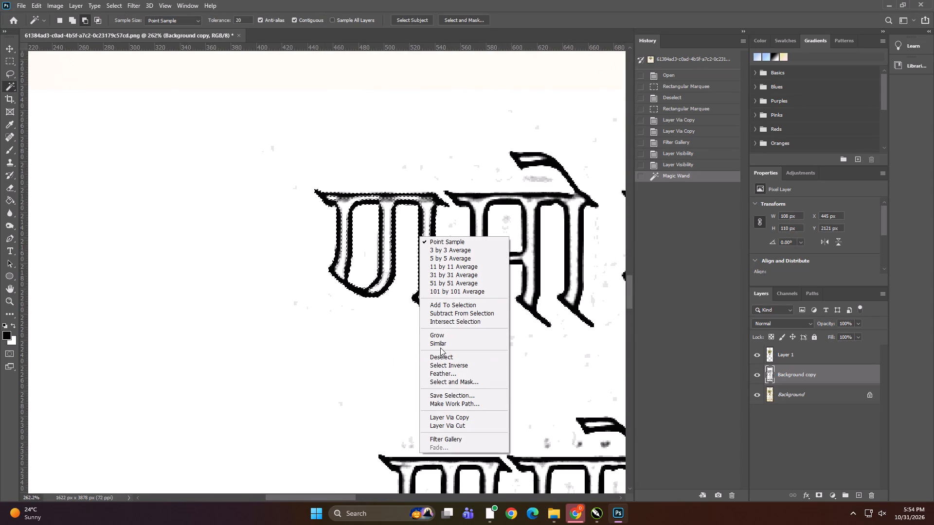
click(439, 345)
alt+scroll(360, 290, down, 18)
alt+scroll(330, 267, down, 3)
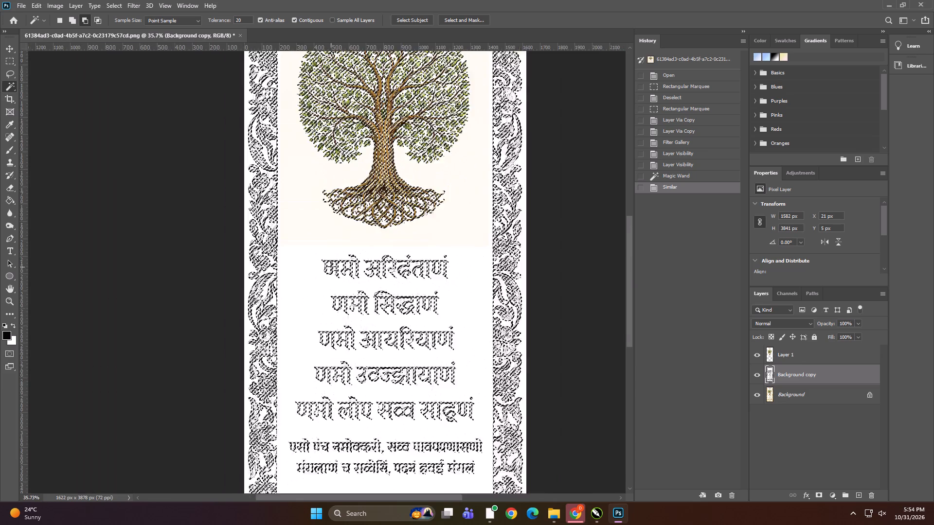
alt+scroll(332, 266, down, 5)
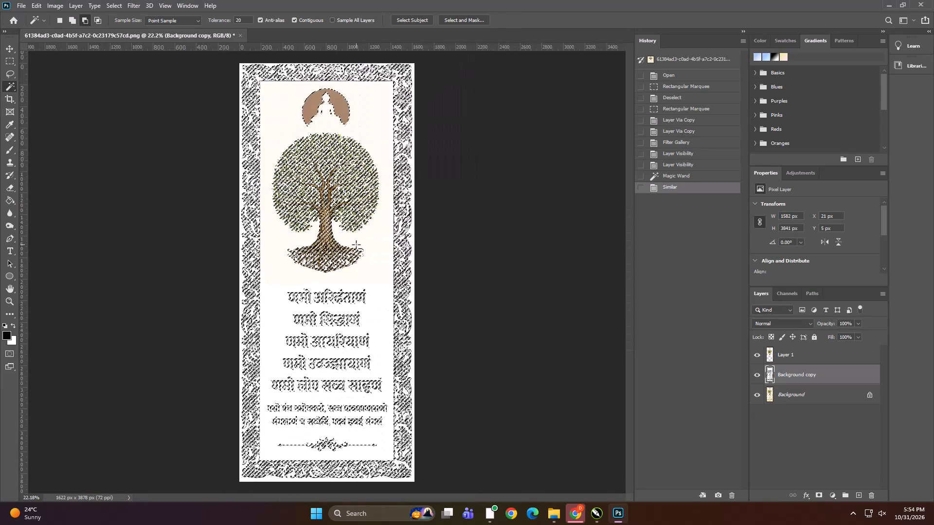
Hide Layer 1, make the Background layer active, and show the image's channels.
click(754, 355)
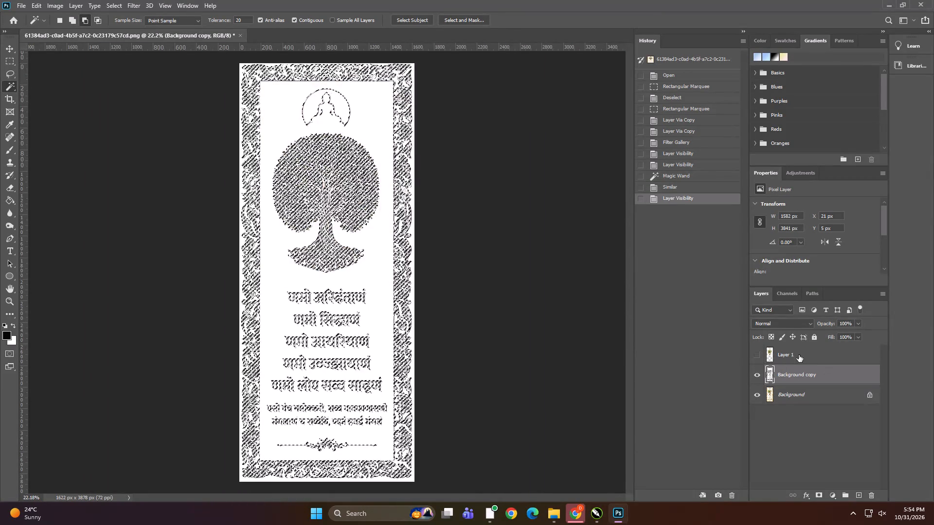
alt+scroll(268, 230, up, 7)
alt+scroll(340, 231, up, 12)
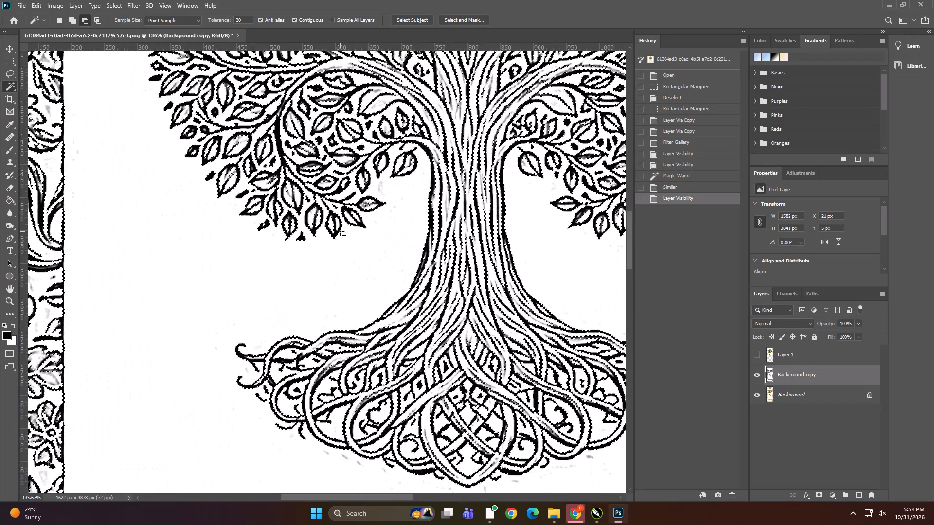
click(794, 396)
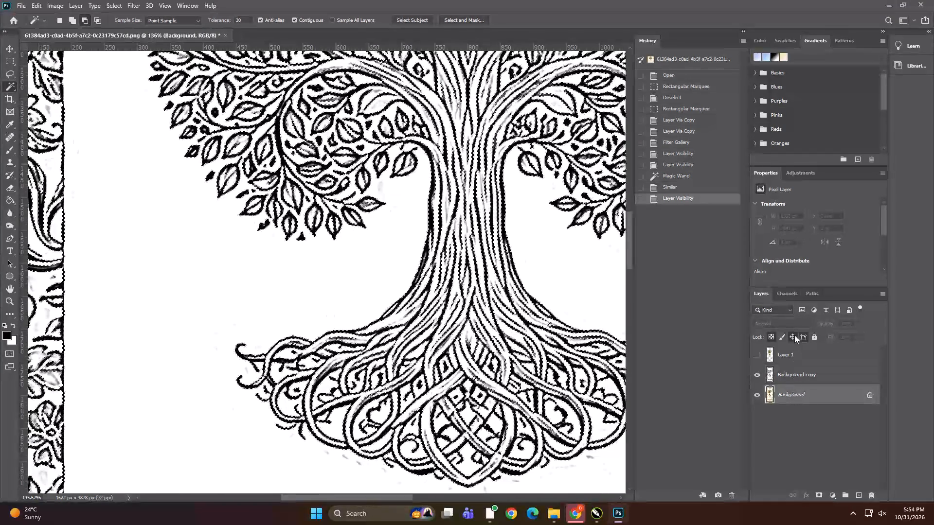
click(788, 295)
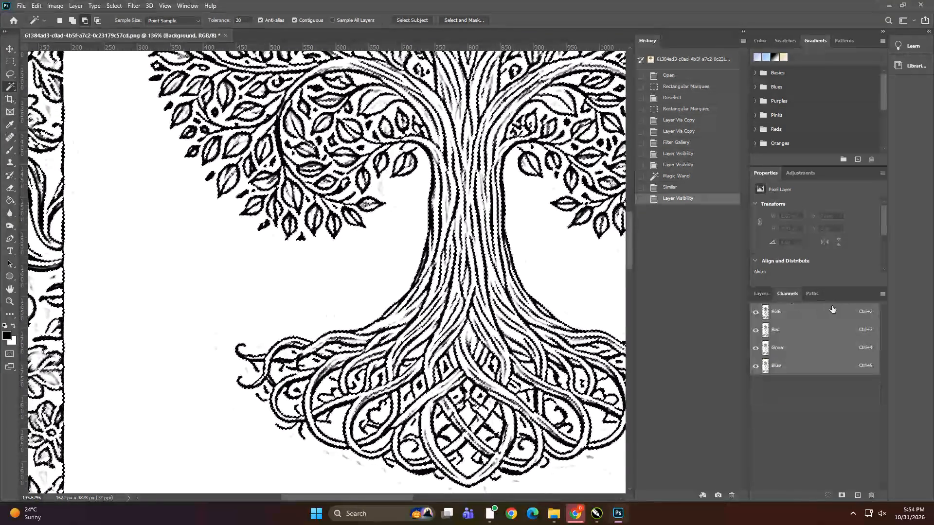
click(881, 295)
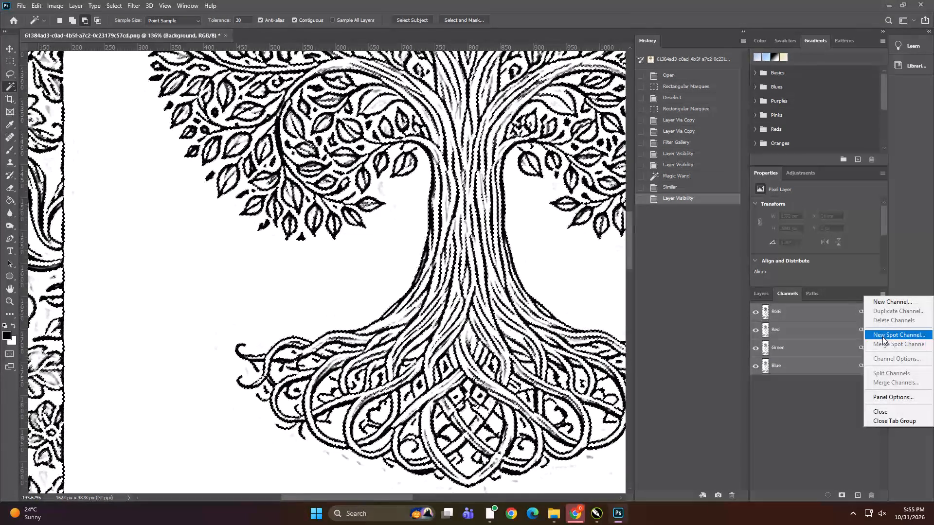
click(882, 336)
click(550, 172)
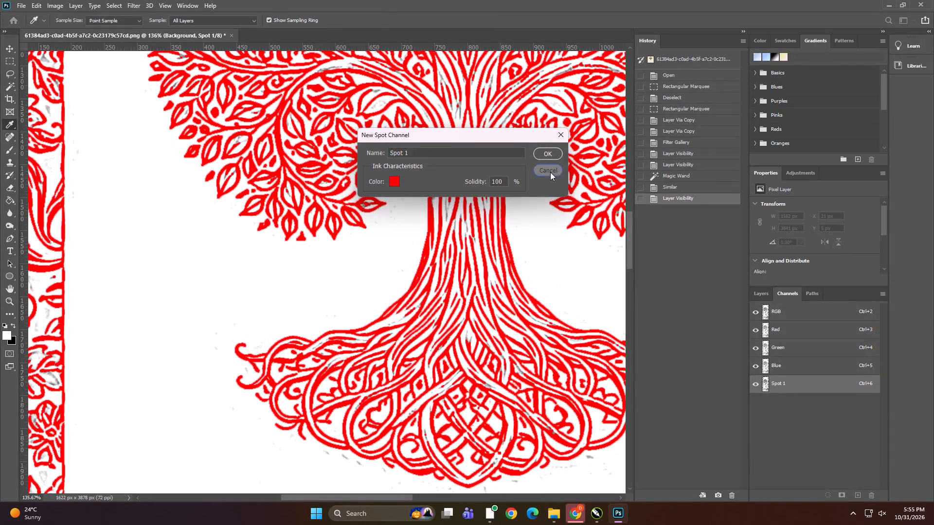
Create a red spot channel with 100% solidity from the selected outlines.
alt+scroll(474, 278, down, 15)
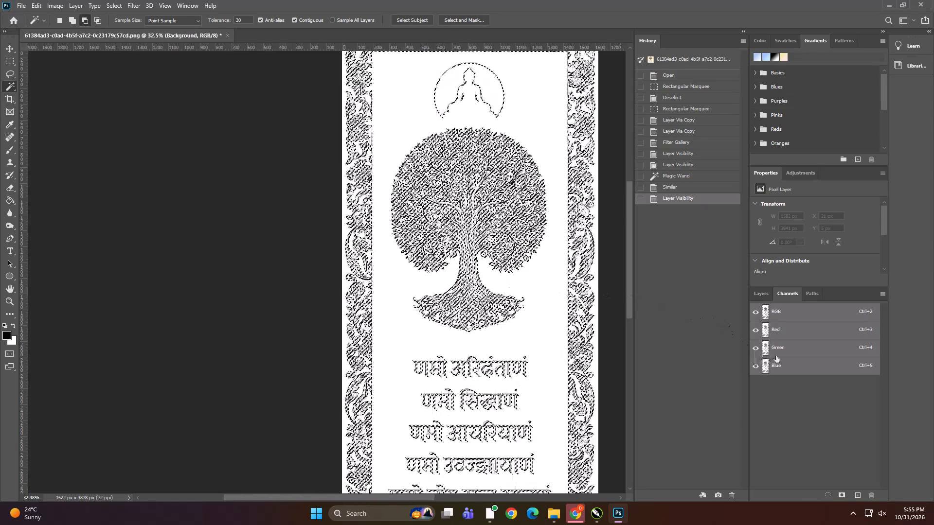
click(882, 294)
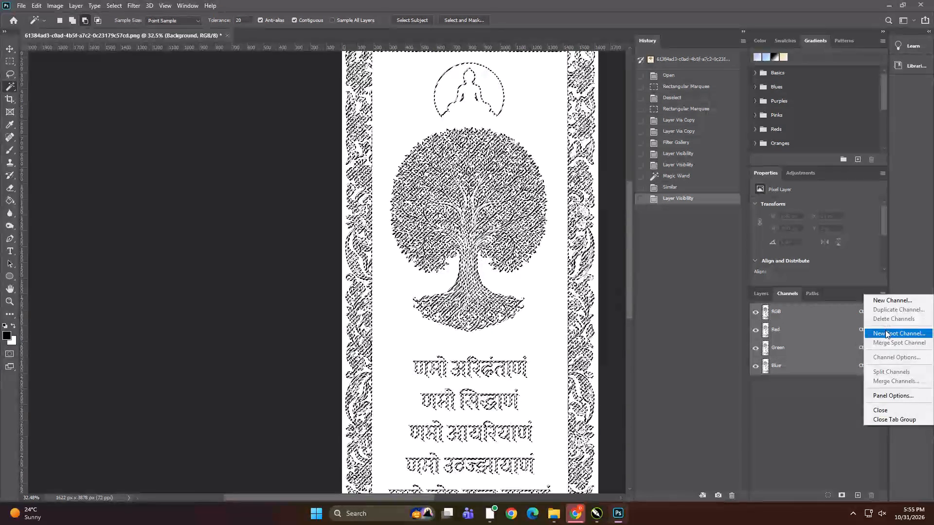
click(885, 331)
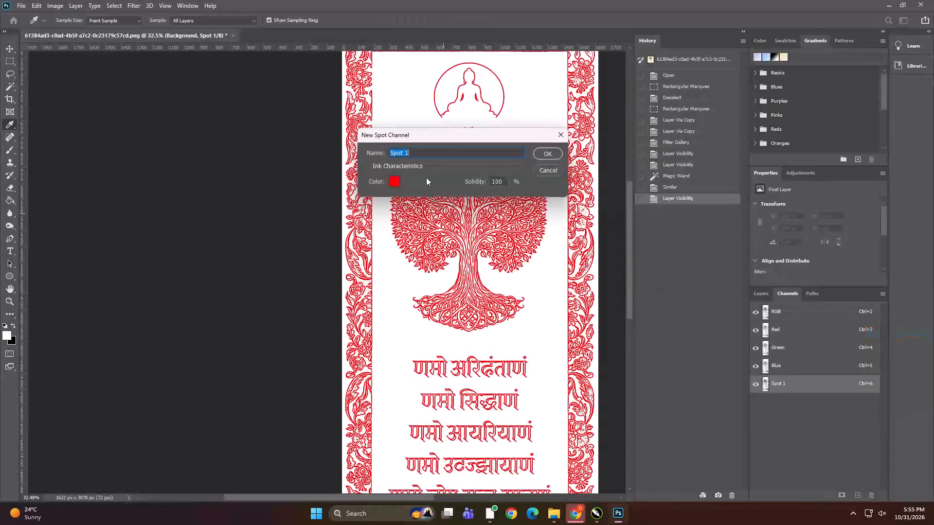
click(539, 160)
click(537, 155)
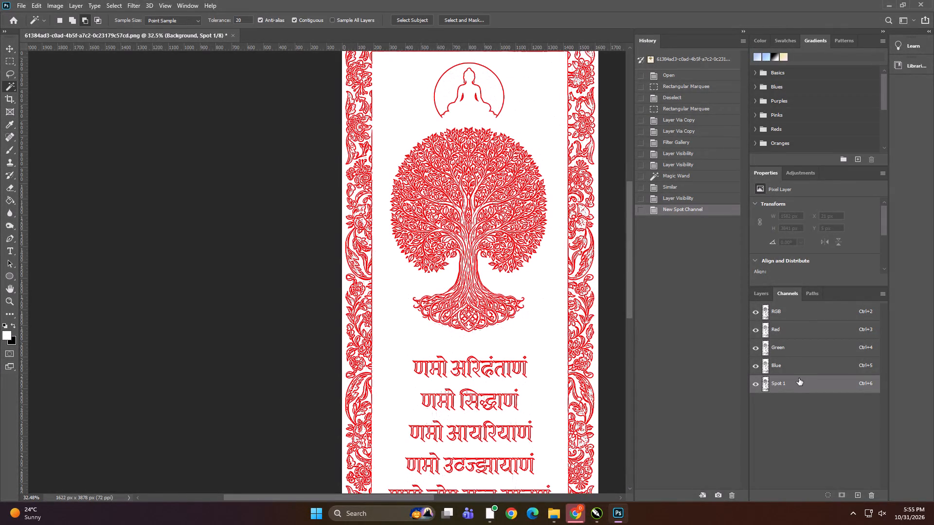
Duplicate the outline spot channel within the same document under the name Spot 2.
right_click(801, 380)
click(809, 389)
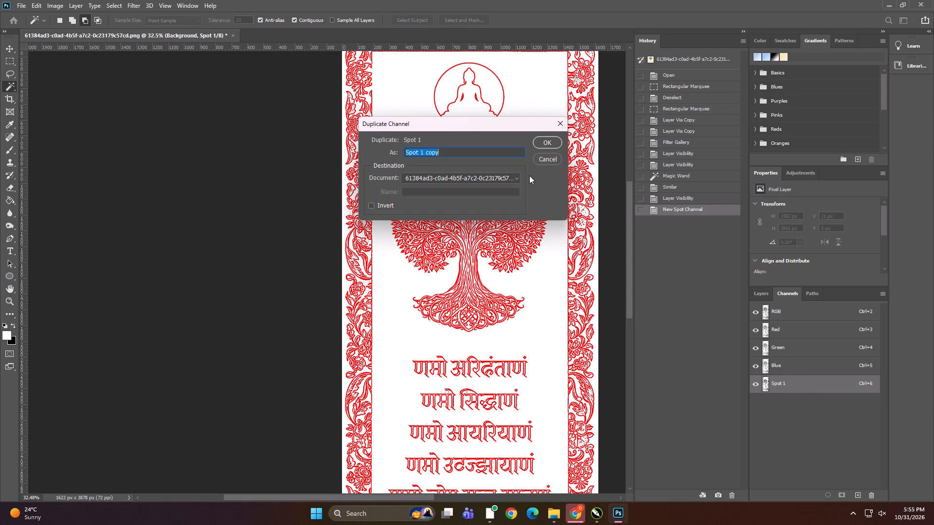
key(Right)
key(BackSpace)
key(BackSpace)
key(BackSpace)
key(BackSpace)
key(BackSpace)
key(BackSpace)
key(BackSpace)
key(BackSpace)
text(T 2)
key(BackSpace)
key(BackSpace)
key(BackSpace)
text(t 2)
key(Return)
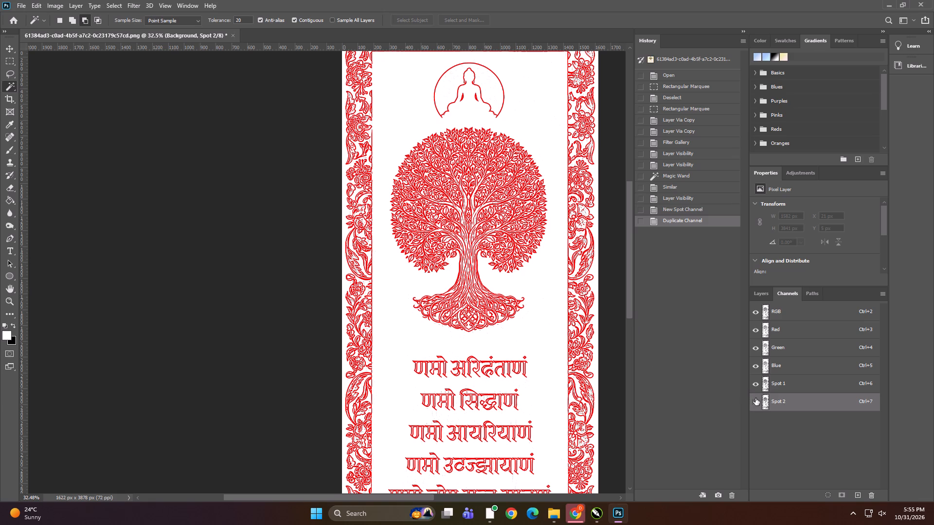
click(756, 394)
Delete the Background copy photocopy layer, comparing the artwork with and without it.
click(763, 296)
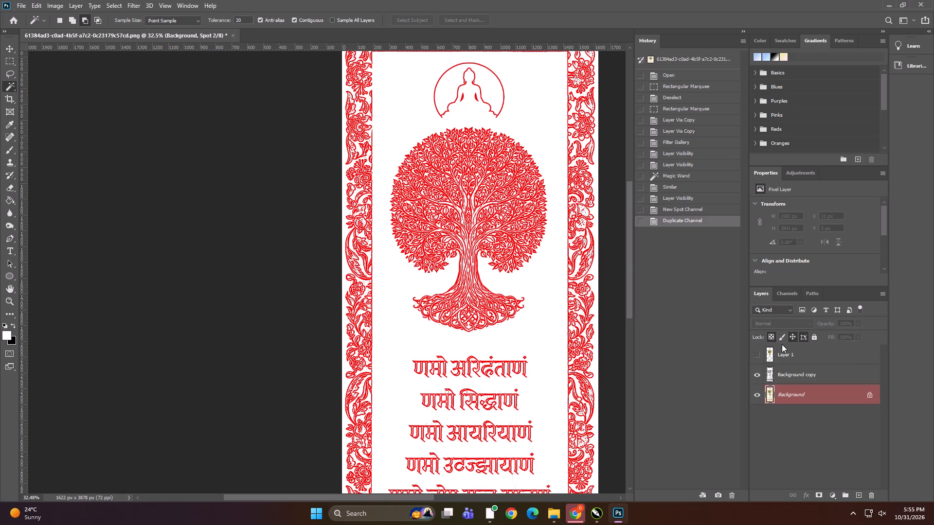
click(785, 375)
key(Delete)
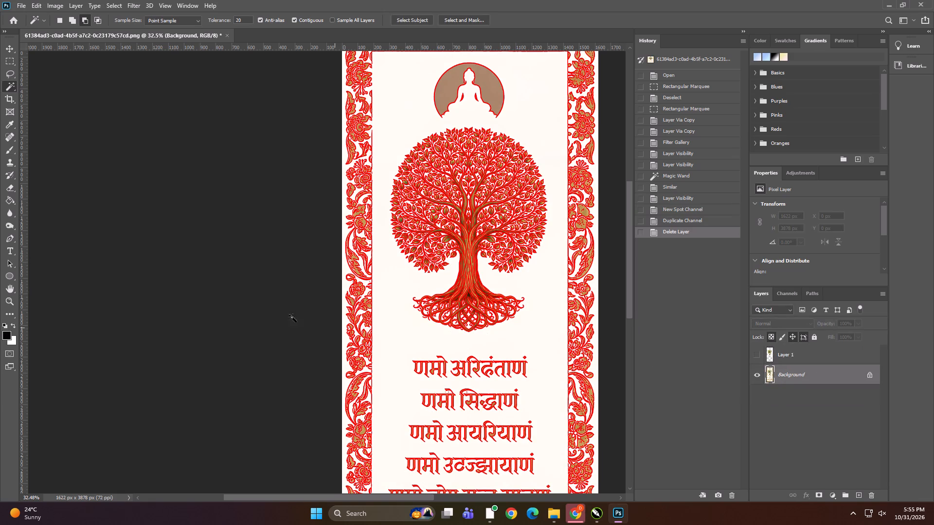
alt+scroll(355, 298, down, 3)
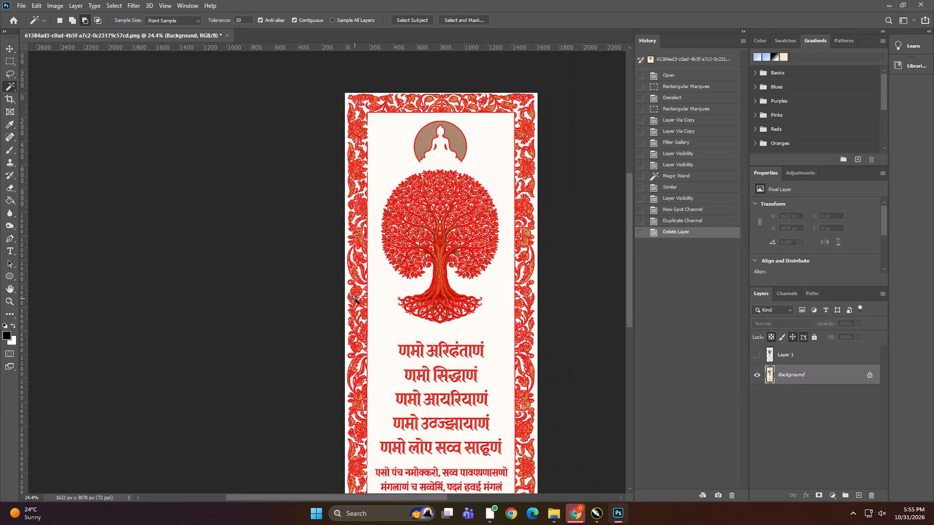
key(ctrl+z)
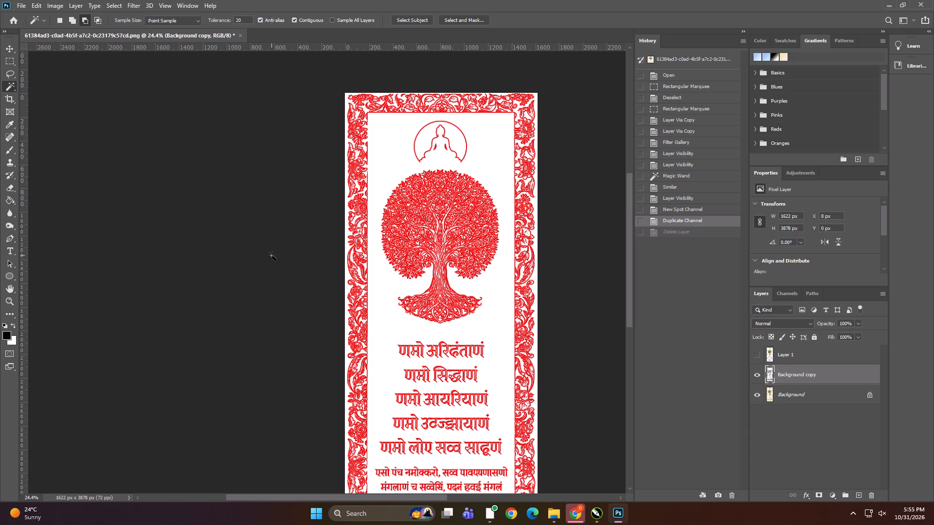
key(ctrl+shift+z)
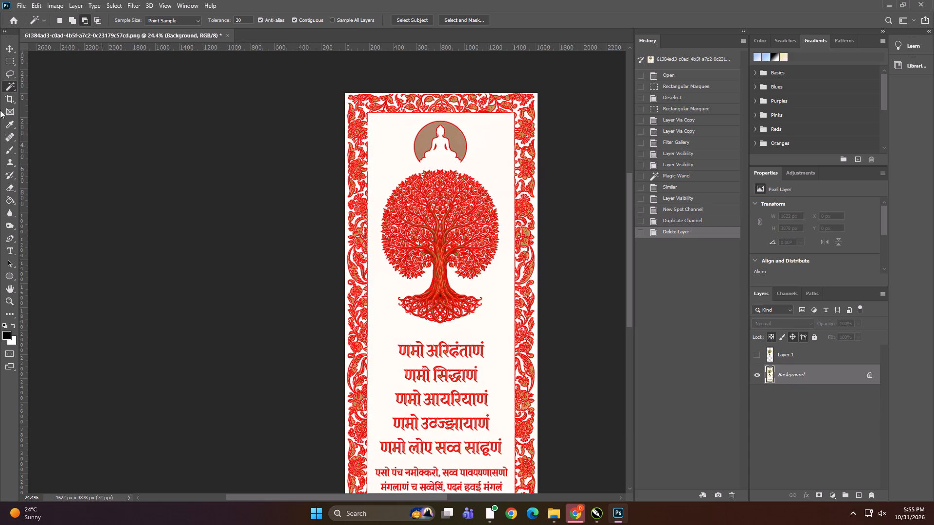
Lasso freehand around the Buddha emblem and tree on the Background layer and fill the area with Content-Aware at 100% opacity.
click(6, 48)
click(7, 72)
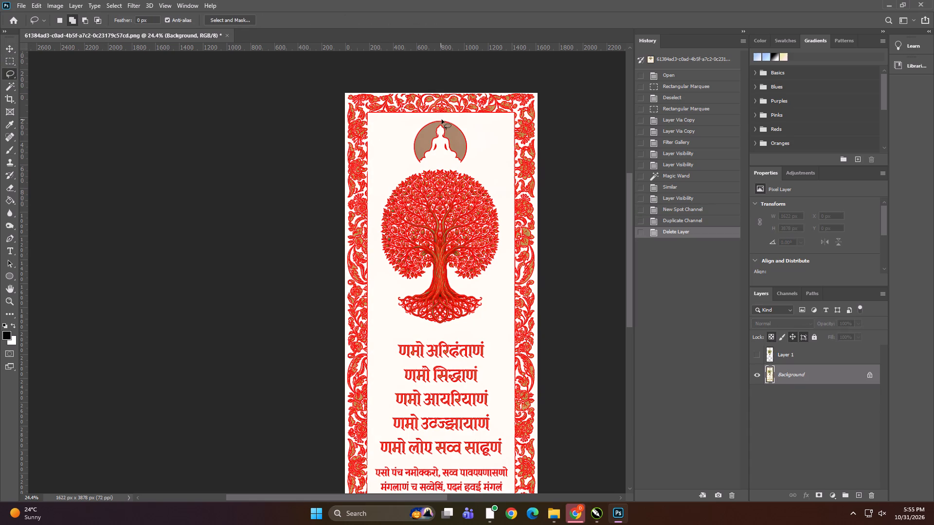
drag(424, 119, 385, 183)
drag(385, 183, 508, 264)
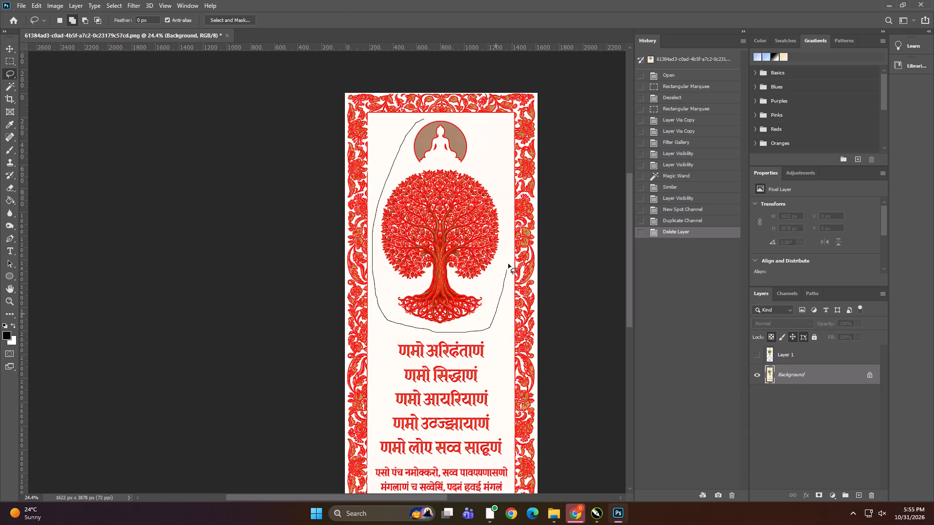
drag(508, 264, 418, 120)
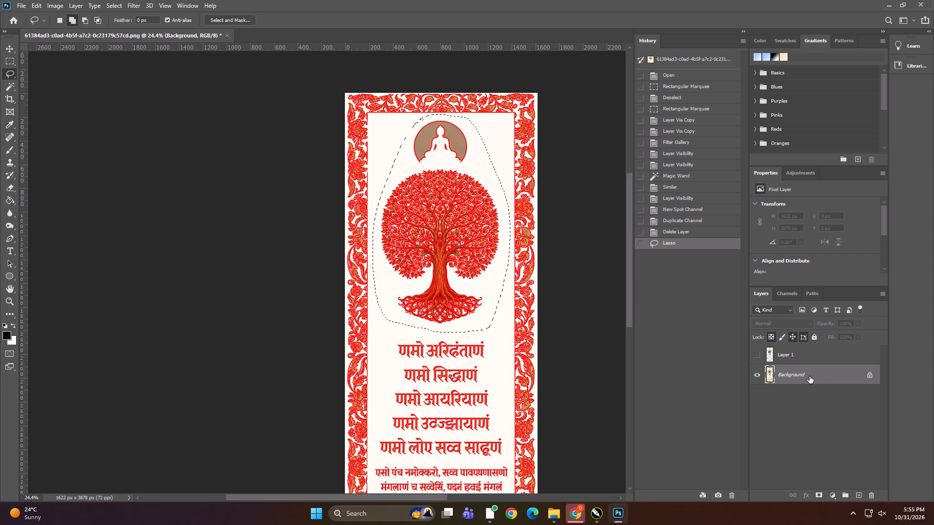
key(Delete)
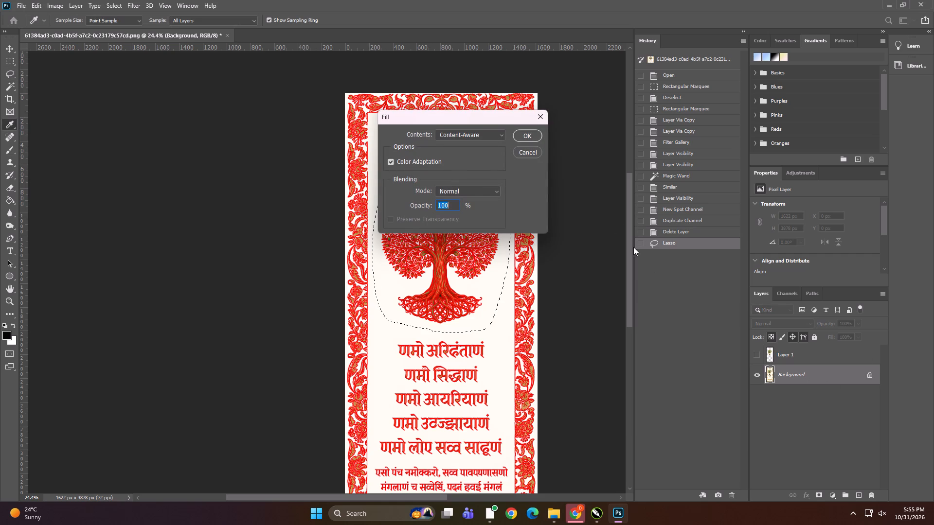
click(521, 138)
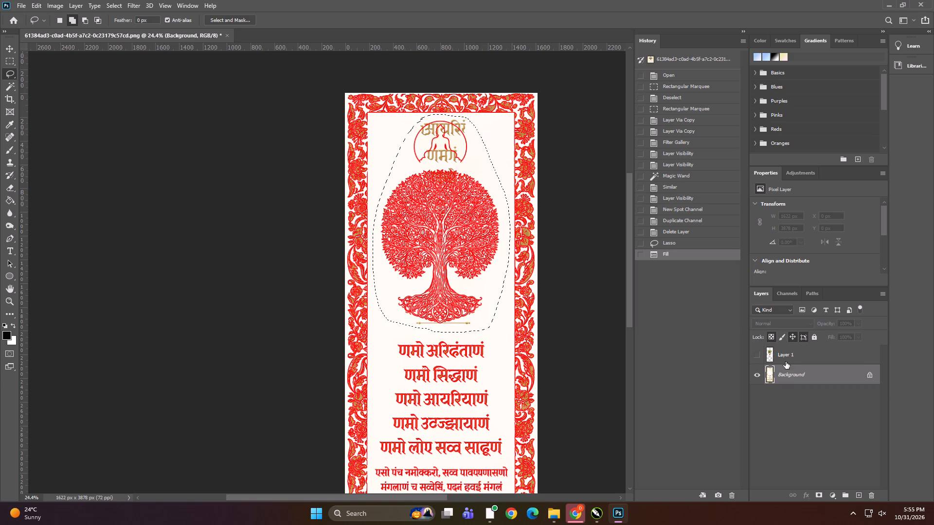
Make Layer 1 visible again, select it, and check it by switching the Background layer off and on.
click(759, 355)
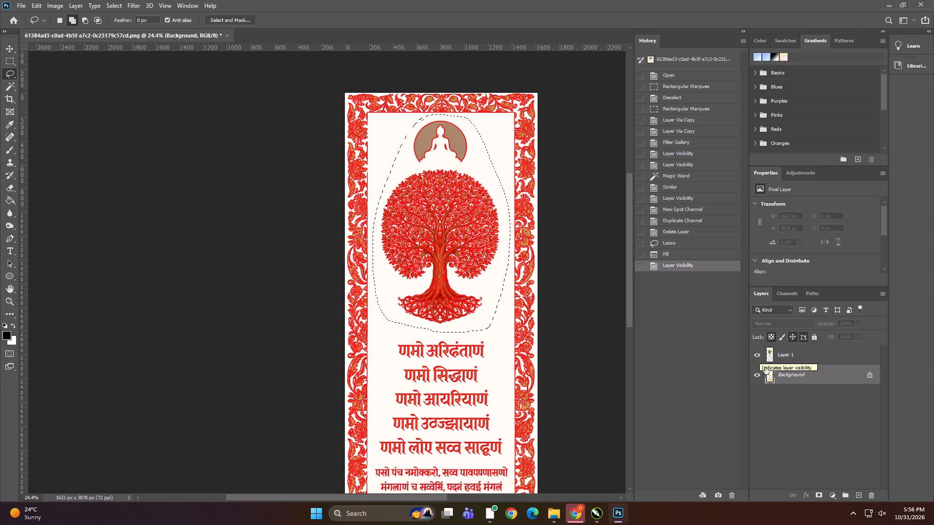
click(777, 412)
click(783, 353)
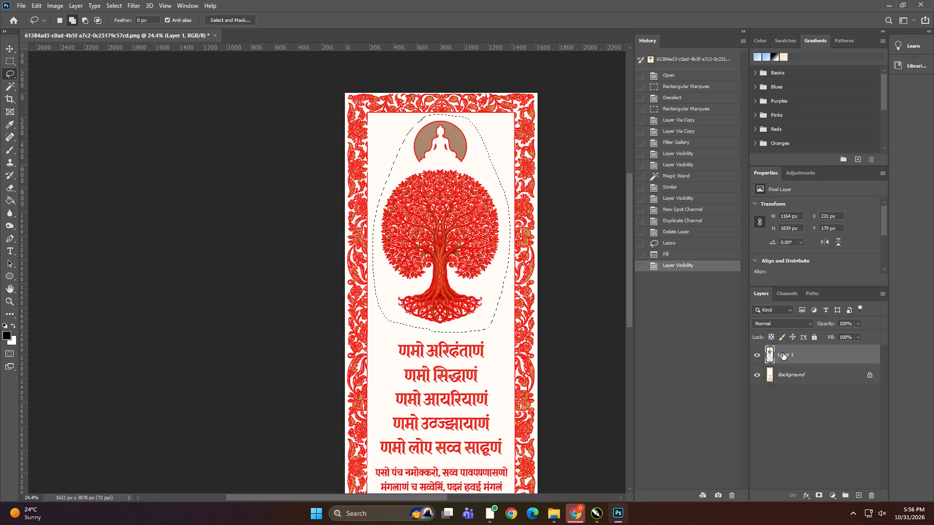
double_click(759, 376)
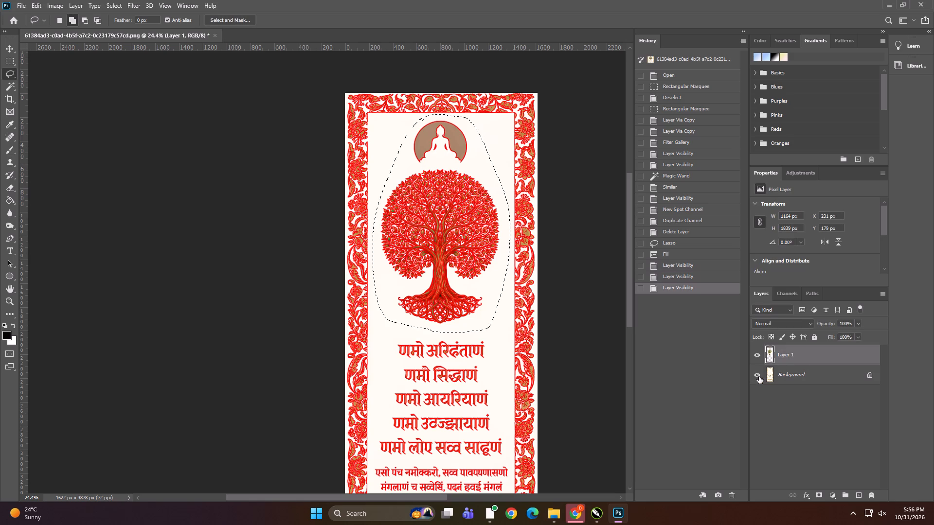
Check Layer 1 against the artwork by switching the Background layer off and on.
click(759, 376)
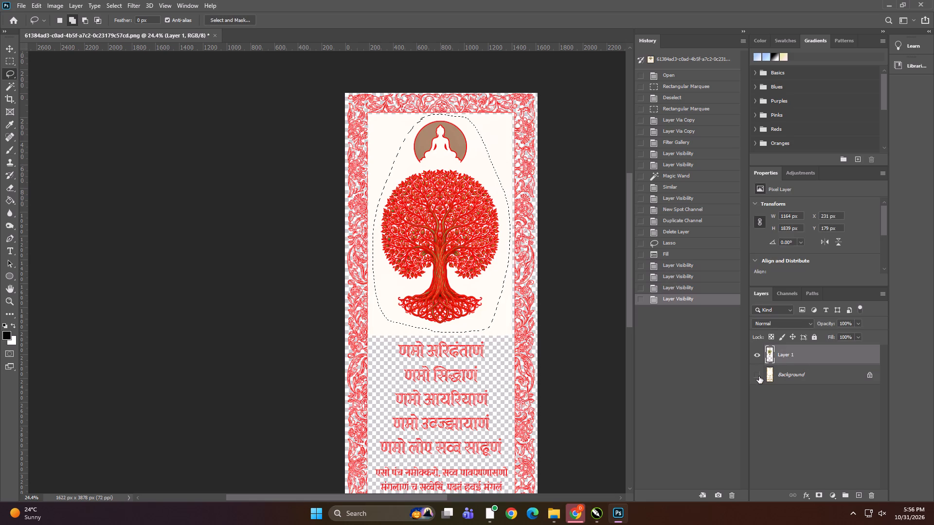
click(759, 376)
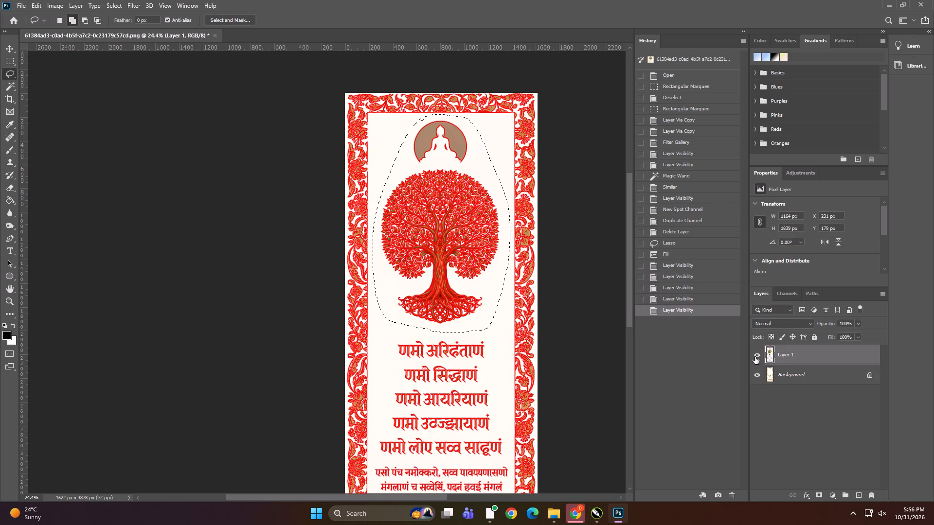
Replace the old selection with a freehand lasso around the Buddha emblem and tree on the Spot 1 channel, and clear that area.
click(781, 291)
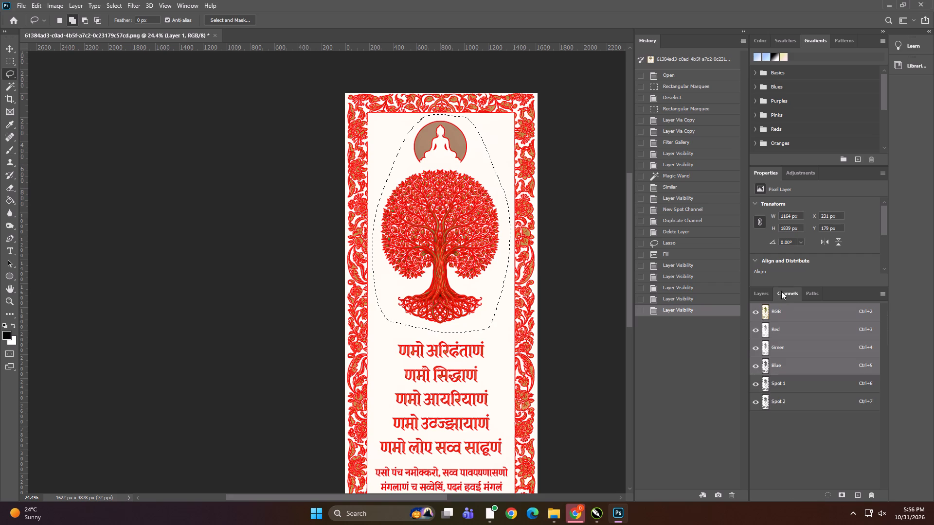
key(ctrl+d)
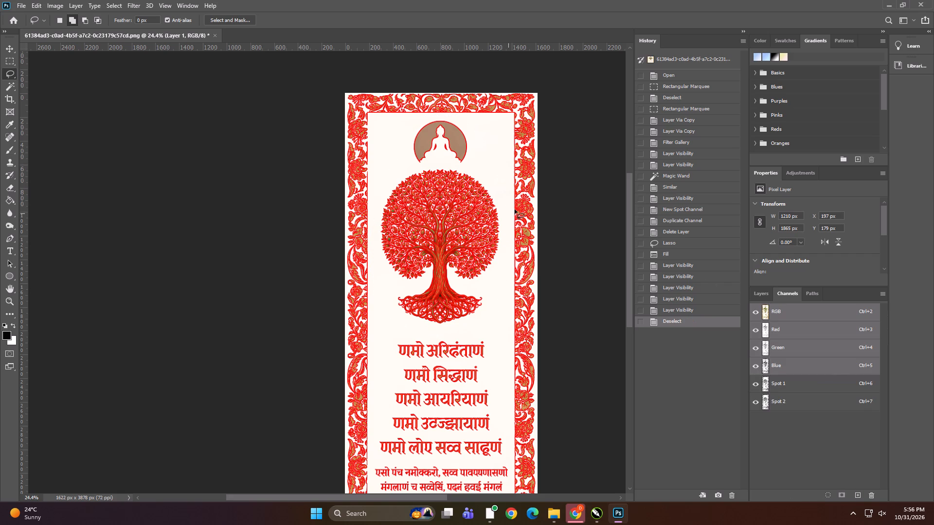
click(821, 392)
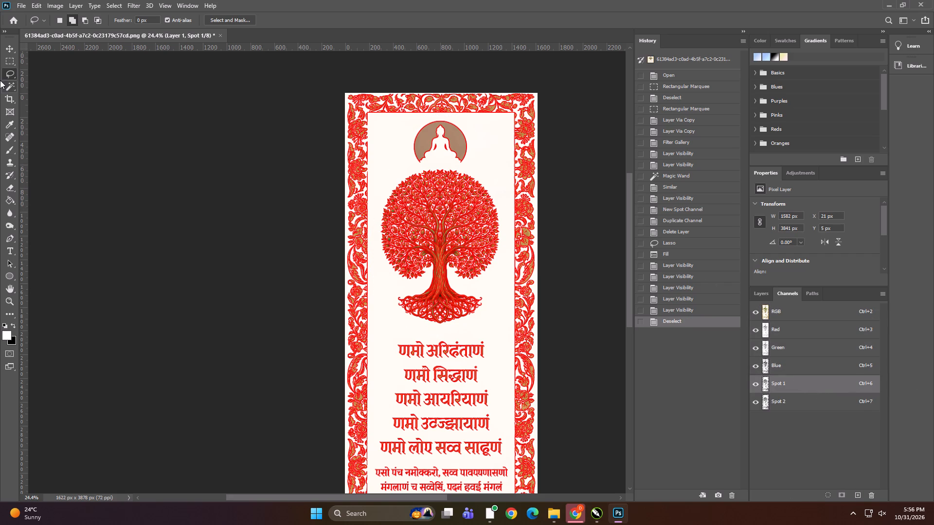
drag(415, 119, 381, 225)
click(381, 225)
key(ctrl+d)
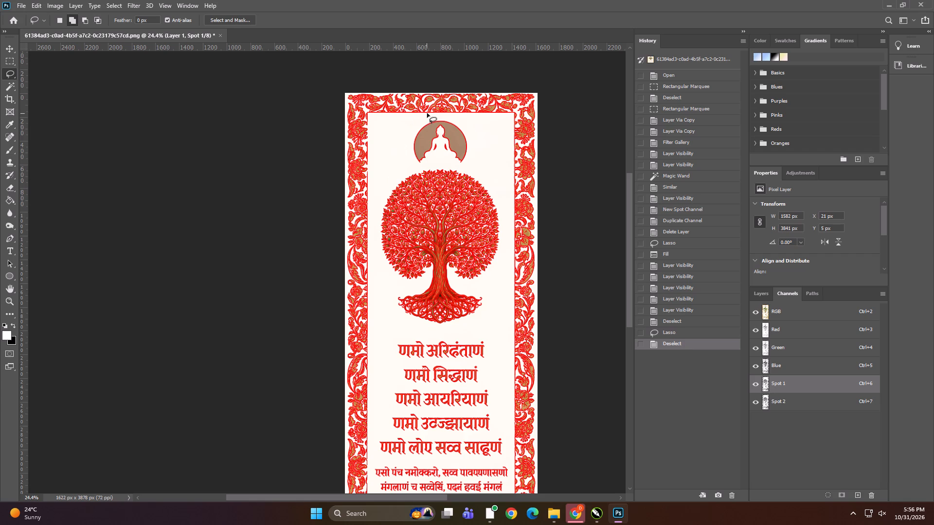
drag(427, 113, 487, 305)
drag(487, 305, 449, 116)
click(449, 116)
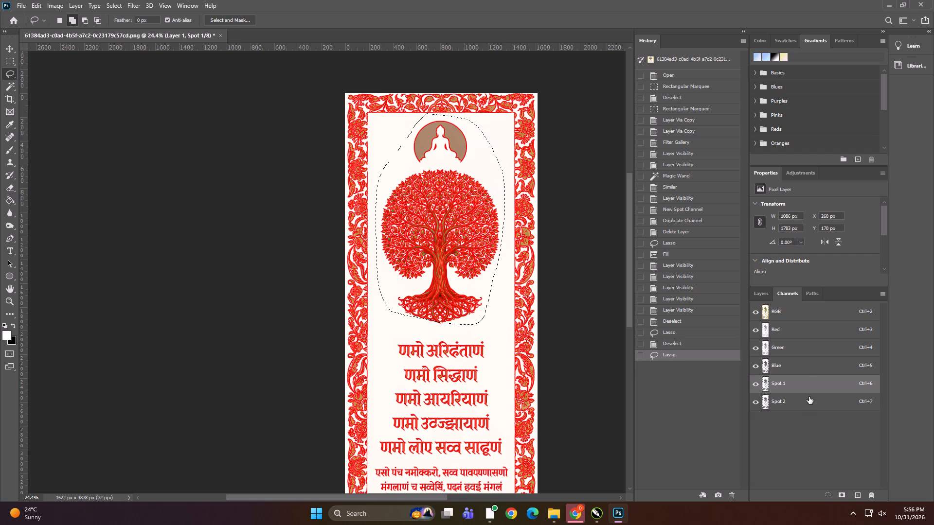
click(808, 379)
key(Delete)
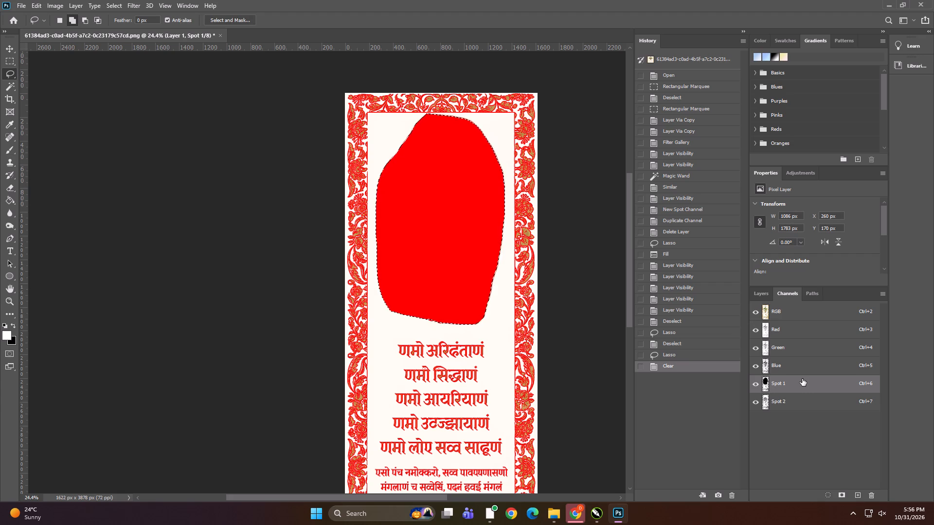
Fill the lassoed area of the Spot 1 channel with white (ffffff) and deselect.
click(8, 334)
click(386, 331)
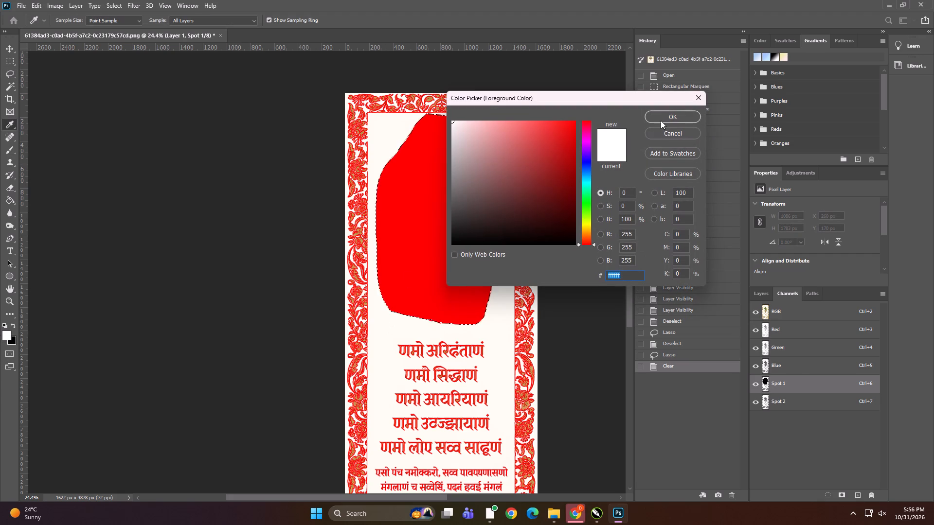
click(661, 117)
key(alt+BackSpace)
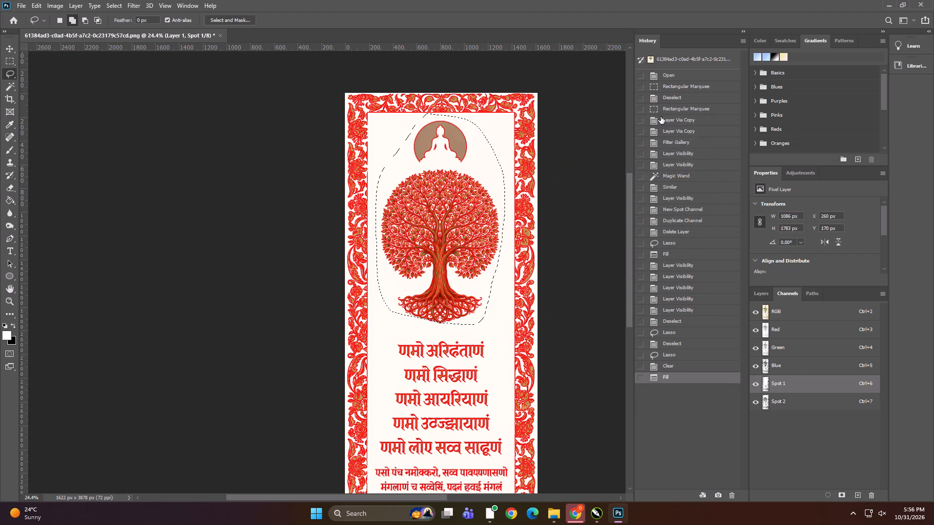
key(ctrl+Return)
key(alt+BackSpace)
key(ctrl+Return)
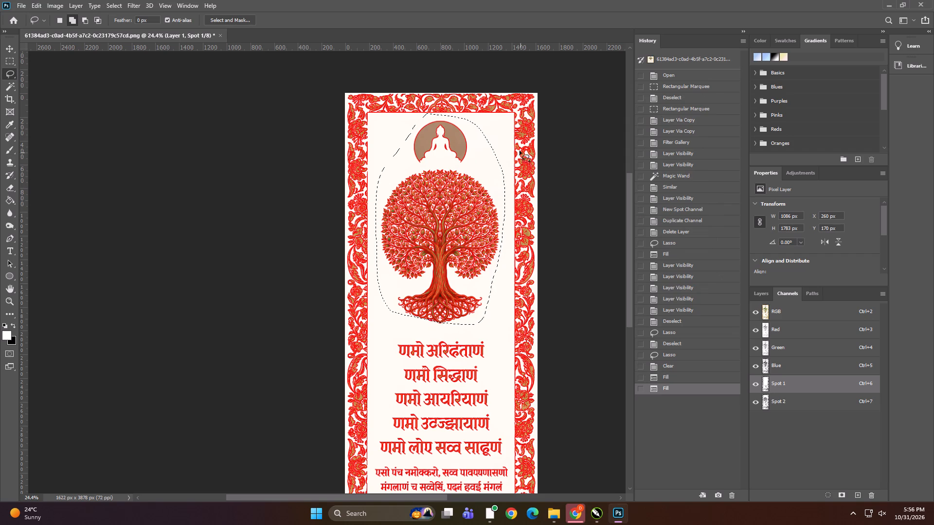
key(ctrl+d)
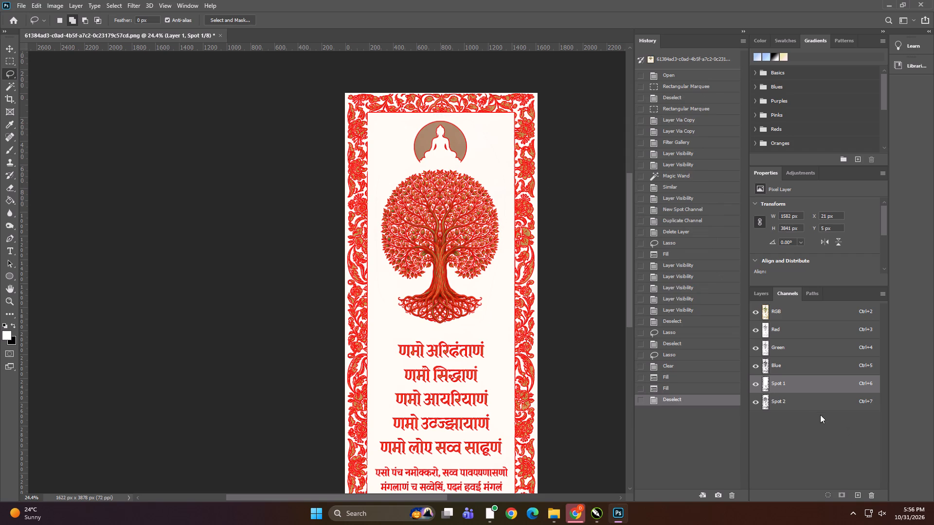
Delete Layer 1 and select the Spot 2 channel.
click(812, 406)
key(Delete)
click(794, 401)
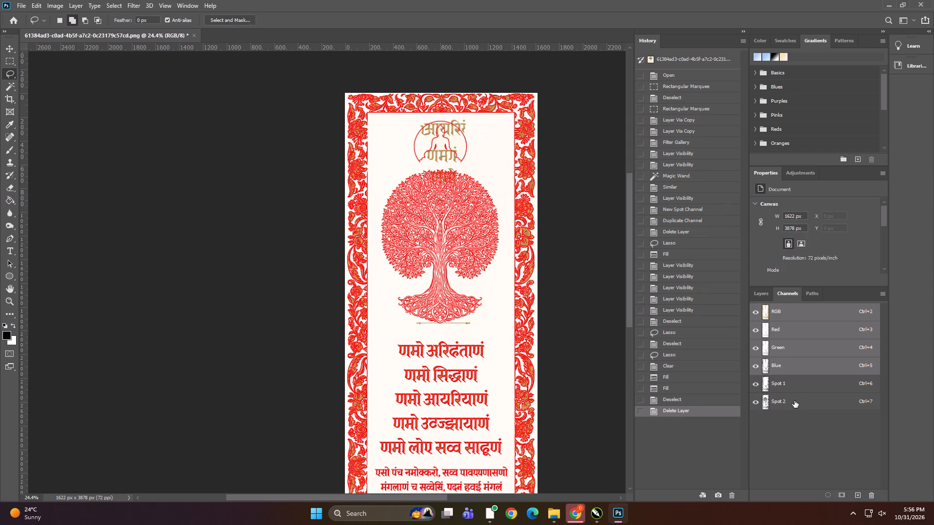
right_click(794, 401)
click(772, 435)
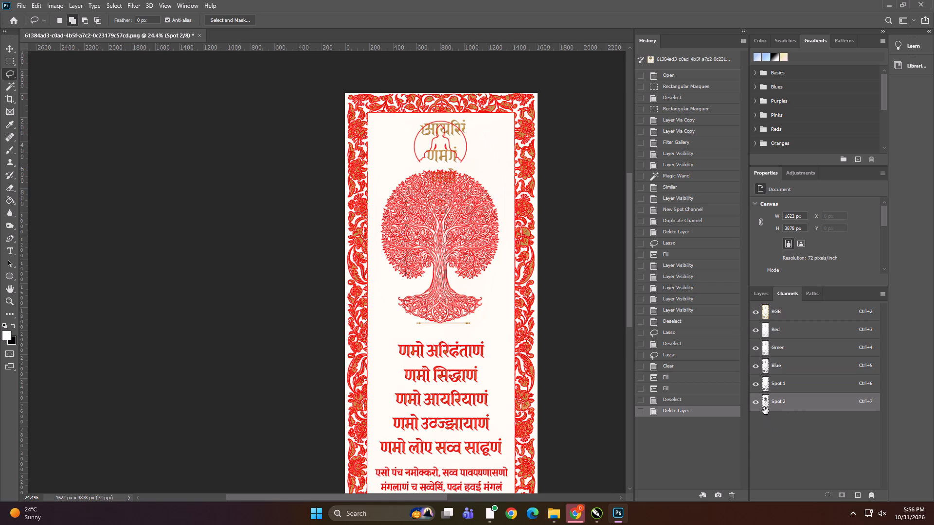
Undo the edits back to the Magic Wand selection made before the similar-colour selection and the spot channels.
key(ctrl+z)
key(ctrl+z)
key(ctrl+z)
key(ctrl+z)
key(ctrl+z)
key(ctrl+z)
key(ctrl+z)
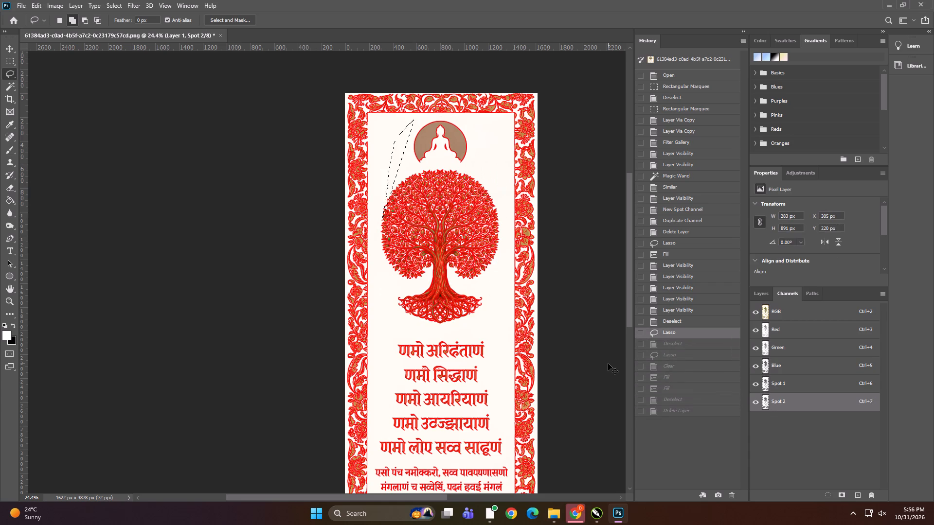
key(ctrl+z)
key(ctrl+z)
key(ctrl+z)
key(ctrl+z)
key(ctrl+z)
key(ctrl+z)
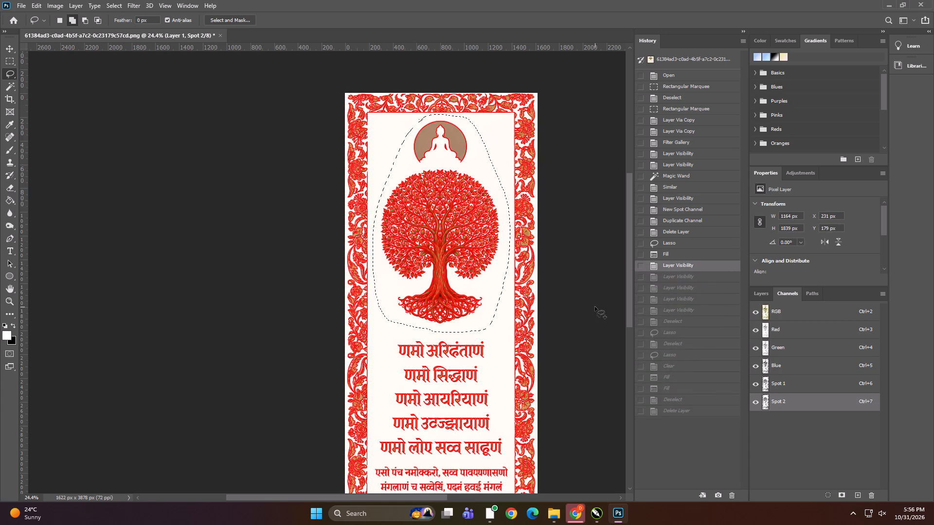
key(ctrl+z)
key(ctrl+z)
key(ctrl+z)
key(ctrl+z)
key(ctrl+z)
key(ctrl+z)
key(ctrl+z)
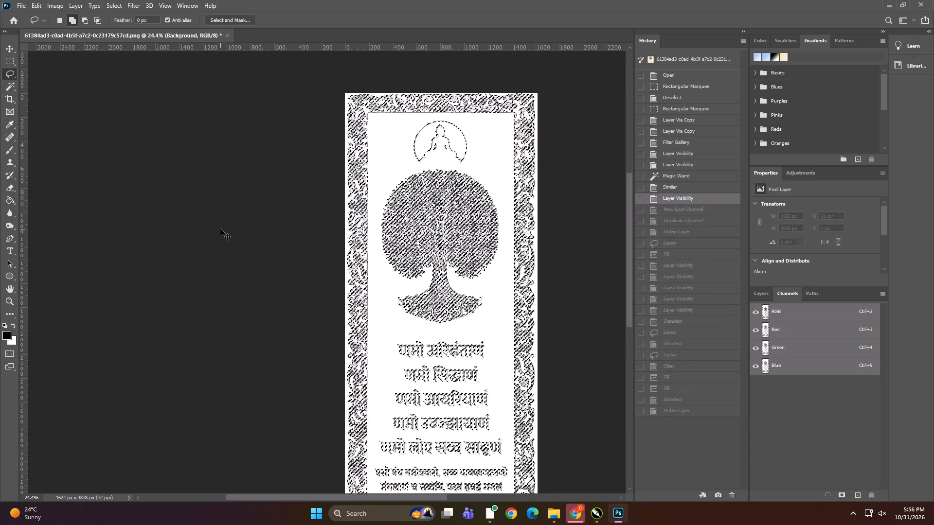
key(ctrl+z)
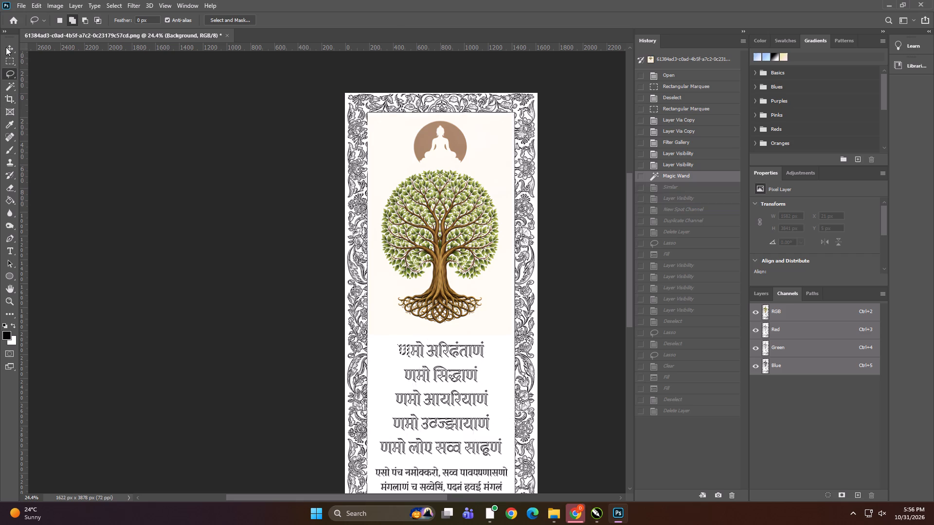
Clear the selection and merge Layer 1 with the Background layer, keeping Background copy as a separate layer.
click(6, 46)
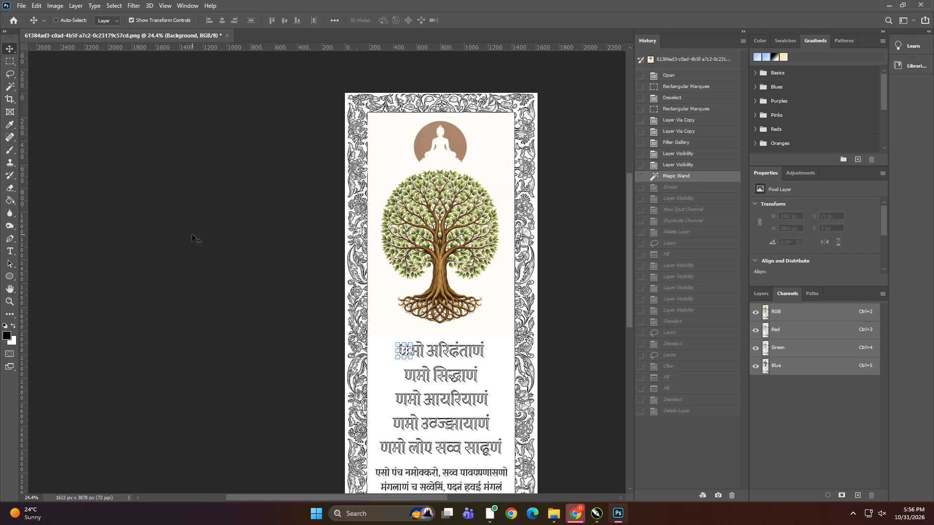
key(ctrl+d)
alt+scroll(276, 239, down, 5)
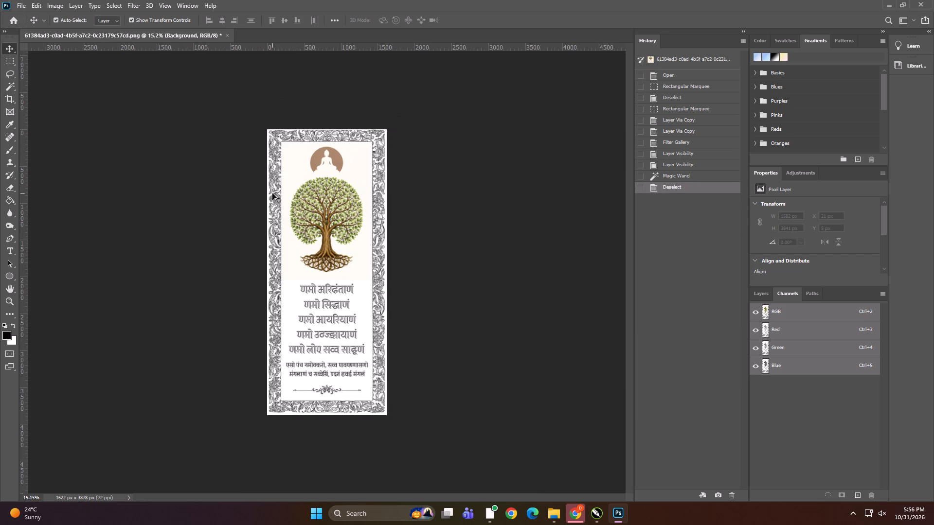
alt+scroll(270, 178, up, 5)
alt+scroll(256, 126, up, 2)
alt+scroll(529, 231, down, 3)
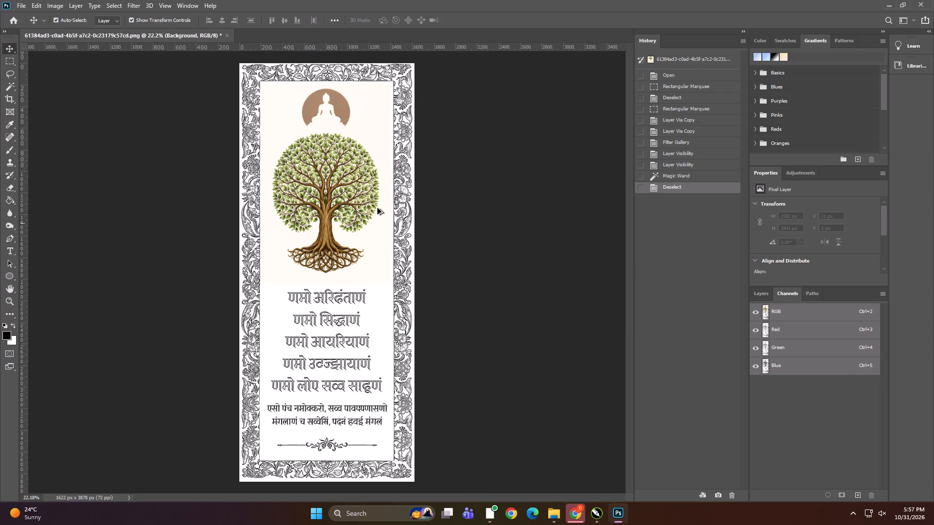
alt+scroll(250, 219, up, 2)
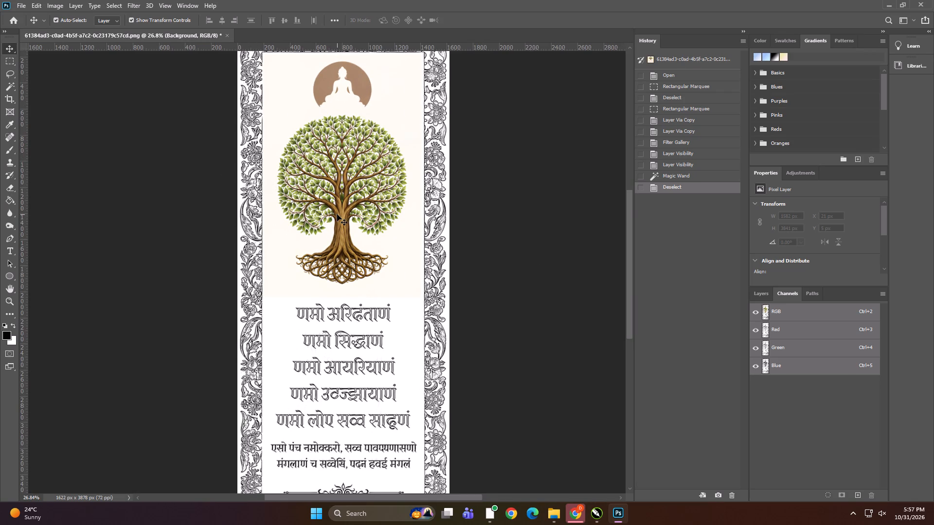
click(760, 297)
click(806, 356)
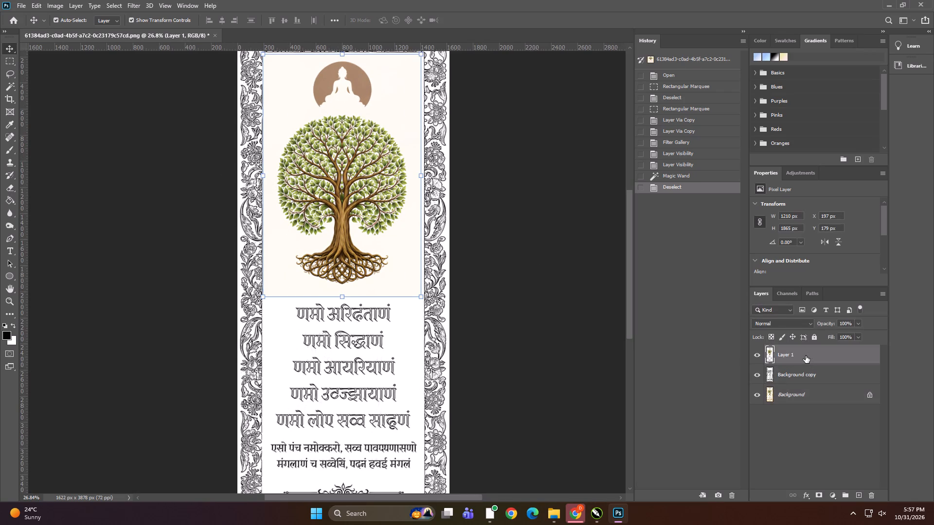
shift+click(808, 394)
ctrl+click(827, 374)
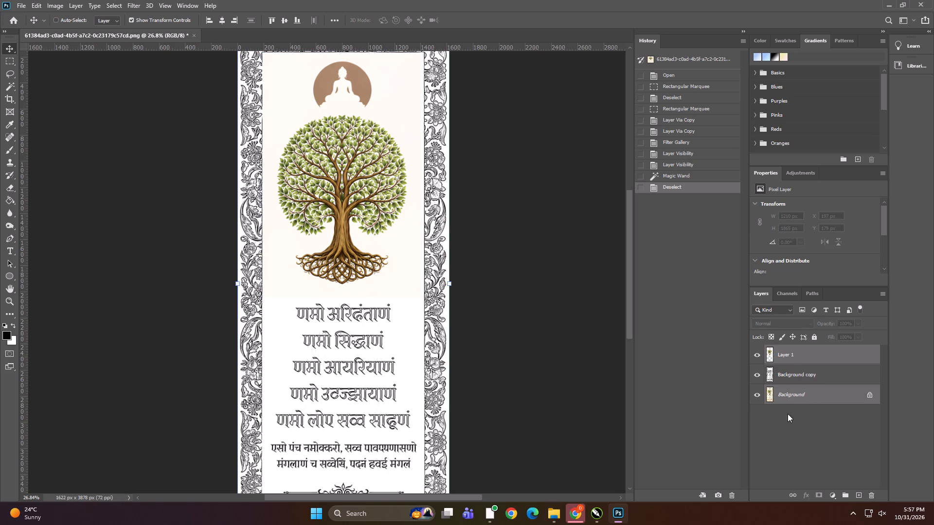
key(ctrl+e)
Compare the photocopy outlines with the colour artwork by switching the Background copy layer off and on.
alt+scroll(573, 313, down, 2)
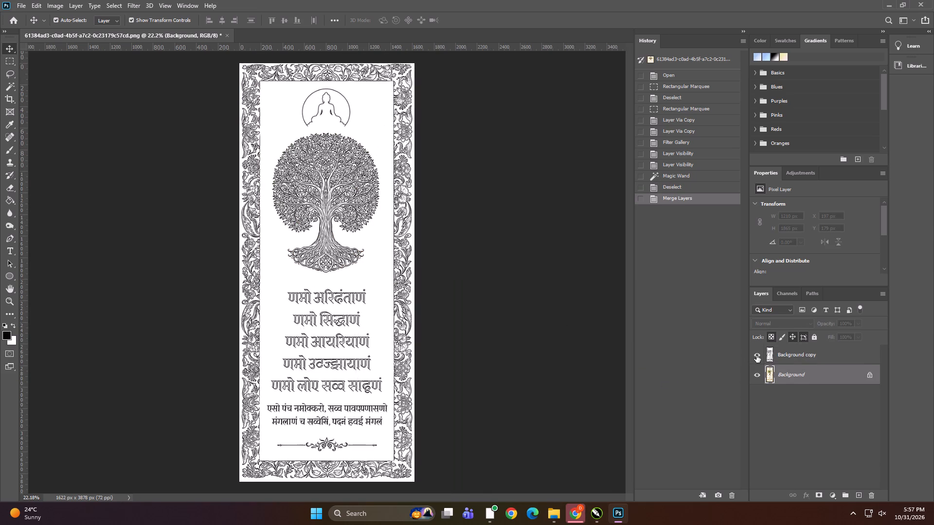
click(756, 355)
click(756, 355)
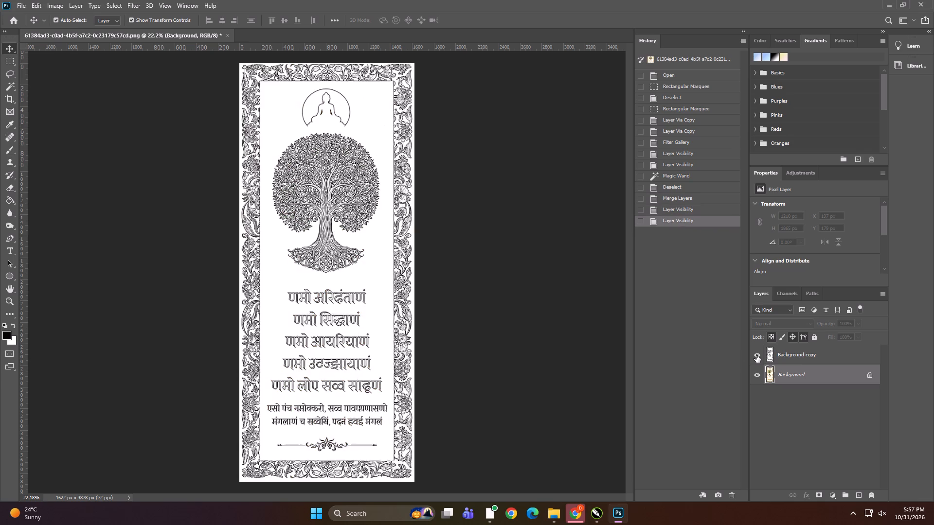
click(756, 355)
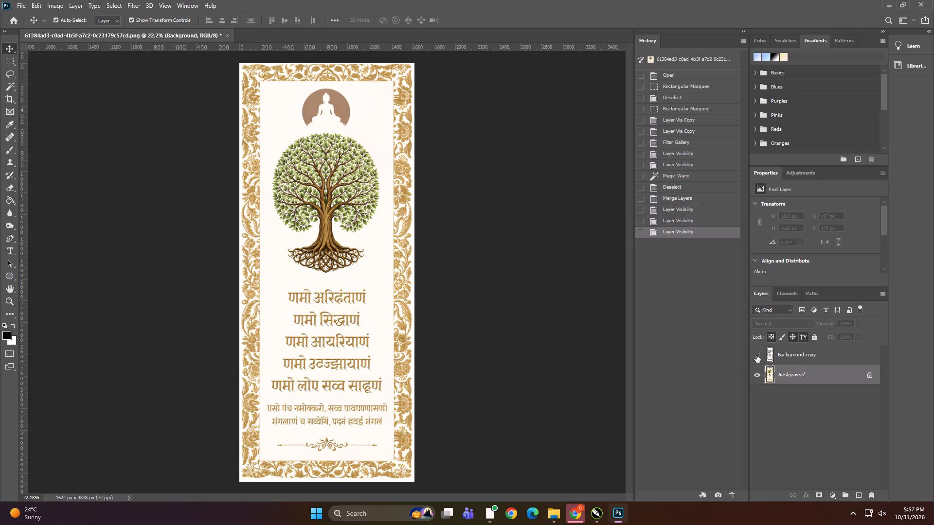
click(756, 355)
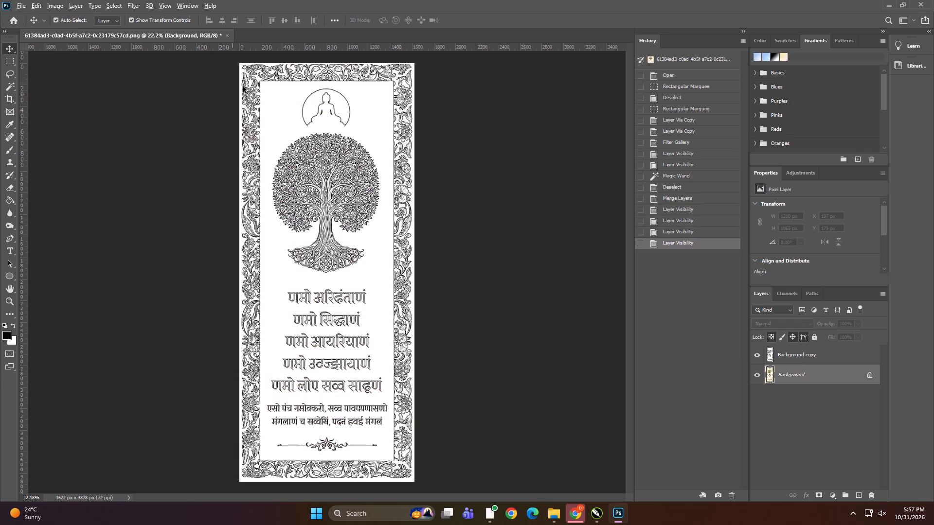
Marquee a rectangle of about 1145 x 1777 px around the Buddha emblem and tree, clear it from Background copy, and deselect.
alt+scroll(285, 65, up, 7)
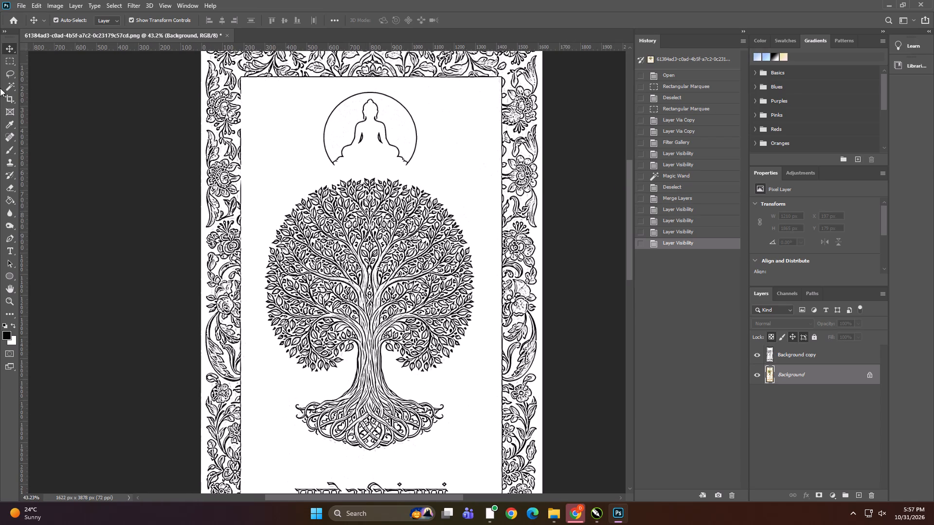
click(10, 58)
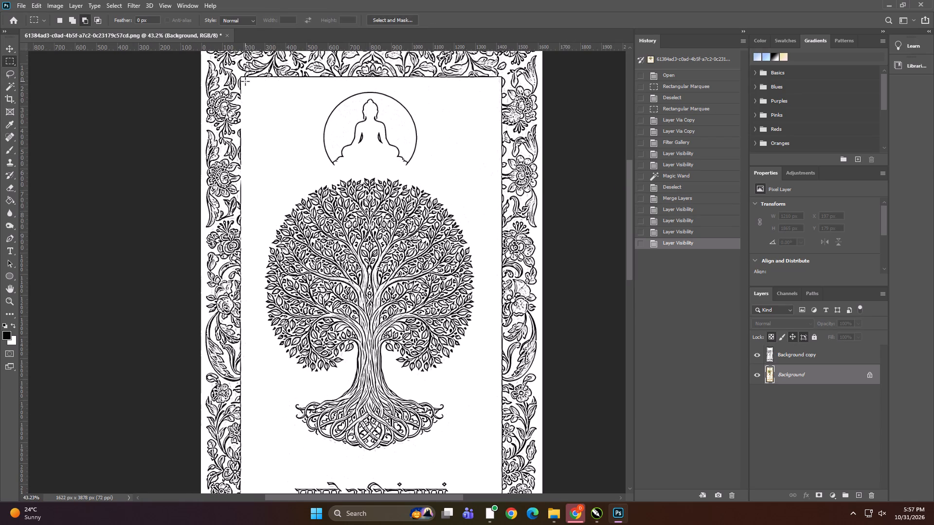
drag(245, 81, 484, 451)
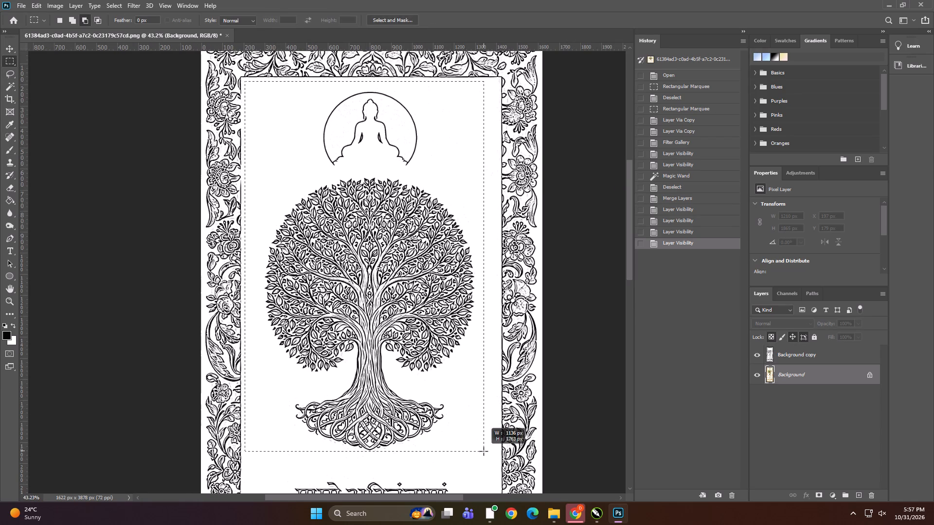
drag(484, 451, 485, 454)
click(820, 353)
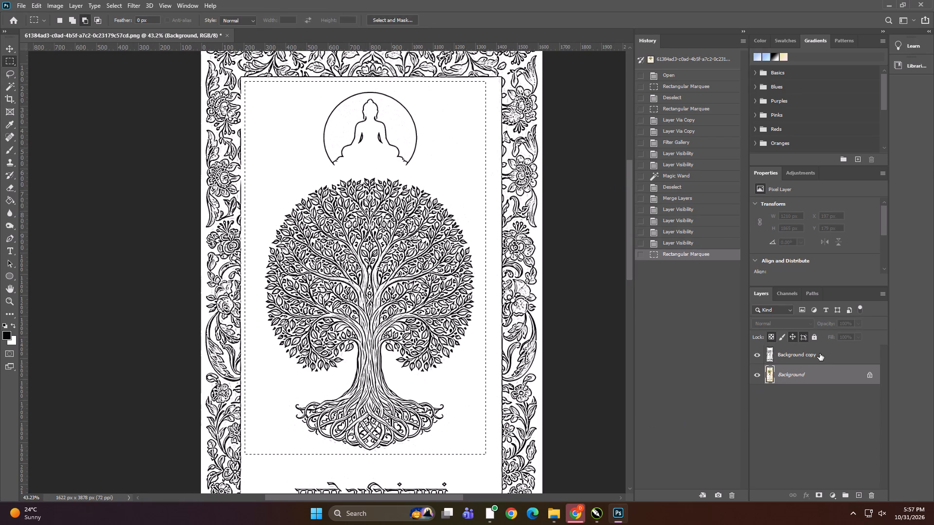
key(Delete)
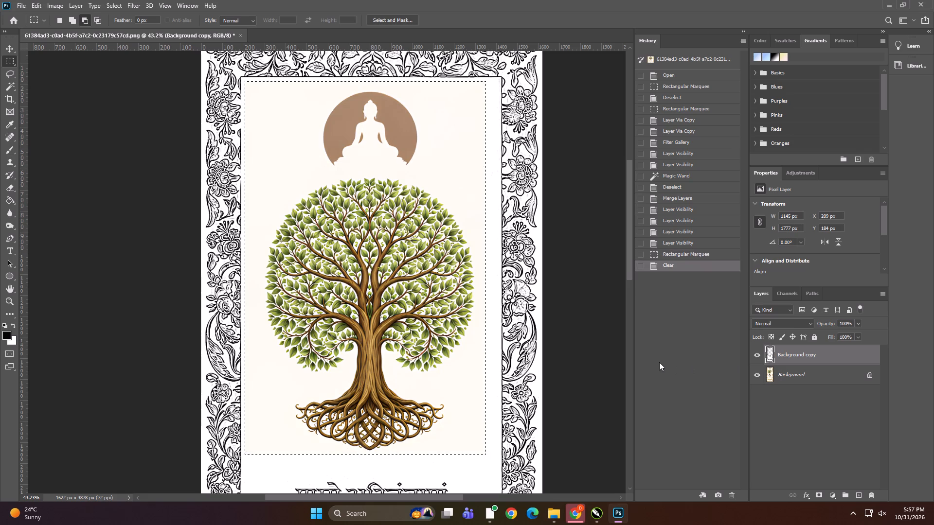
key(ctrl+d)
alt+scroll(432, 268, down, 6)
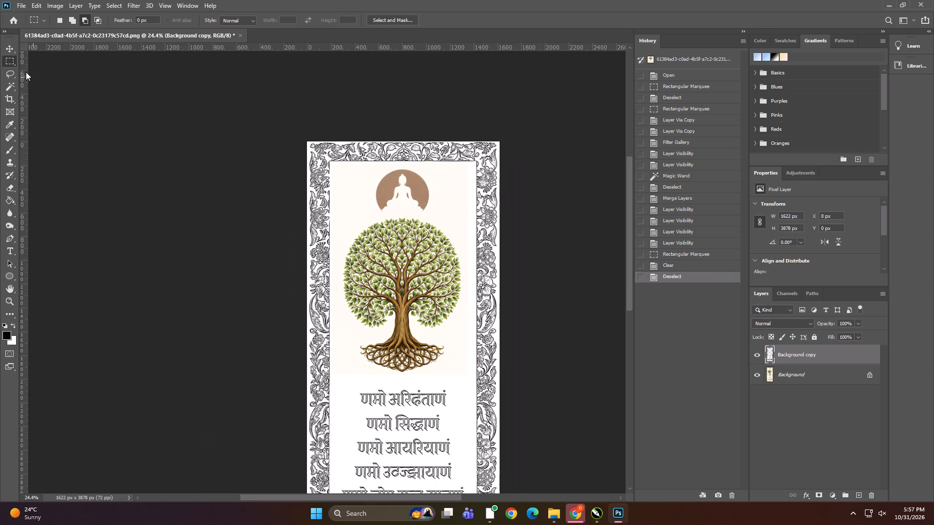
Magic Wand a black border outline on Background copy and extend the selection to all similar colours.
click(9, 42)
key(w)
alt+scroll(345, 243, up, 12)
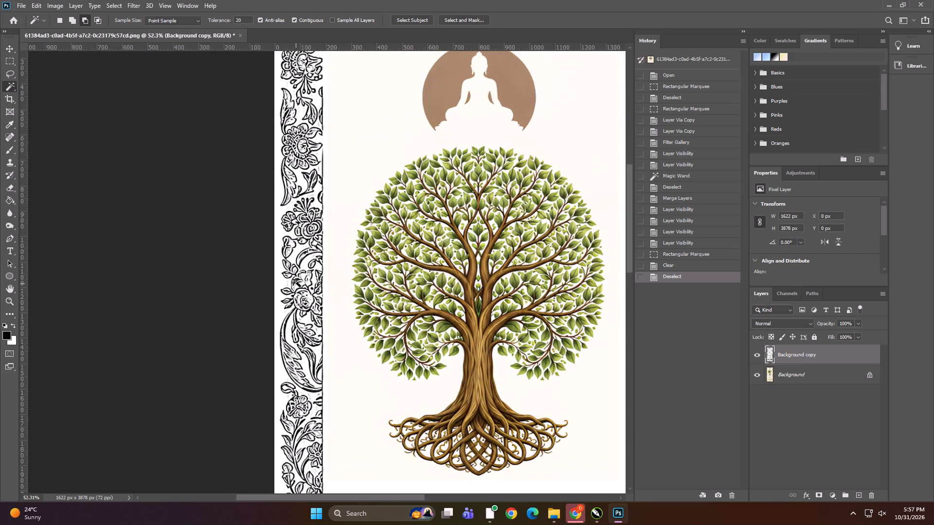
alt+scroll(296, 281, up, 11)
shift+click(312, 244)
right_click(312, 244)
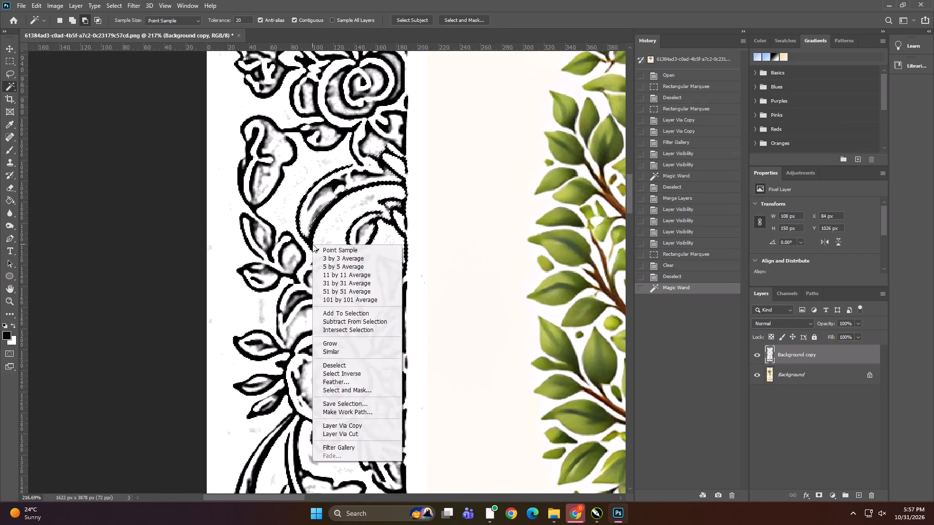
click(351, 350)
alt+scroll(318, 244, down, 16)
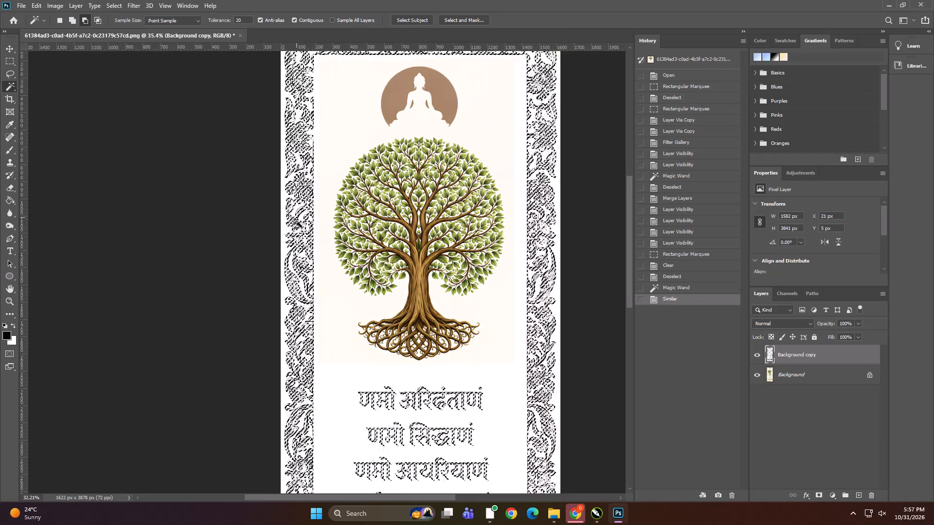
alt+scroll(297, 222, down, 8)
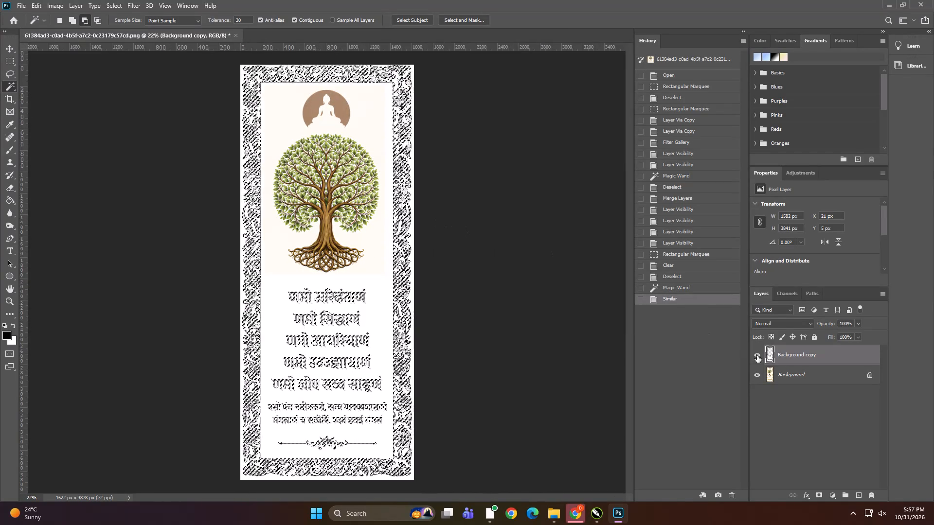
Create a spot channel named Spot 1 from the outline selection, with the Background layer active.
click(789, 373)
click(785, 290)
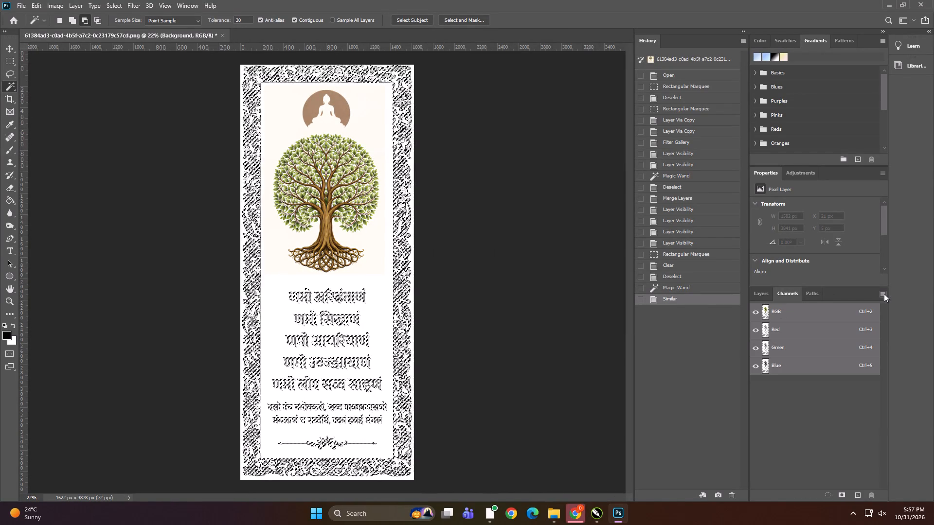
click(884, 294)
click(883, 331)
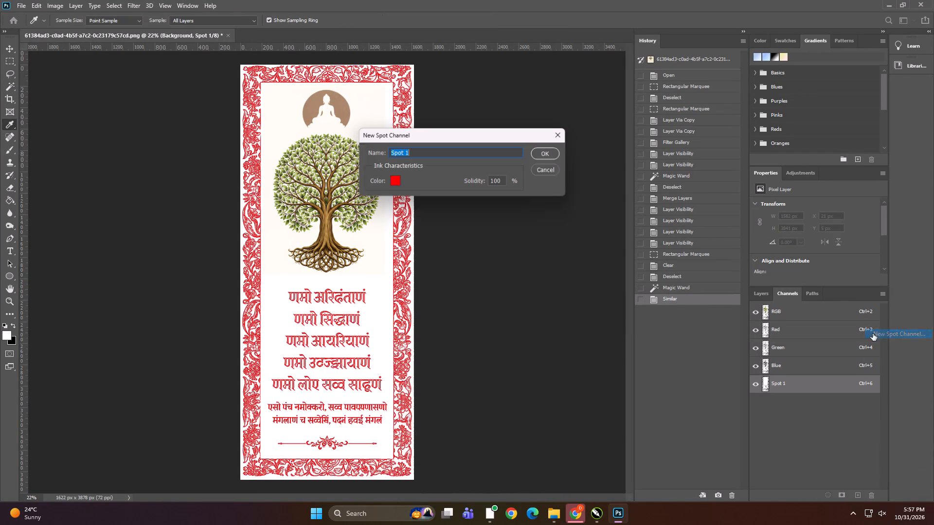
click(541, 154)
Duplicate the Spot 1 channel as Spot 2 and make the duplicate visible.
right_click(833, 385)
click(844, 392)
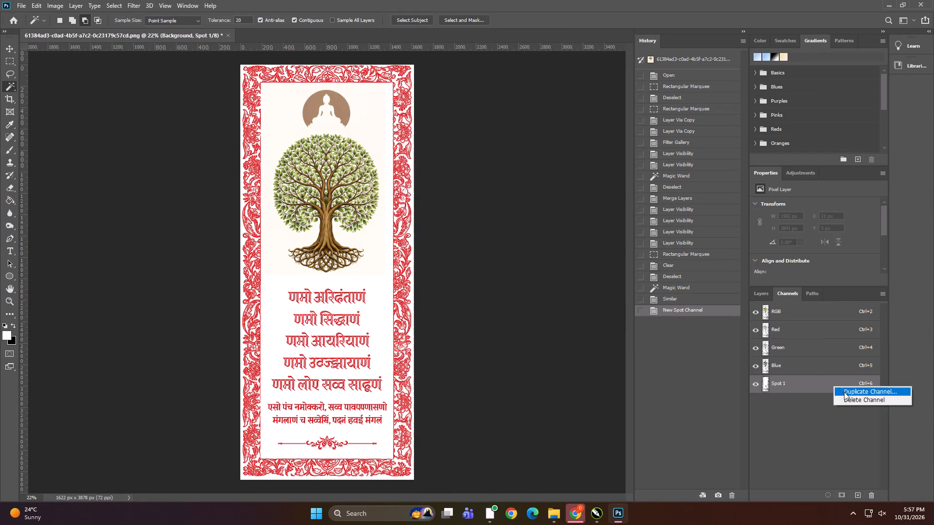
key(Right)
key(BackSpace)
key(BackSpace)
key(BackSpace)
key(BackSpace)
key(BackSpace)
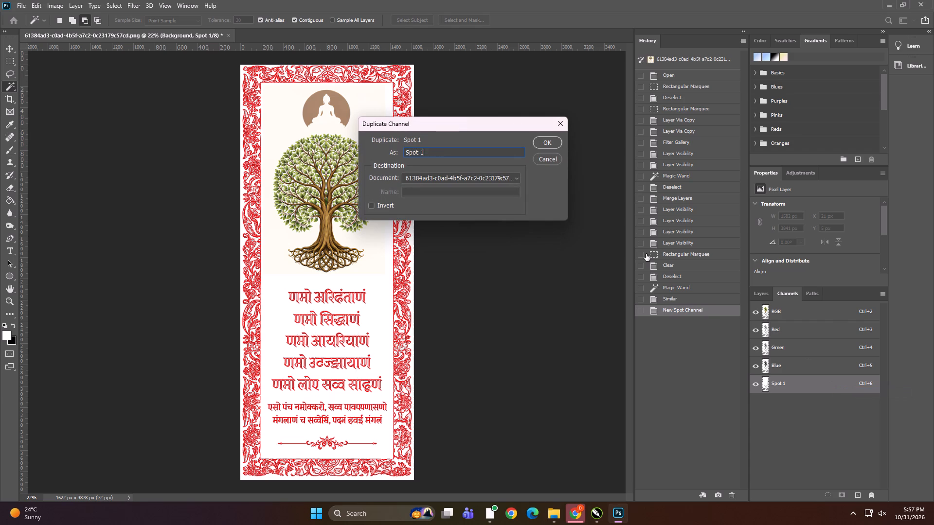
key(BackSpace)
key(2)
click(548, 142)
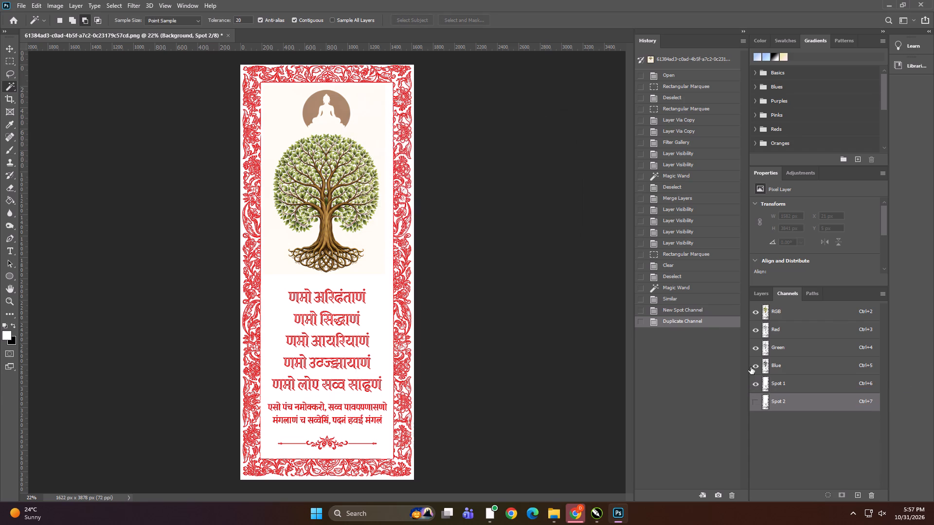
click(757, 397)
Delete the Background copy layer so only the colour Background layer is kept.
click(764, 291)
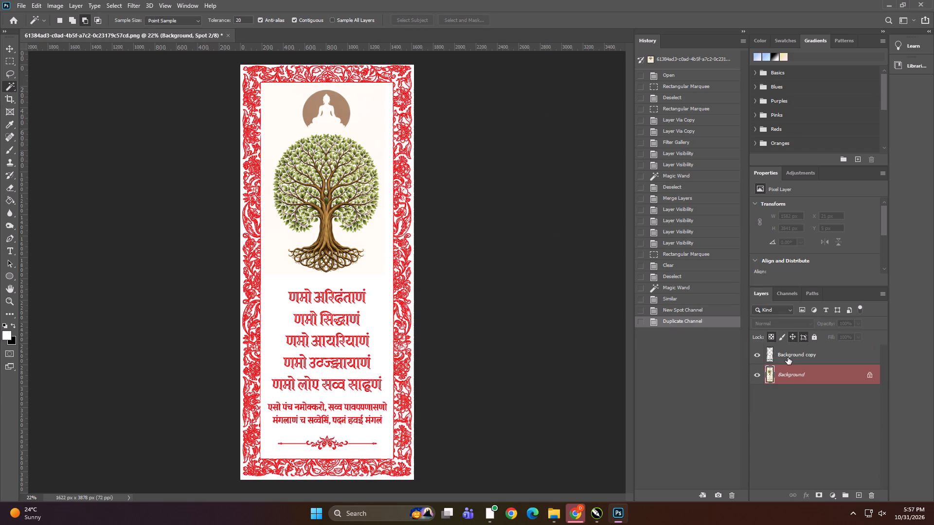
click(788, 357)
key(Delete)
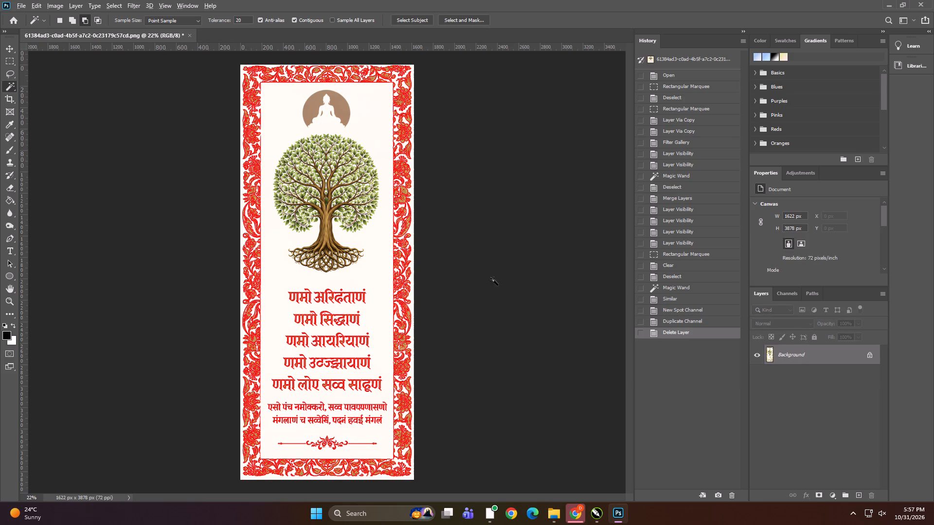
Resize the image to 38.5 inches wide by 92 inches high at a resolution of 100 pixels/inch.
alt+scroll(472, 276, down, 1)
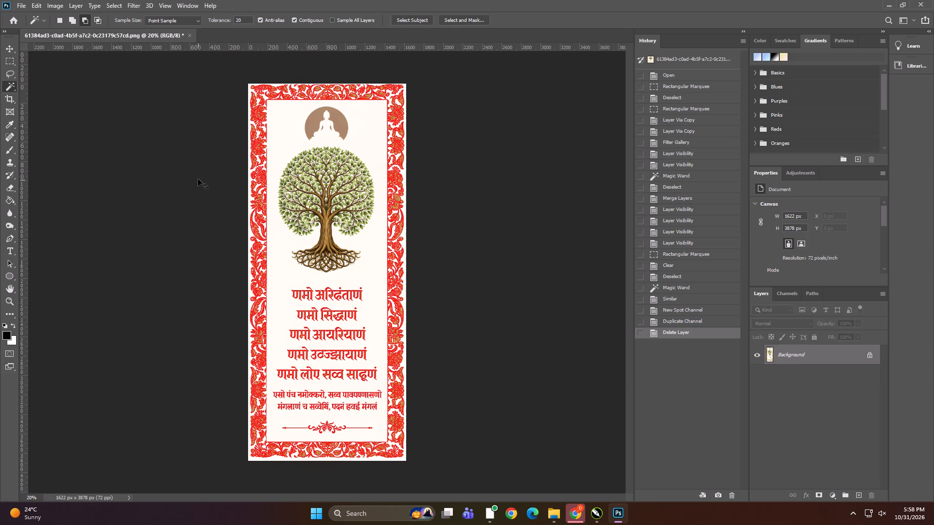
key(ctrl+alt+i)
text(38.5)
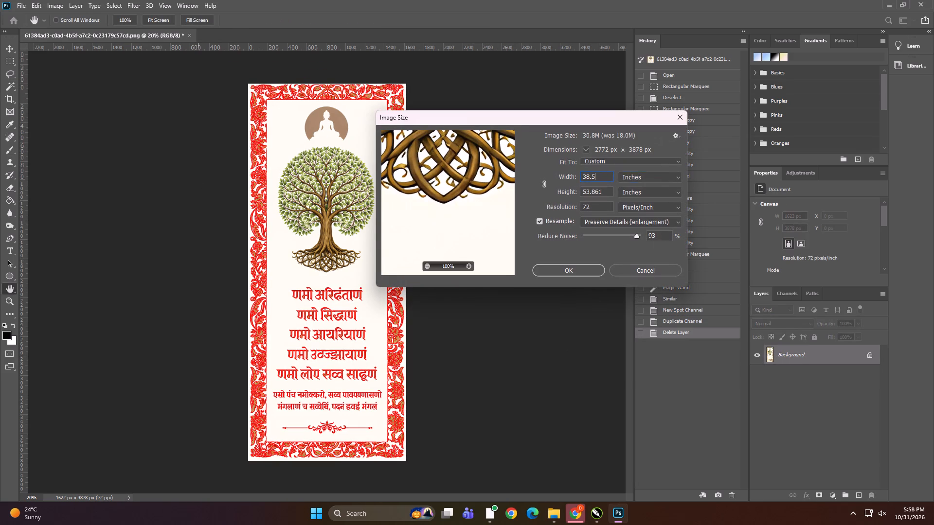
key(Tab)
key(Tab)
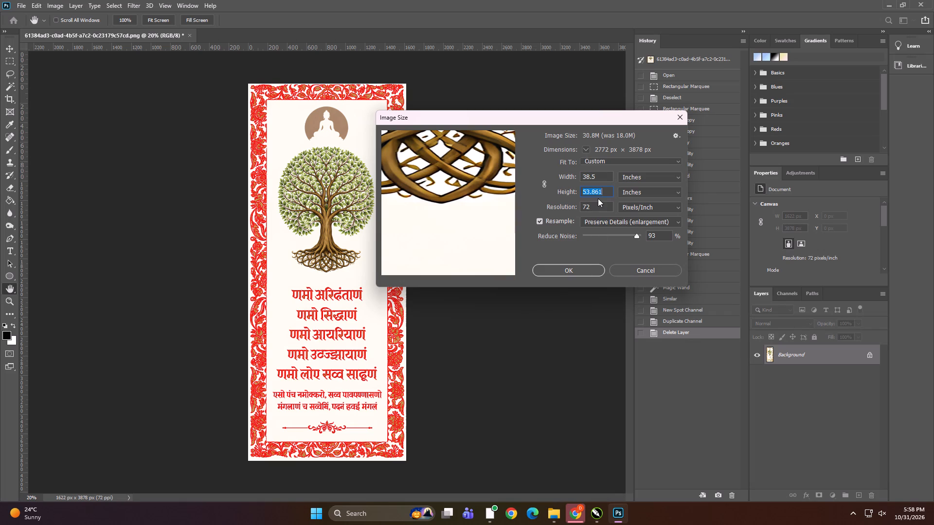
text(92)
click(599, 209)
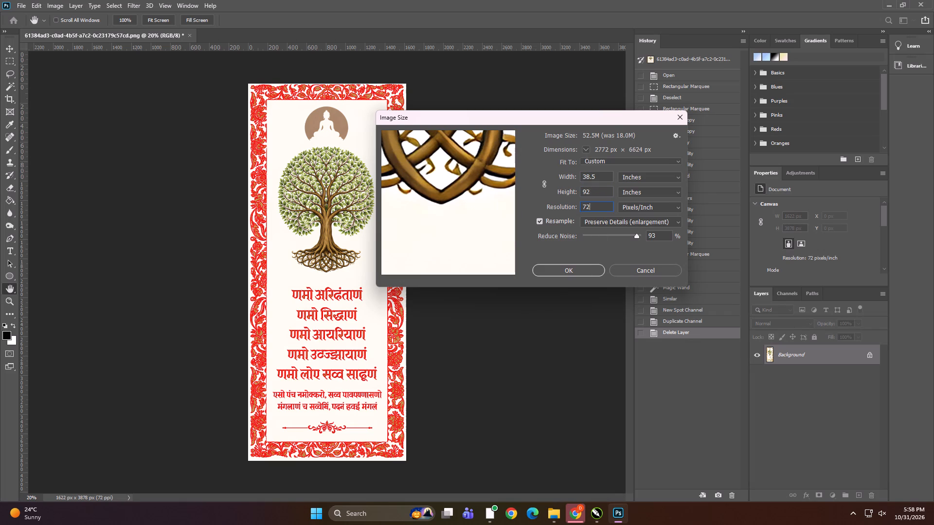
key(ctrl+a)
text(100)
key(Return)
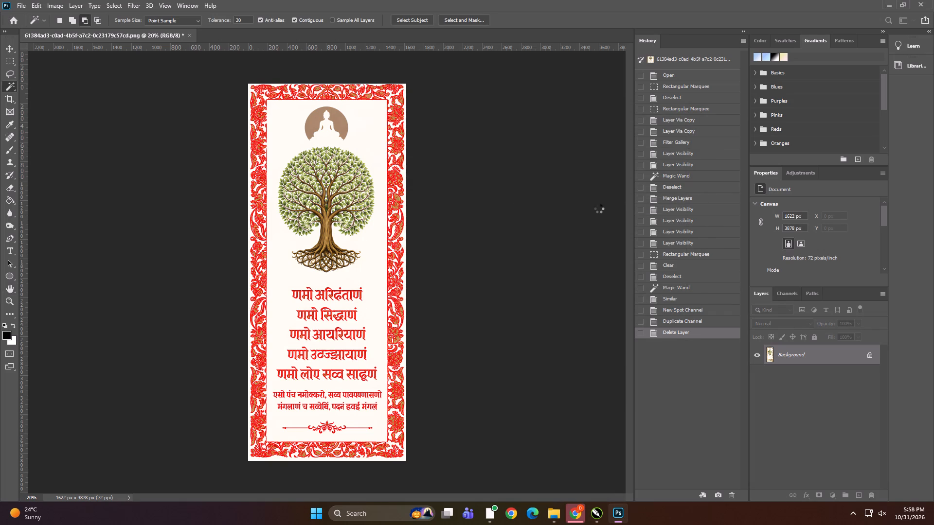
Start saving the artwork as 38.5X92 in the Ali decor folder under Print > 31 on the shared drive.
alt+scroll(385, 222, down, 9)
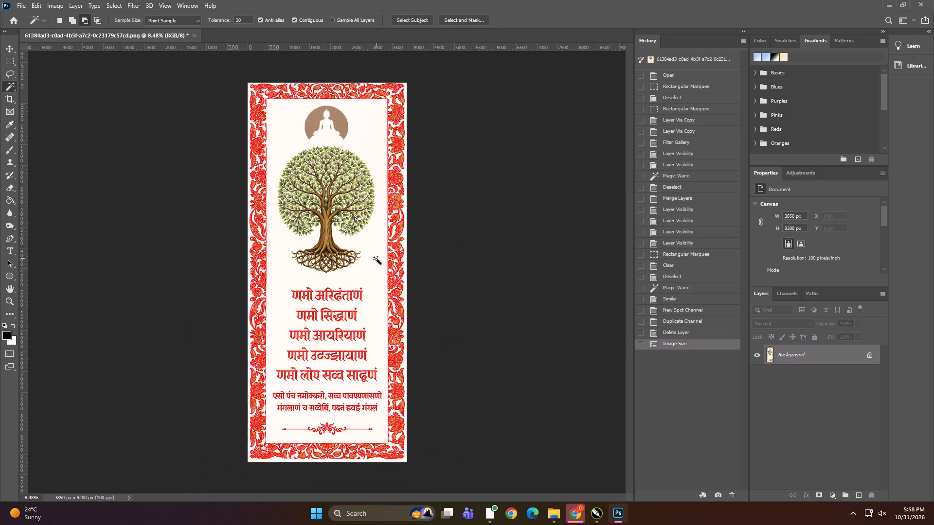
key(ctrl+shift+s)
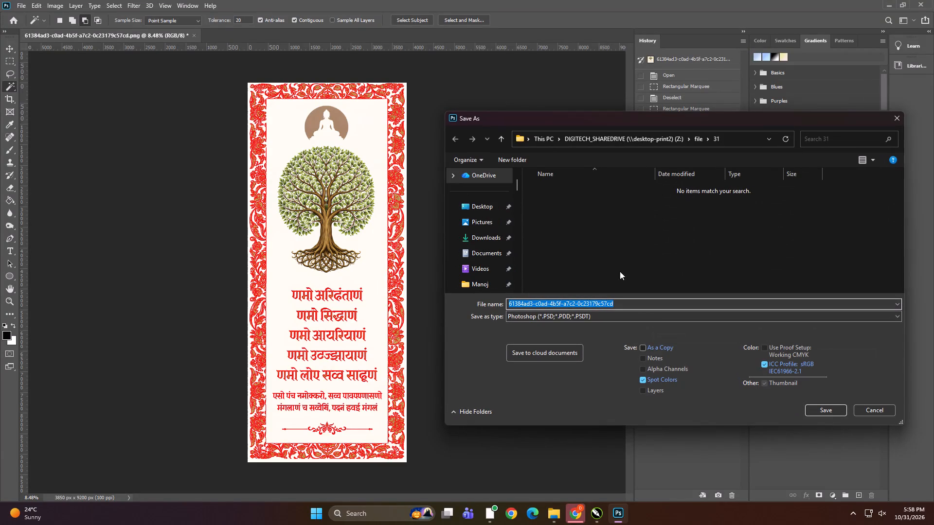
scroll(491, 245, down, 3)
scroll(490, 238, up, 1)
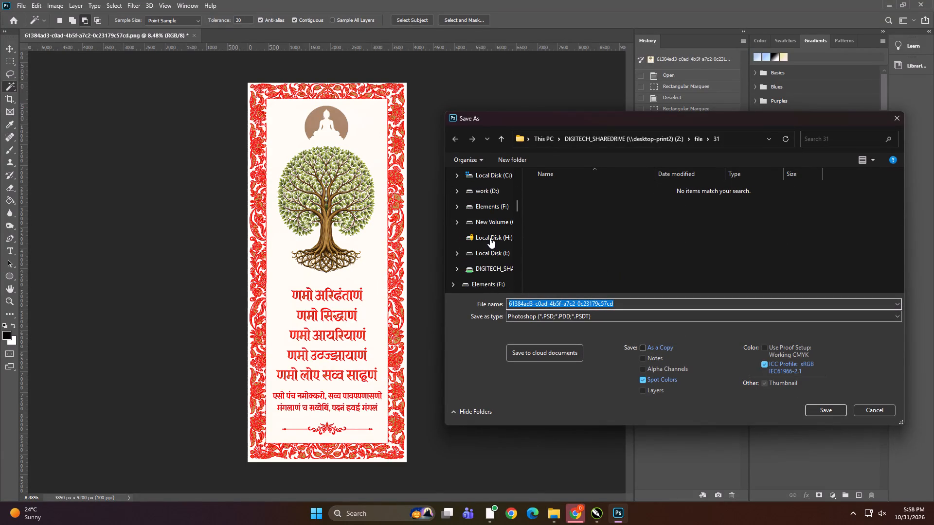
scroll(490, 238, up, 1)
click(485, 255)
click(622, 302)
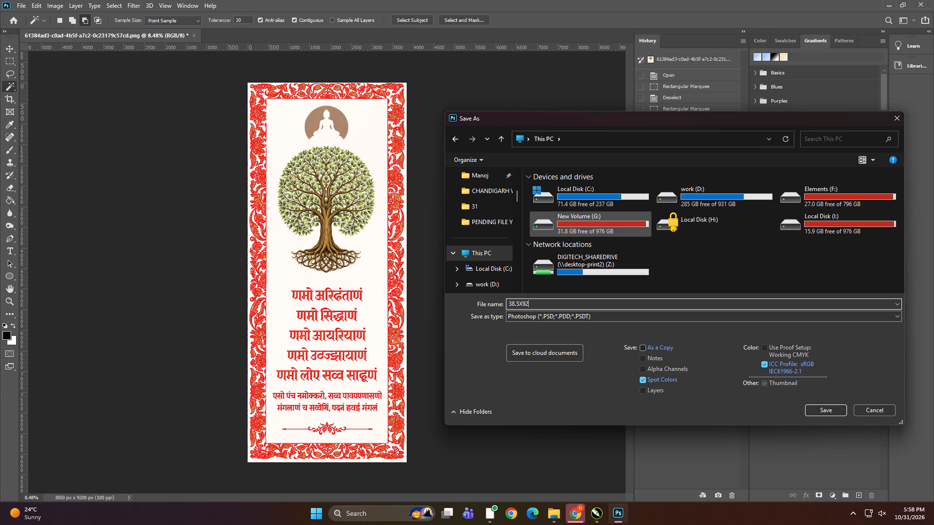
double_click(596, 258)
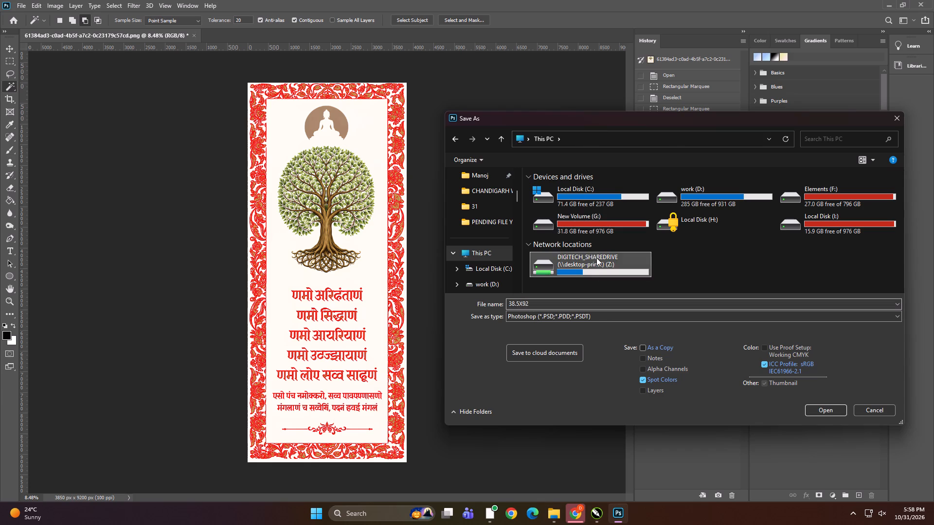
double_click(826, 192)
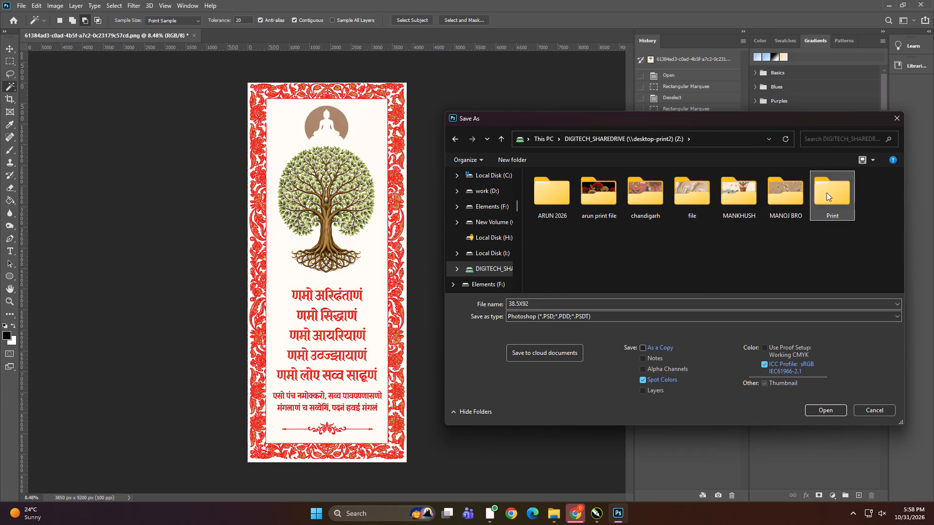
scroll(659, 227, down, 4)
ctrl+scroll(657, 227, down, 4)
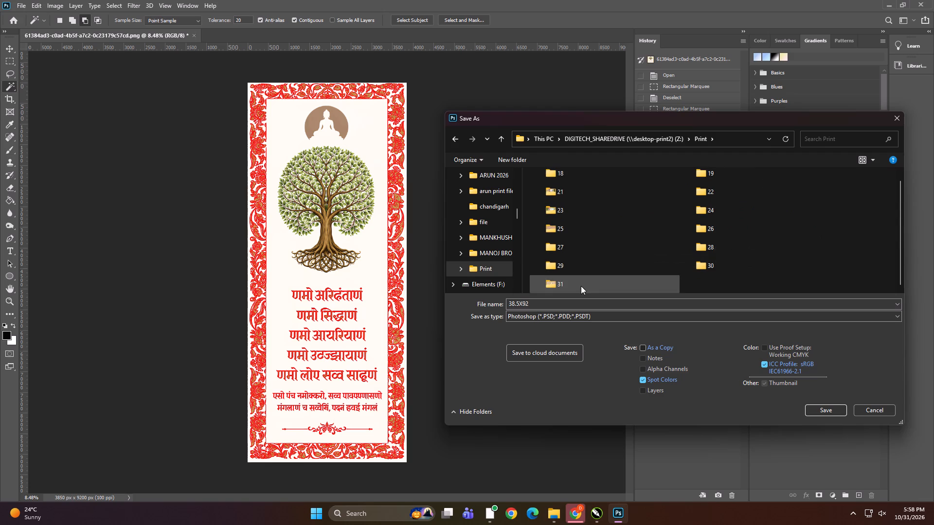
double_click(581, 286)
double_click(607, 200)
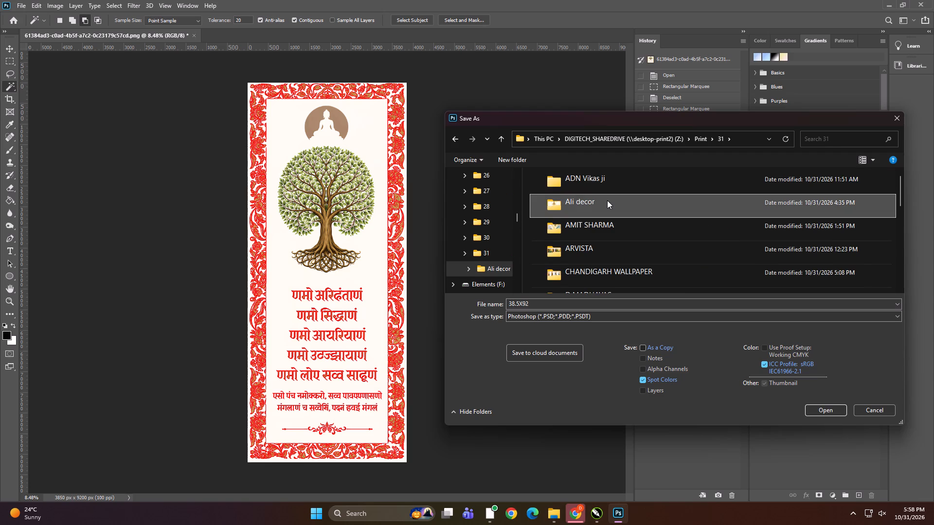
Set the format to TIFF, extend the file name to "38.5X92 new", and save with the default TIFF options.
click(600, 319)
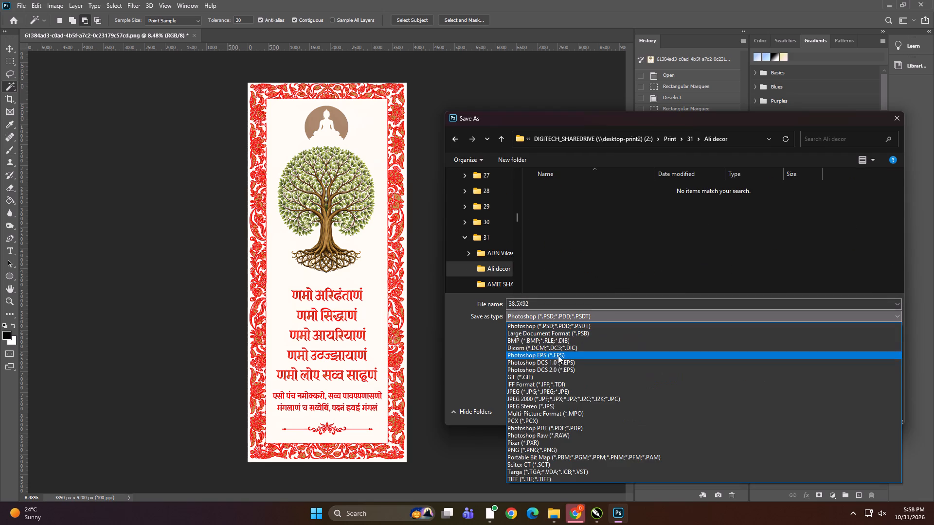
click(554, 478)
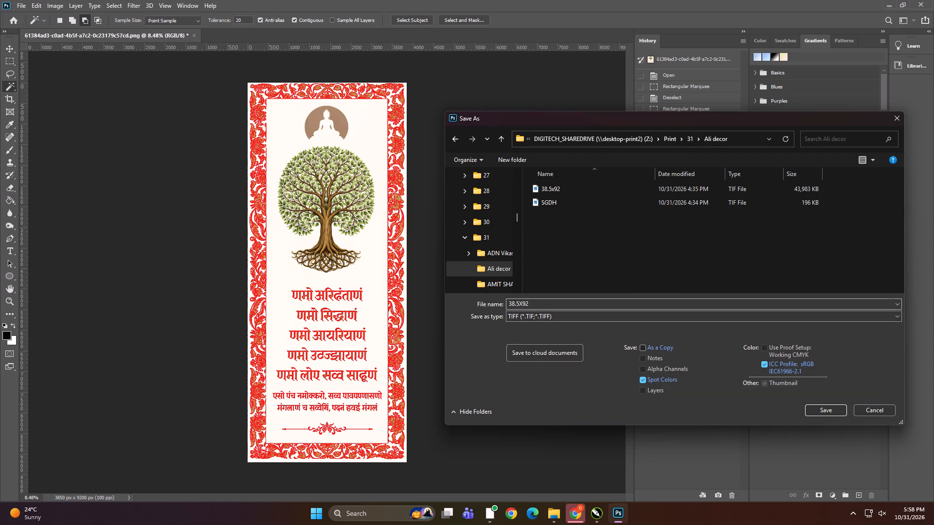
double_click(541, 304)
key(space)
text(new)
click(818, 410)
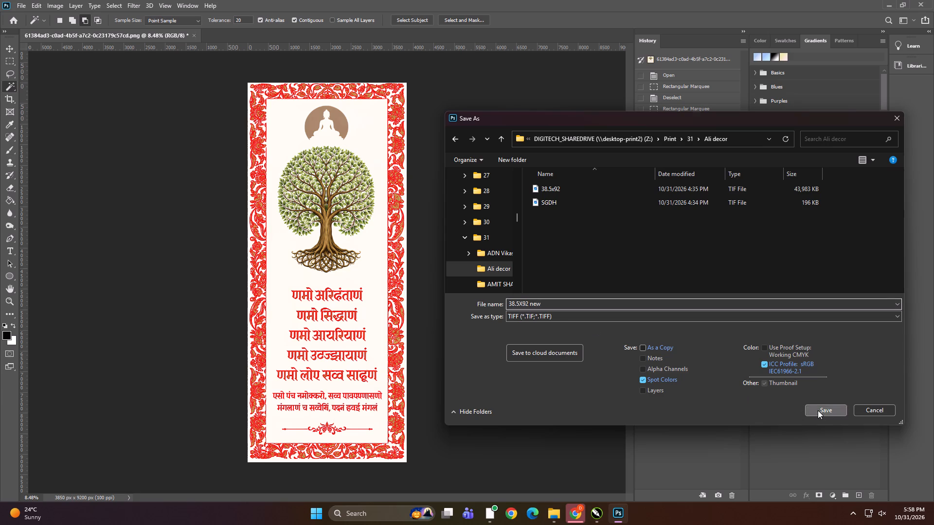
click(579, 126)
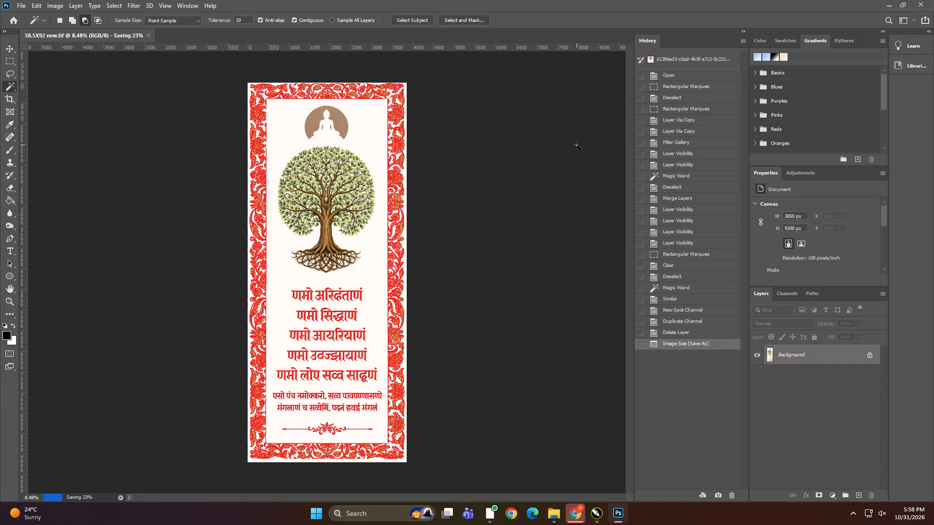
Marquee the Buddha emblem above the tree, replace it with a content-aware fill, and deselect.
click(10, 46)
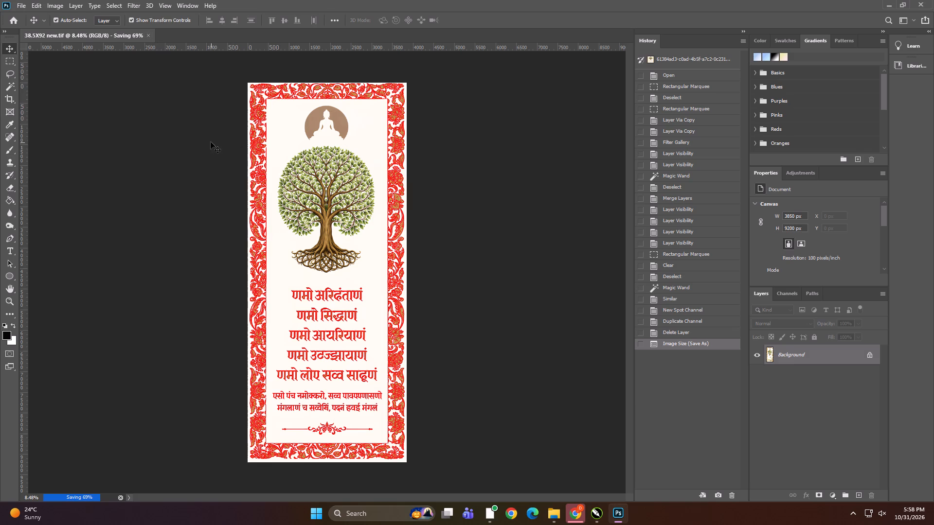
alt+scroll(323, 80, up, 13)
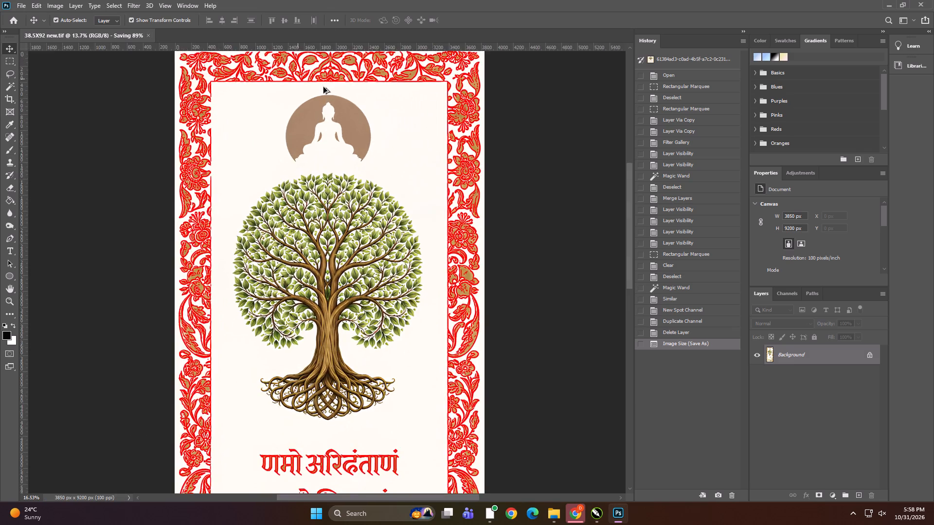
alt+scroll(323, 87, up, 2)
click(12, 63)
drag(200, 92, 345, 172)
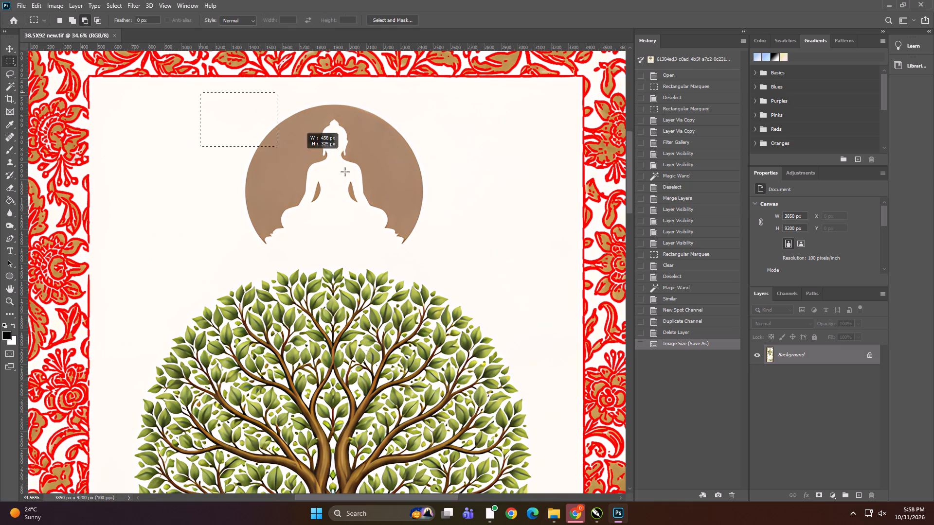
drag(345, 172, 444, 262)
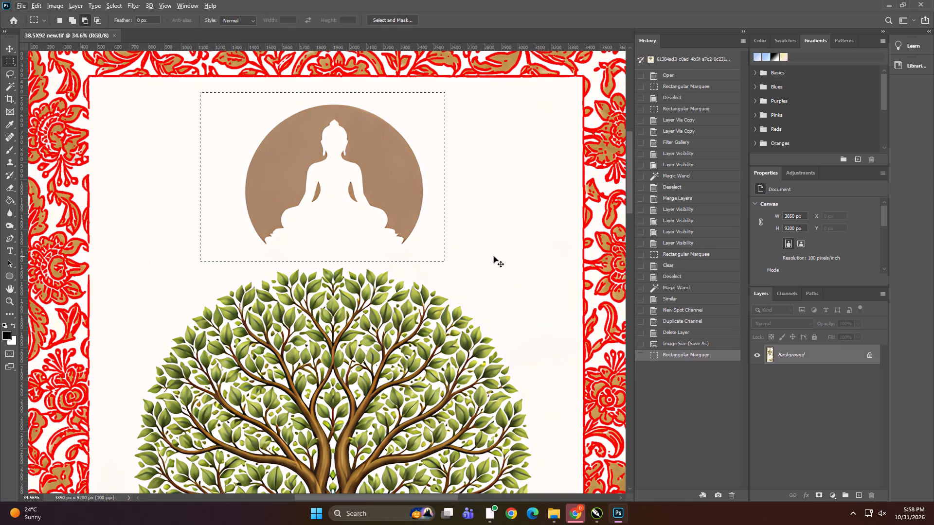
key(shift+F5)
key(Return)
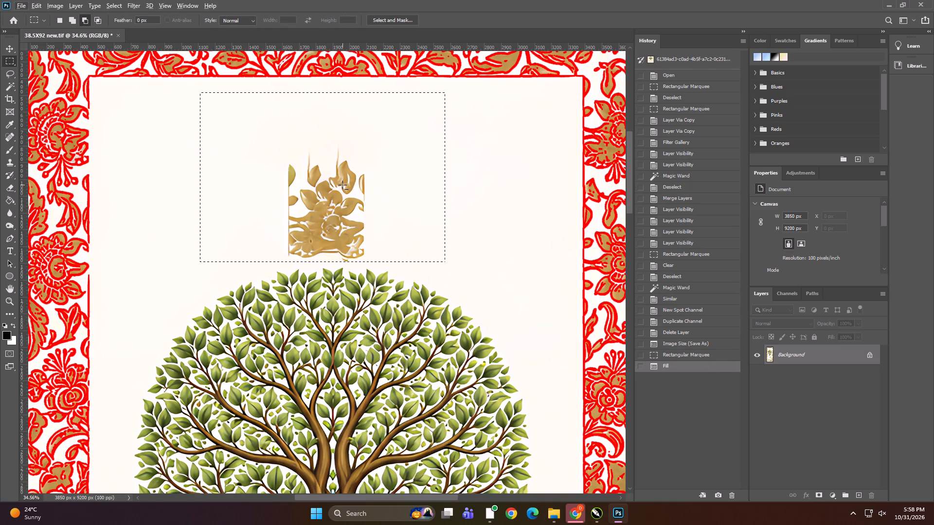
key(ctrl+d)
Marquee the stray gold leaf patch left above the tree, fill it content-aware again, and deselect.
drag(269, 137, 400, 263)
click(400, 263)
key(shift+F5)
key(Return)
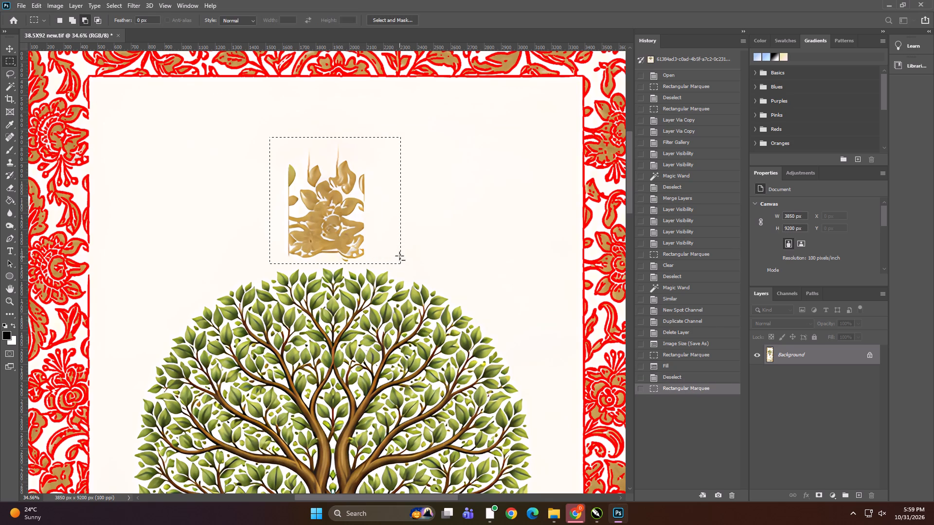
key(ctrl+d)
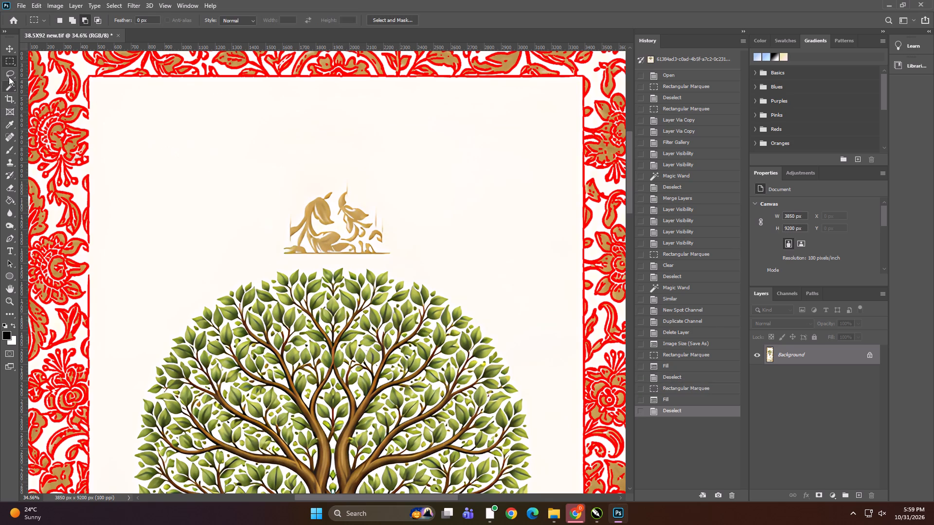
Lasso around the remaining gold leaf ornament above the tree, replace it with a content-aware fill, and deselect.
click(7, 72)
drag(297, 191, 290, 199)
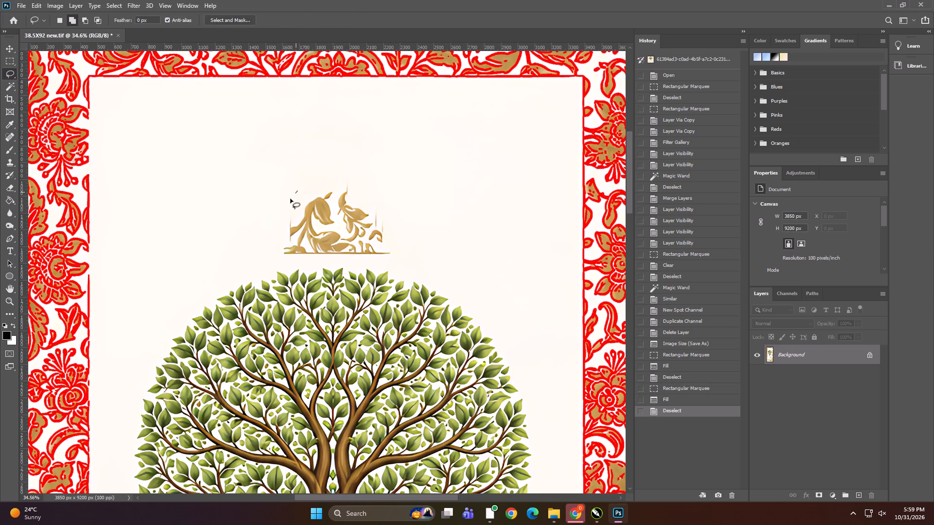
drag(290, 199, 287, 203)
drag(302, 173, 403, 240)
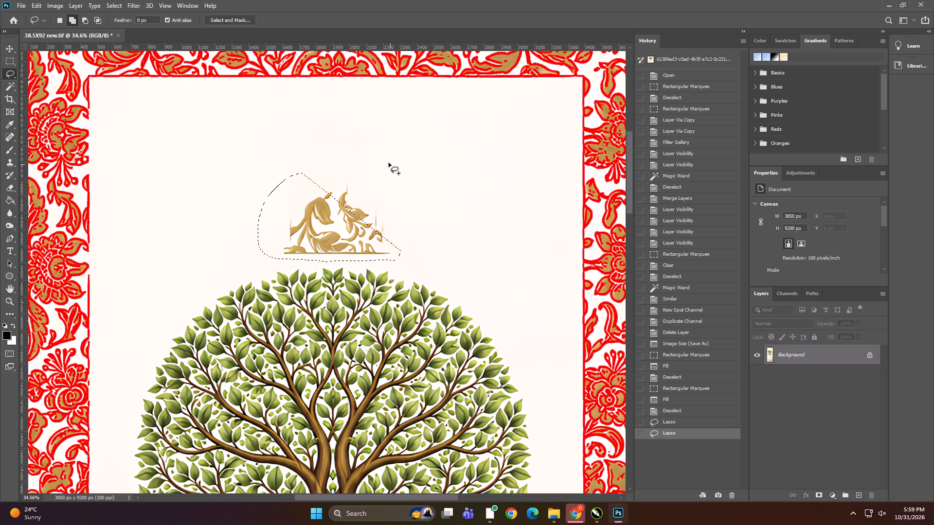
double_click(390, 164)
shift+drag(299, 176, 399, 259)
shift+click(399, 259)
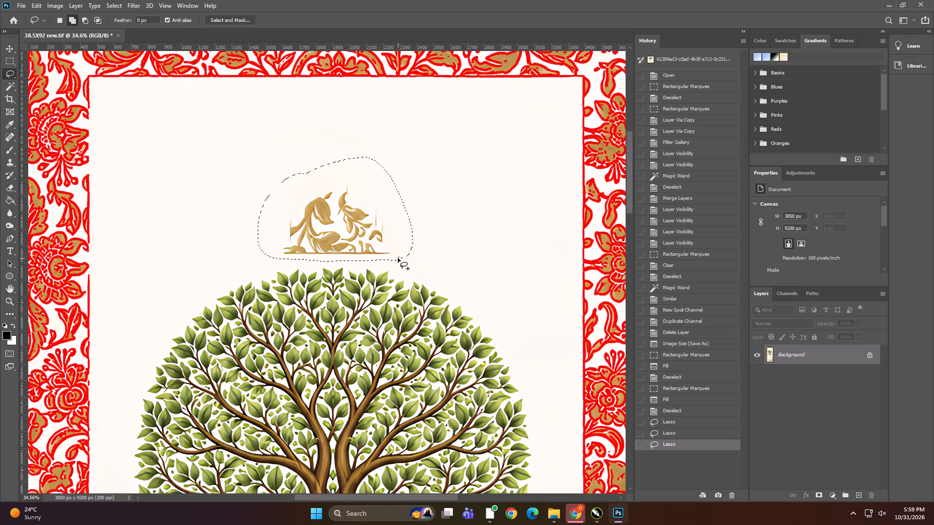
key(shift+F5)
key(Return)
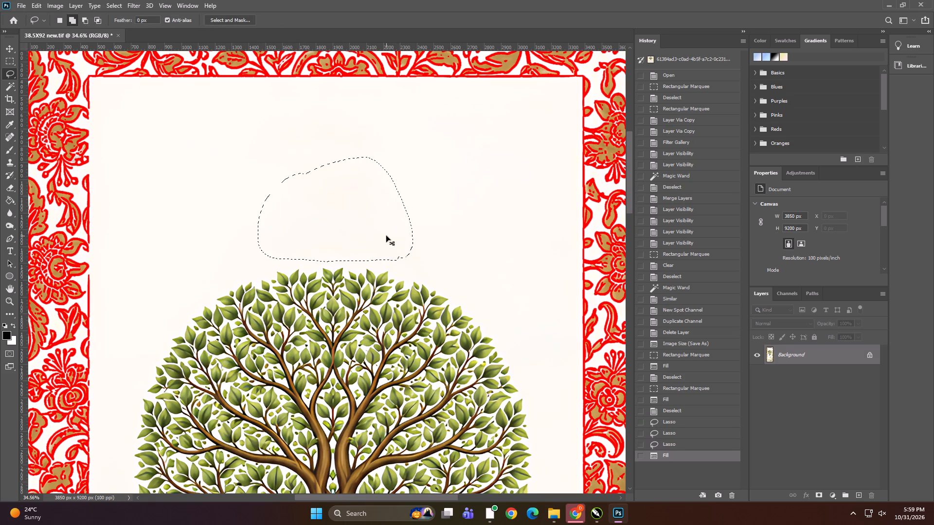
key(ctrl+d)
Check the whole panel and the lettering below the tree, then close the 38.5X92 new TIFF, saving its changes.
alt+scroll(389, 213, down, 17)
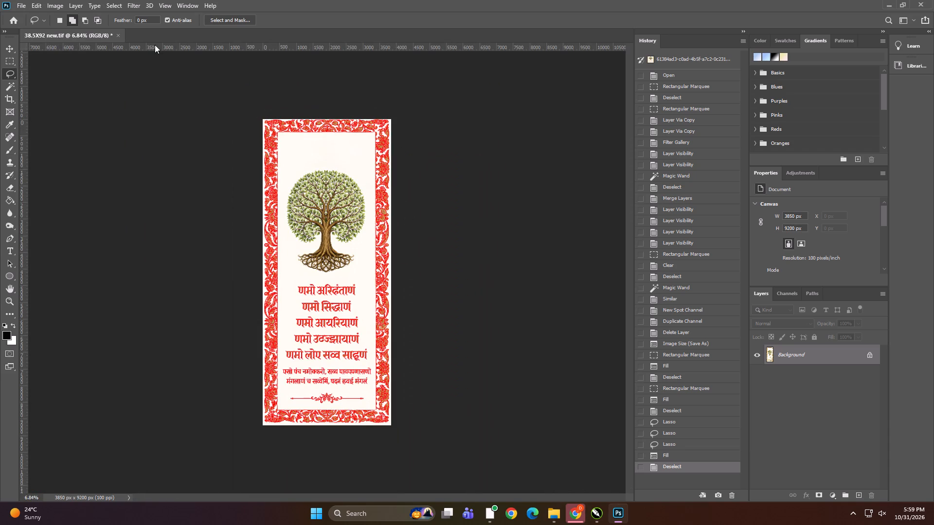
alt+scroll(285, 264, up, 9)
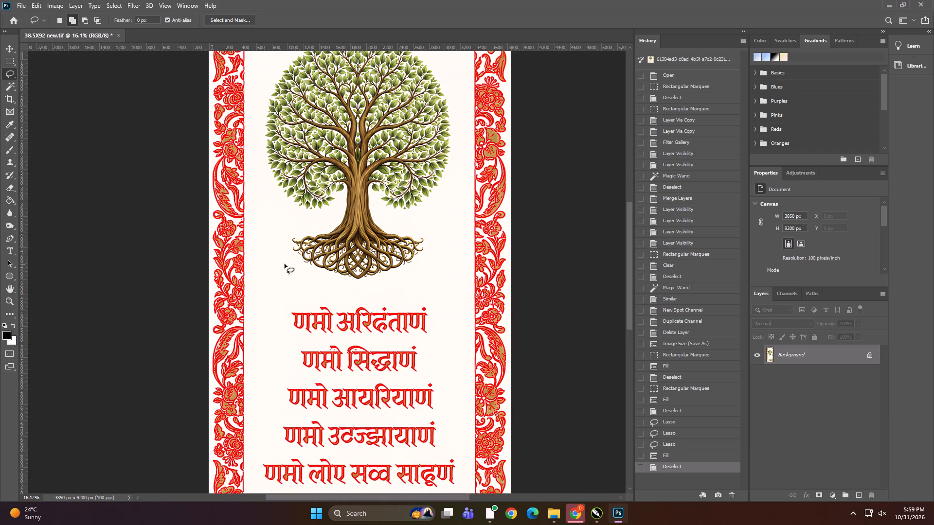
alt+scroll(274, 332, up, 8)
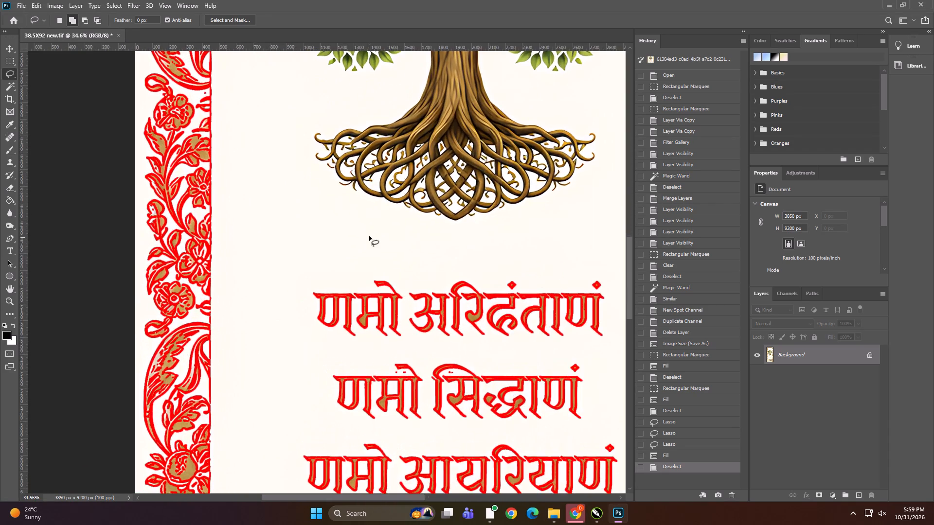
alt+scroll(369, 236, down, 15)
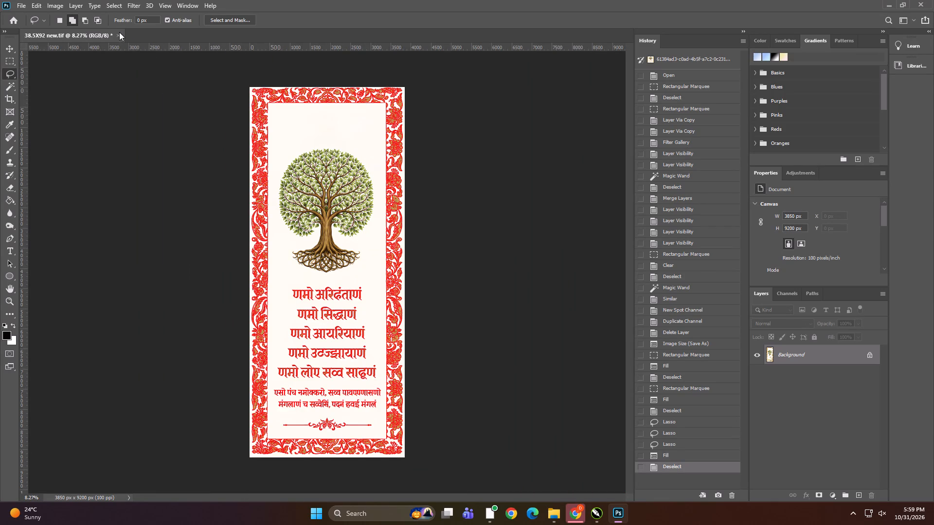
click(117, 35)
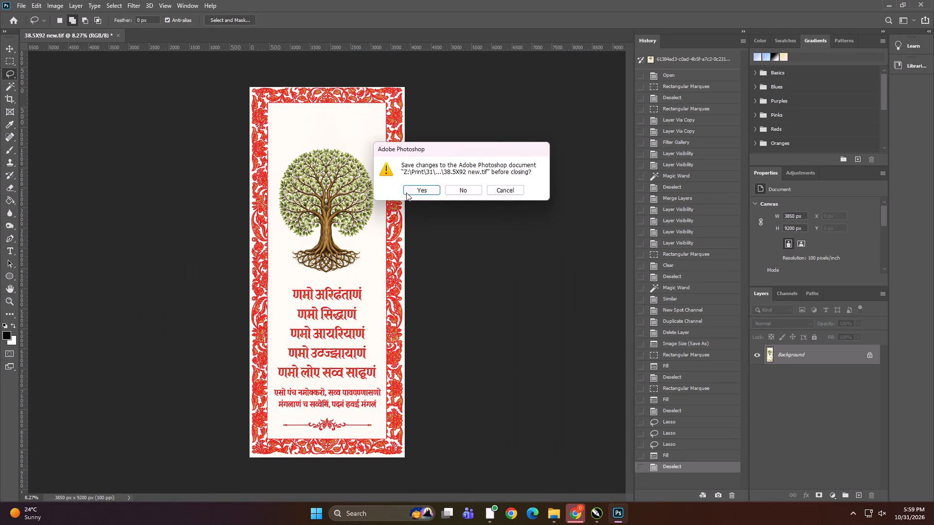
click(409, 192)
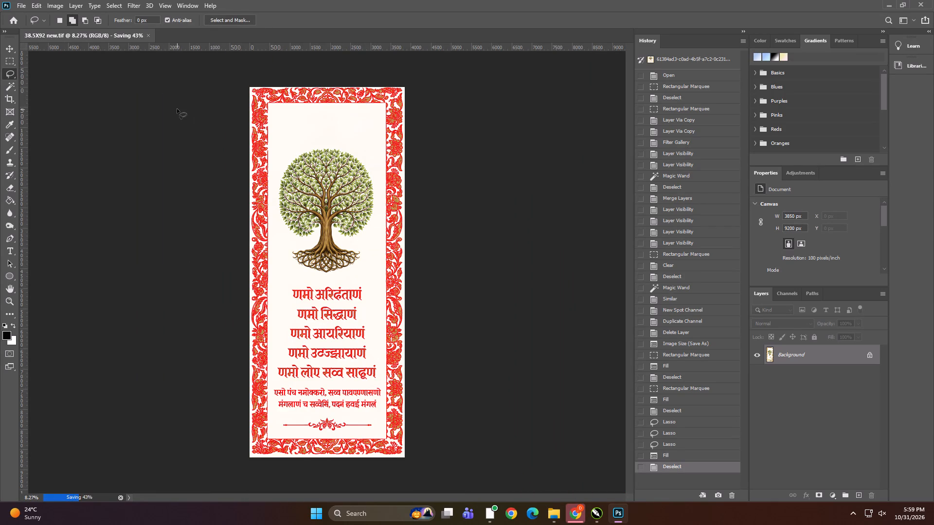
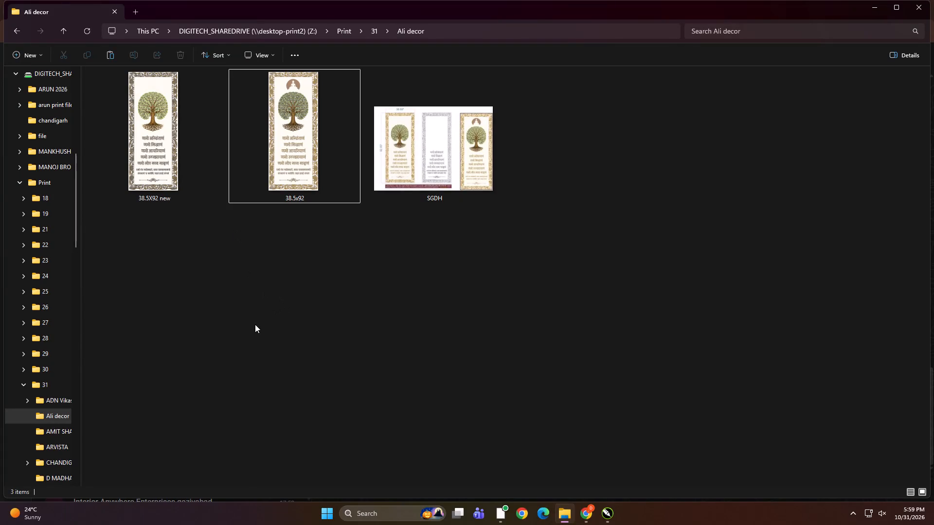
Open the saved 38.5X92 new TIFF in Photos, examine the full panel and its lettering up close, and close the viewer.
double_click(152, 141)
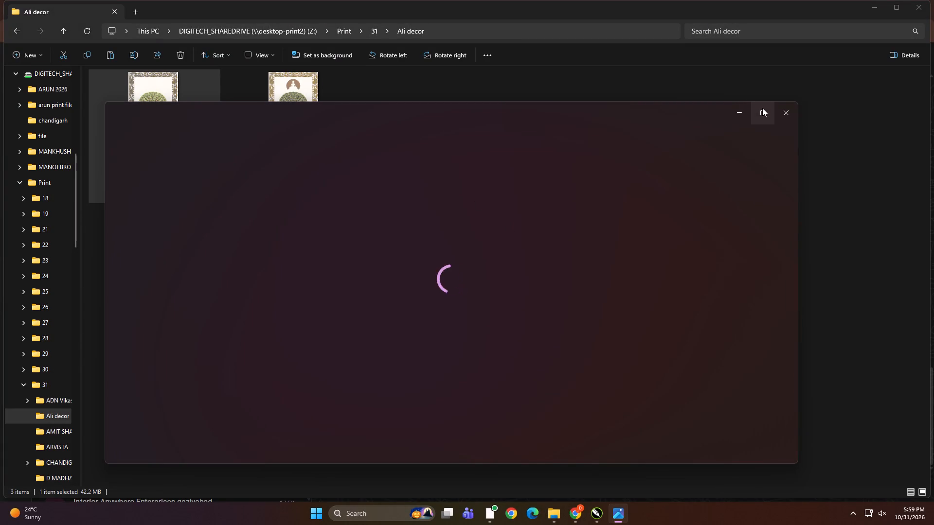
click(762, 108)
scroll(423, 258, down, 6)
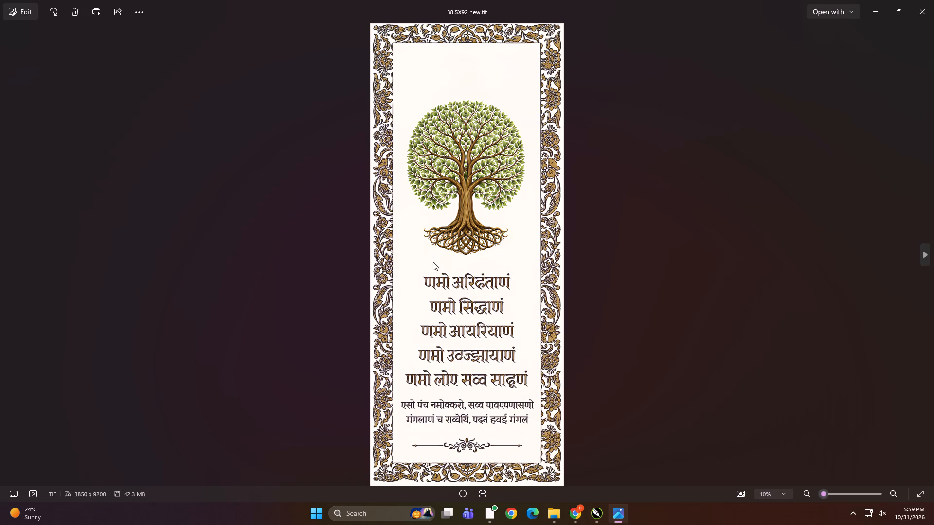
scroll(433, 301, up, 13)
click(933, 0)
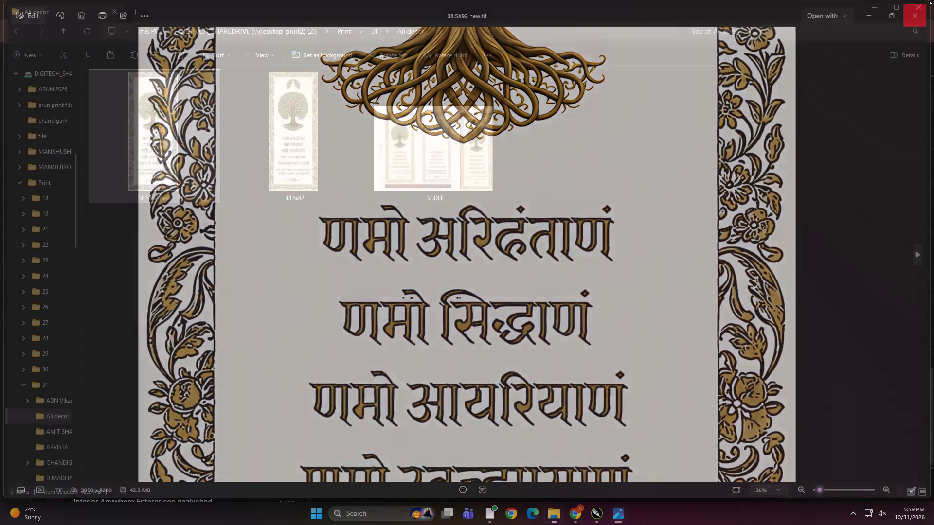
click(238, 272)
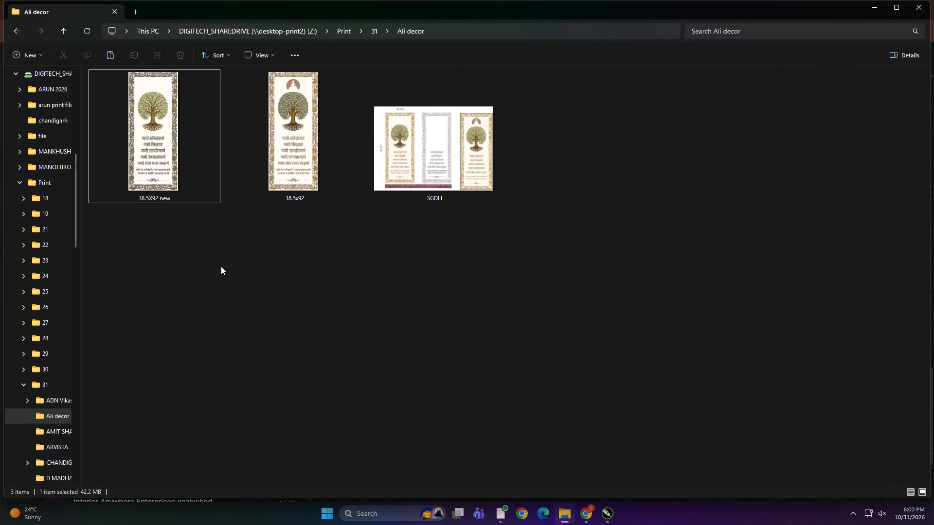
click(382, 279)
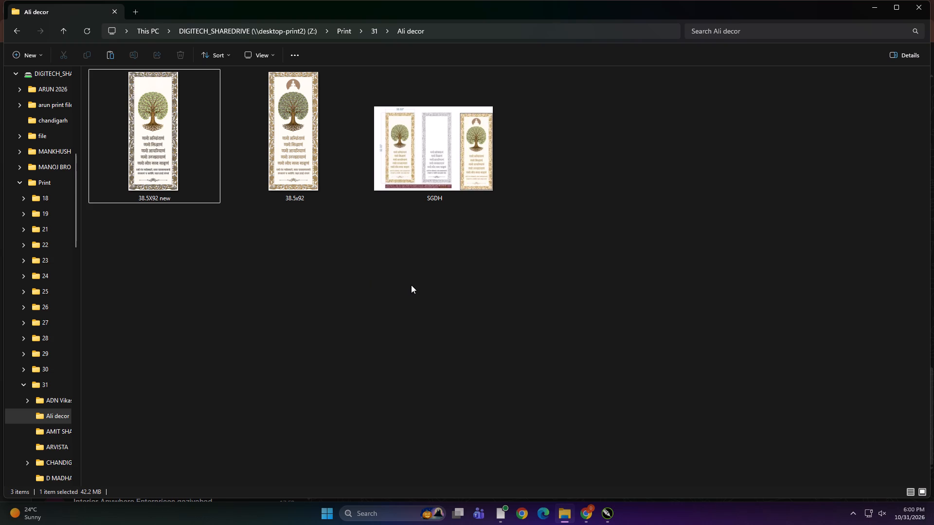
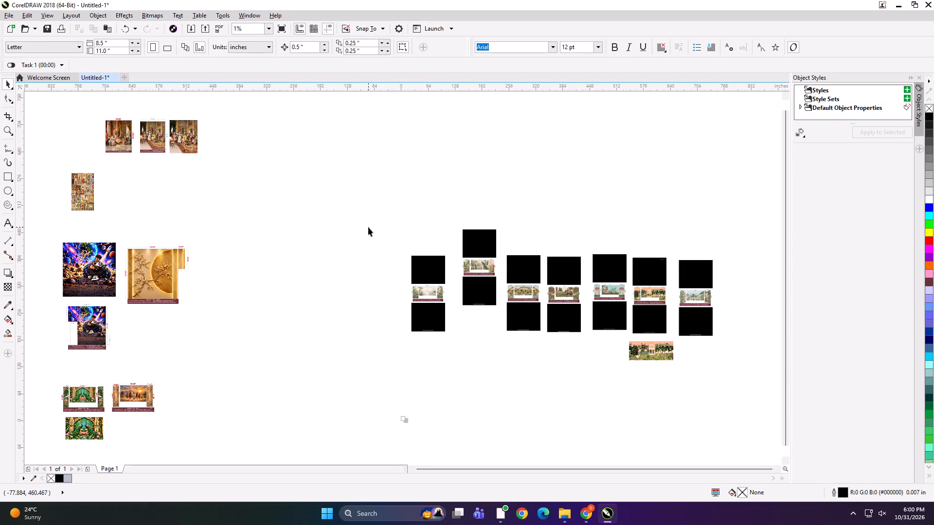
Undo the last move of the second black-blocked mural layout in the row.
key(ctrl+z)
Move the two leftmost black-blocked mural layouts together up above the far end of their row and deselect them.
click(368, 226)
drag(368, 226, 515, 391)
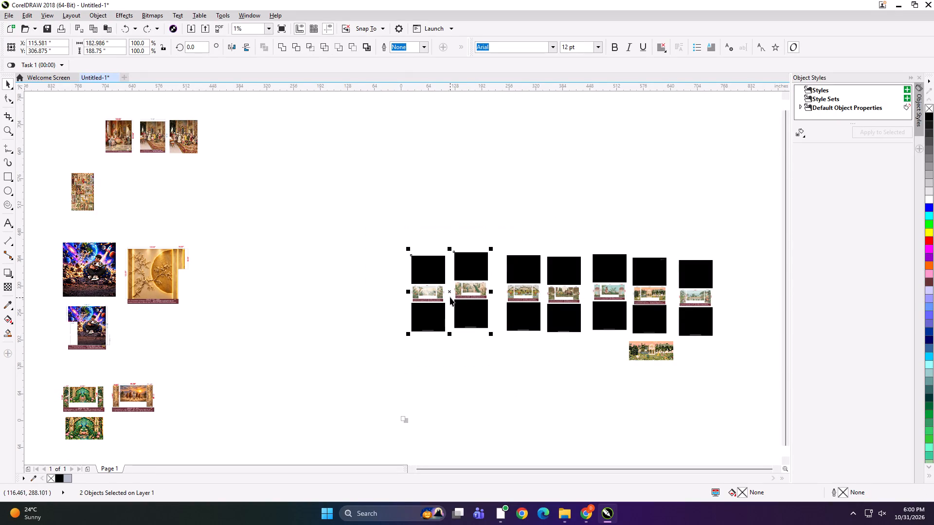
click(448, 288)
drag(382, 227, 512, 362)
drag(448, 292, 675, 201)
click(309, 203)
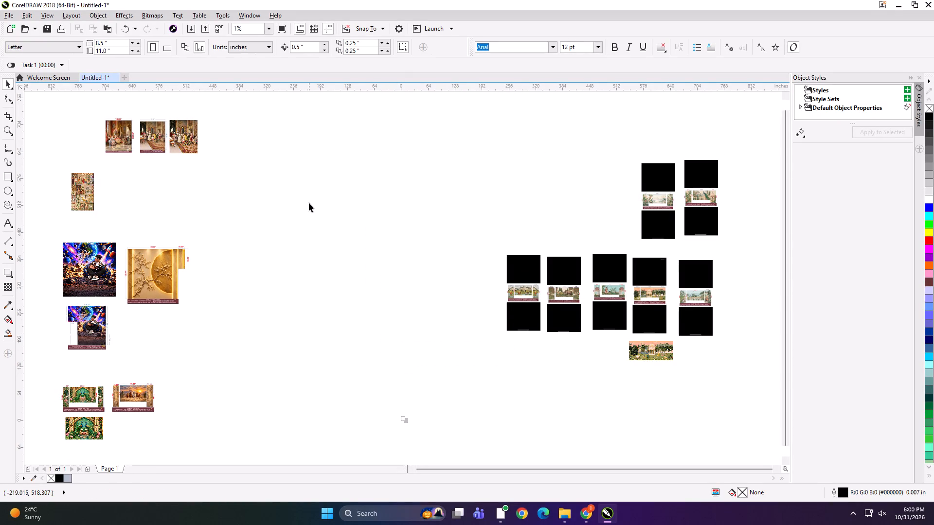
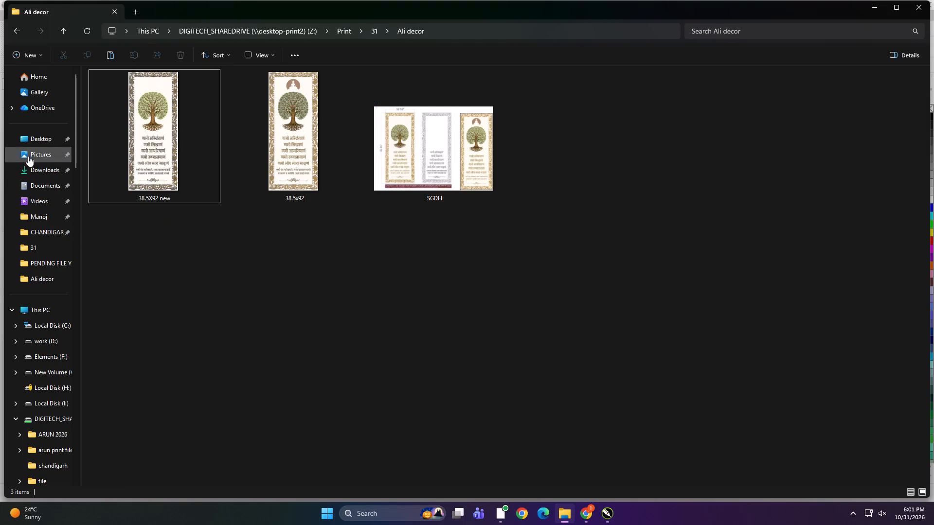
Bring the gold blossom image and the green-and-gold leaf image from the Downloads folder into the open CorelDRAW document.
click(45, 173)
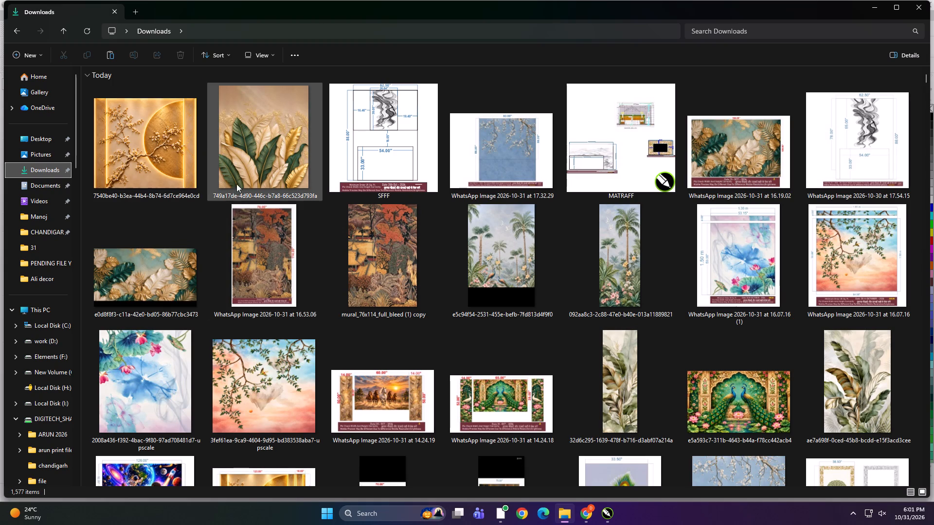
click(144, 133)
ctrl+click(255, 152)
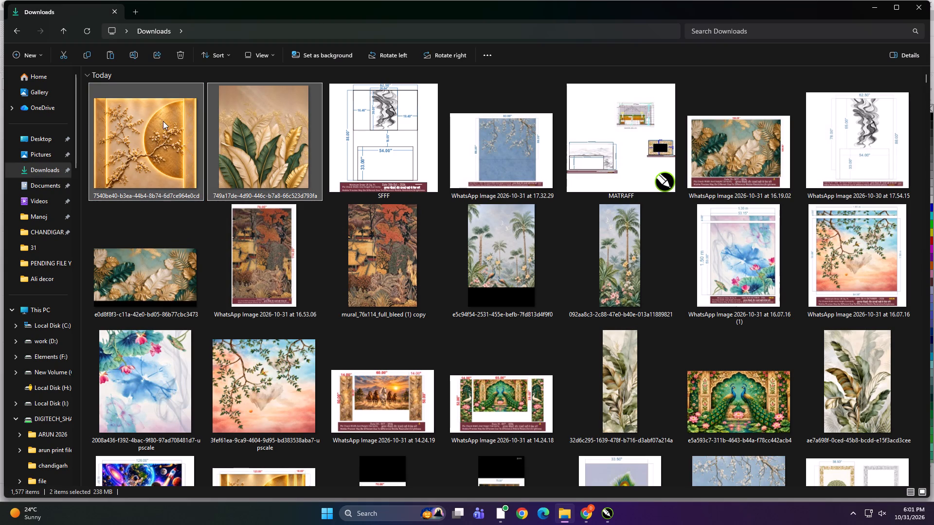
drag(156, 122, 407, 356)
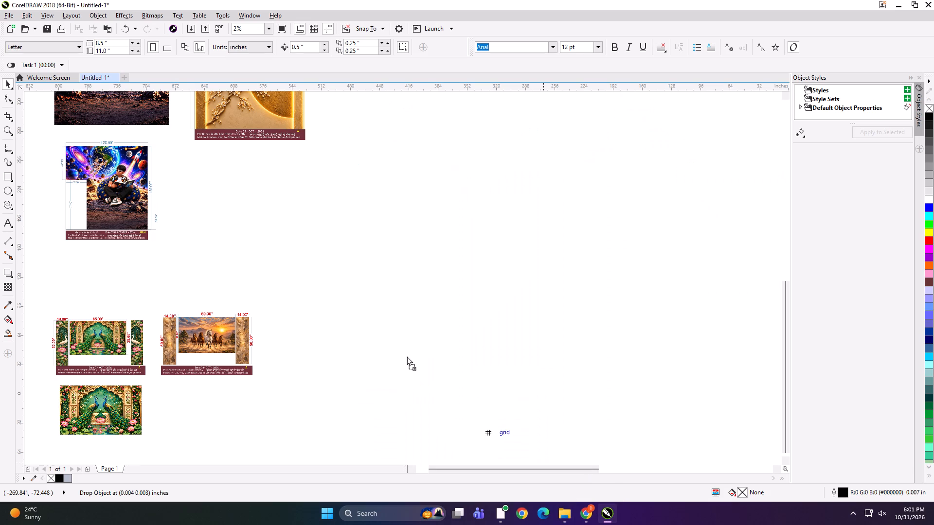
drag(407, 356, 361, 276)
key(F4)
key(F4)
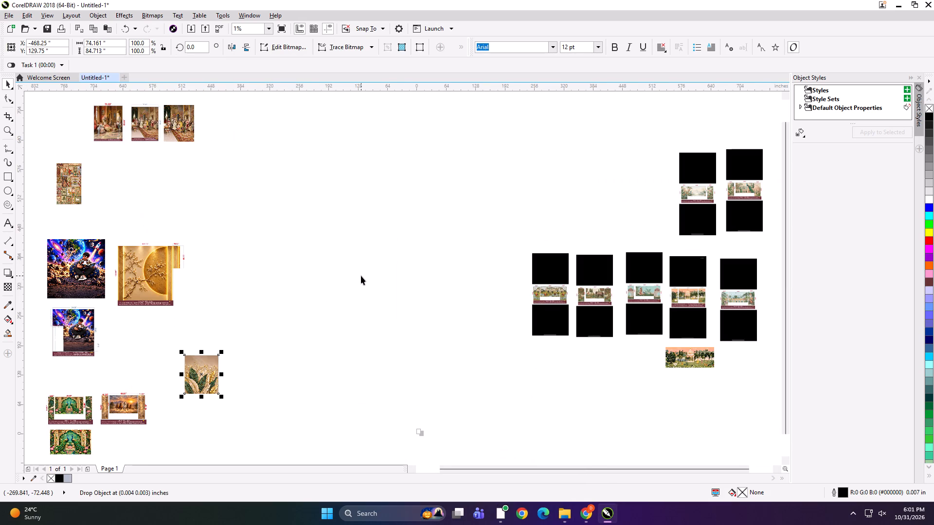
Move the imported leaf image off the gold blossom image into the empty space beside it and deselect it.
click(265, 340)
drag(219, 374, 273, 350)
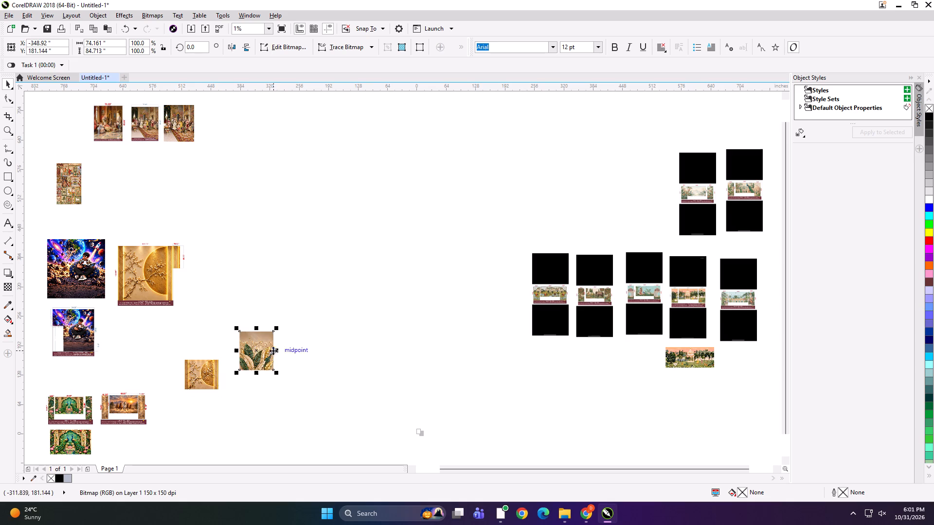
click(340, 342)
Move the imported gold blossom image directly beneath the large gold blossom layout, centred under its footer.
drag(198, 376, 125, 325)
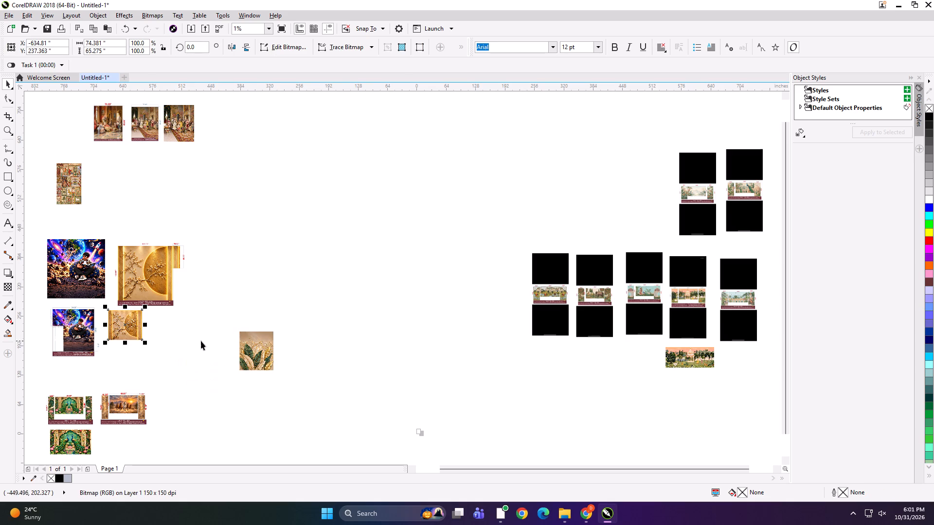
drag(125, 320, 146, 328)
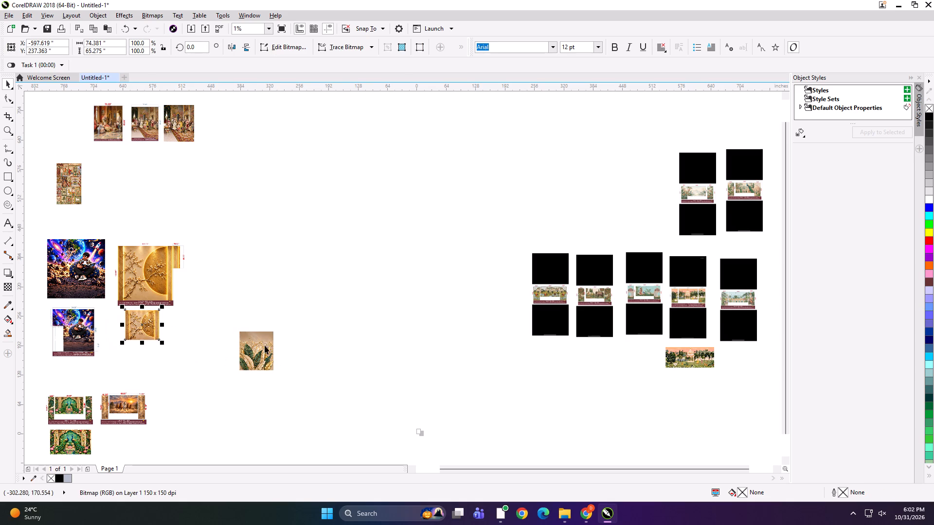
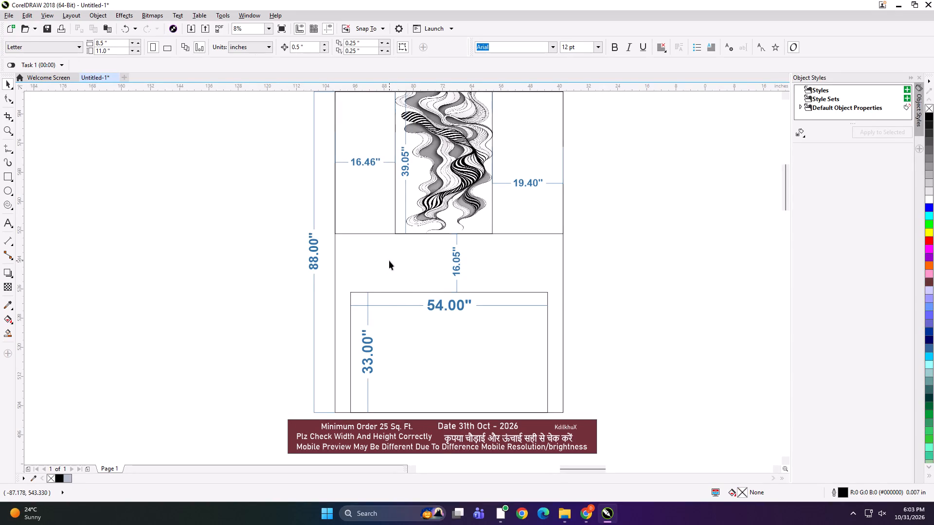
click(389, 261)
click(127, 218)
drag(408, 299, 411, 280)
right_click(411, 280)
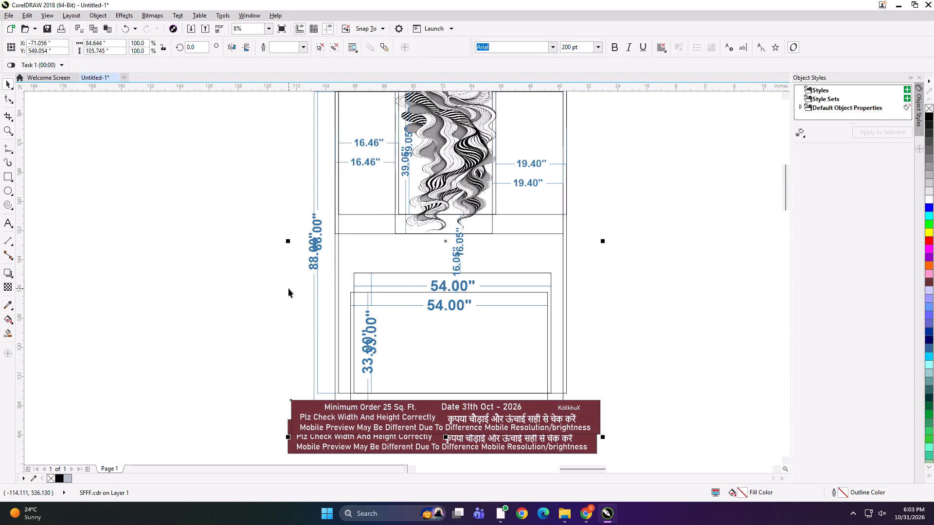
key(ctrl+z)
Ungroup the black-and-white wave layout, including its nested group, and deselect the separated objects.
key(ctrl+u)
key(ctrl+u)
click(238, 278)
Duplicate the lower 54" wide rectangle, set the copy's height to 39", and align it to the bottom of the outer frame.
click(372, 295)
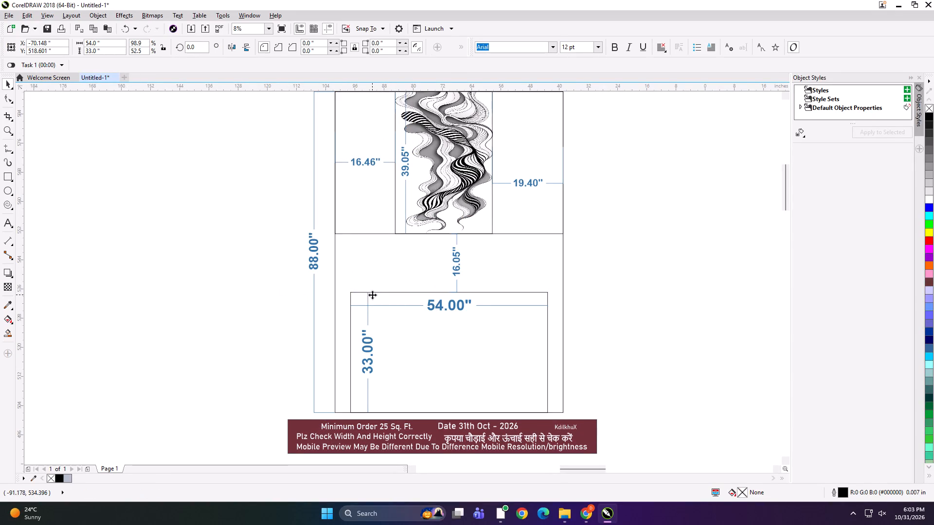
key(plus)
drag(103, 51, 97, 51)
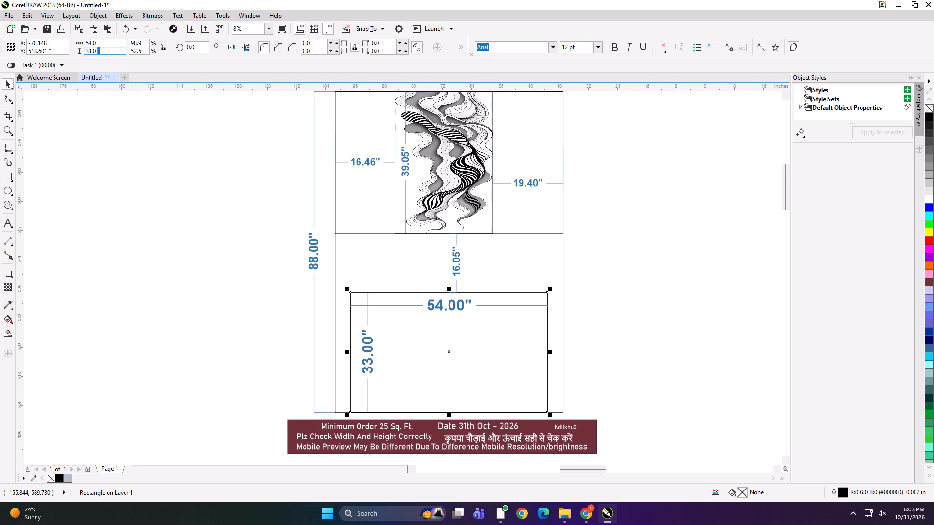
drag(97, 51, 74, 58)
text(39)
key(Return)
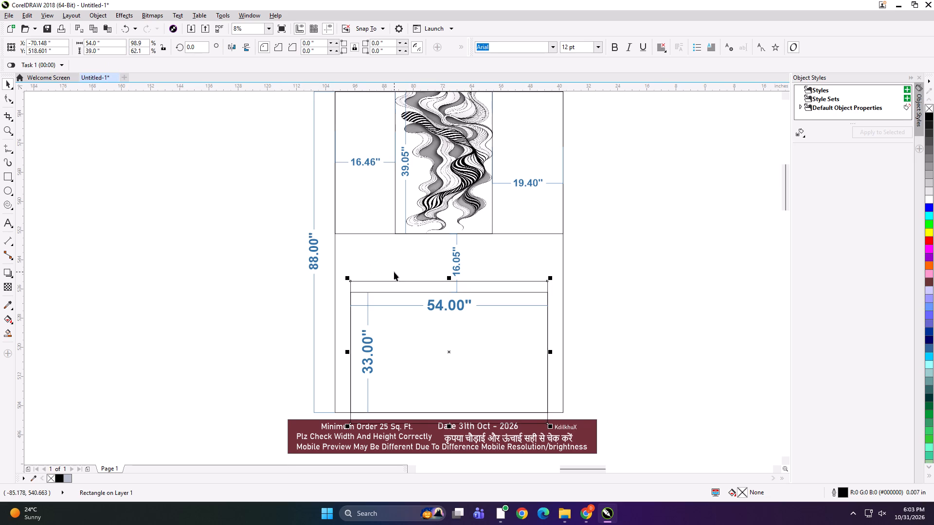
shift+click(395, 262)
key(b)
click(296, 254)
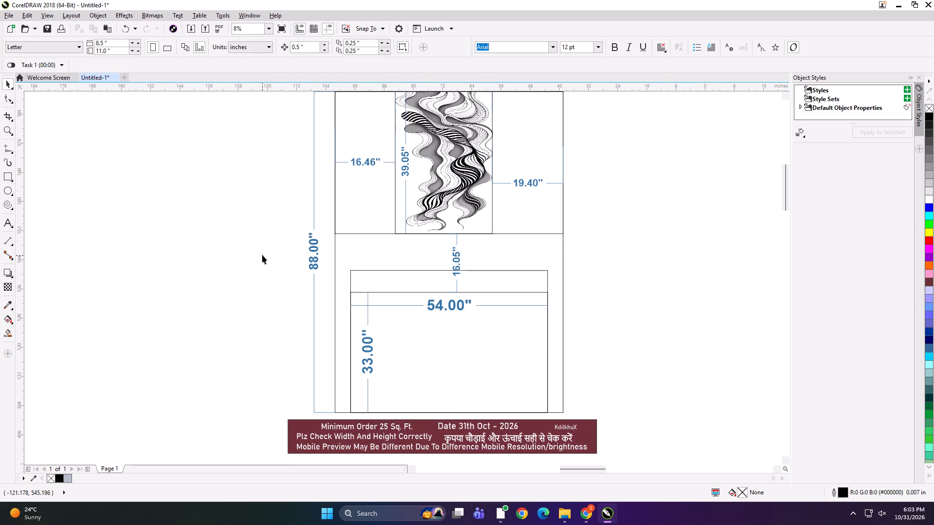
Delete the 16.05" vertical dimension between the wave artwork and the lower rectangles.
click(458, 269)
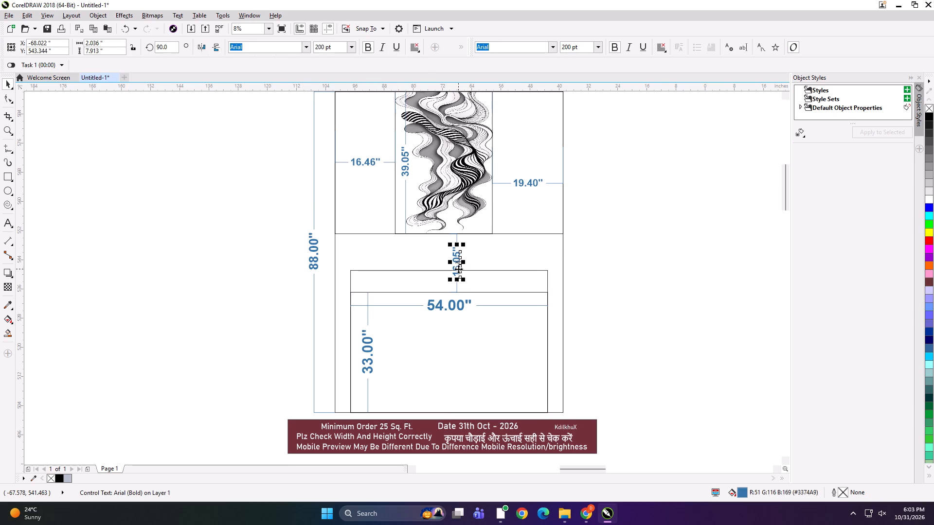
key(Delete)
Delete the narrow rectangle framing the wave artwork and the full-width rectangle around the layout's upper area.
click(437, 210)
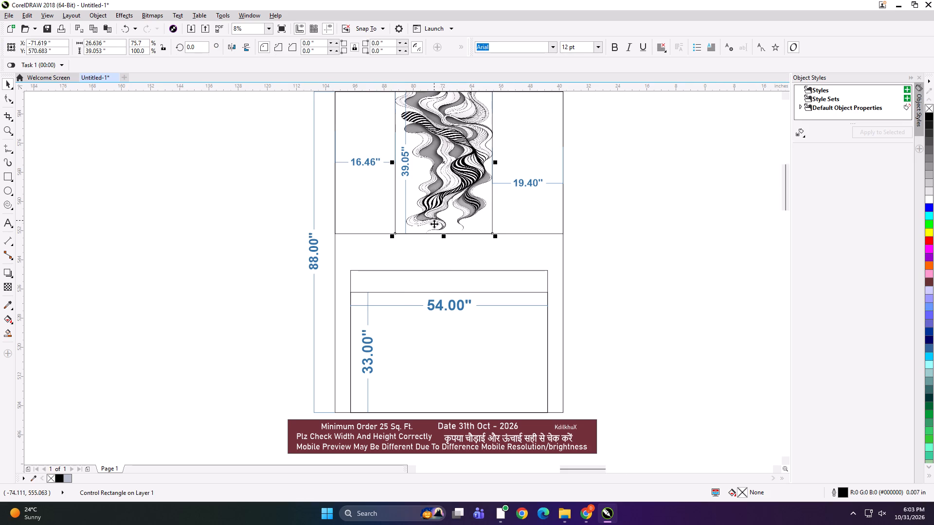
scroll(434, 224, down, 1)
key(Delete)
click(468, 215)
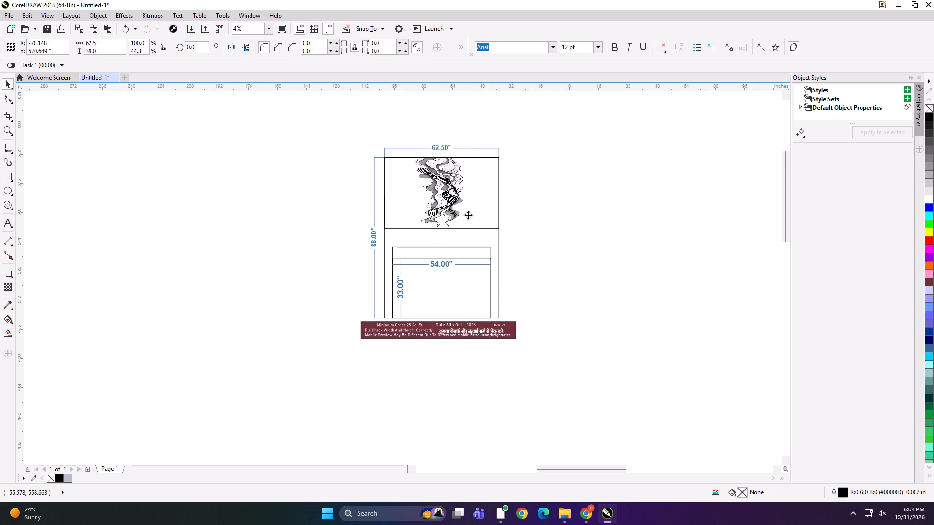
key(Delete)
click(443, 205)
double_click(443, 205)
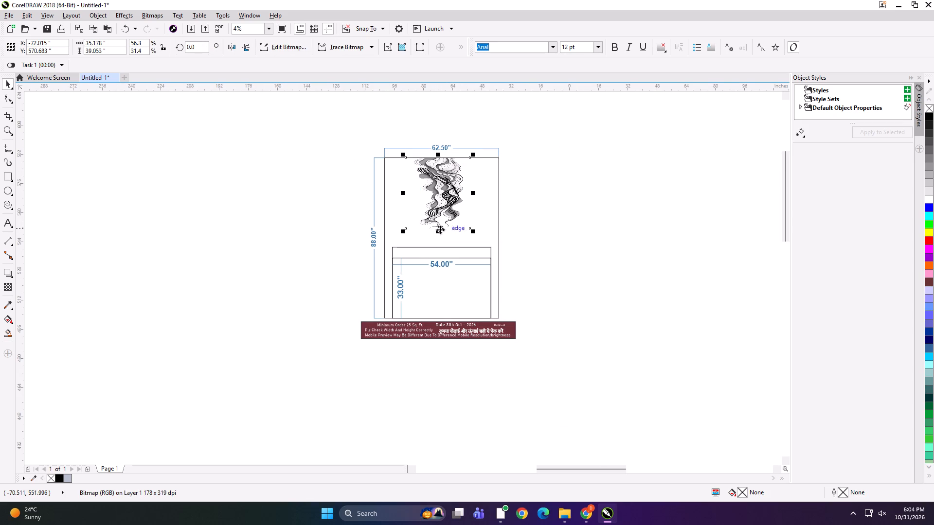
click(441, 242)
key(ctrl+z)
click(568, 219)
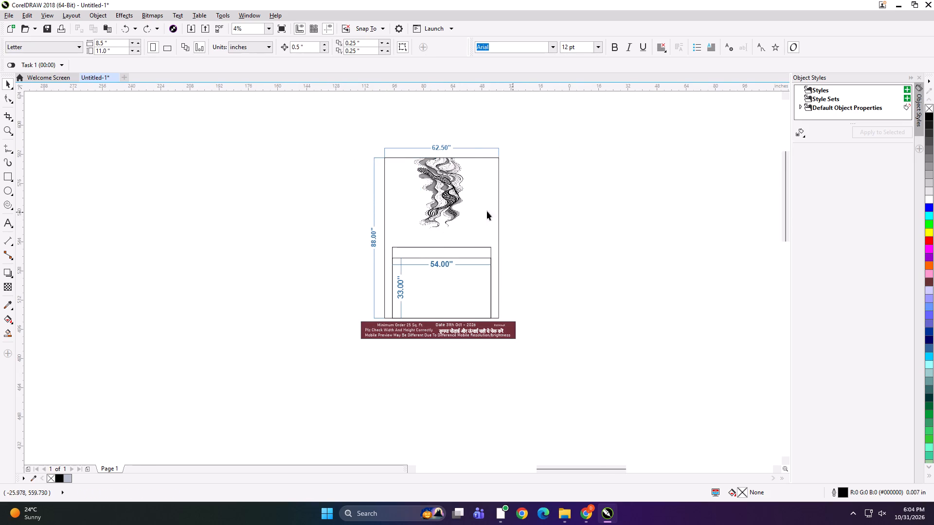
Stretch the wave bitmap downward to the top edge of the 39" high rectangle.
alt+click(441, 209)
drag(439, 232, 446, 251)
Select the outer 62.5" wide frame together with the stretched wave bitmap.
shift+click(476, 203)
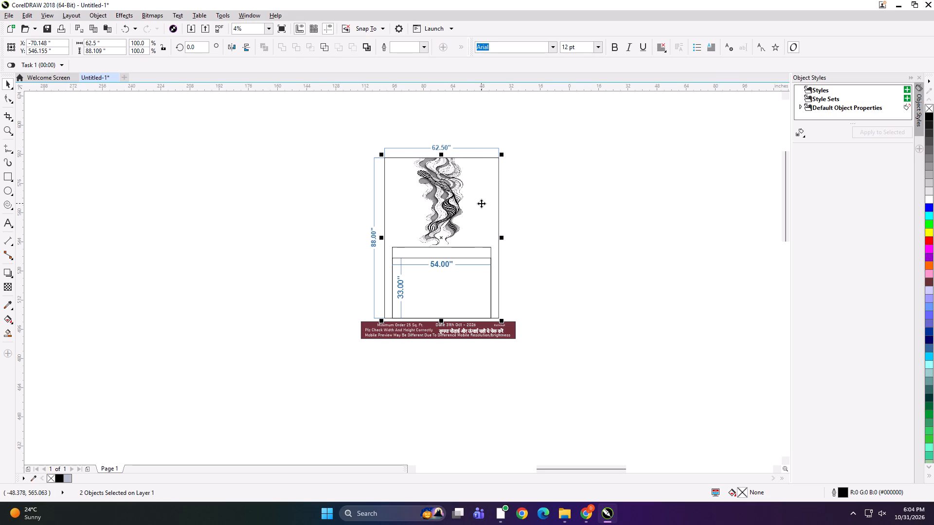
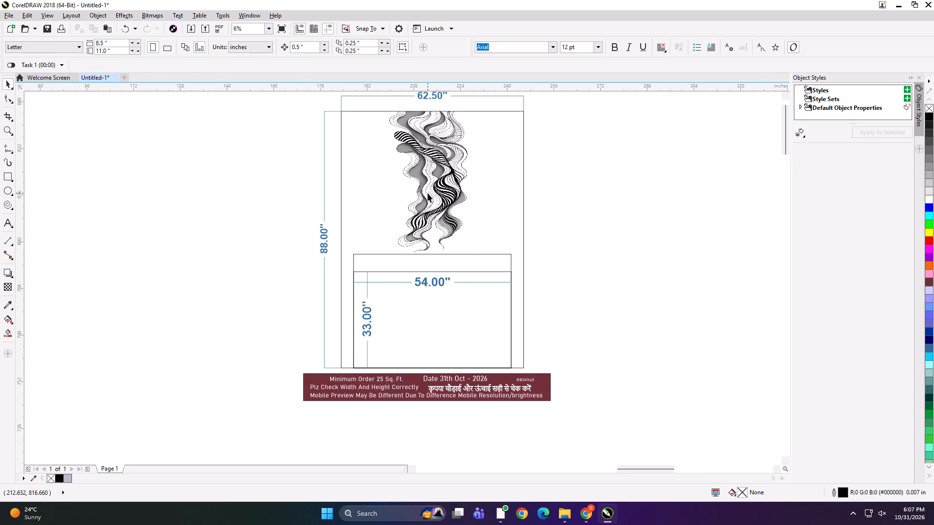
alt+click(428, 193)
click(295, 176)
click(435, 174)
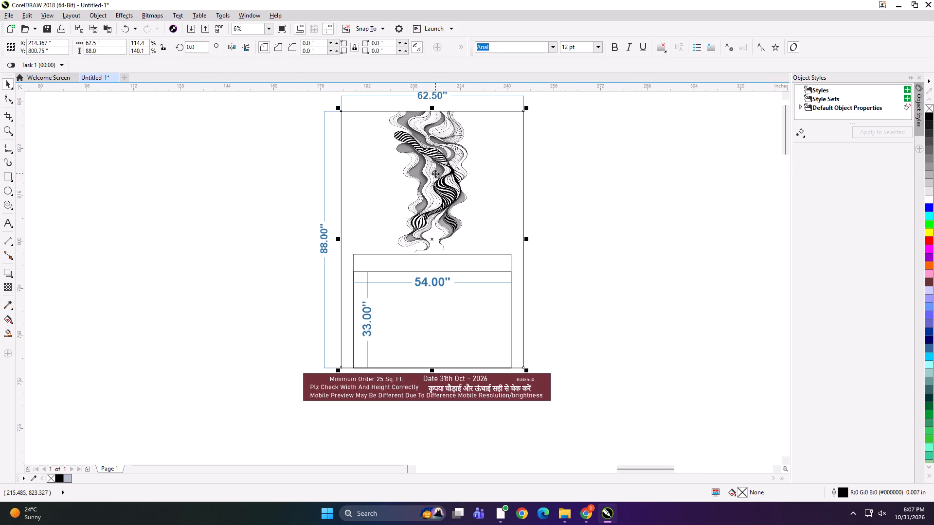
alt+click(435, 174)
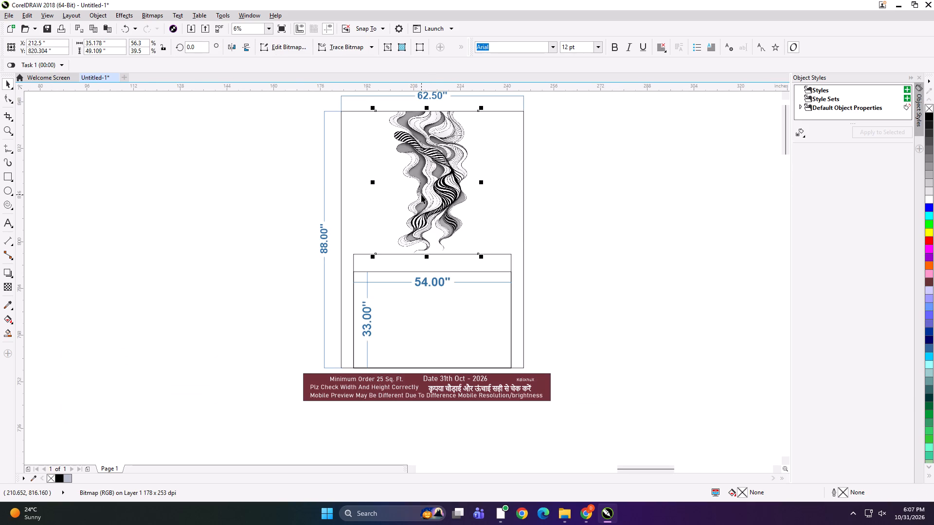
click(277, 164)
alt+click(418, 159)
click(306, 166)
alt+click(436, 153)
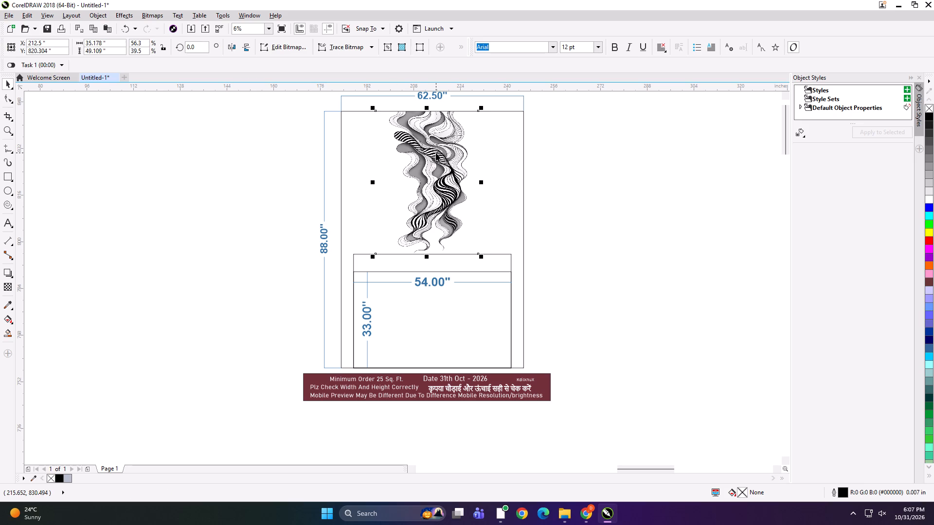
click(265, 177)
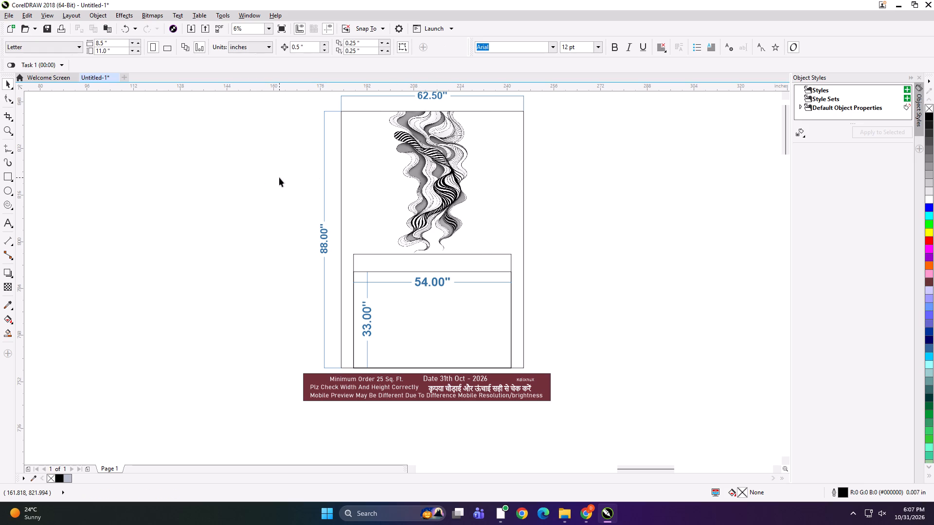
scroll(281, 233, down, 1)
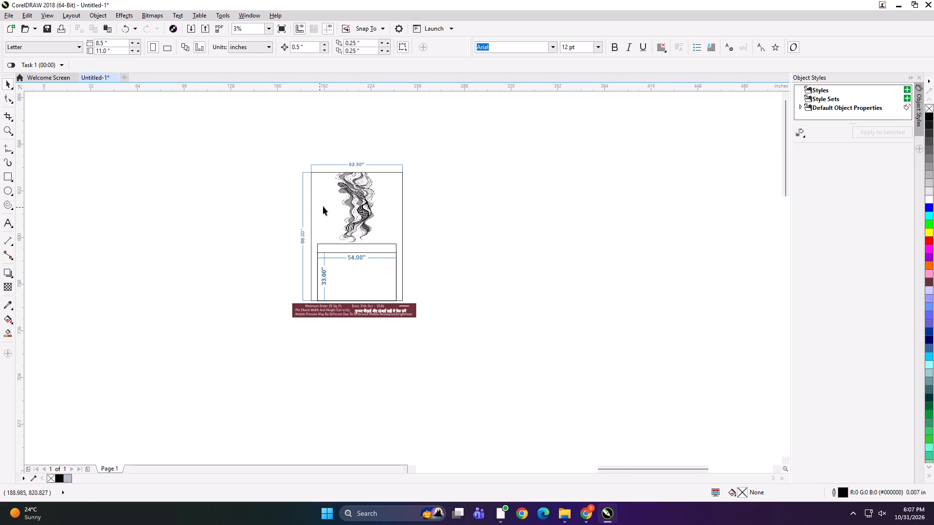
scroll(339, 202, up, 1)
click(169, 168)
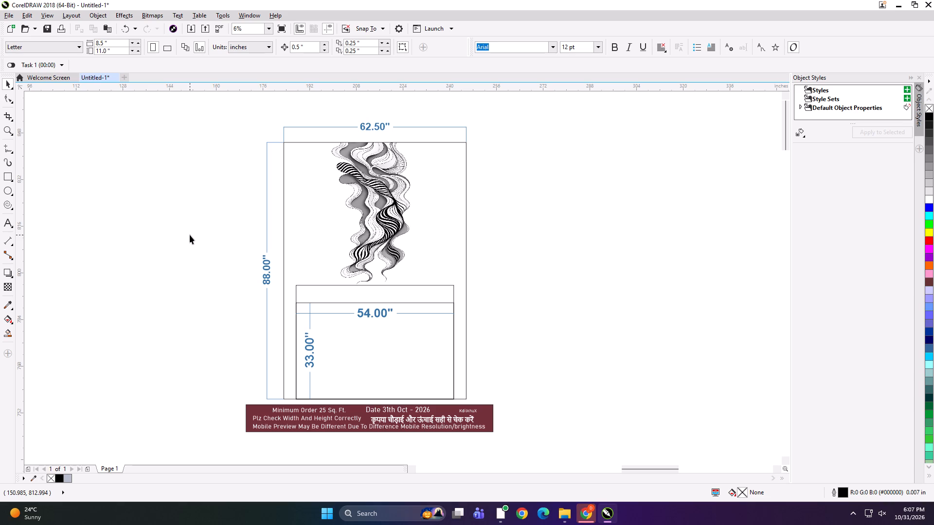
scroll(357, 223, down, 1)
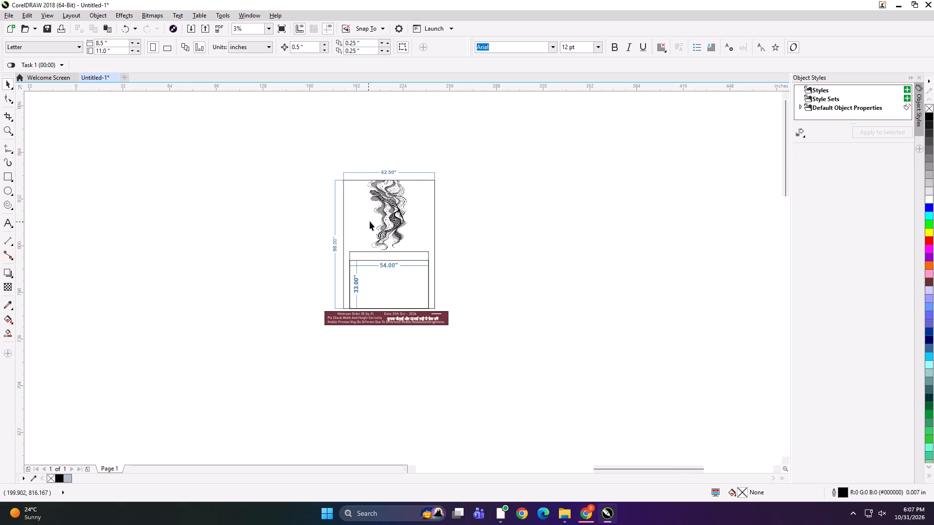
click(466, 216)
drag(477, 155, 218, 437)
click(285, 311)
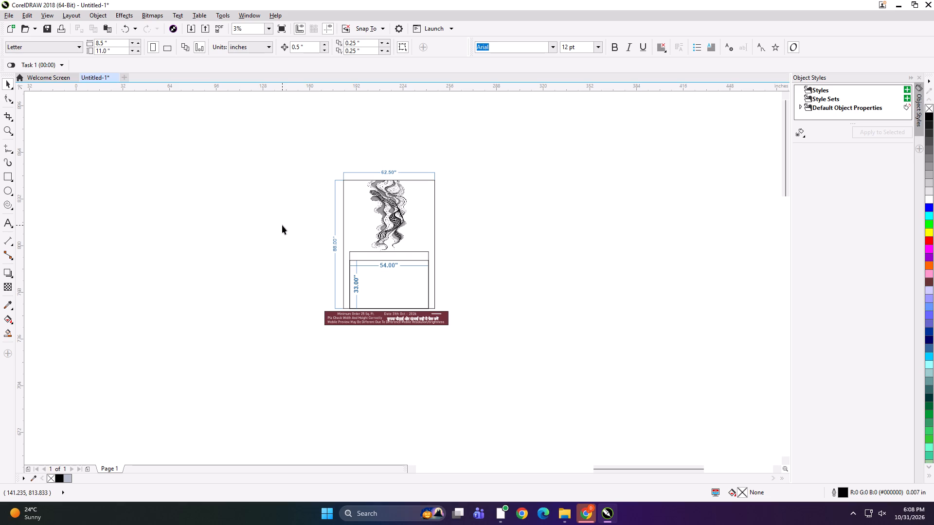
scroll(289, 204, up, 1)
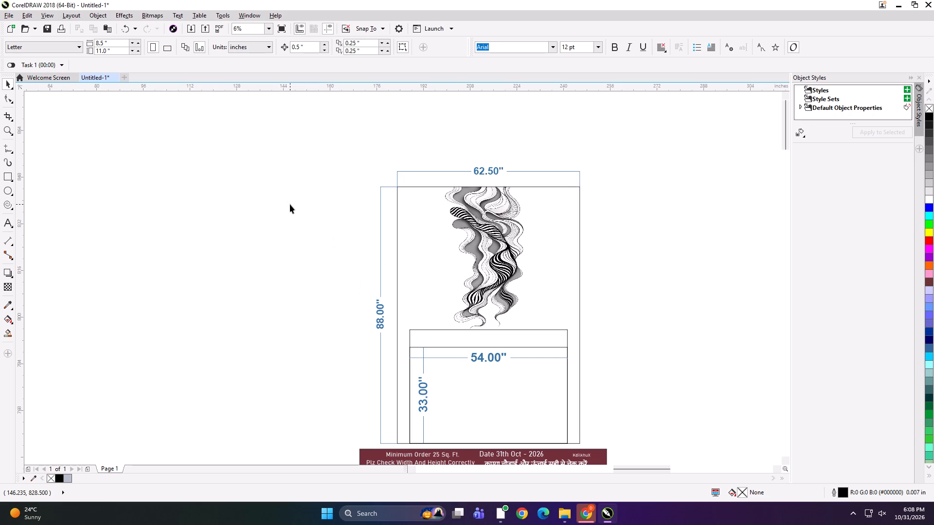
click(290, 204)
Move the complete wave layout with its dimensions and maroon order banner slightly down and to the right in the drawing area.
scroll(428, 195, down, 1)
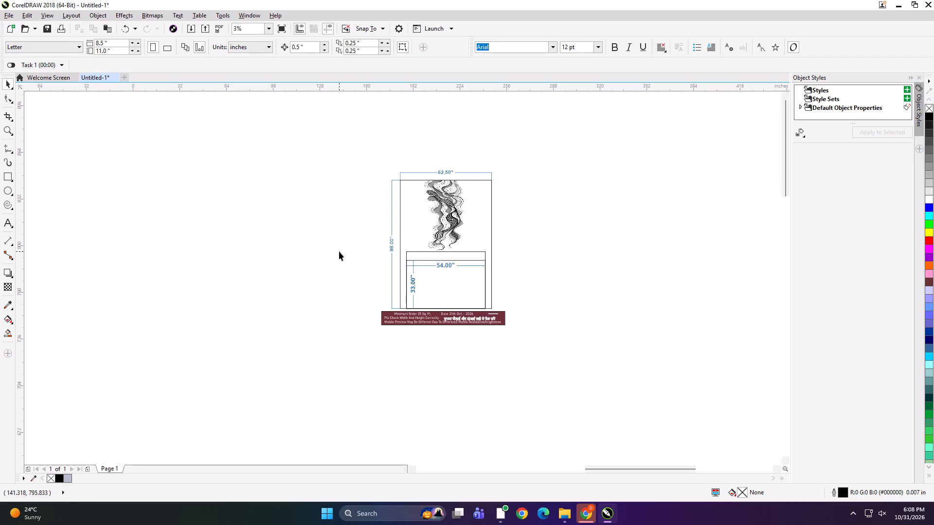
key(F4)
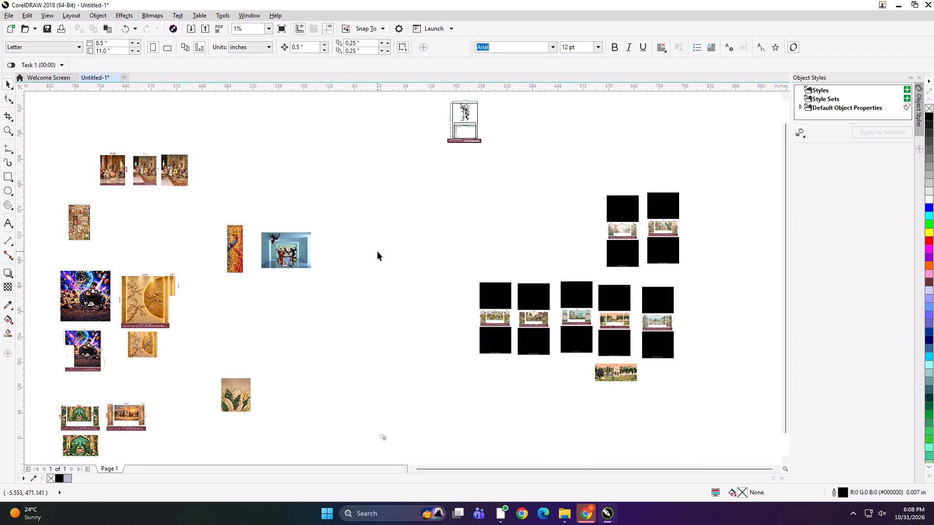
drag(417, 97, 506, 181)
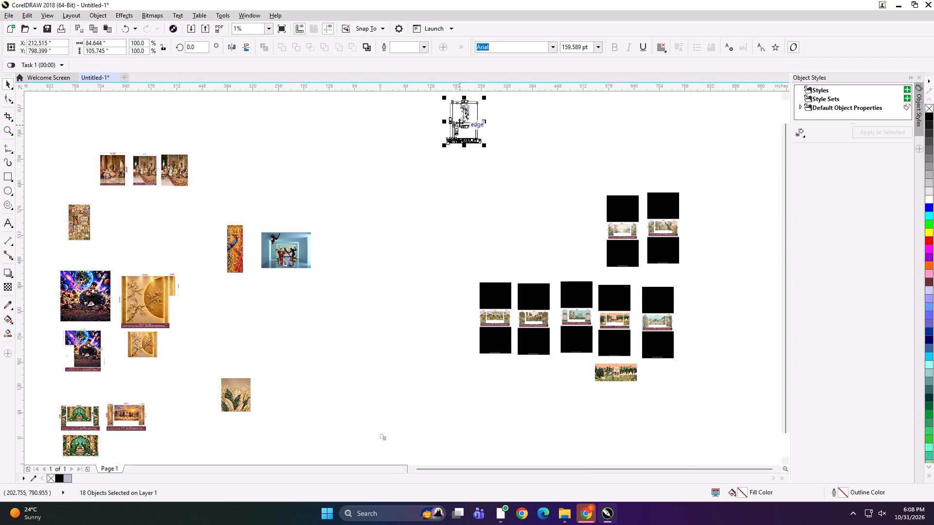
drag(466, 120, 486, 141)
click(434, 222)
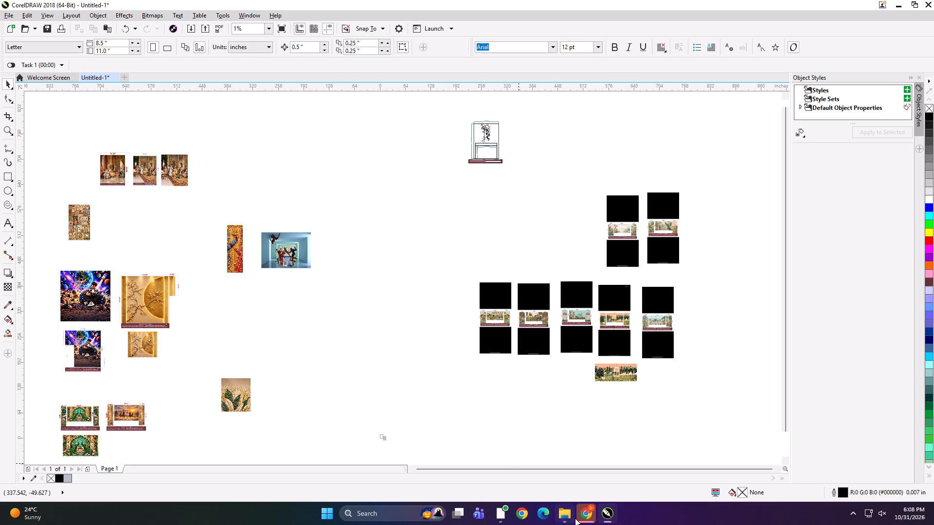
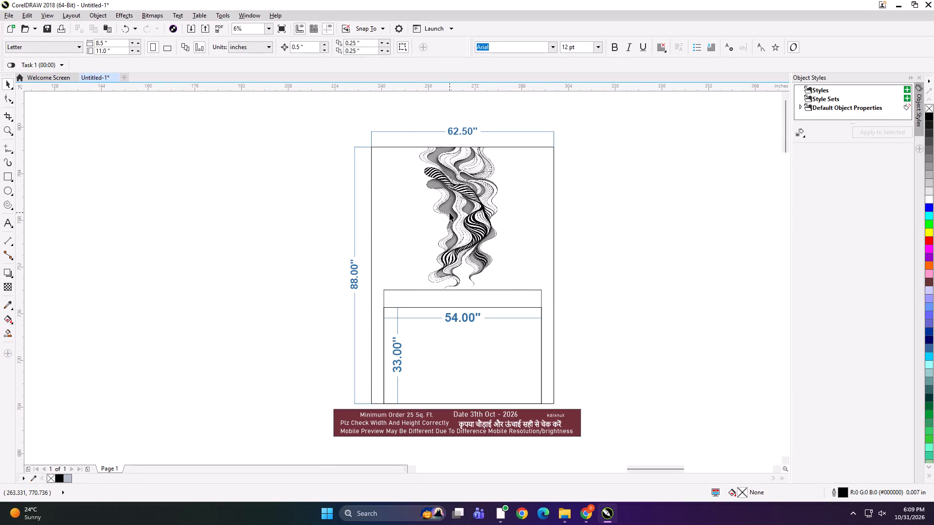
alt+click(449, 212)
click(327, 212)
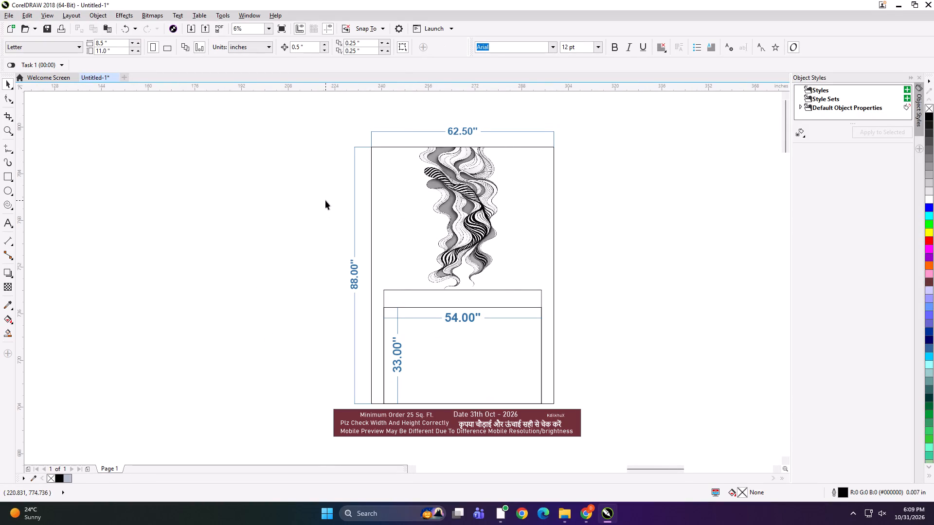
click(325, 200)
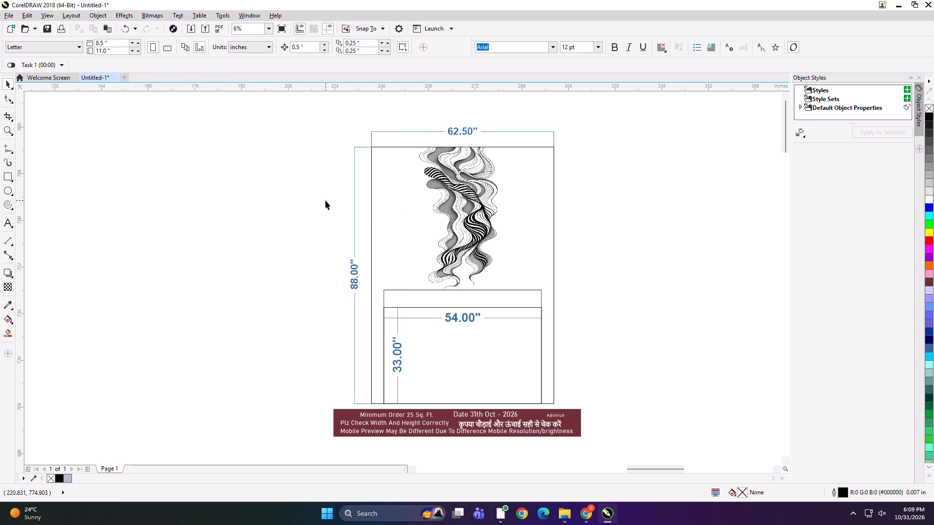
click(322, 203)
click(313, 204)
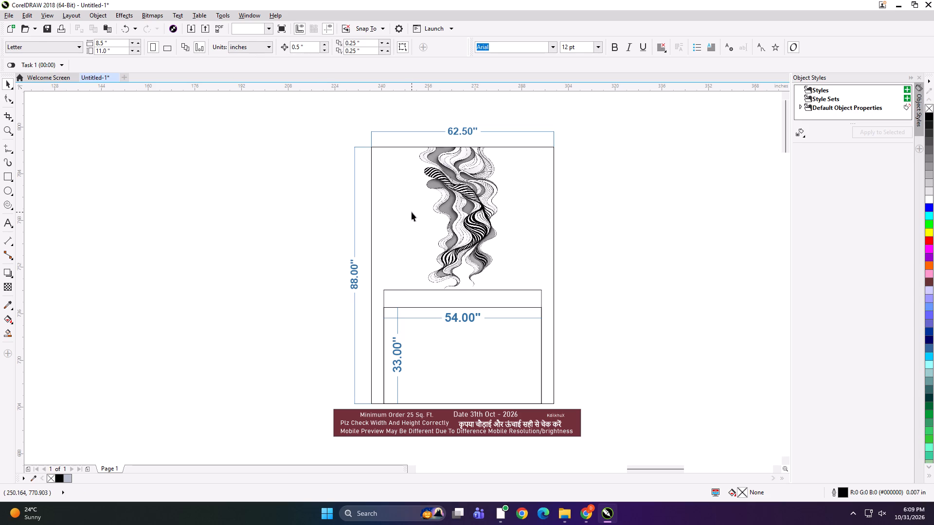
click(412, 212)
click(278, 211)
Examine all designs in the drawing together and the 62.5x88 wave layout up close.
key(F4)
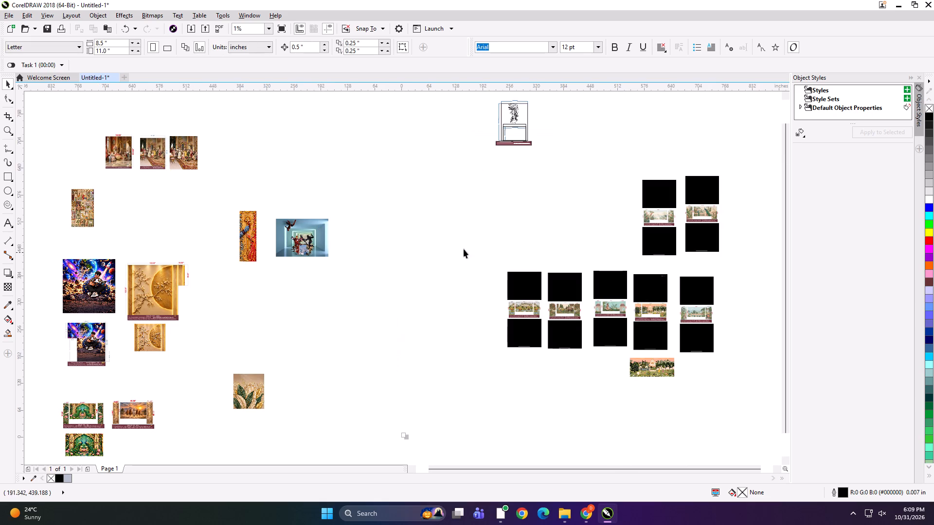
click(320, 283)
scroll(522, 94, up, 3)
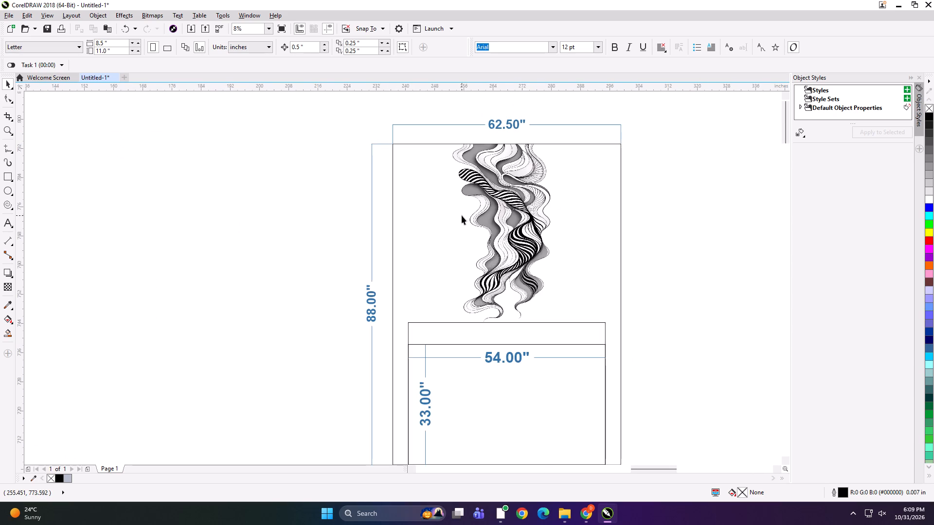
scroll(483, 208, down, 2)
key(F4)
click(459, 204)
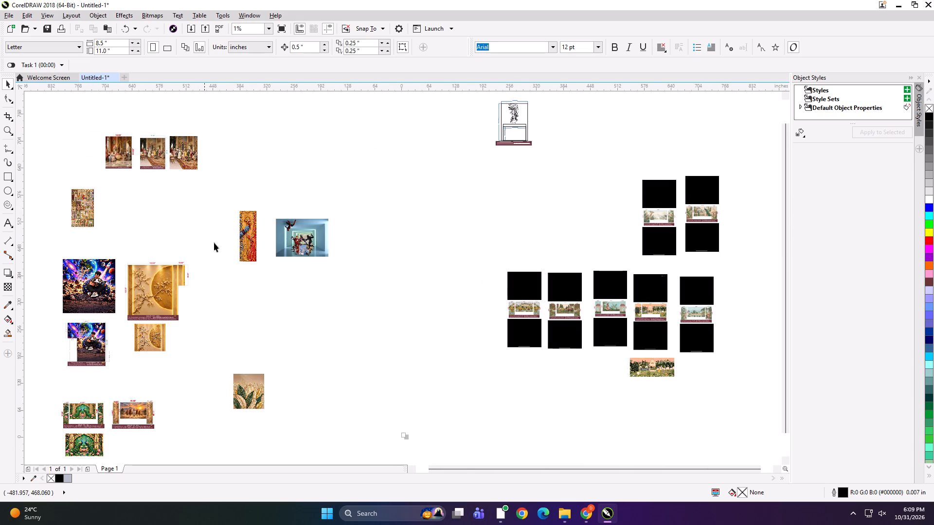
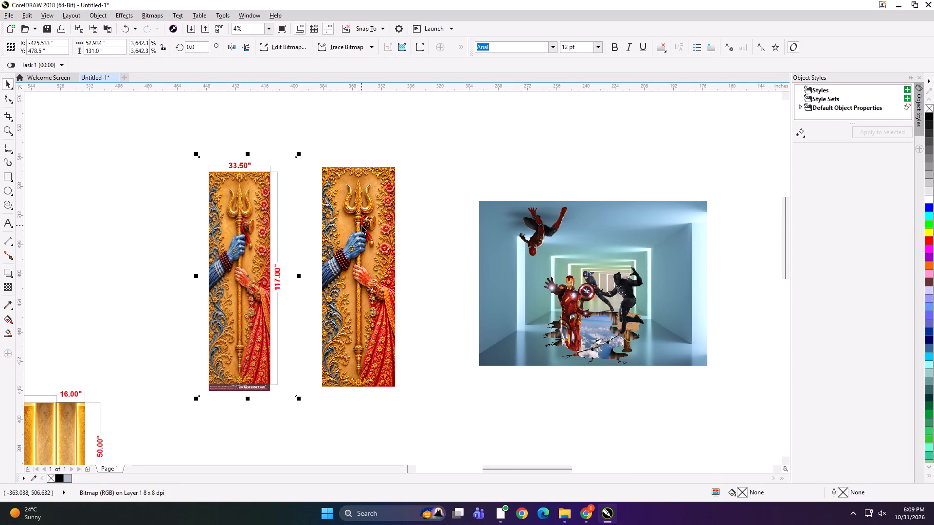
Resize the standalone trident artwork beside the dimensioned 33.50" copy to 33 by 117 inches.
click(361, 225)
click(114, 44)
key(ctrl+a)
text(33)
key(Tab)
text(117)
key(Return)
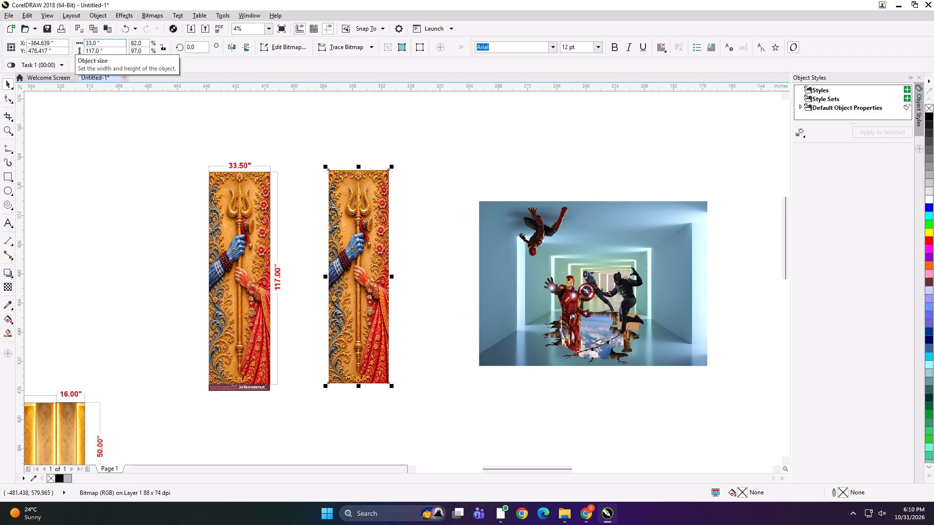
Add a matching rectangle frame around the resized trident artwork and group the two objects.
shift+double_click(9, 176)
key(shift+space)
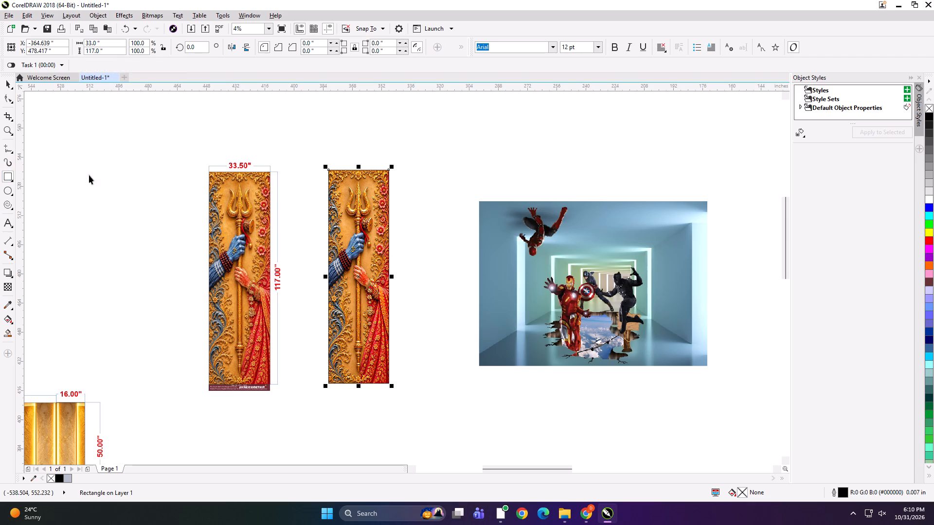
click(306, 135)
drag(306, 135, 432, 418)
key(ctrl+g)
Start exporting the grouped trident panel, creating a folder named "new work" inside folder 31 and opening it as the destination.
key(ctrl+e)
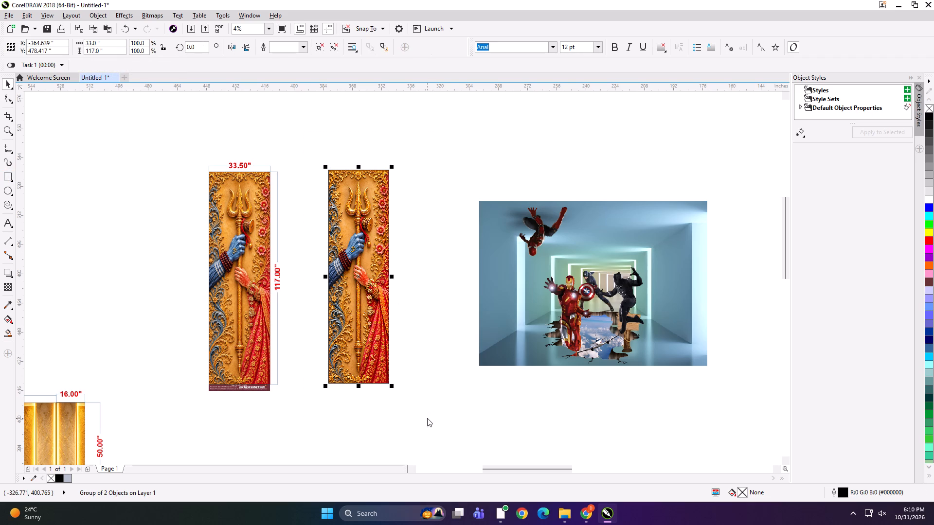
click(515, 145)
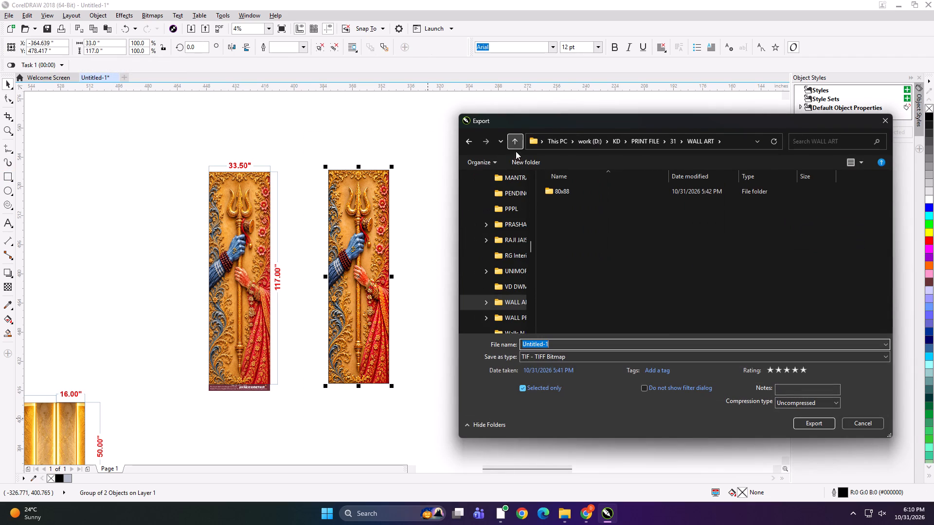
click(516, 141)
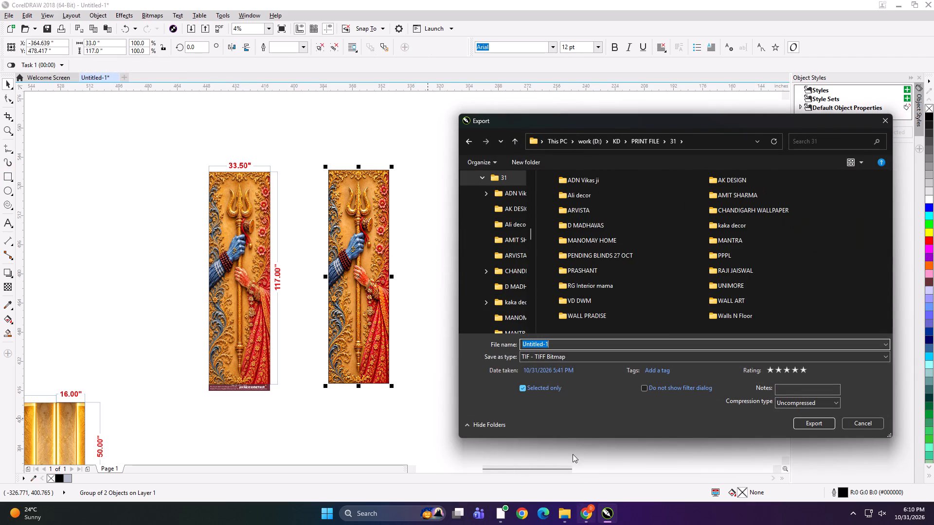
click(522, 164)
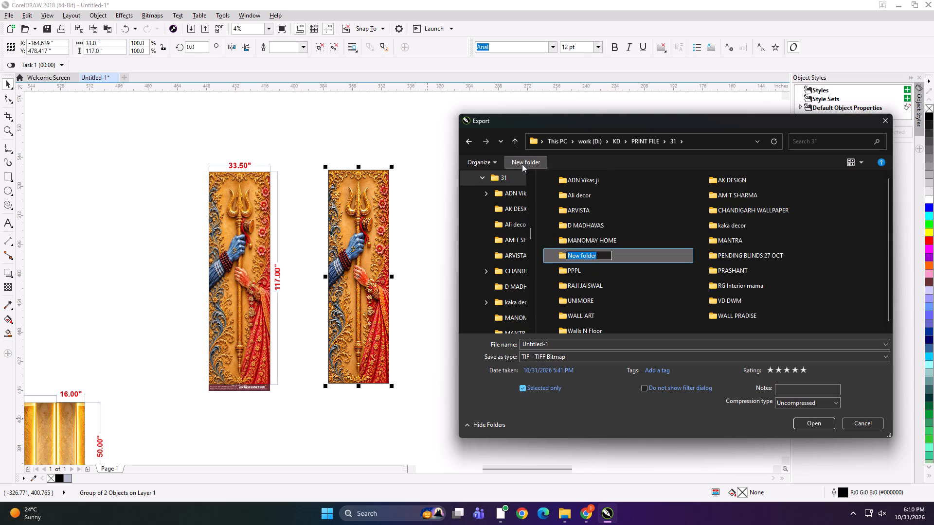
text(new work)
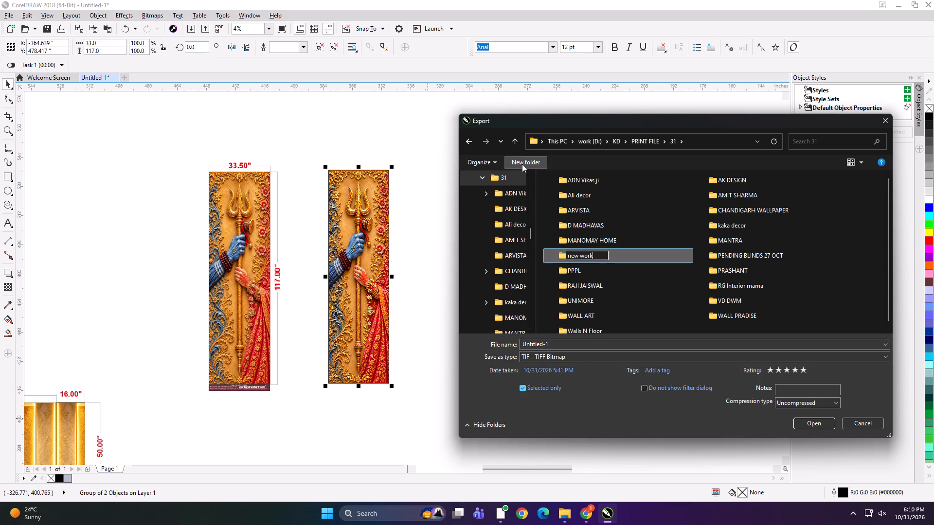
key(Return)
double_click(602, 259)
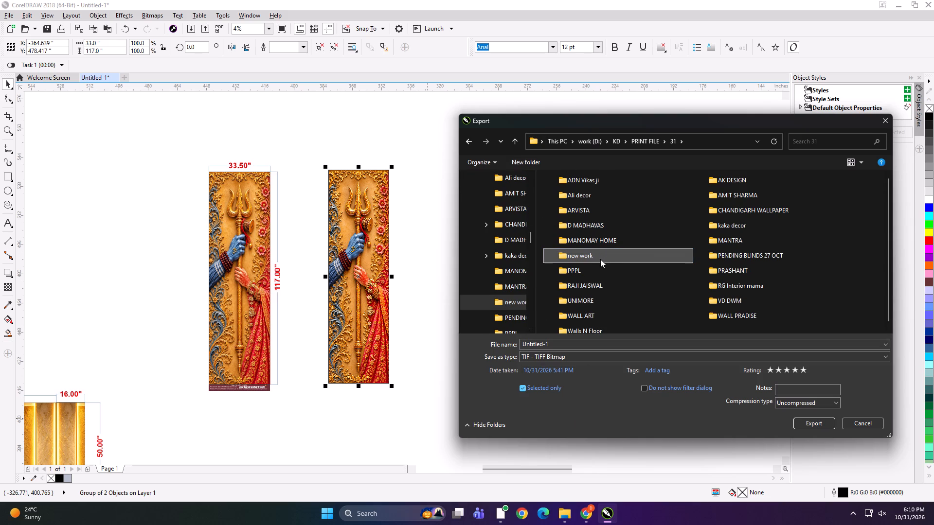
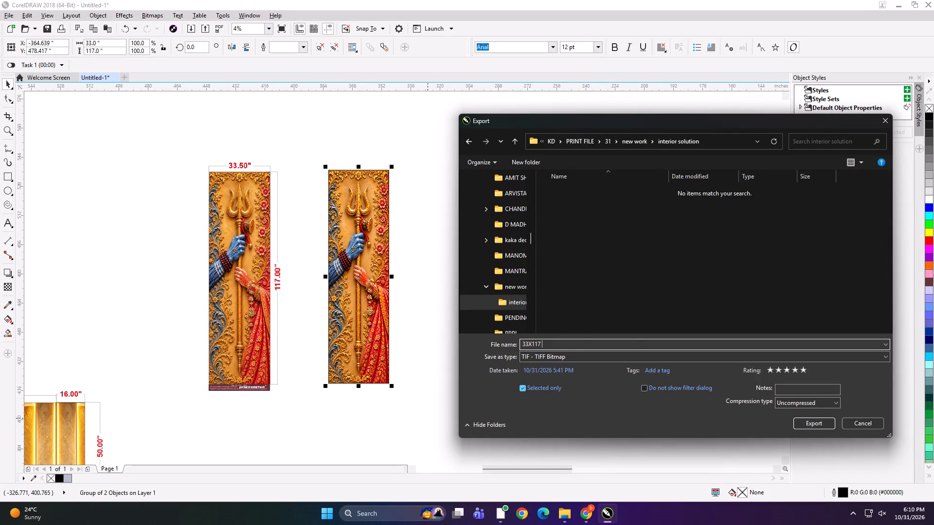
Export the selected trident panel as an uncompressed TIFF named 33X117 in the "interior solution" folder.
key(Return)
key(Return)
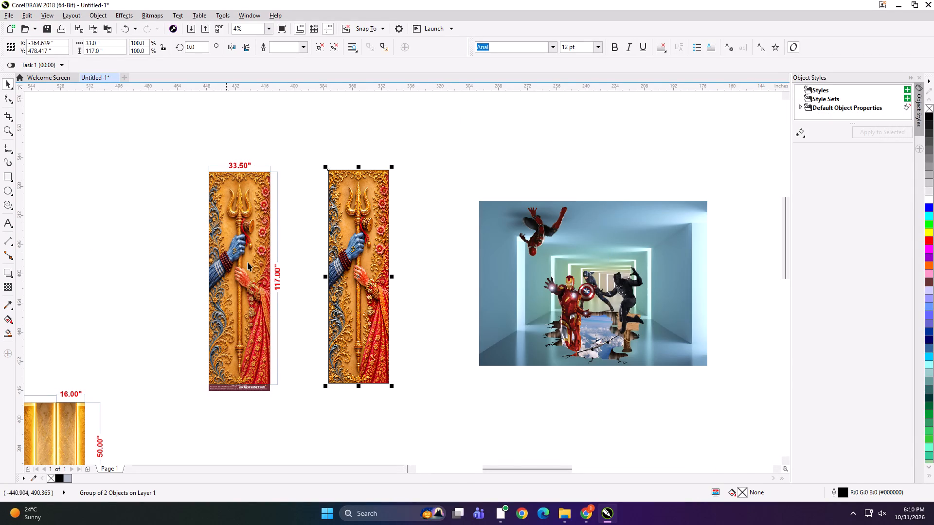
Group the dimensioned 33.50" trident layout with the framed trident panel and scale the group down proportionally to a few inches in size.
shift+click(250, 262)
key(ctrl+g)
shift+click(389, 397)
shift+drag(394, 400, 375, 378)
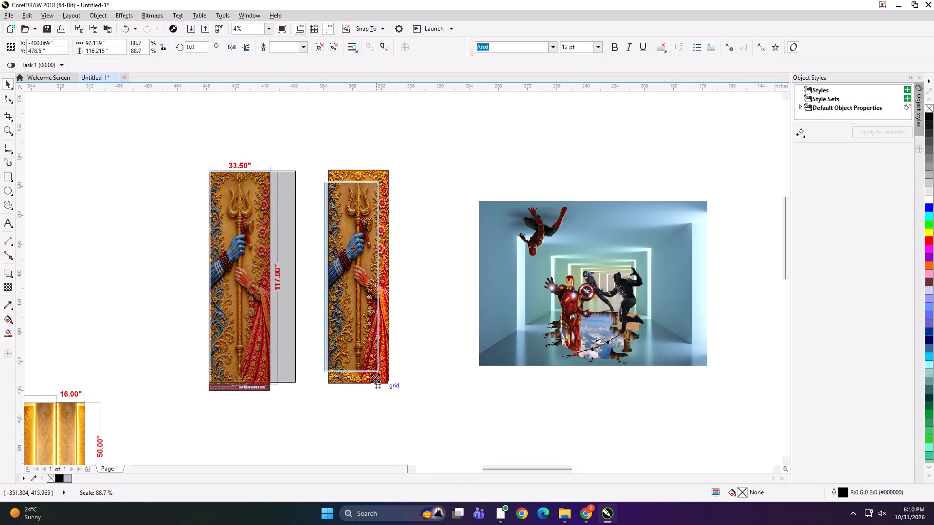
shift+drag(375, 378, 305, 295)
scroll(299, 281, up, 3)
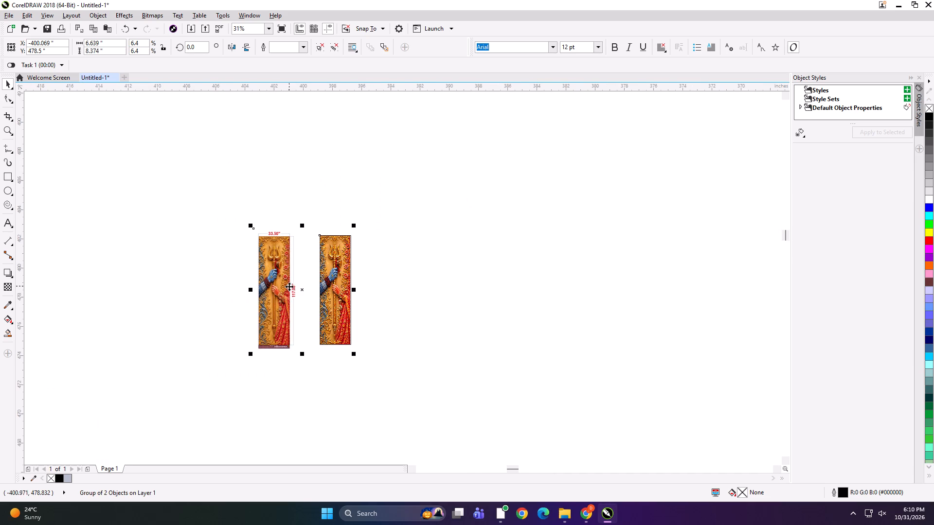
scroll(289, 286, up, 1)
shift+drag(415, 420, 355, 344)
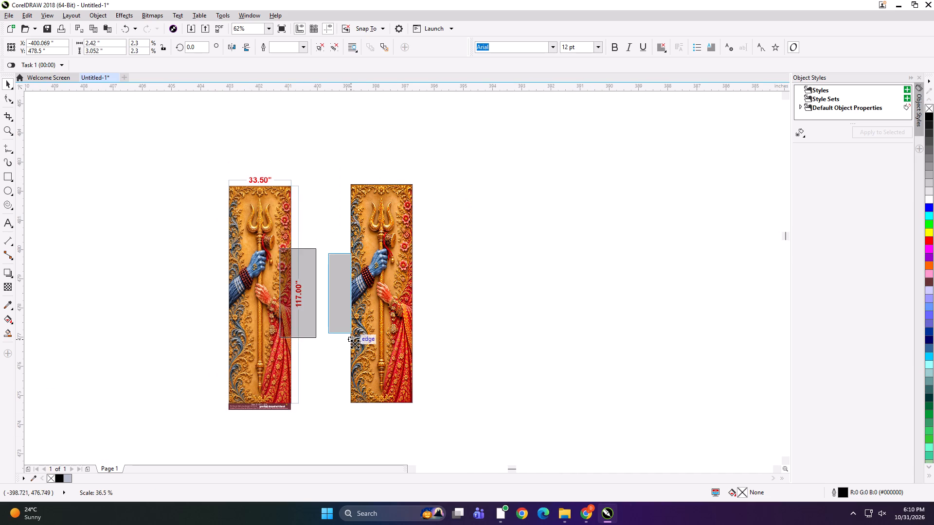
shift+drag(355, 344, 345, 336)
Export the shrunken trident group under the name sfgh and delete it from the drawing.
key(ctrl+e)
text(sfgh)
key(Return)
key(Return)
key(Return)
key(Return)
key(Delete)
Move the superhero corridor mural into the empty area above the leaf artwork, at about X -183, Y 368 inches.
key(F4)
scroll(345, 336, up, 1)
click(345, 336)
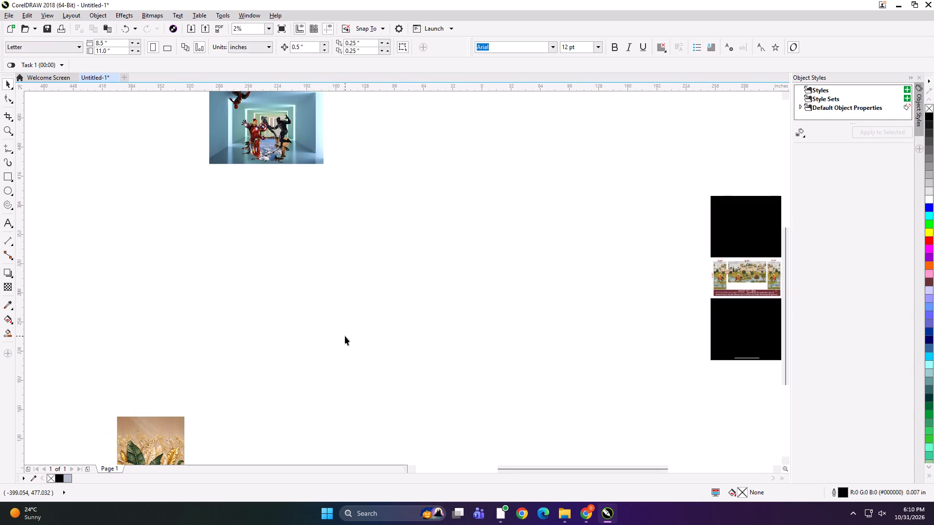
scroll(341, 270, down, 3)
drag(305, 207, 328, 252)
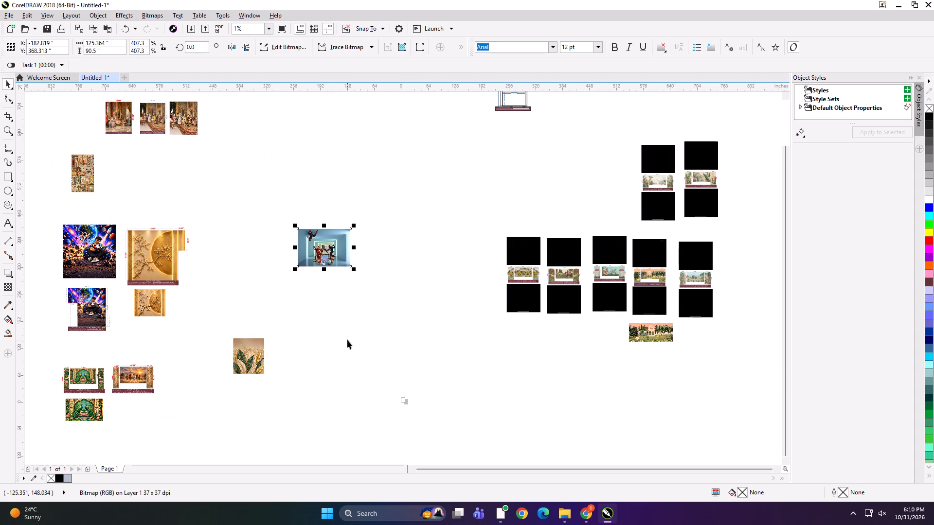
scroll(317, 241, up, 2)
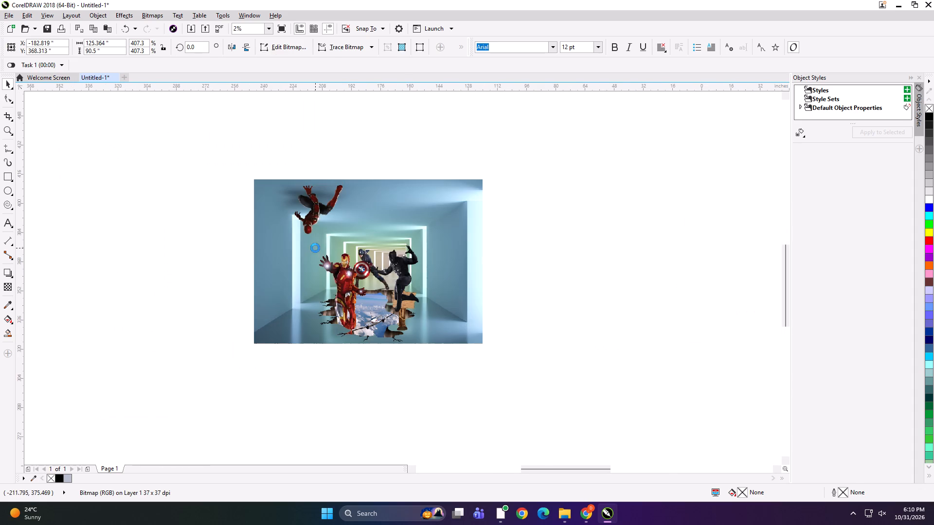
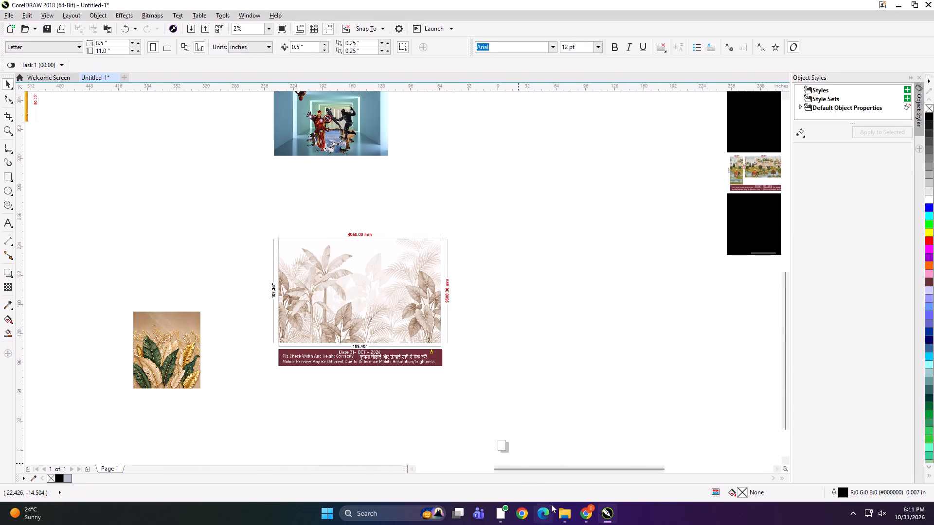
Switch to File Explorer and examine the most recent artwork images in the Downloads folder.
click(569, 518)
scroll(353, 282, up, 4)
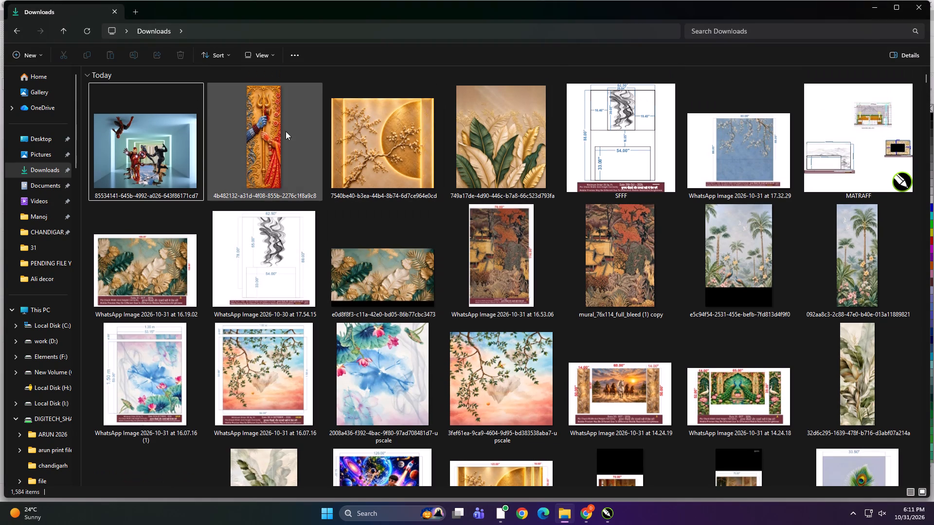
click(16, 175)
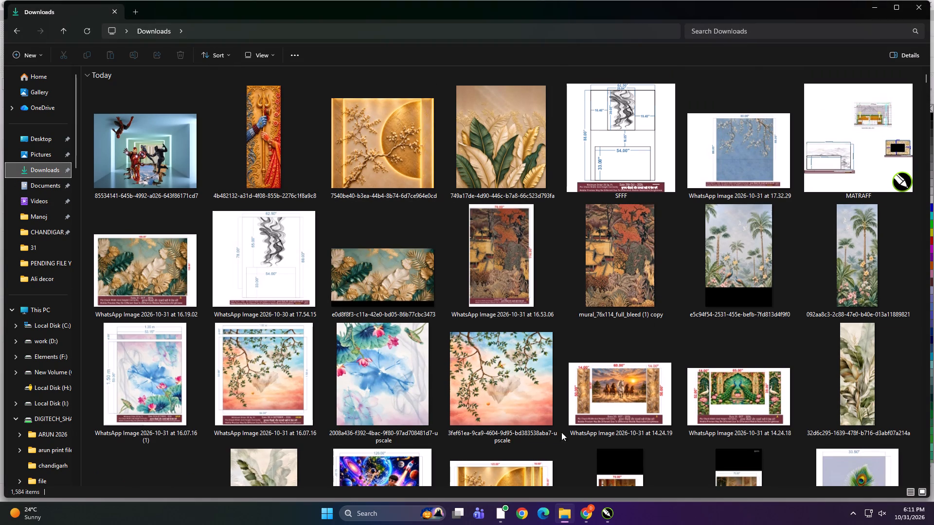
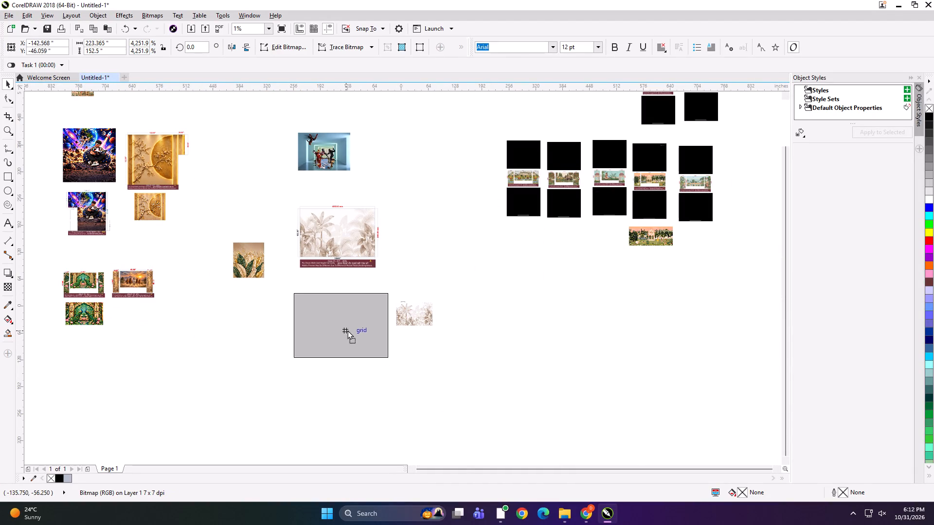
Place the 4050 × 2600 mm dimensioned palm layout beside the plain palm artwork, at about X -142, Y -46 inches.
drag(347, 330, 348, 330)
Resize the plain palm artwork beside the dimensioned layout to 160 inches wide by 103 inches high.
scroll(392, 322, up, 1)
scroll(621, 343, up, 1)
click(624, 291)
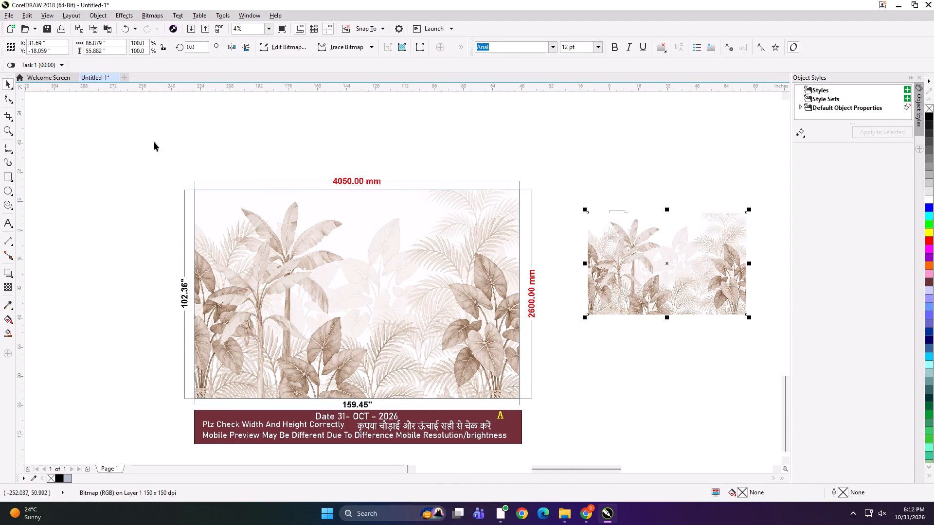
click(108, 41)
key(ctrl+a)
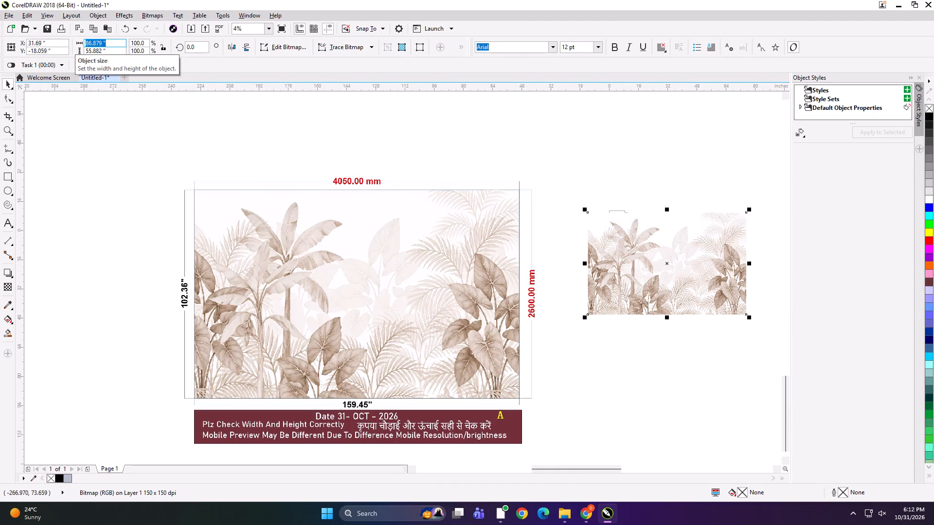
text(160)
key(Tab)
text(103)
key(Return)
Move the 160 × 103 inch palm artwork clear of the dimensioned layout so the two sit side by side without overlapping.
scroll(266, 257, down, 1)
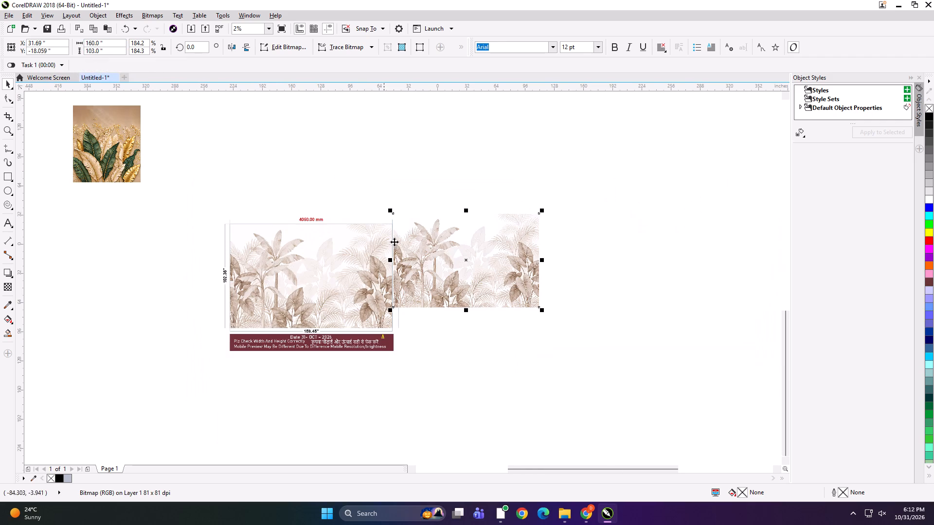
drag(419, 243, 451, 272)
shift+click(390, 279)
key(shift+F2)
click(420, 132)
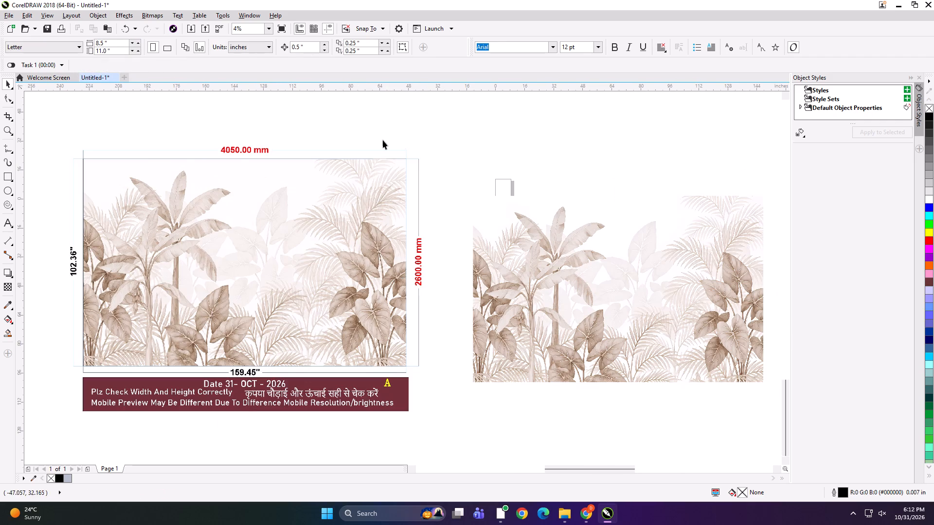
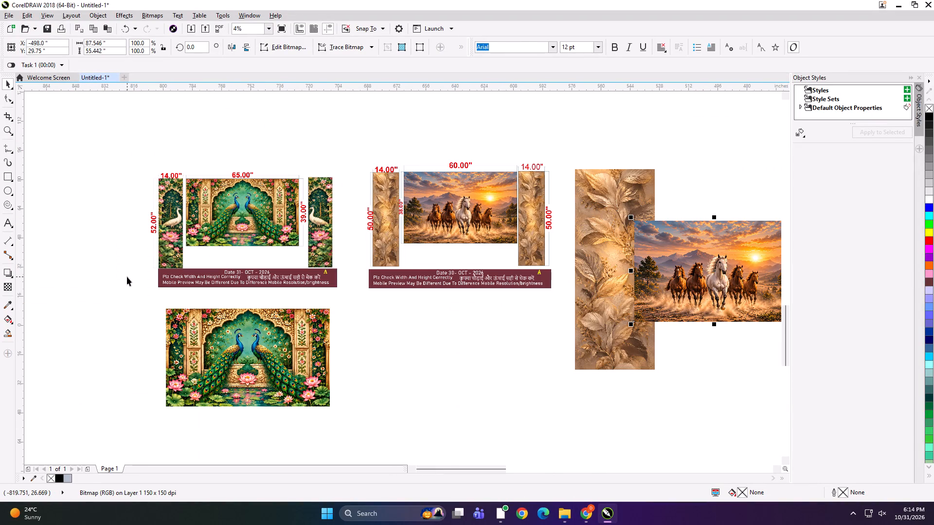
Switch to File Explorer and look through the Downloads folder's thumbnails for the artwork used in the mural layouts.
click(466, 361)
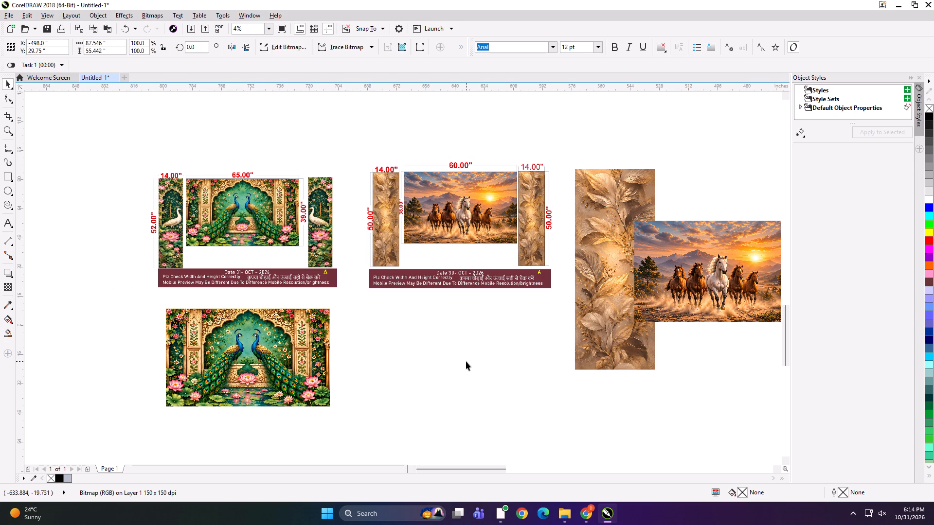
click(569, 517)
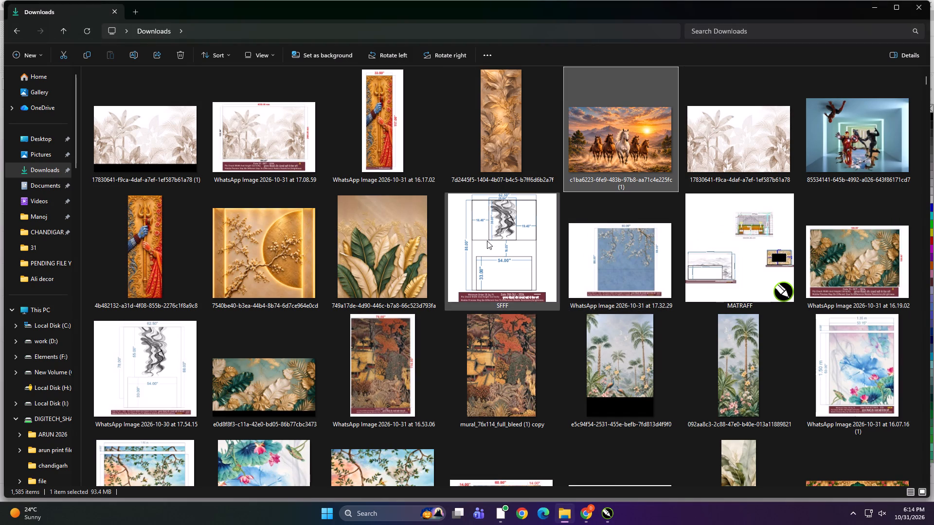
scroll(490, 245, down, 1)
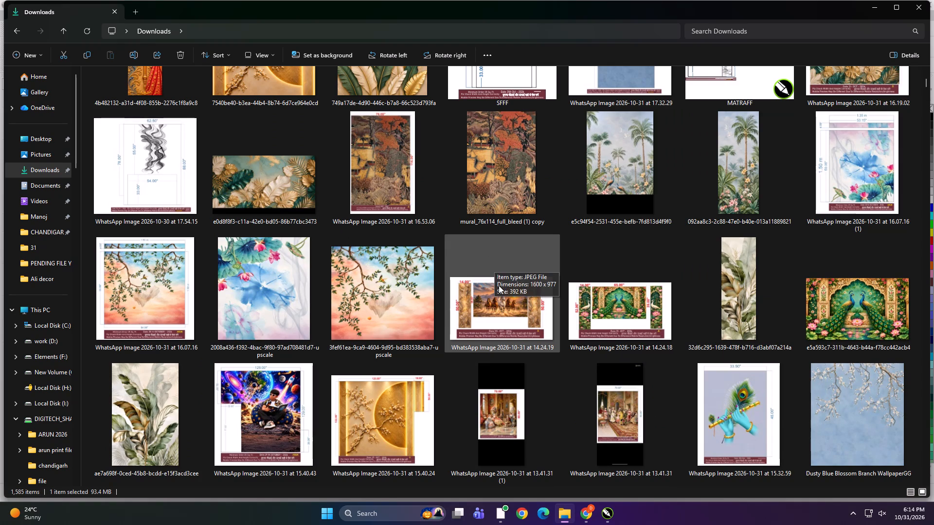
scroll(530, 205, down, 1)
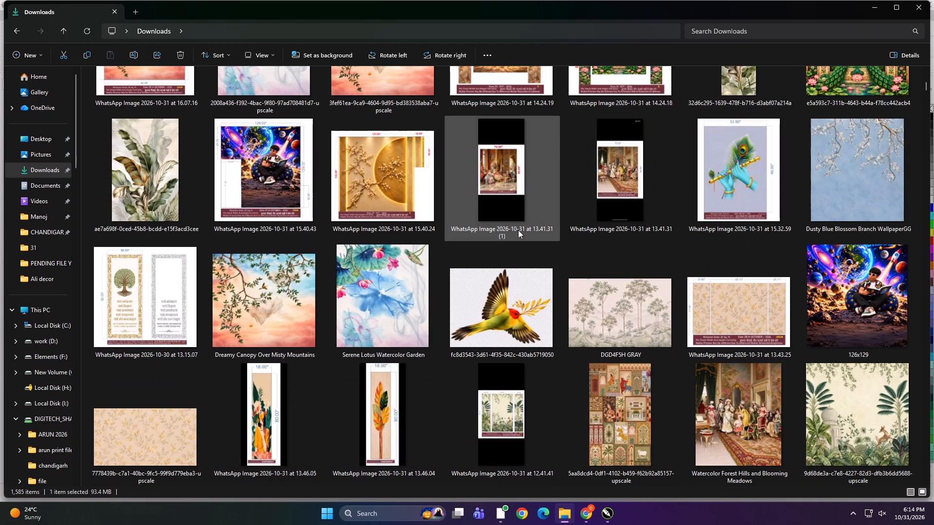
scroll(518, 230, up, 1)
Switch back to CorelDRAW and examine the peacock mural layout with its swan side panels and marked dimensions.
click(614, 513)
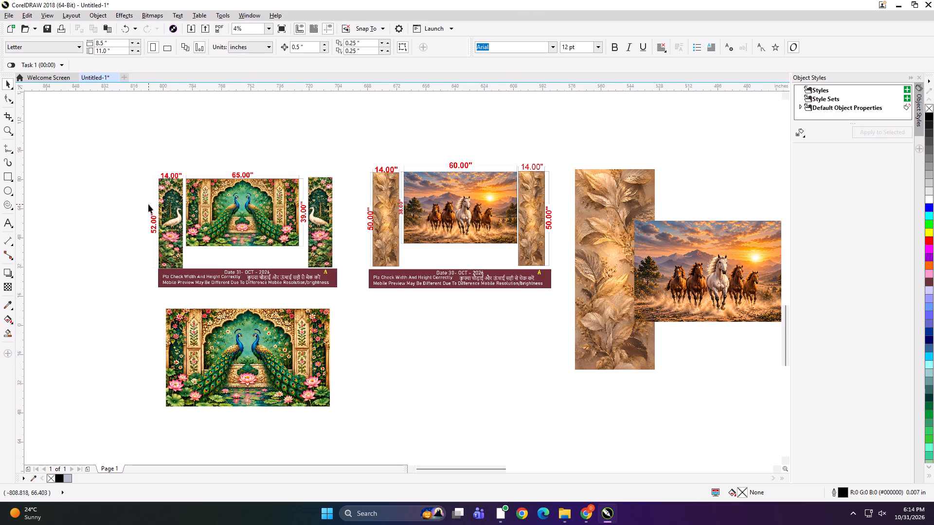
scroll(161, 214, up, 1)
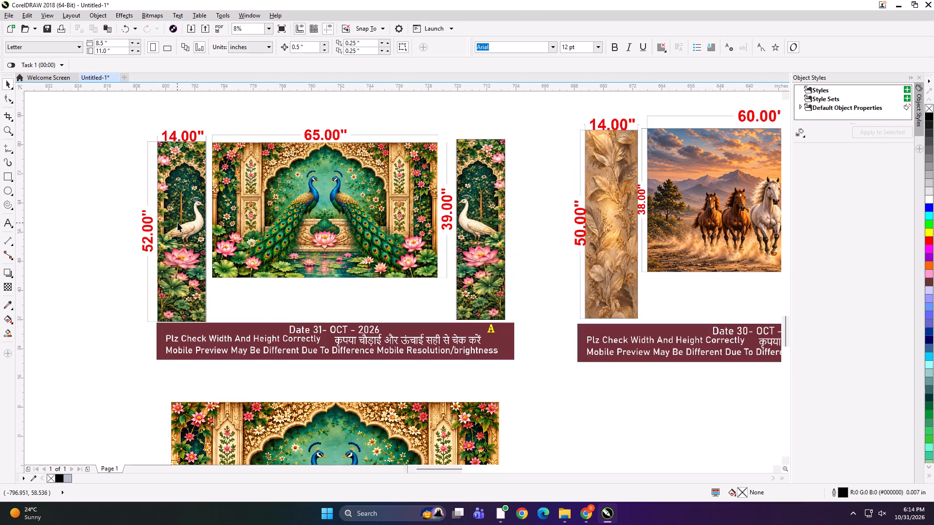
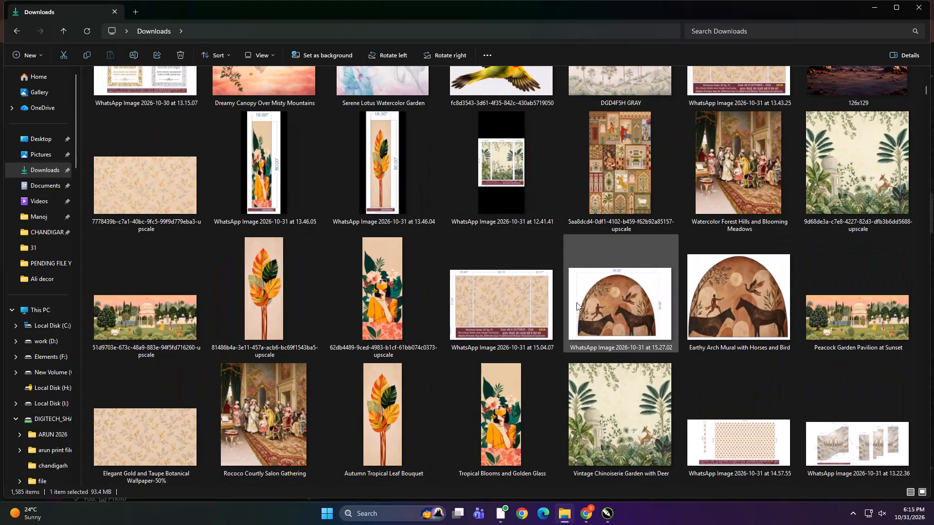
Look further through the Downloads folder's artwork thumbnails and switch back to CorelDRAW.
scroll(576, 302, down, 2)
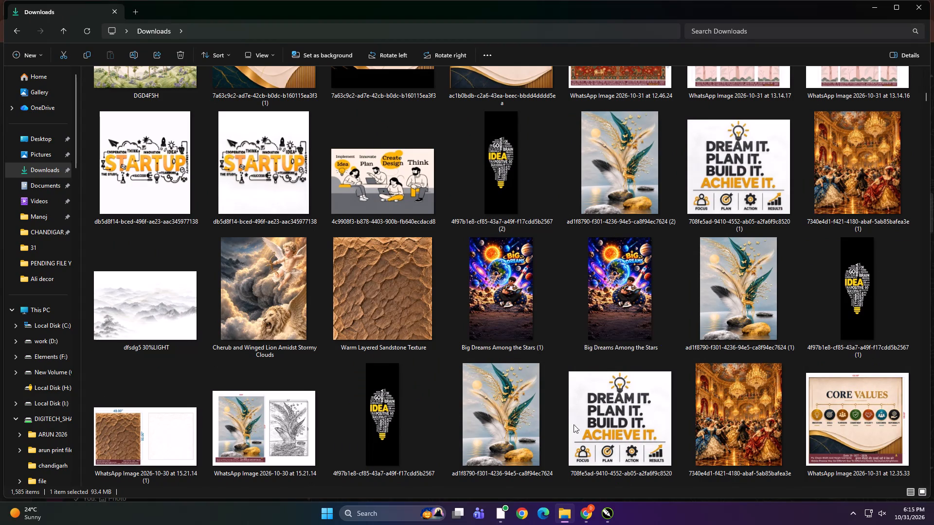
click(608, 520)
Resize the imported running-horses artwork to 60 inches wide by 38 inches high.
click(324, 376)
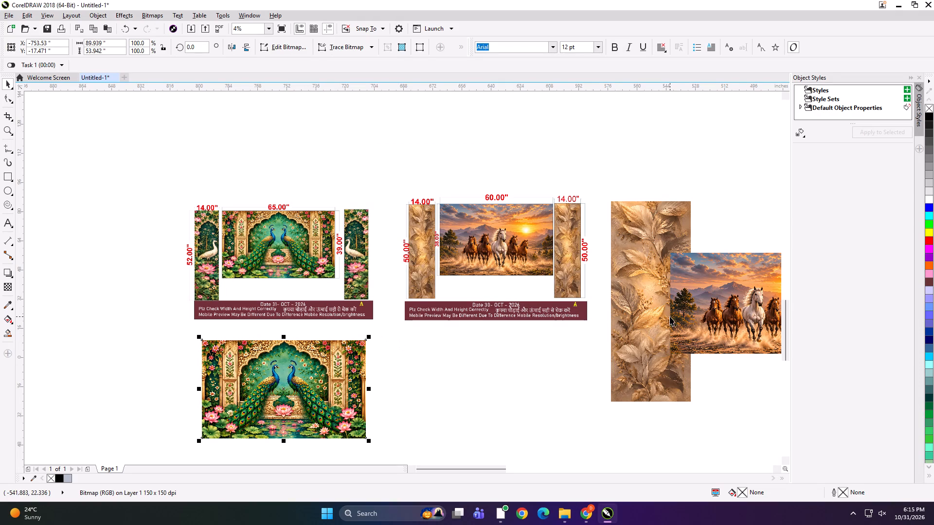
click(645, 304)
click(110, 33)
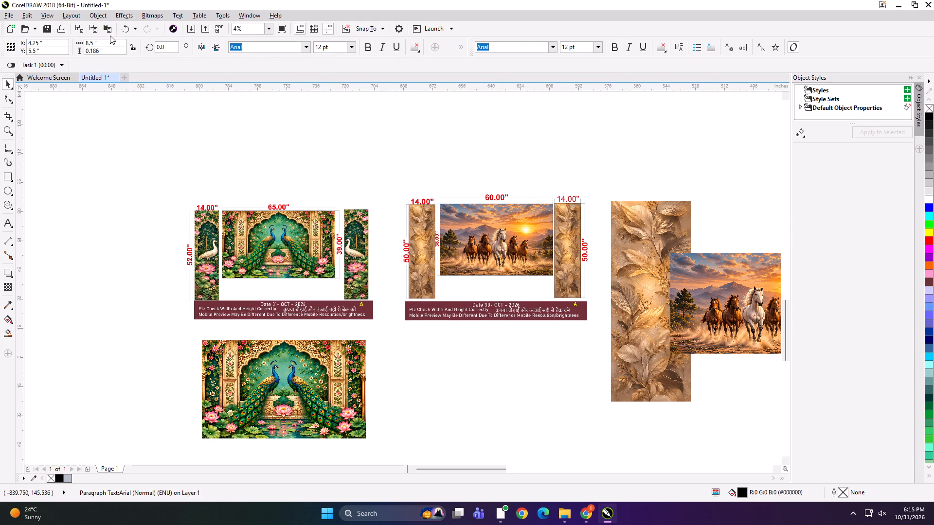
click(623, 167)
click(685, 275)
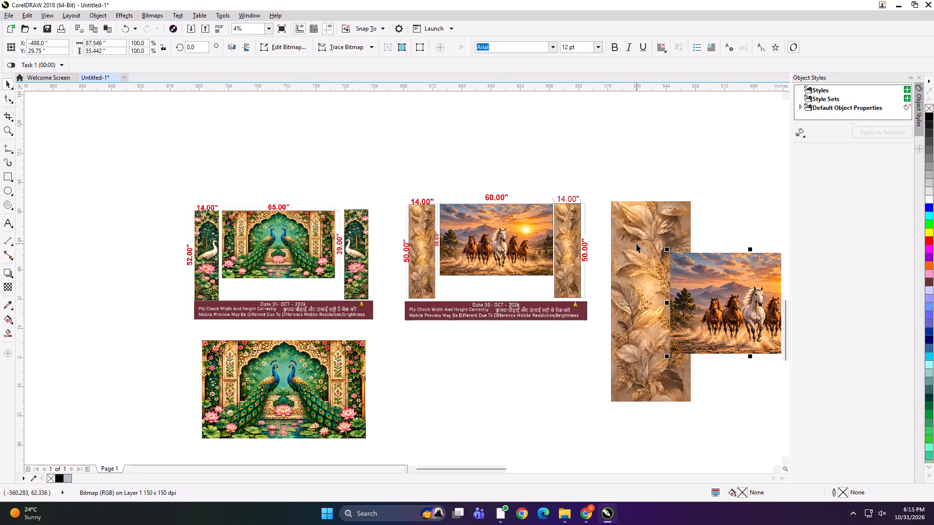
click(109, 45)
key(ctrl+a)
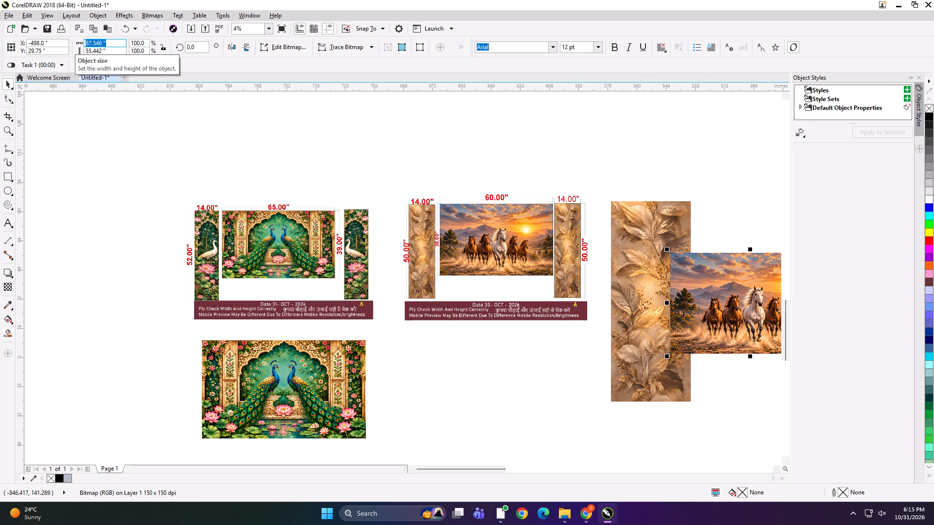
text(60)
key(Tab)
text(38)
key(Return)
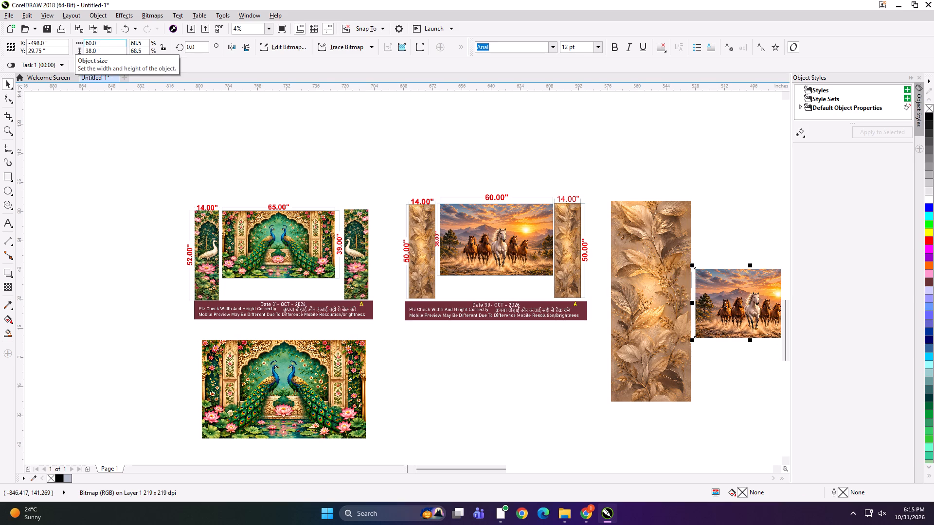
Resize the imported golden leaf panel to 14 inches wide by 50 inches high.
click(626, 256)
click(115, 46)
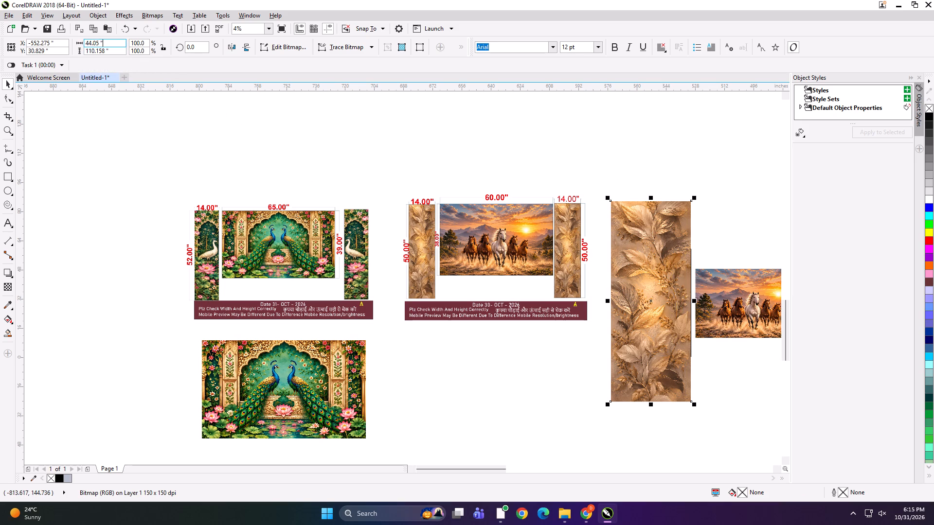
key(ctrl+a)
text(14)
key(Tab)
key(0)
key(Return)
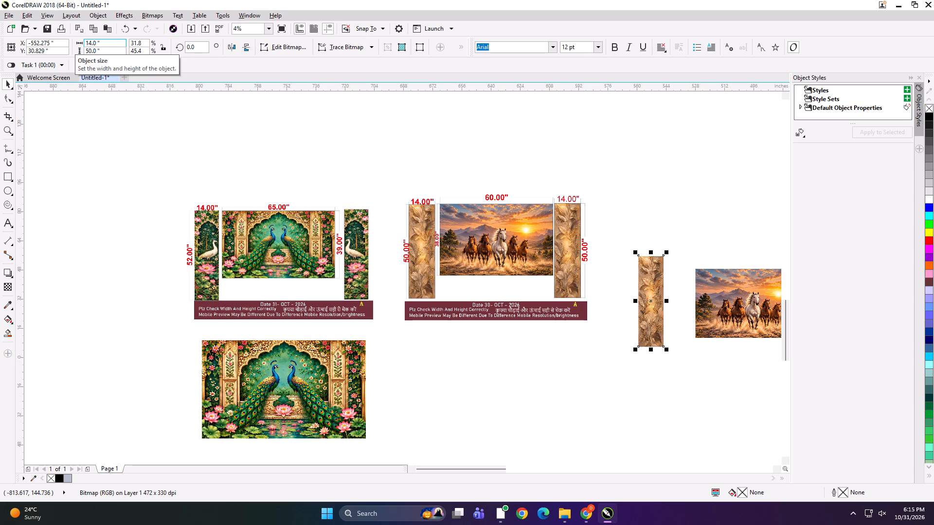
Duplicate the resized leaf panel beside the original and mirror the copy horizontally.
scroll(254, 235, down, 1)
scroll(492, 295, up, 2)
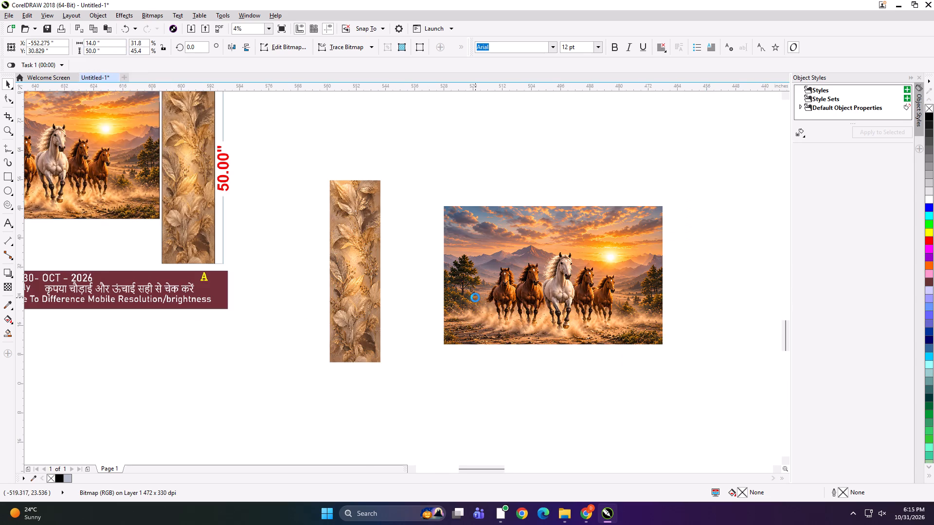
scroll(467, 280, down, 1)
drag(289, 233, 306, 267)
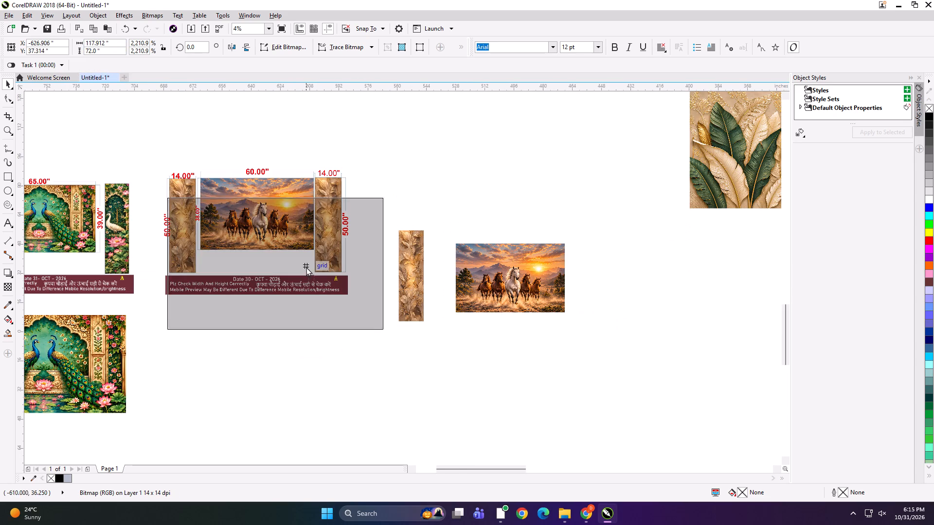
drag(306, 267, 308, 275)
shift+click(518, 288)
key(shift+F2)
click(429, 150)
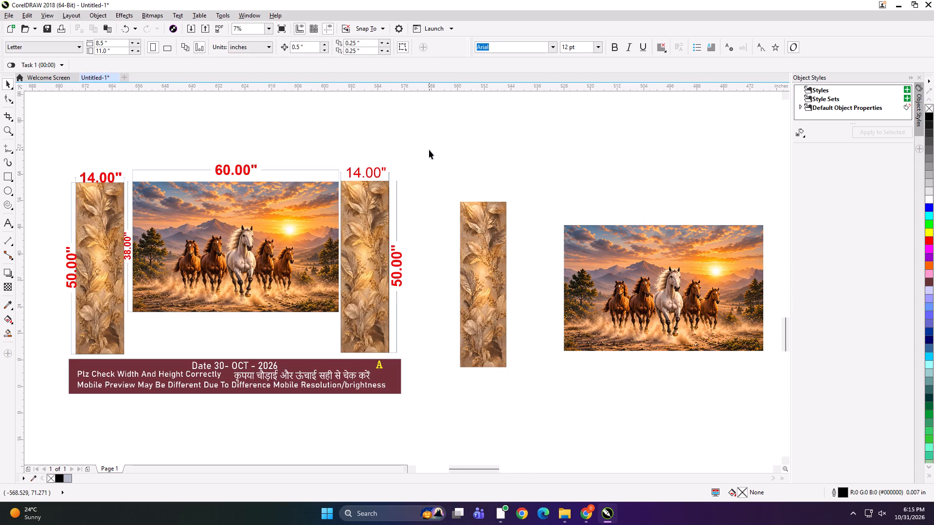
drag(472, 272, 540, 261)
shift+right_click(539, 261)
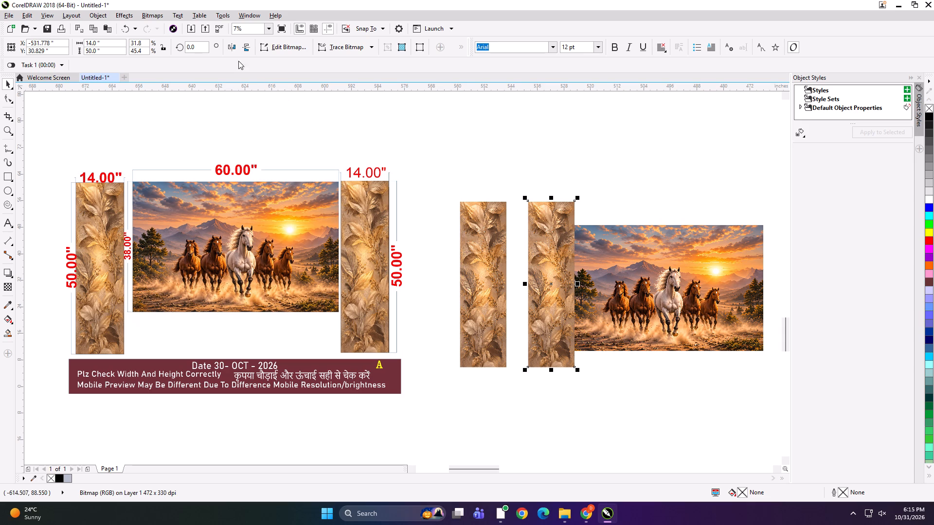
click(233, 48)
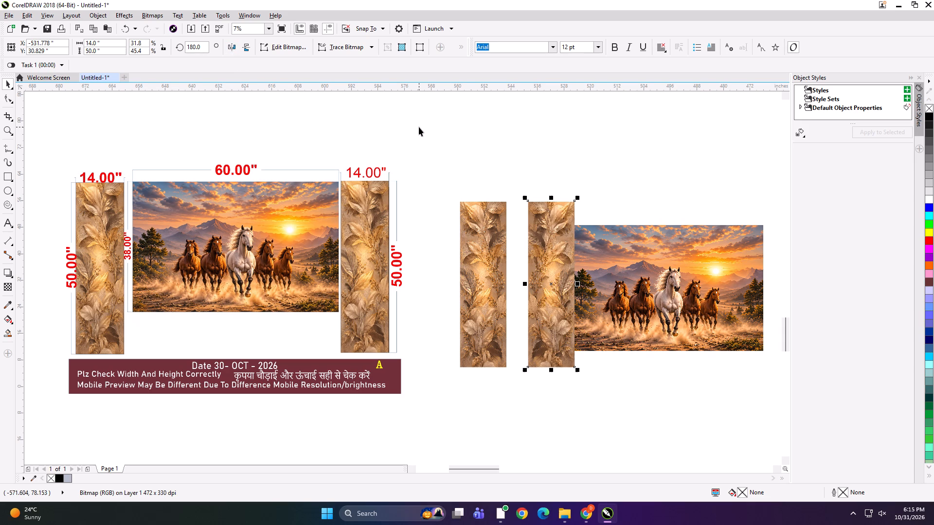
Place the mirrored leaf panel beyond the horse artwork's right edge and bring the original panel closer to its left edge.
scroll(278, 196, down, 1)
drag(425, 229, 559, 230)
drag(398, 225, 408, 224)
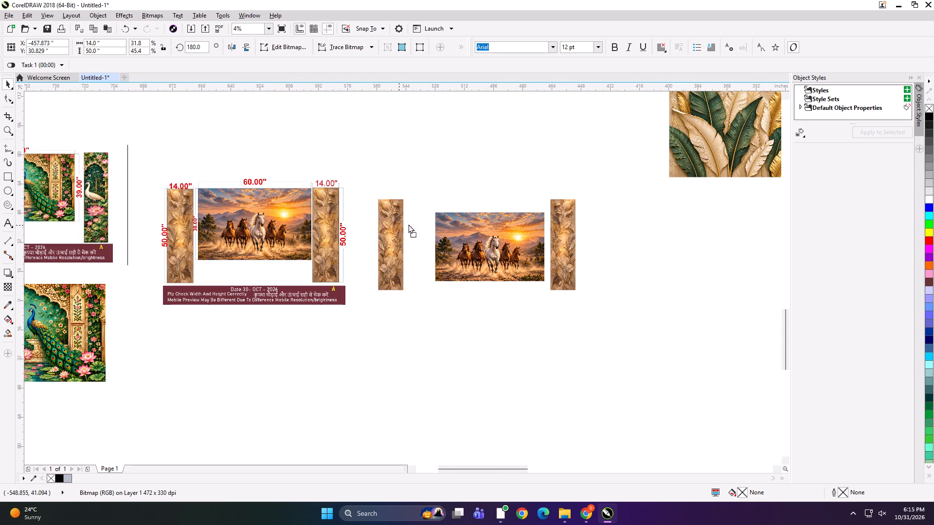
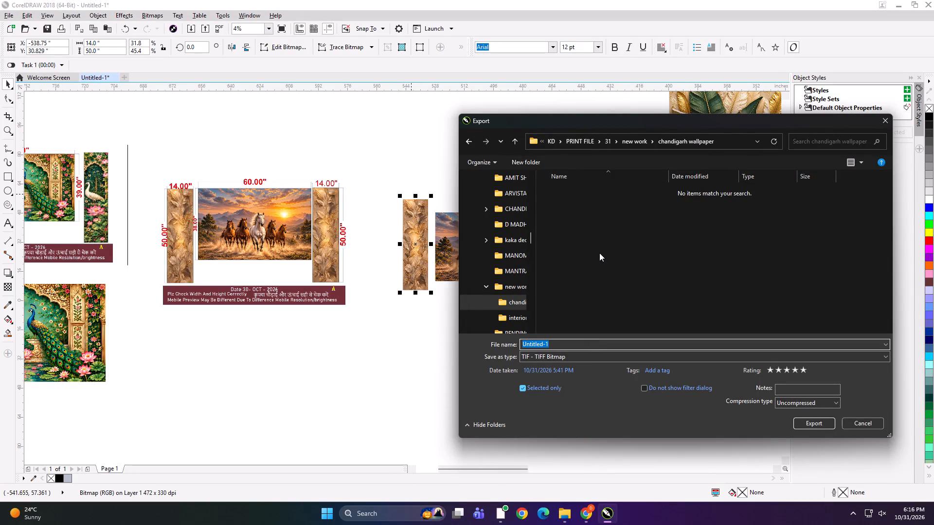
Export the original leaf panel to the chandigarh wallpaper folder as a TIFF named 14x55 a.
text(14x55 a)
key(Return)
key(Return)
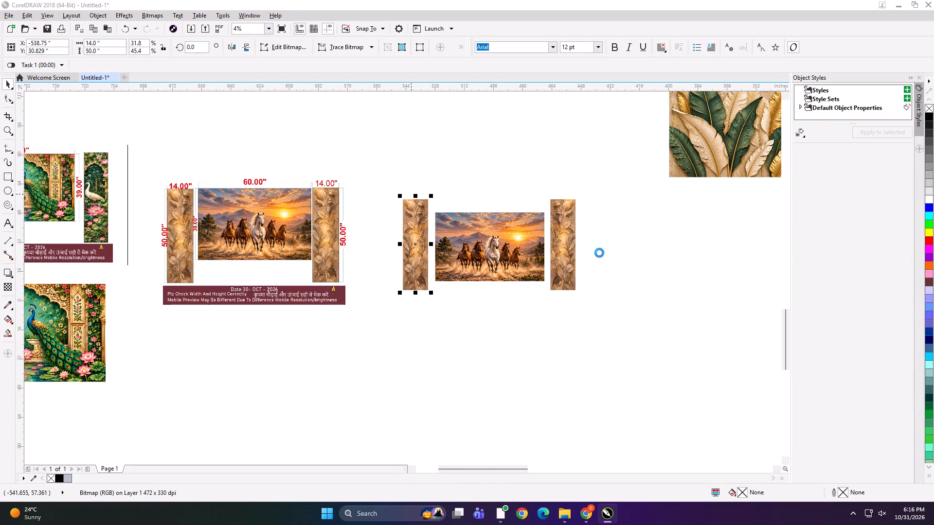
Export the running-horses artwork on its own as a TIFF named 60X38 b in the same folder.
click(515, 249)
key(ctrl+e)
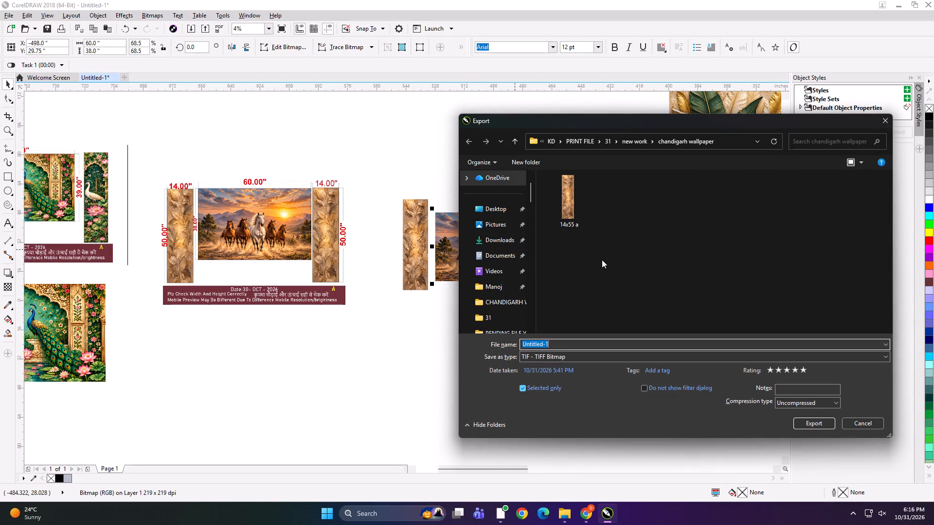
text(60X38)
key(space)
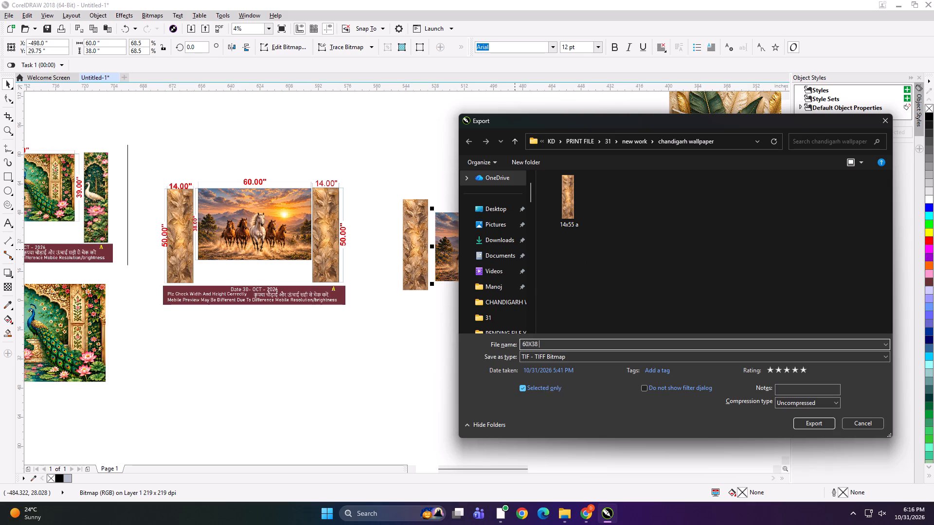
key(b)
key(Return)
key(Return)
Export the mirrored leaf panel on its own as a TIFF named 14X50 b in the same folder.
drag(541, 157, 598, 317)
key(ctrl+e)
key(ctrl+e)
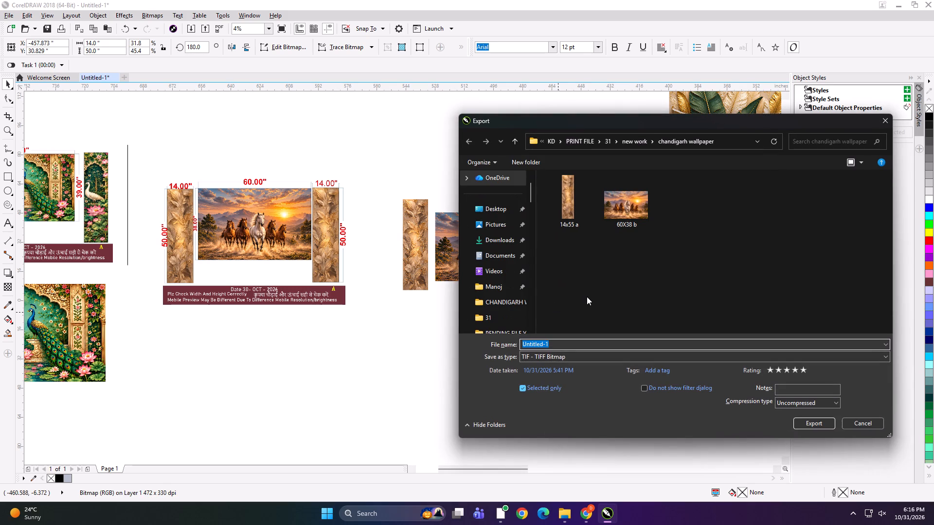
text(14X50)
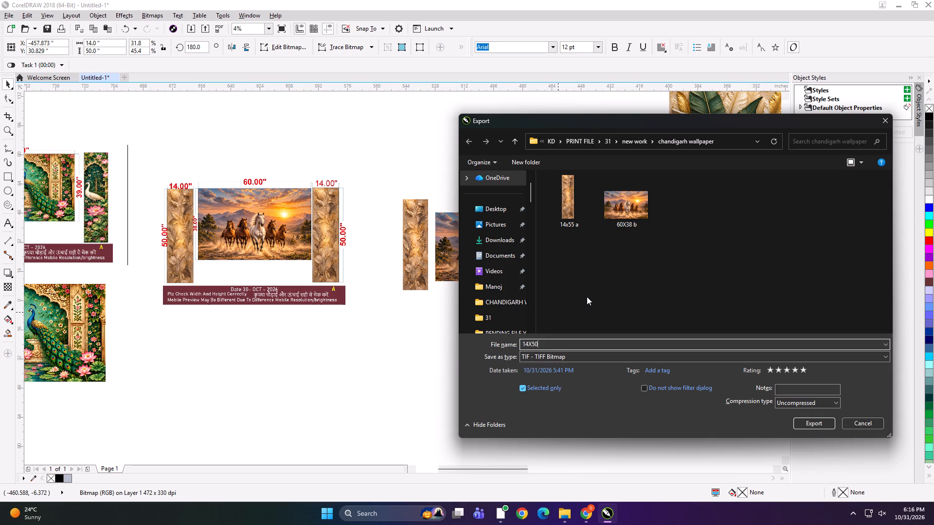
key(space)
text(b)
key(Return)
key(Return)
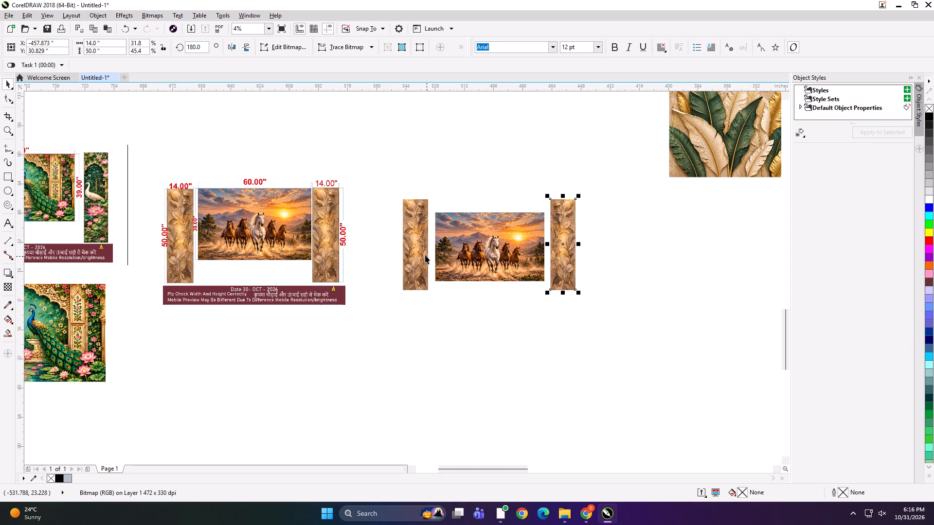
Rename the exported 14x55 a file as 14x50 a from within the export dialog, without exporting anything further.
click(425, 253)
key(ctrl+e)
click(615, 210)
right_click(615, 210)
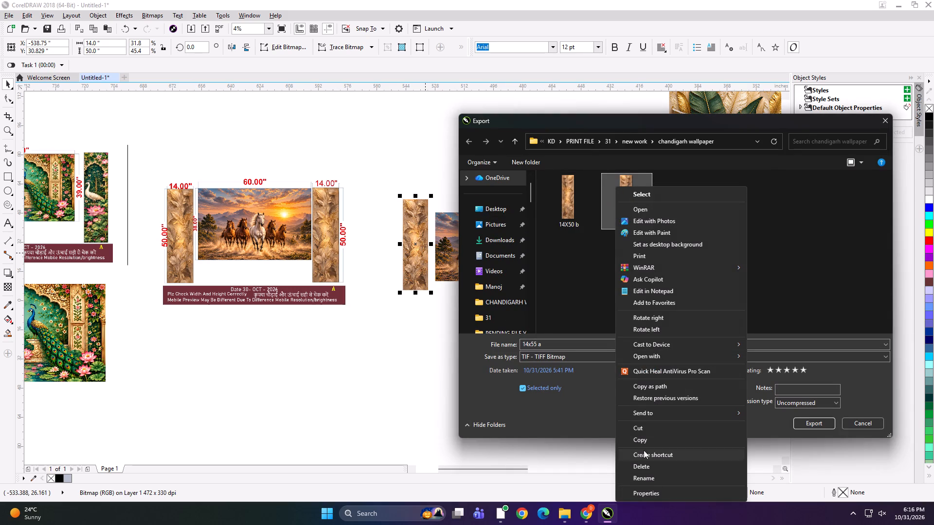
click(644, 479)
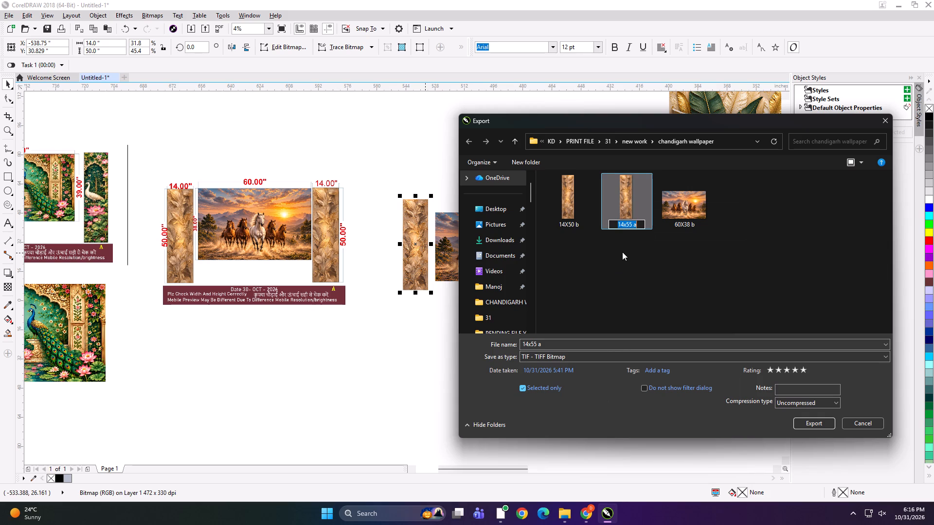
key(Right)
key(BackSpace)
key(BackSpace)
key(BackSpace)
text(0 a)
click(622, 252)
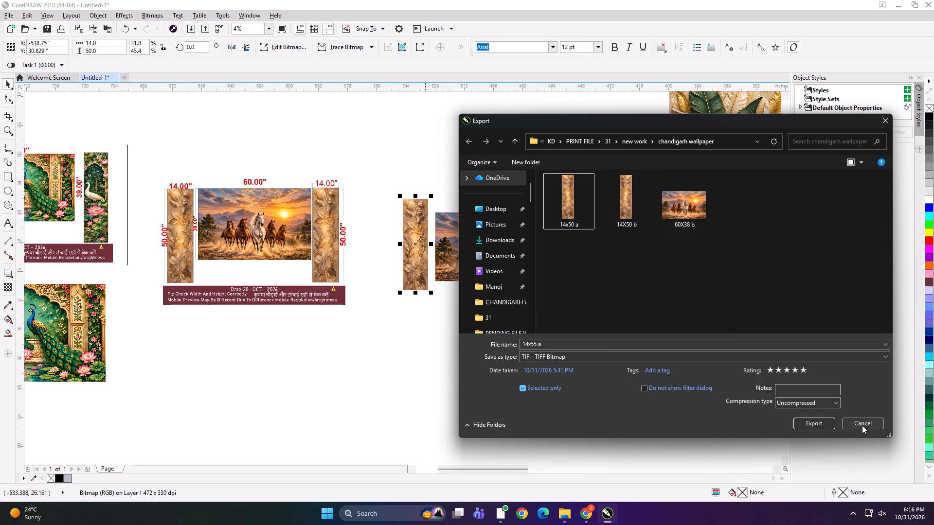
click(862, 425)
Align both leaf panels and the horse artwork on a common horizontal centre line and move them closer to the dimensioned layout.
shift+click(471, 243)
shift+click(571, 251)
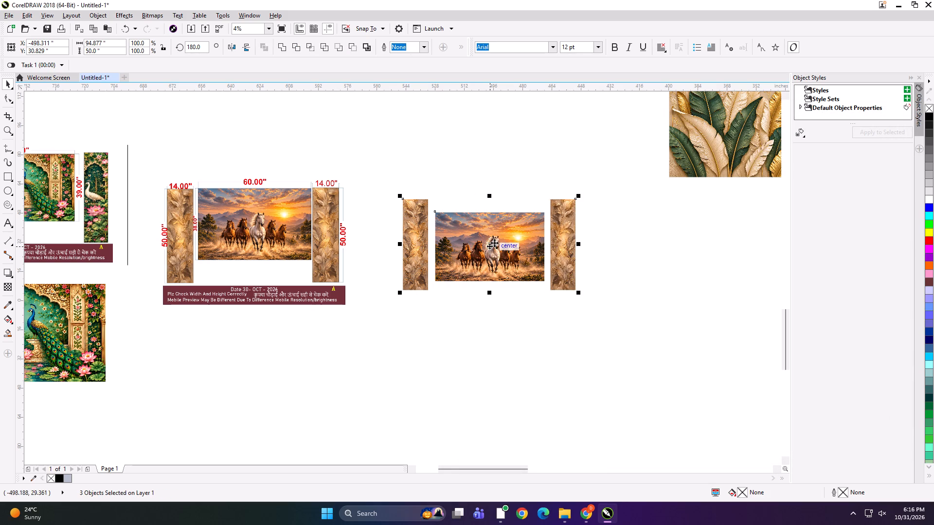
key(e)
drag(497, 239, 460, 229)
Group the three print pieces with the dimensioned horse layout and shrink the group to about 5.07 by 1.71 inches.
shift+click(221, 245)
key(ctrl+g)
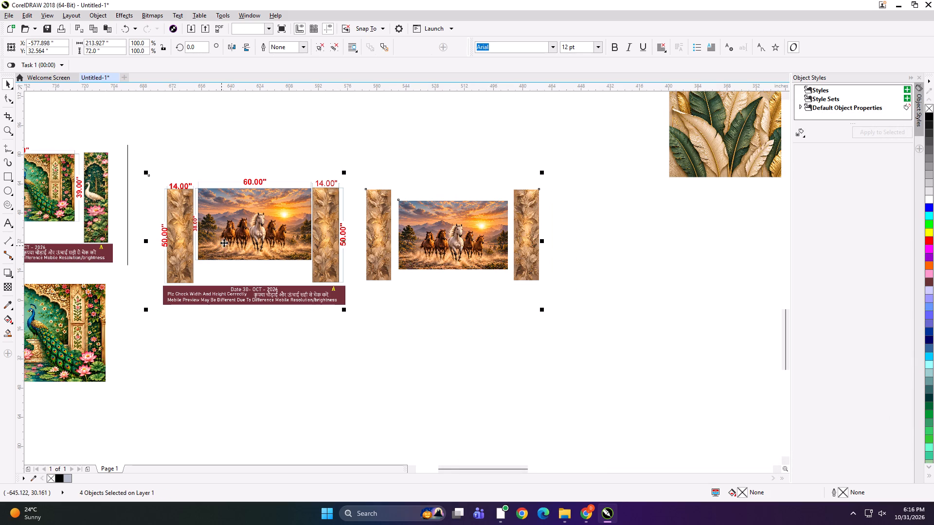
drag(228, 239, 245, 235)
shift+drag(561, 307, 380, 266)
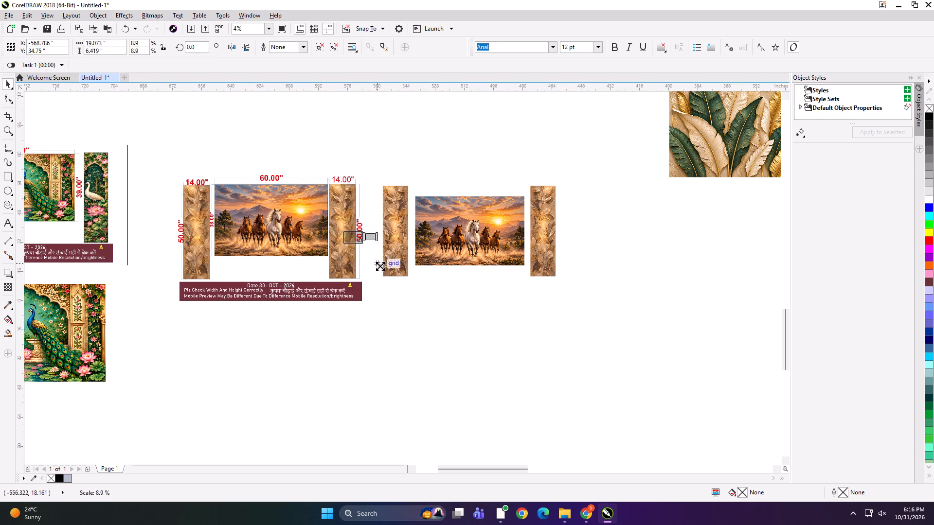
shift+drag(380, 266, 376, 262)
scroll(360, 237, up, 4)
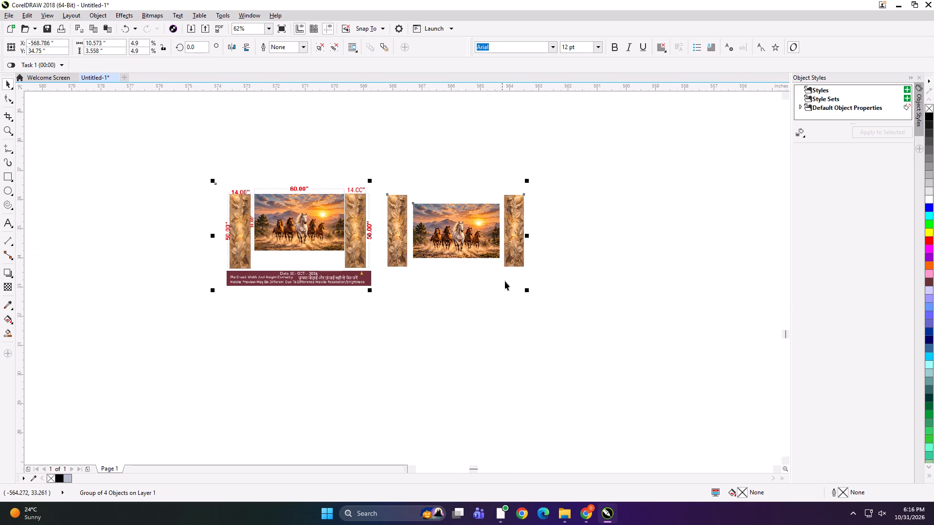
shift+drag(527, 291, 449, 278)
Export the shrunken horse mural group under the file name sg.
key(ctrl+e)
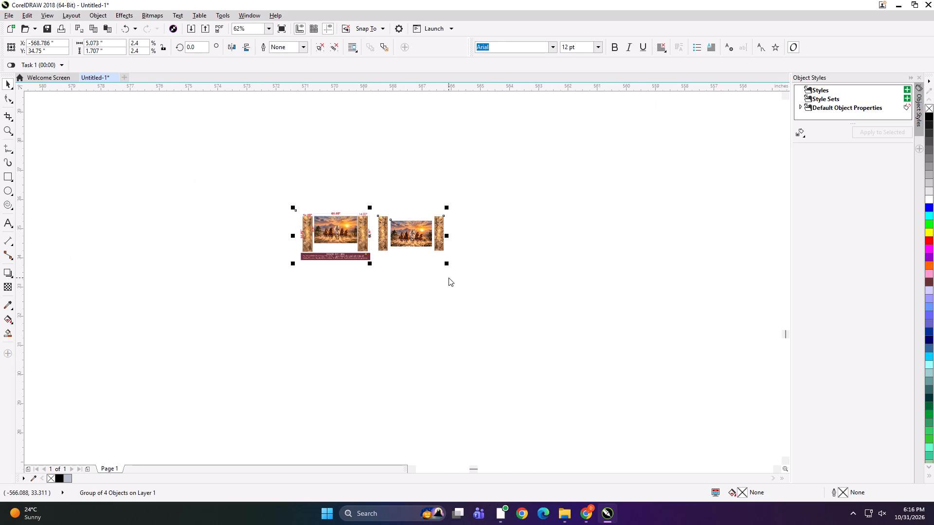
text(sg)
key(Return)
key(Return)
Delete the exported horse mural group from the page.
key(Delete)
key(F4)
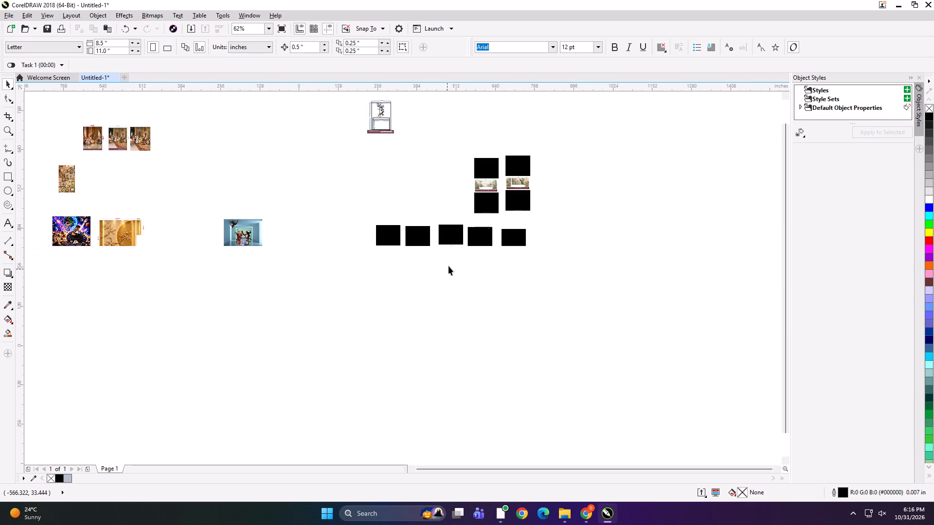
scroll(82, 338, up, 1)
scroll(225, 323, down, 1)
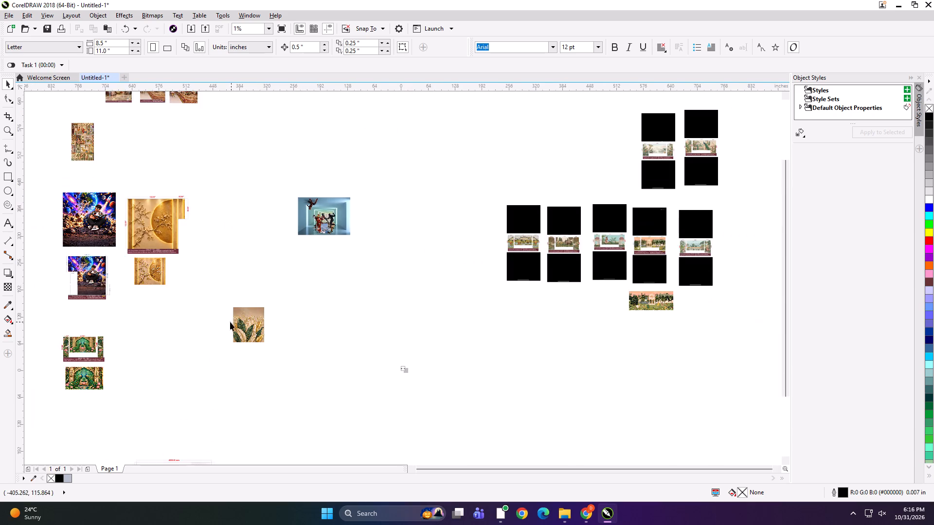
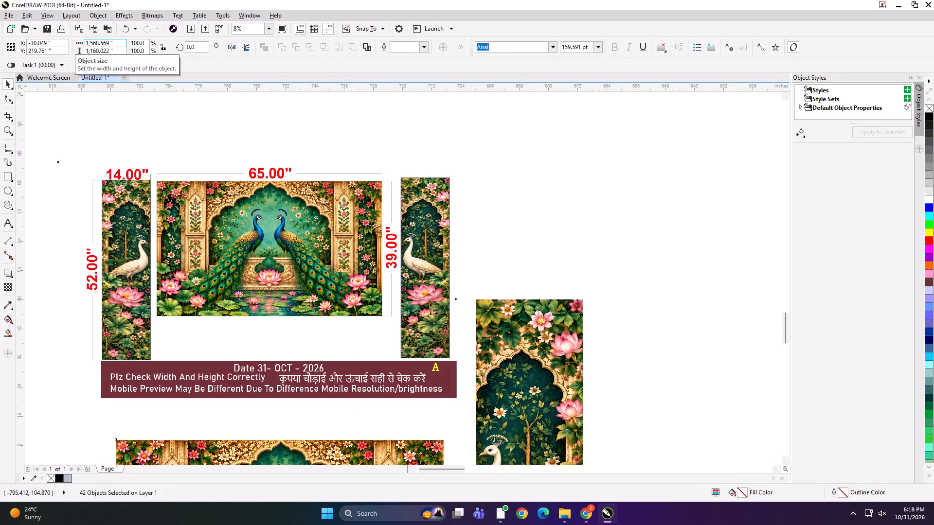
Set the size of the separate white bird panel artwork to 14 by 52 inches.
click(449, 190)
click(514, 237)
click(527, 326)
click(110, 39)
key(ctrl+a)
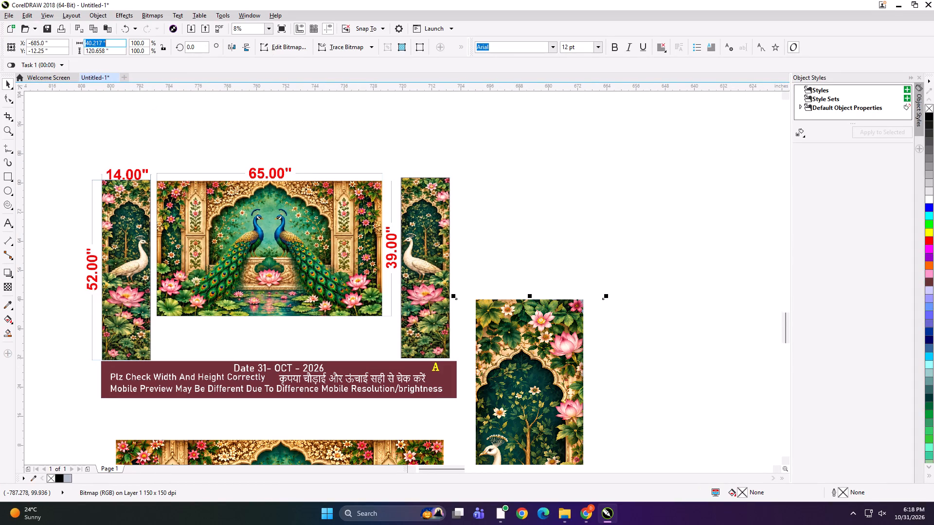
text(14)
key(Tab)
text(52)
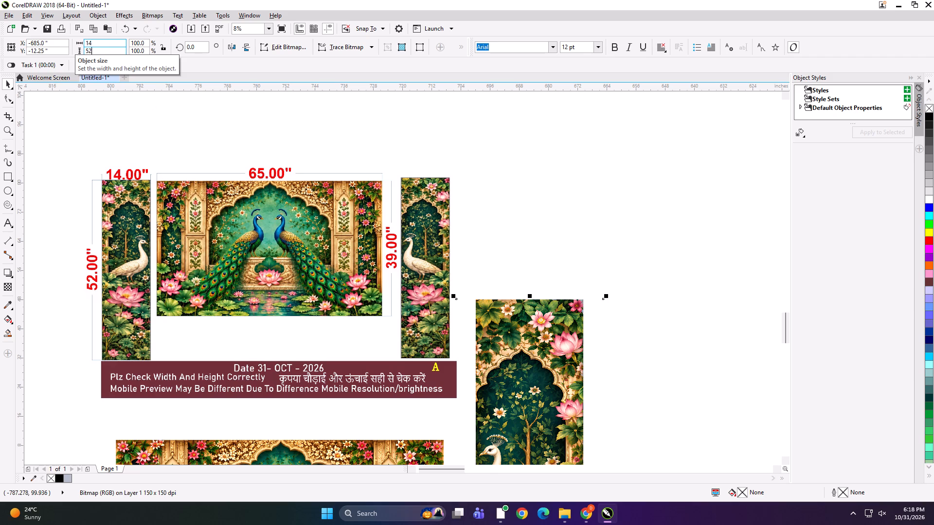
key(Return)
scroll(472, 270, down, 1)
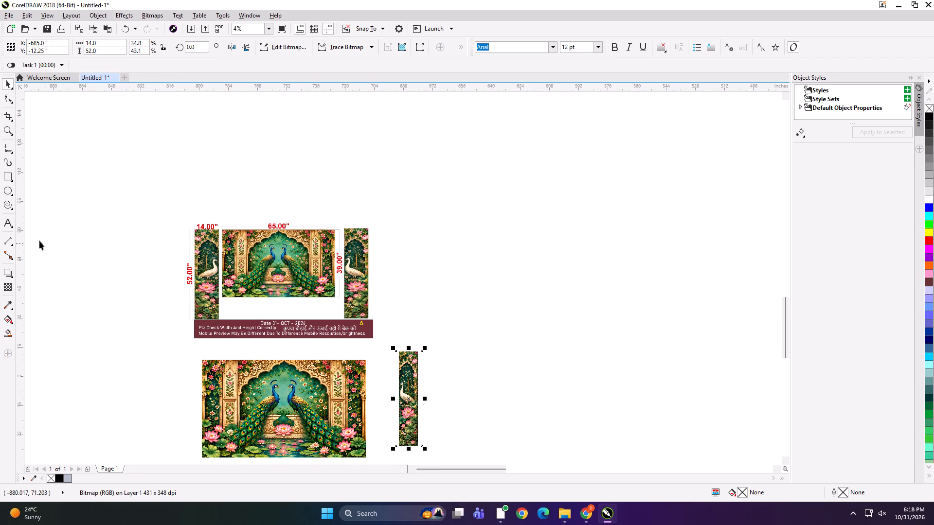
Move the white bird panel clear of the wide peacock artwork and add a 14 by 52 inch frame rectangle around it.
shift+click(6, 175)
key(shift+space)
click(508, 380)
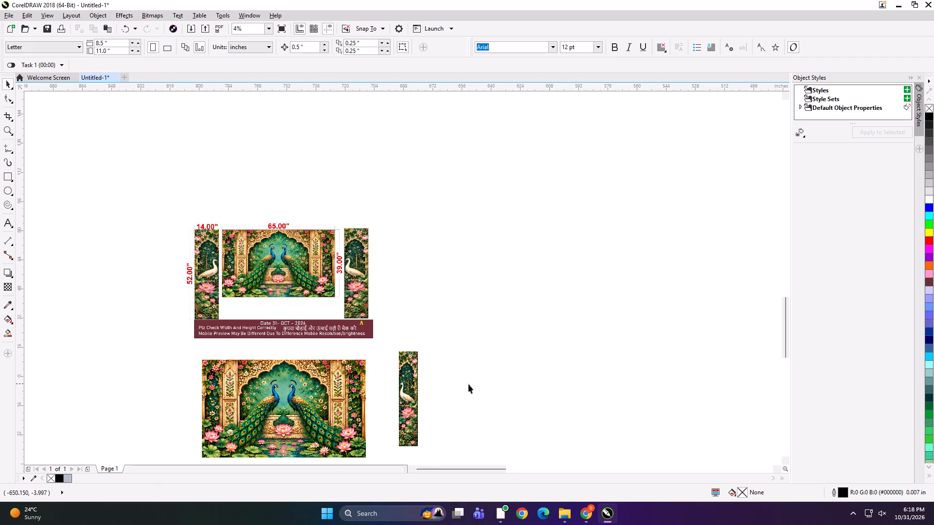
scroll(416, 404, up, 1)
drag(466, 377, 520, 319)
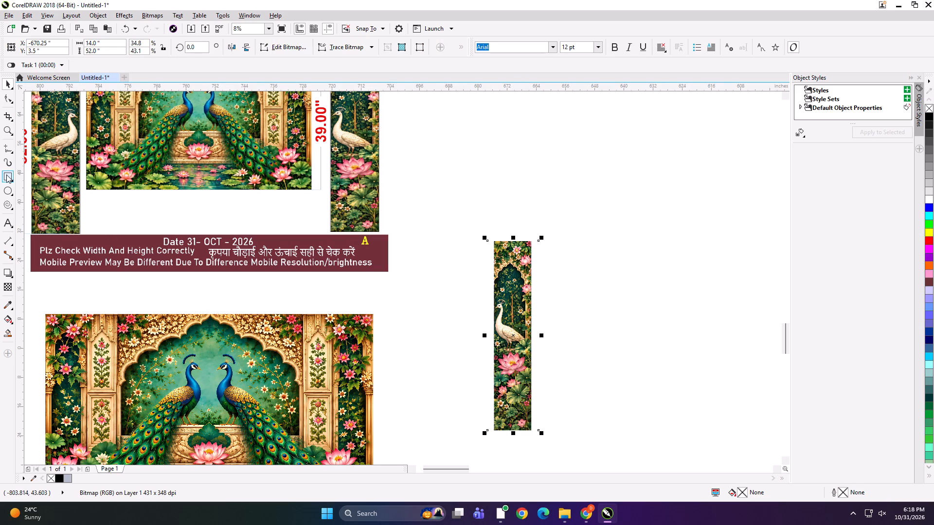
shift+double_click(6, 175)
key(shift+space)
click(628, 306)
alt+click(518, 315)
Stretch the bird image sideways to about 19 inches wide so its visible artwork spans the frame rectangle.
scroll(518, 323, up, 1)
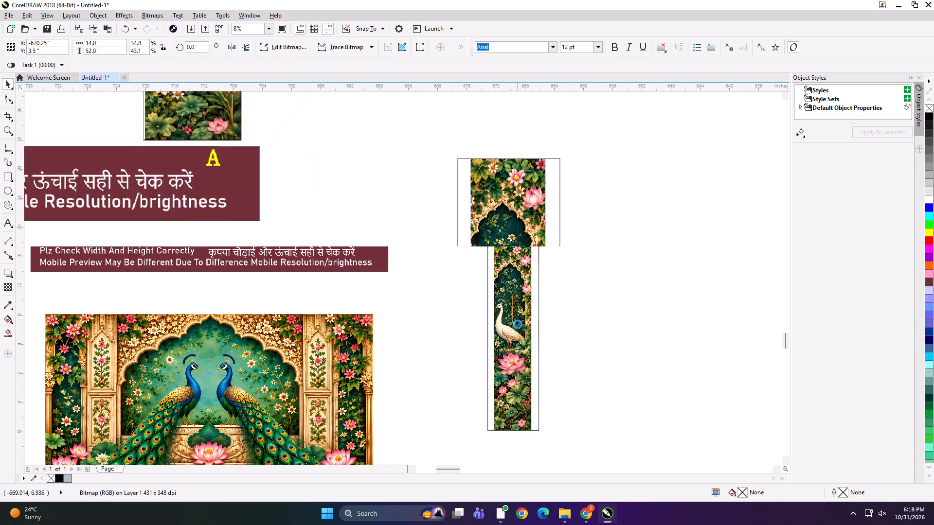
scroll(544, 336, up, 1)
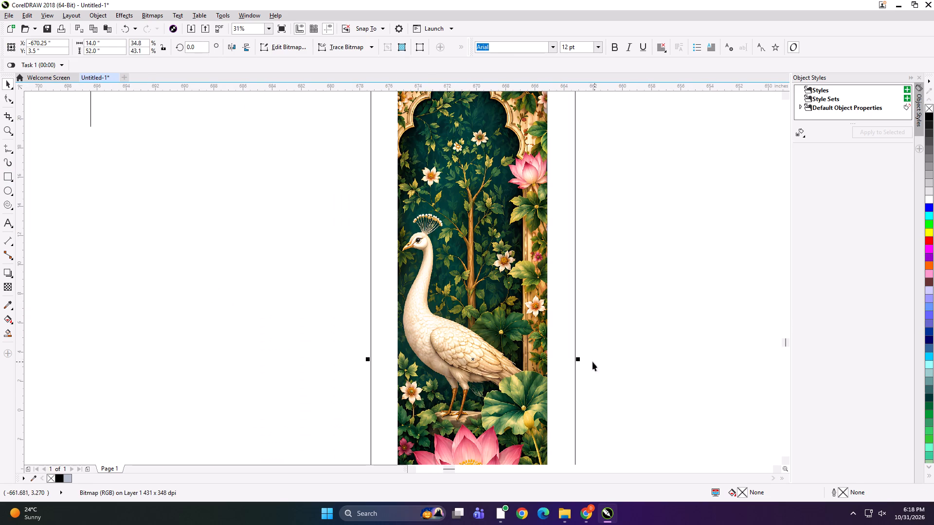
drag(580, 359, 620, 358)
drag(617, 360, 616, 361)
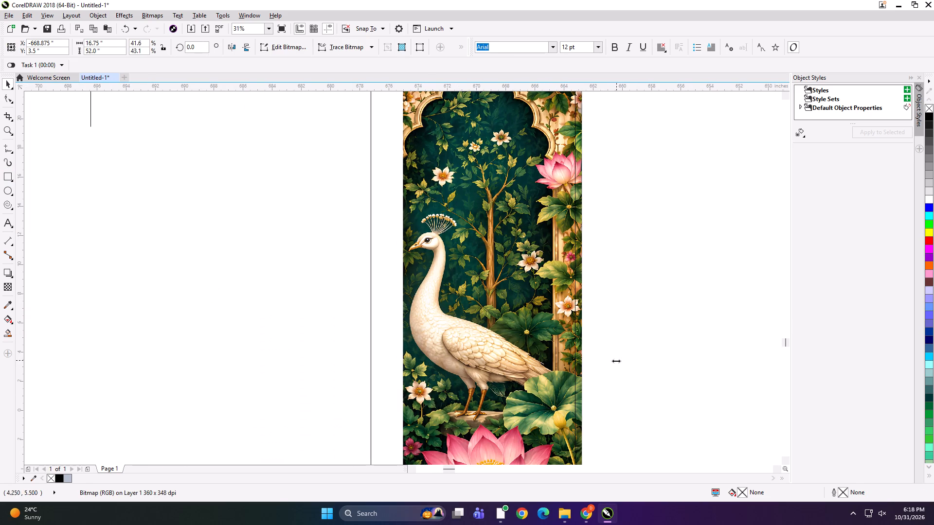
drag(616, 361, 610, 363)
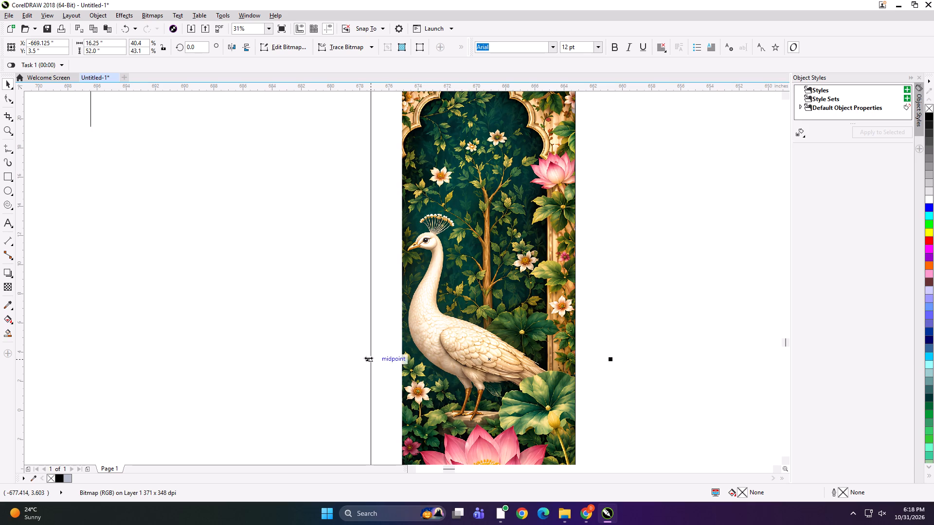
drag(367, 361, 347, 366)
drag(347, 360, 345, 360)
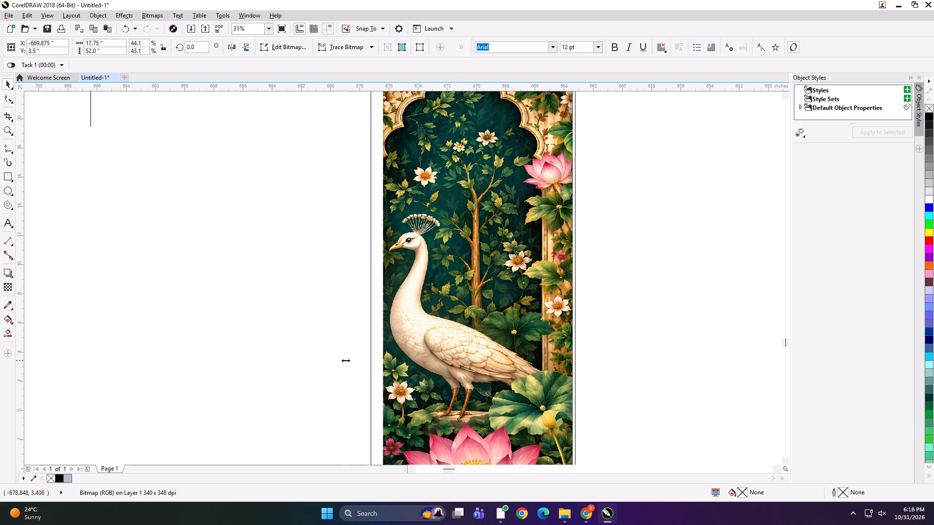
drag(345, 360, 340, 361)
drag(337, 362, 331, 362)
drag(332, 360, 328, 361)
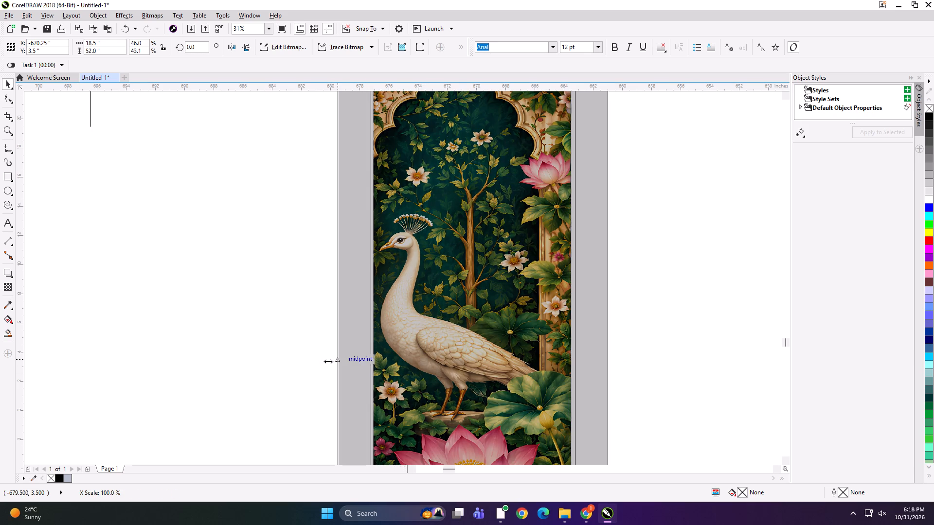
drag(328, 361, 327, 362)
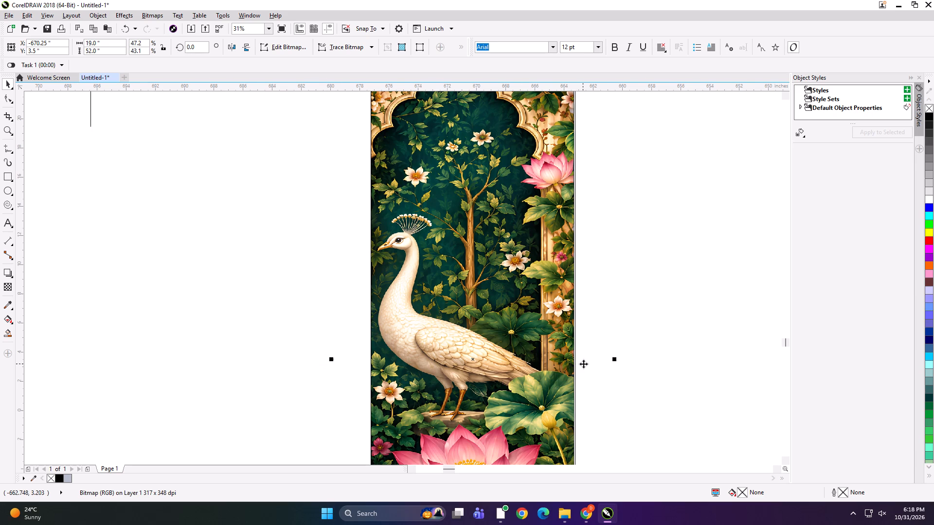
Fine-tune the bird image's side edges against the frame, bringing its width to about 19.22 inches.
scroll(599, 364, up, 1)
drag(629, 354, 631, 355)
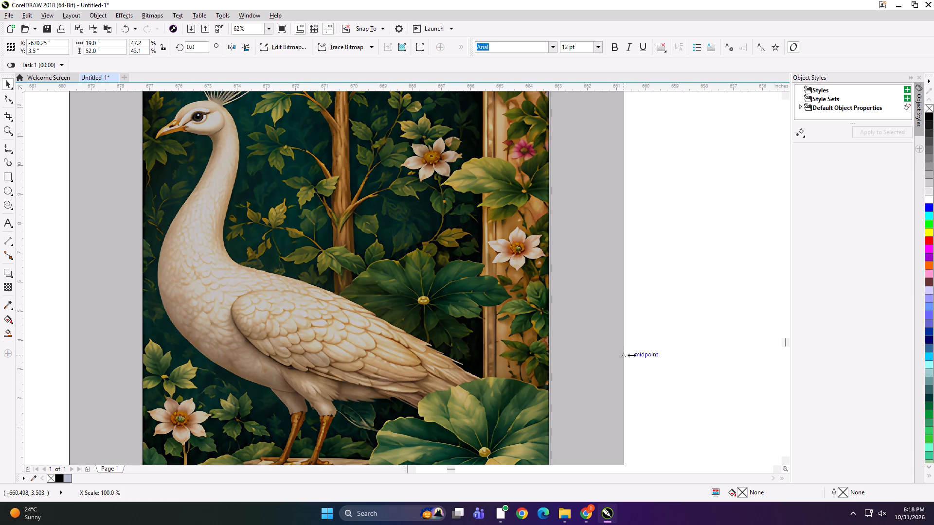
drag(631, 355, 635, 357)
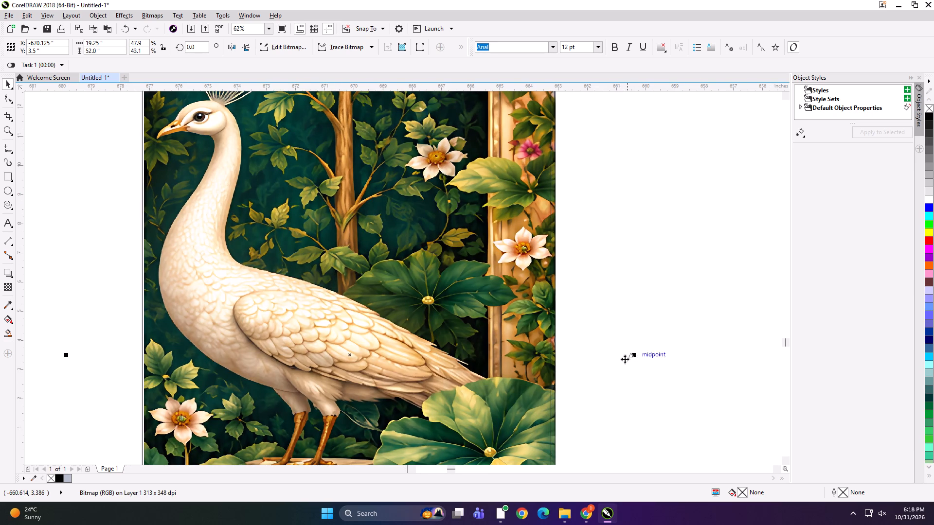
key(Left)
key(Right)
scroll(59, 350, up, 2)
drag(97, 367, 93, 366)
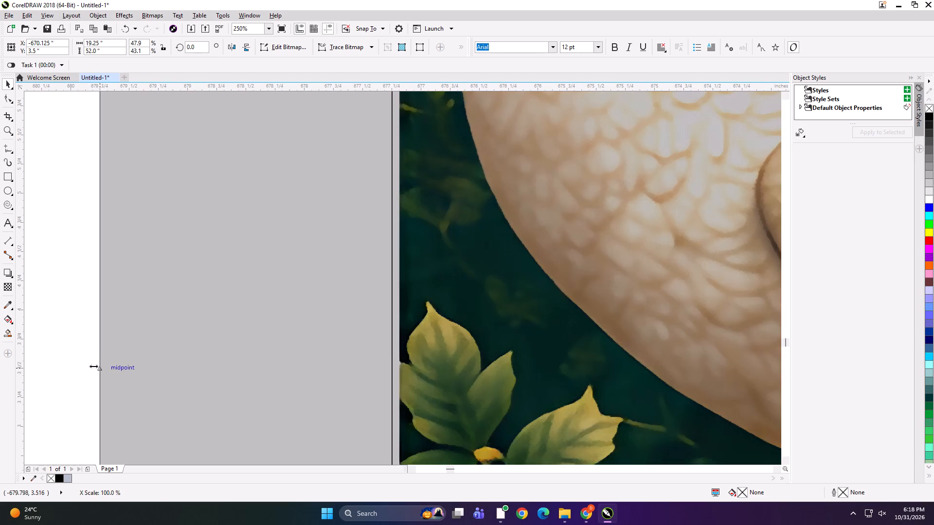
drag(93, 366, 90, 367)
scroll(83, 348, down, 3)
scroll(356, 358, up, 1)
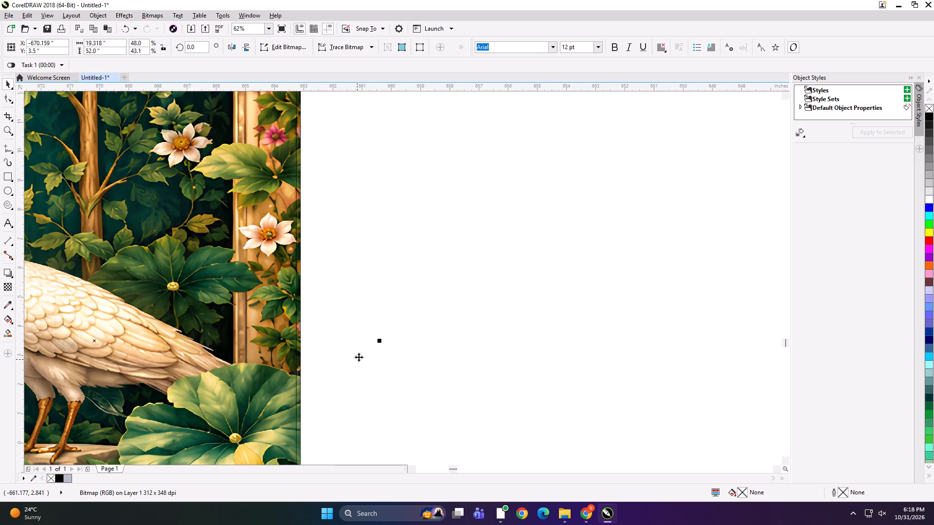
scroll(344, 332, up, 1)
drag(411, 351, 405, 351)
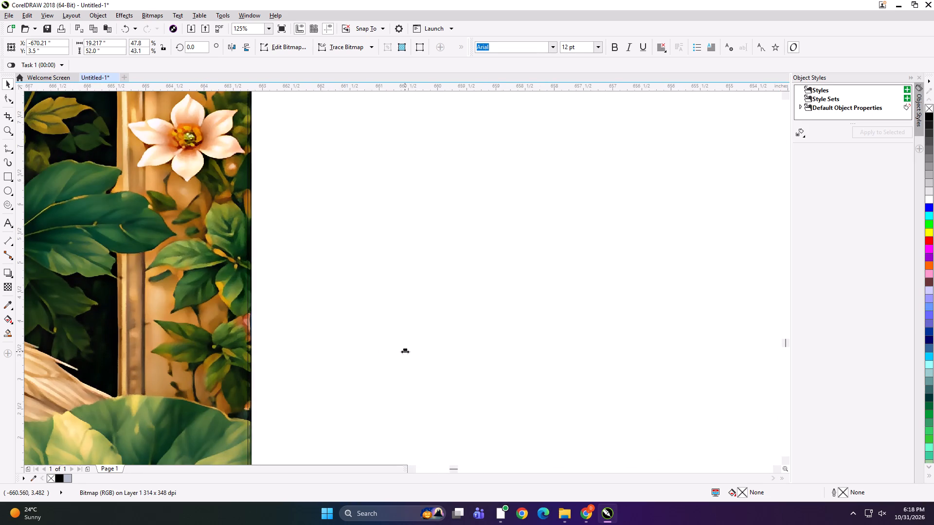
scroll(423, 344, down, 2)
PowerClip the stretched bird image inside the 14 by 52 inch frame rectangle.
key(shift+bar)
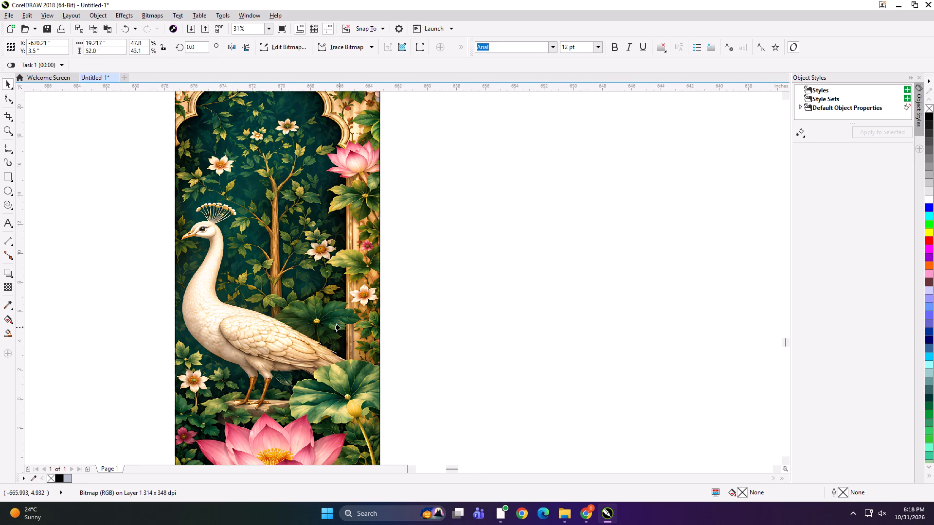
key(shift+Return)
click(340, 327)
scroll(407, 323, down, 3)
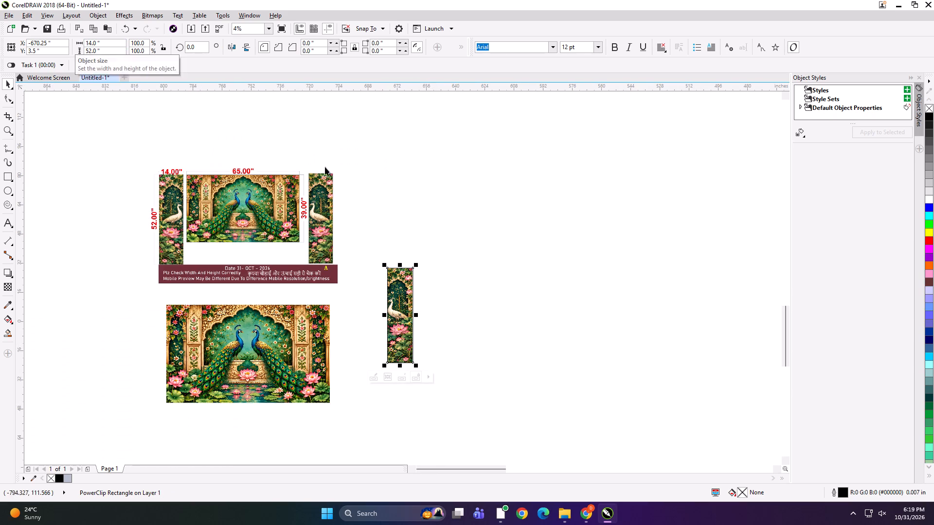
click(472, 251)
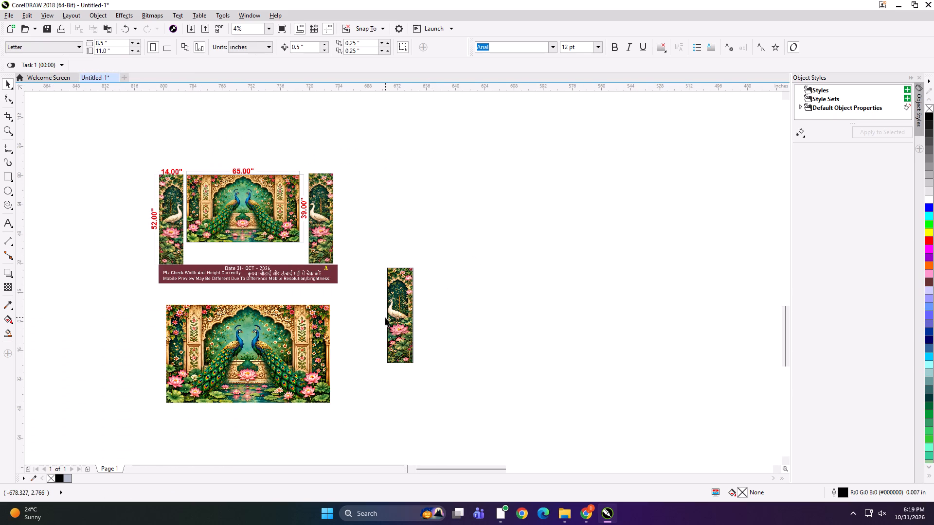
Place a copy of the bird panel on the other side of the peacock artwork and mirror it horizontally.
drag(395, 311, 118, 338)
right_click(118, 338)
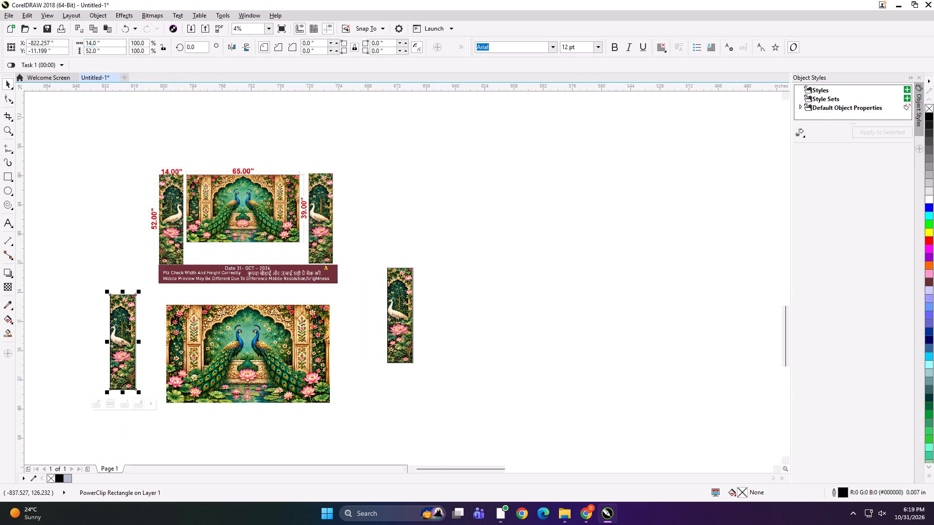
click(232, 49)
Set the size of the wide peacock artwork to 65 by 39 inches.
click(227, 333)
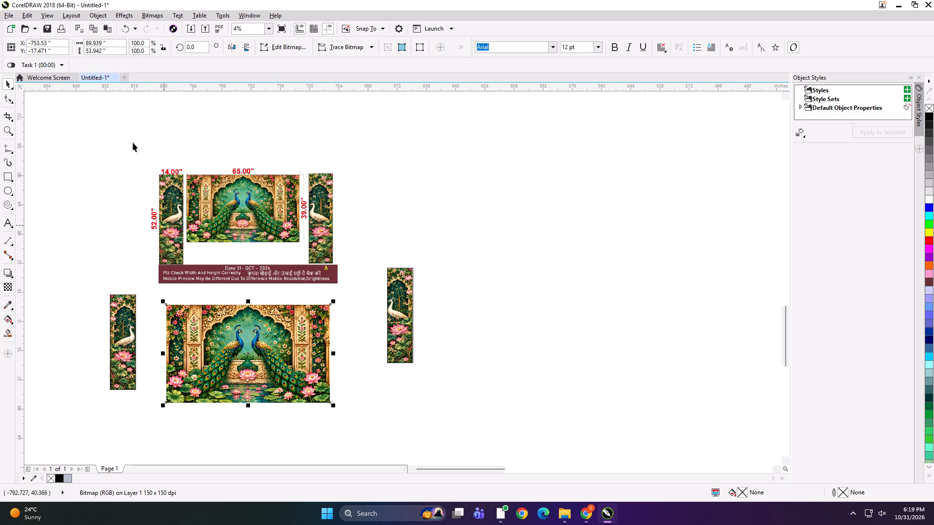
drag(115, 44, 84, 44)
text(65)
key(Tab)
text(39)
key(Return)
Export the resized peacock artwork as a TIFF named 65X39.
key(ctrl+e)
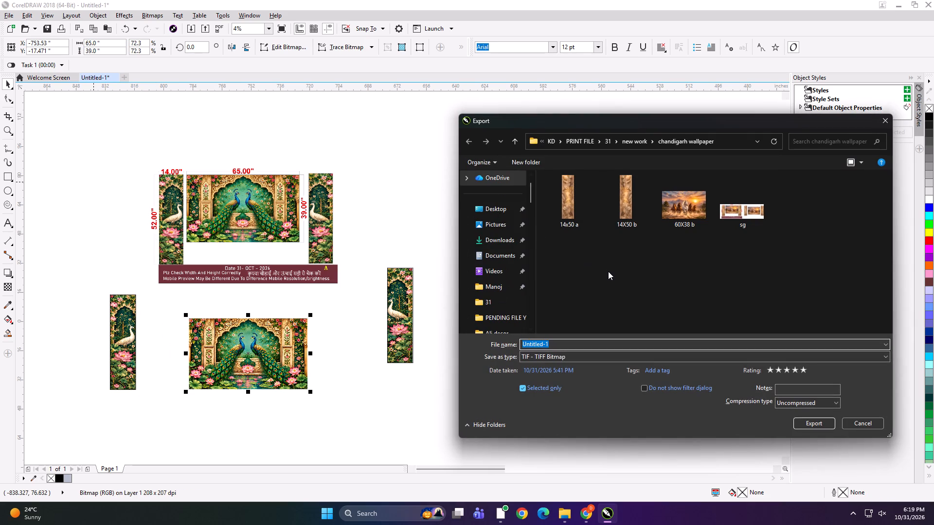
text(65X39)
key(space)
key(Return)
key(Return)
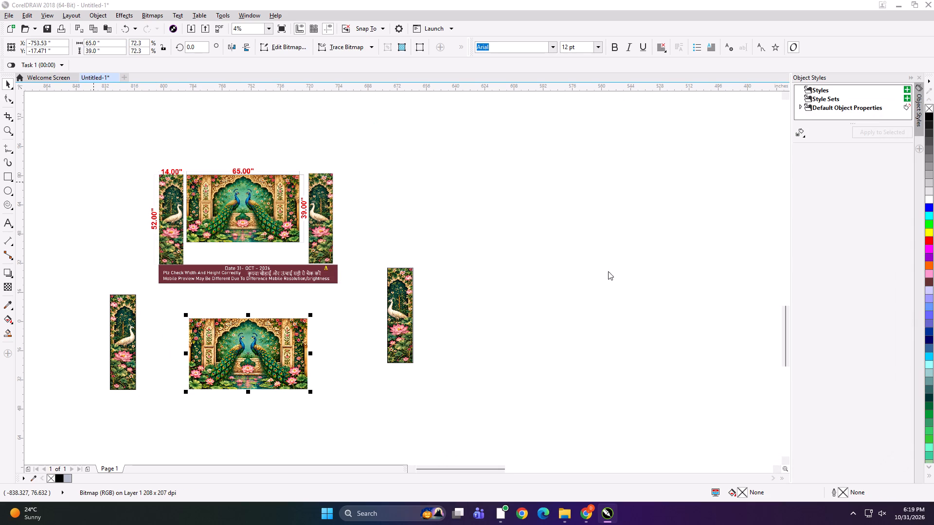
Export the mirrored bird panel as a TIFF named 14X52 a.
click(138, 319)
click(134, 317)
key(ctrl+e)
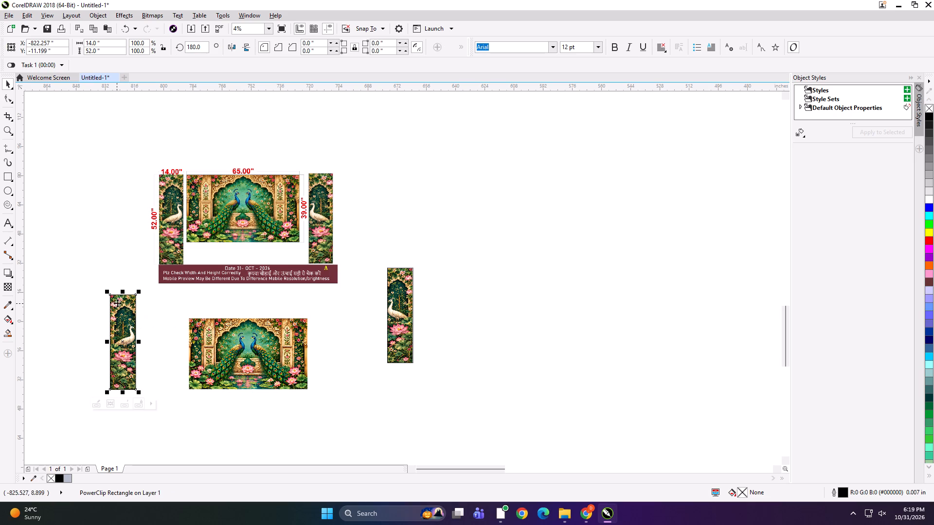
key(ctrl+e)
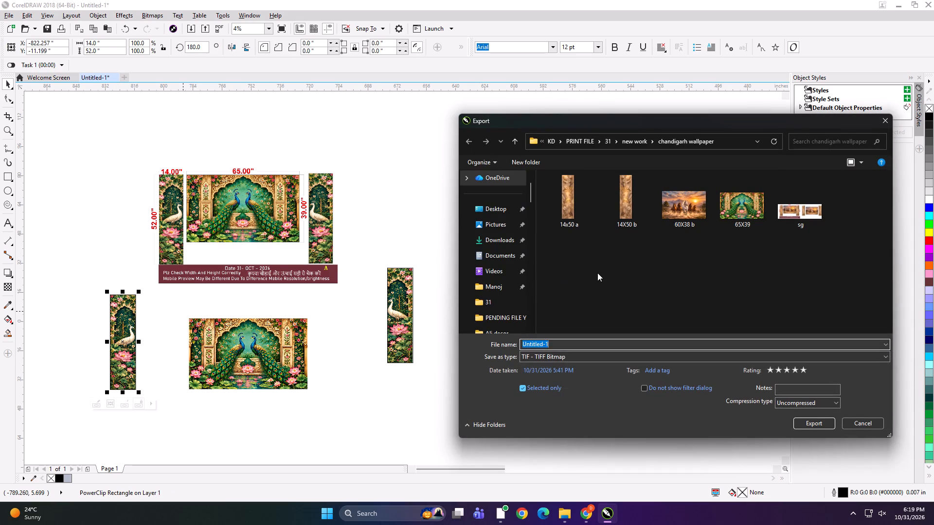
text(14)
key(BackSpace)
text(X52 a)
key(Return)
key(Return)
Export the original, unmirrored bird panel as a TIFF named 14X52 b.
drag(552, 201, 362, 425)
key(ctrl+e)
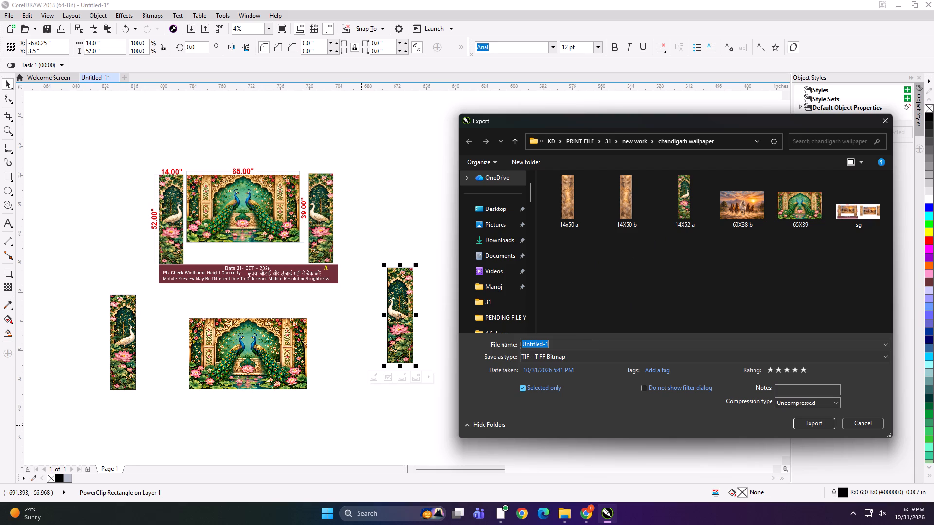
click(674, 212)
double_click(565, 345)
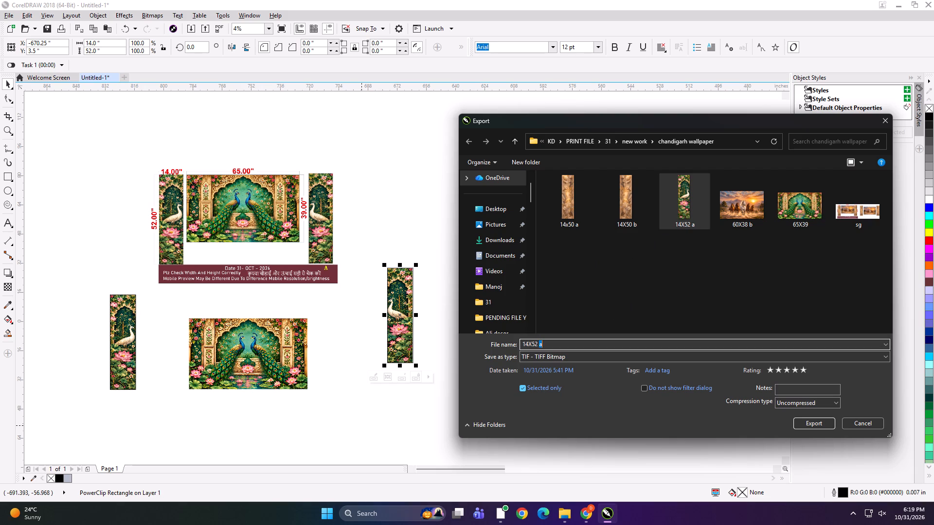
key(b)
key(Return)
key(Return)
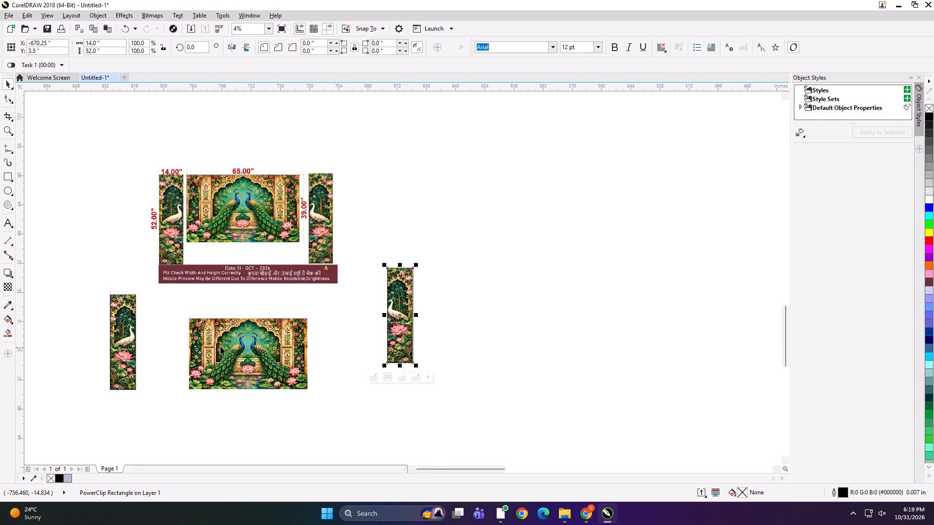
Move both bird panels close beside the peacock artwork and align the top edges of all three pieces.
drag(125, 325, 169, 343)
drag(407, 294, 341, 345)
drag(378, 426, 87, 334)
click(85, 332)
click(77, 315)
drag(78, 313, 82, 313)
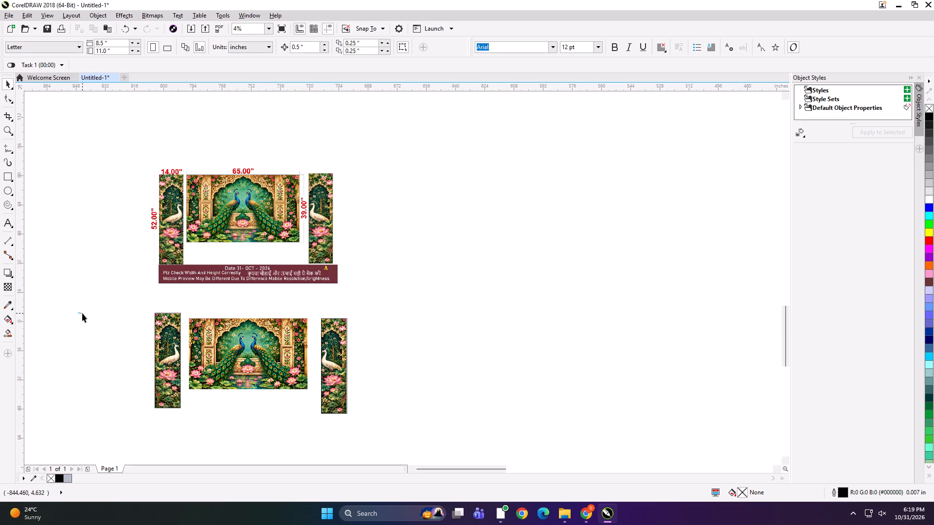
drag(82, 313, 344, 395)
drag(114, 432, 476, 299)
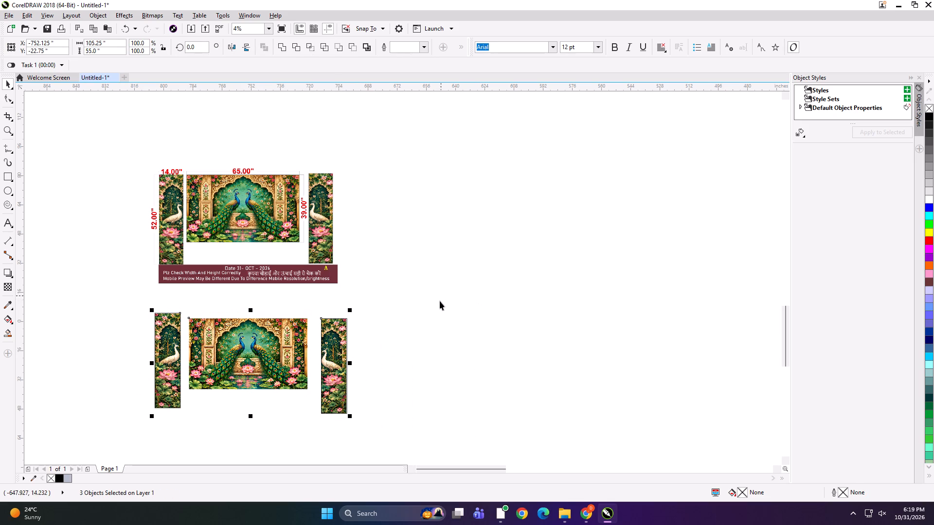
key(t)
Place the three print pieces beside the dimensioned peacock layout and group them all together.
drag(228, 353, 428, 213)
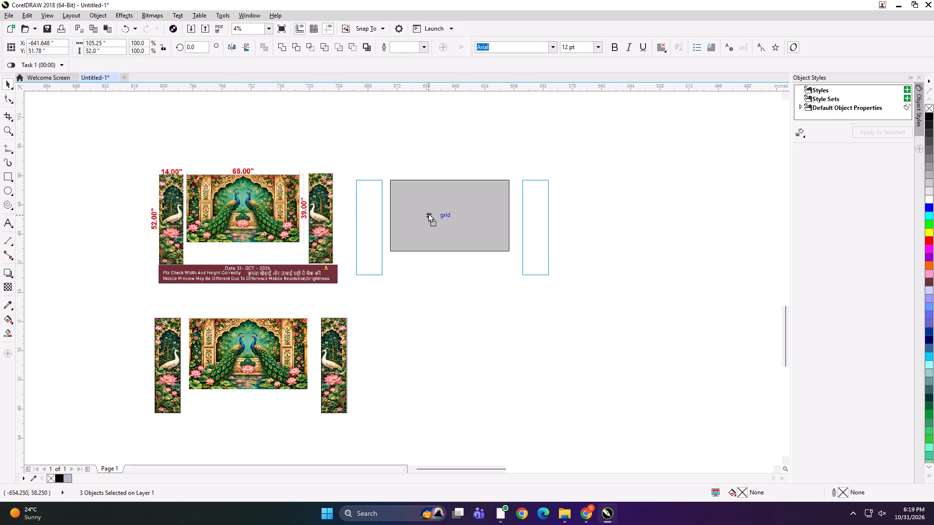
drag(428, 213, 428, 208)
shift+click(308, 254)
key(ctrl+g)
drag(331, 223, 340, 272)
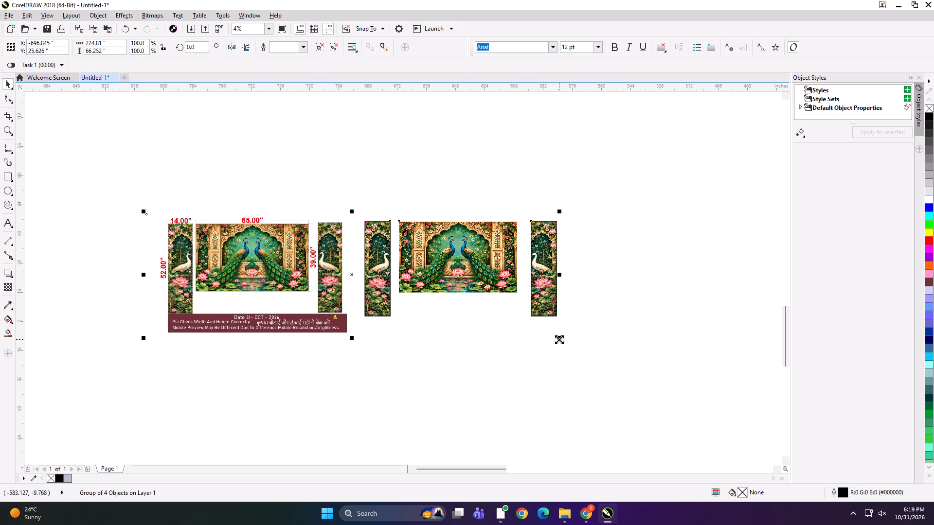
Shrink the combined peacock mural group to about 8.19 by 2.41 inches.
shift+drag(559, 339, 361, 295)
scroll(352, 275, up, 5)
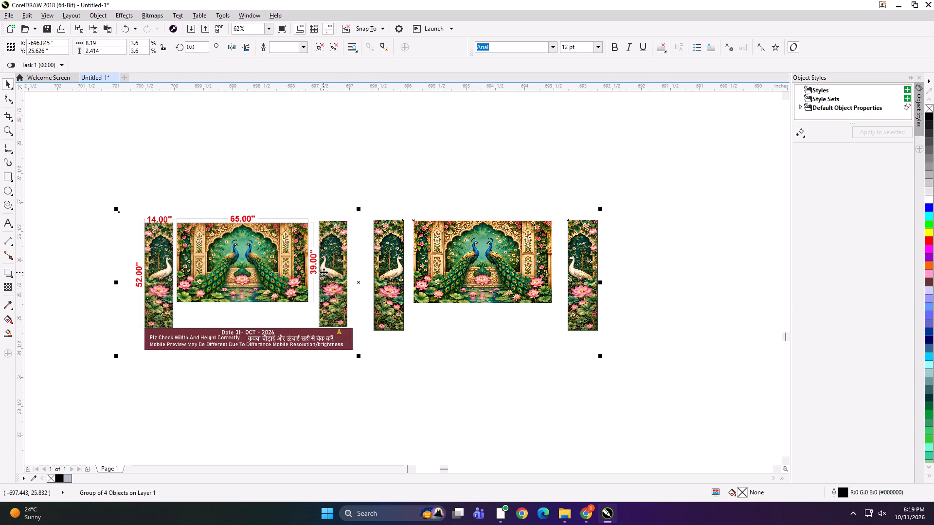
Export the shrunken peacock mural group as an overview image named sgg.
key(ctrl+e)
text(sgg)
key(Return)
key(Return)
key(Return)
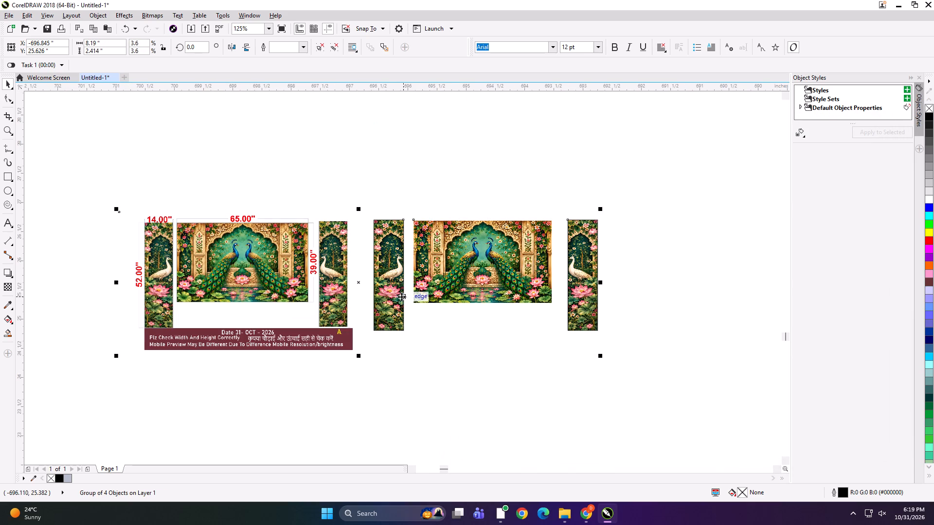
Delete the exported peacock mural group from the drawing.
key(Delete)
Look over the remaining mural layouts across the whole drawing, examining the 70 by 80 inch courtly salon pieces closely.
key(F4)
click(399, 300)
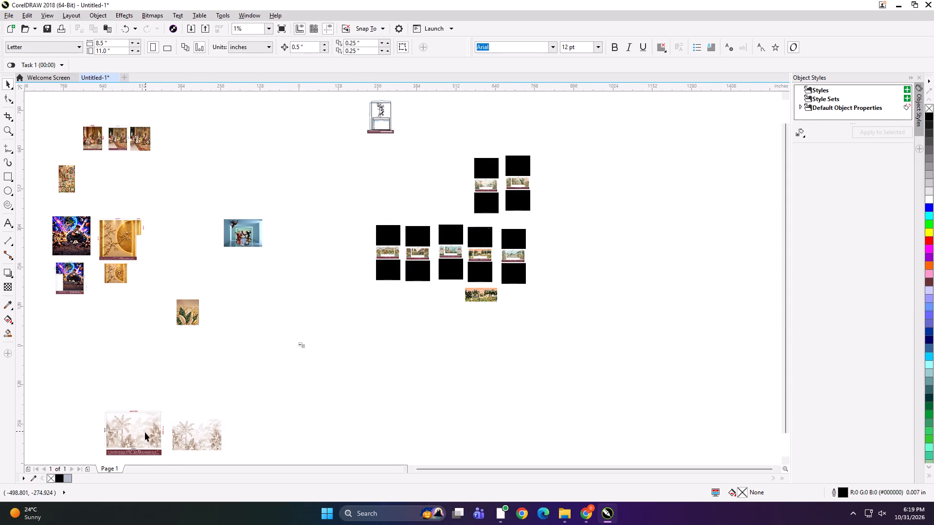
click(145, 432)
click(115, 361)
scroll(61, 135, up, 1)
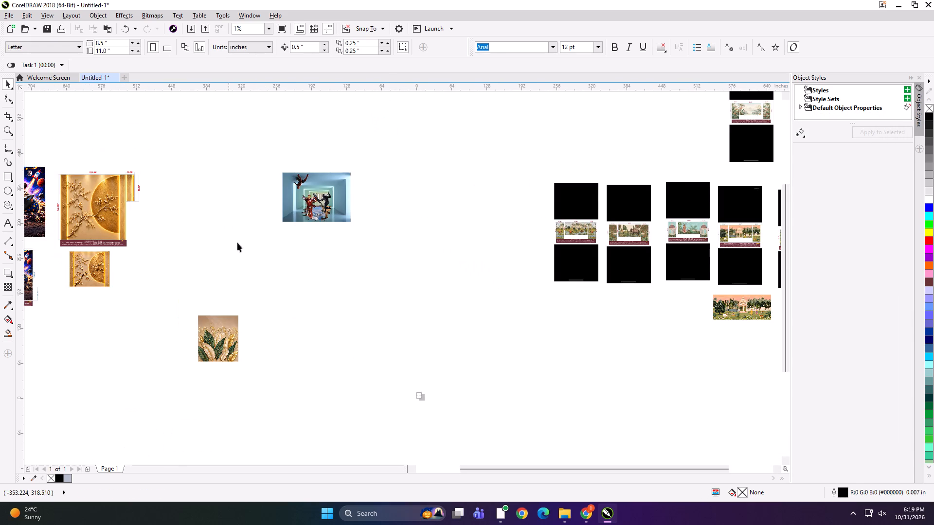
scroll(238, 243, down, 1)
scroll(229, 285, down, 1)
scroll(287, 279, down, 1)
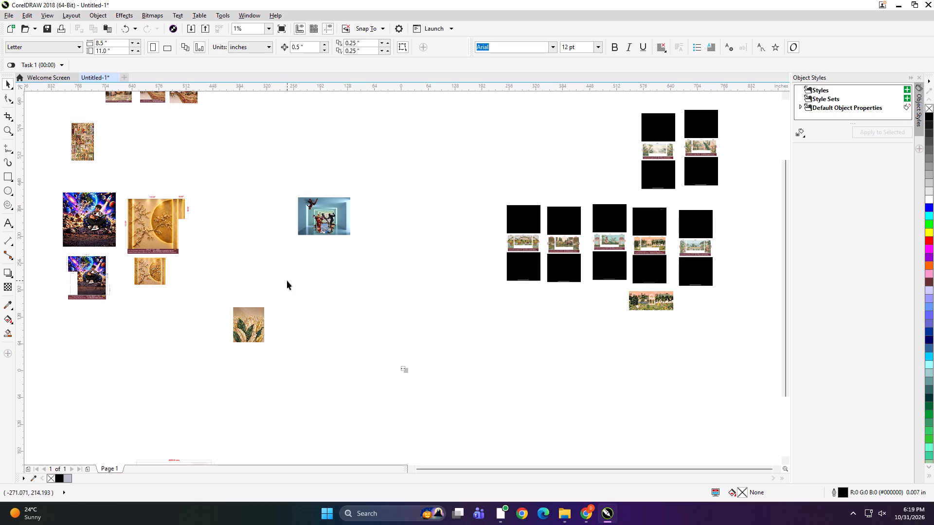
scroll(288, 284, down, 1)
drag(784, 187, 783, 139)
scroll(118, 148, up, 2)
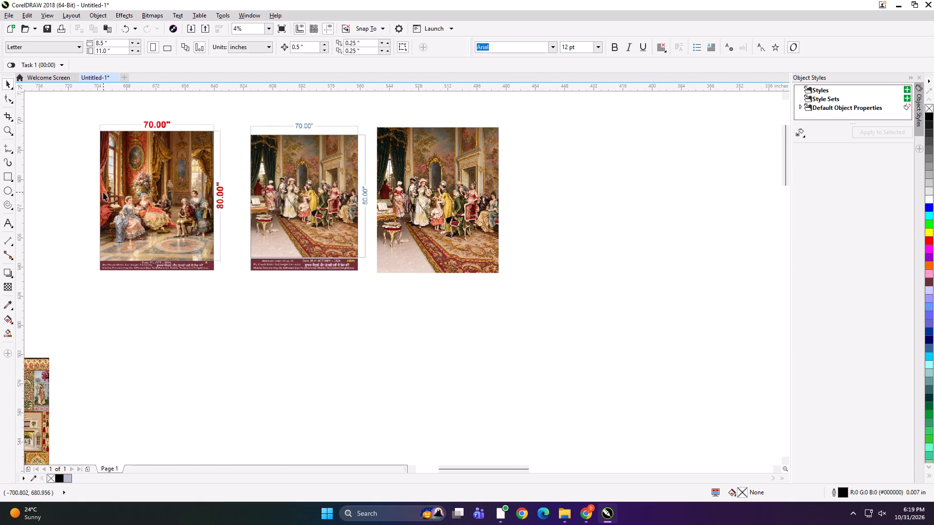
scroll(103, 192, up, 1)
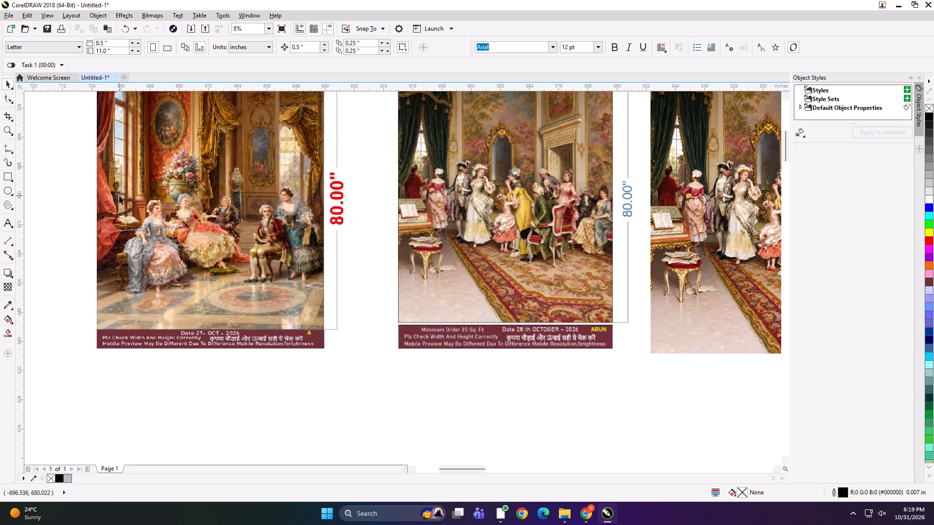
scroll(184, 210, down, 1)
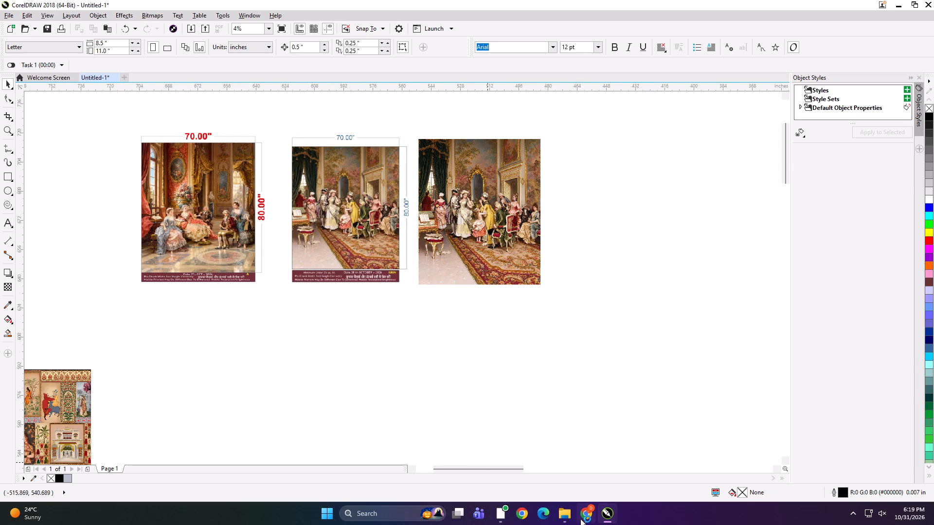
Switch to File Explorer and look through the Downloads folder's layout previews and artwork images for the next mural.
click(580, 519)
scroll(558, 358, down, 5)
click(565, 518)
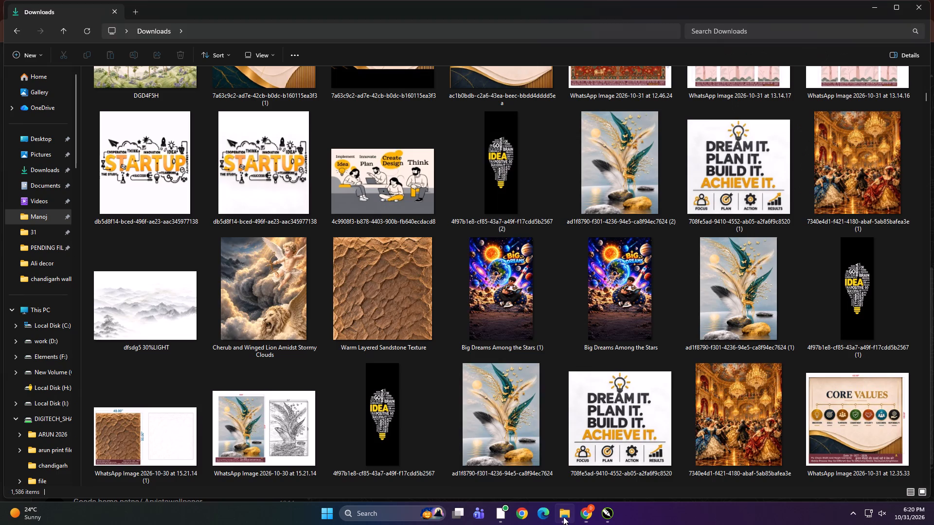
scroll(560, 276, up, 5)
scroll(560, 276, down, 3)
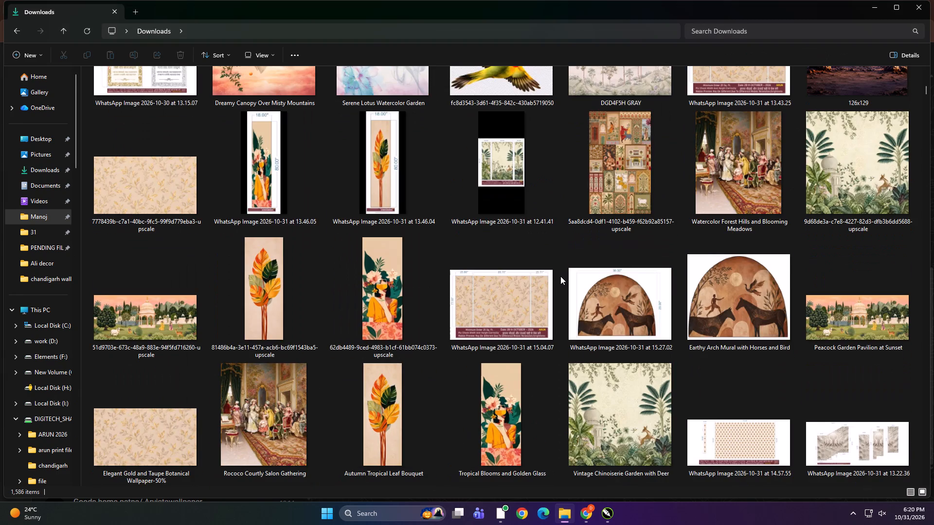
scroll(560, 276, down, 1)
scroll(560, 276, up, 1)
scroll(560, 276, down, 1)
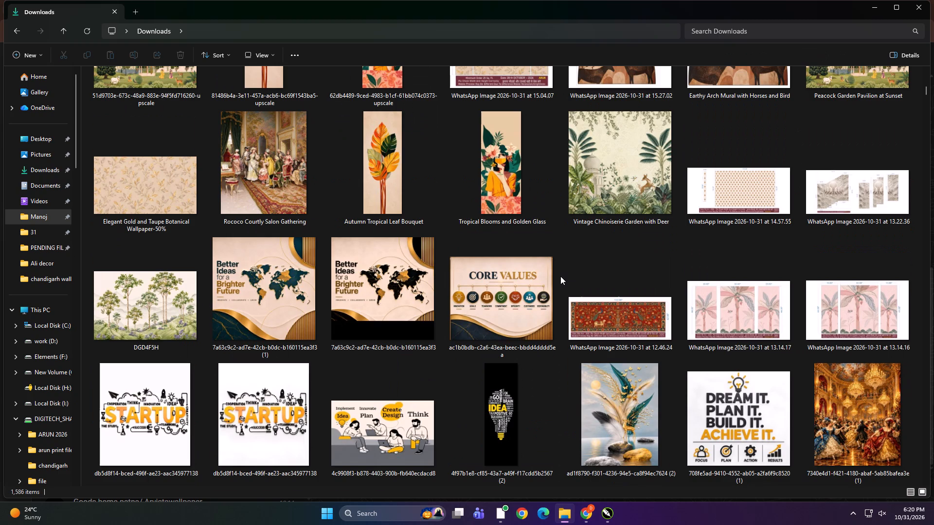
scroll(560, 276, up, 5)
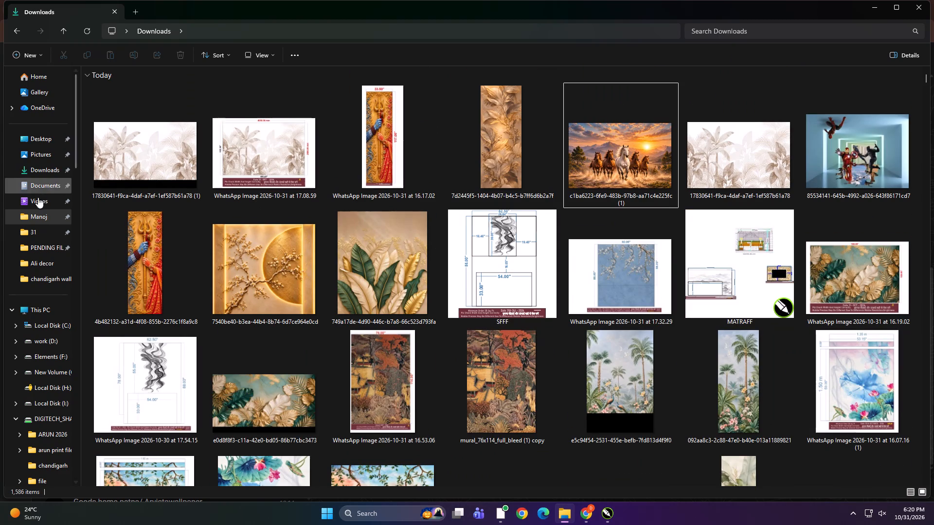
click(38, 181)
click(40, 167)
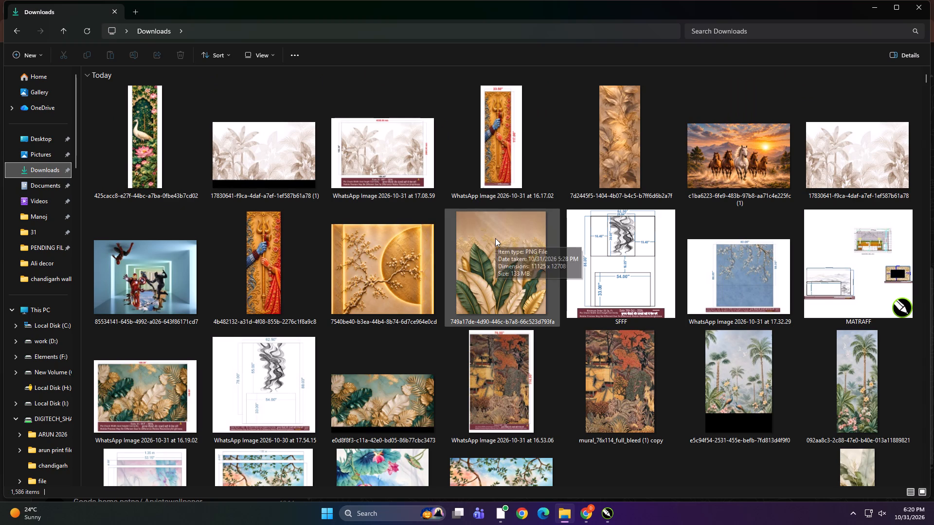
scroll(540, 283, down, 1)
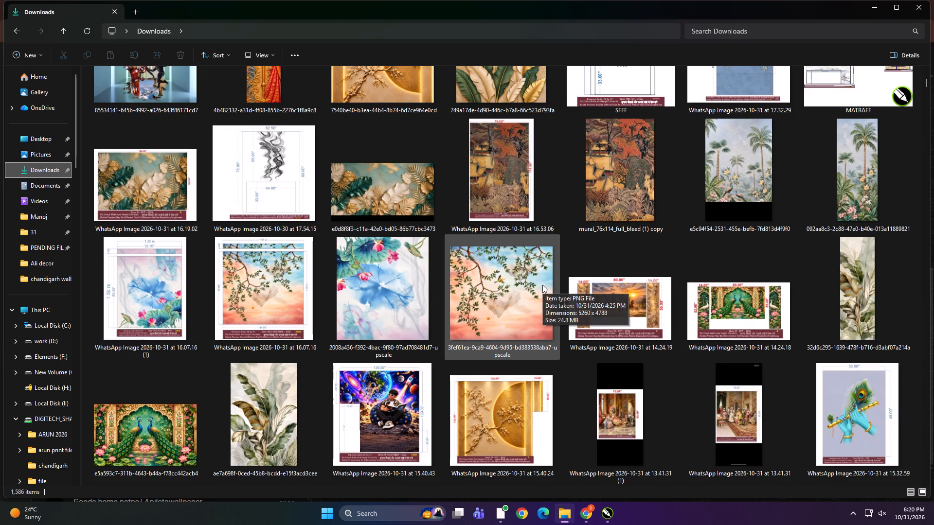
scroll(542, 285, up, 1)
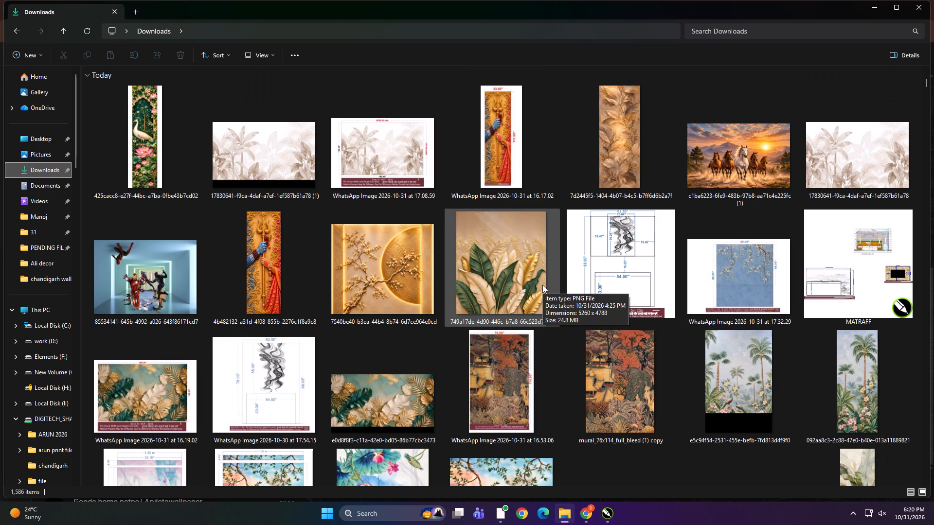
scroll(542, 285, up, 1)
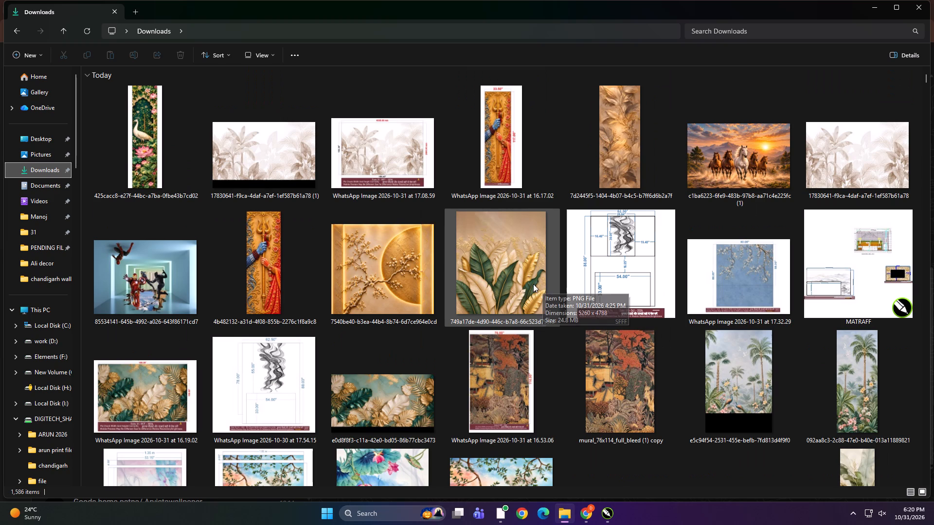
scroll(533, 284, down, 1)
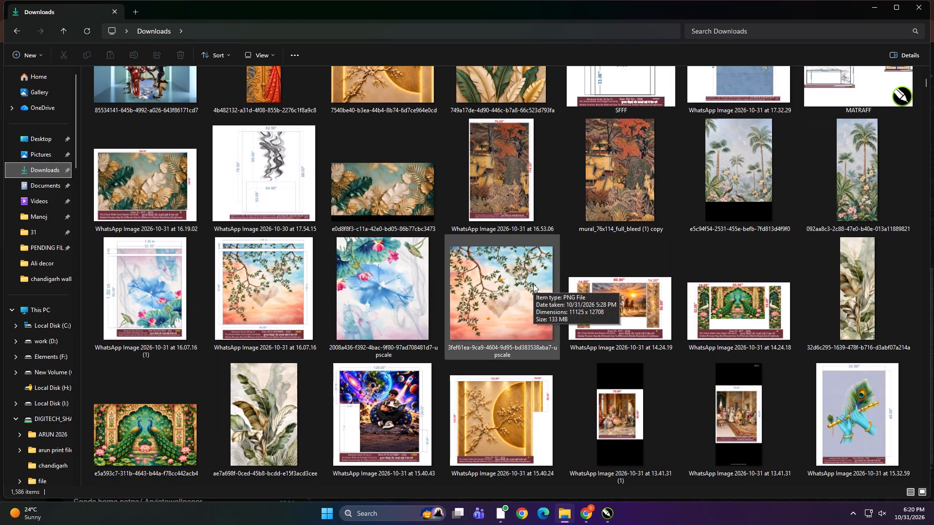
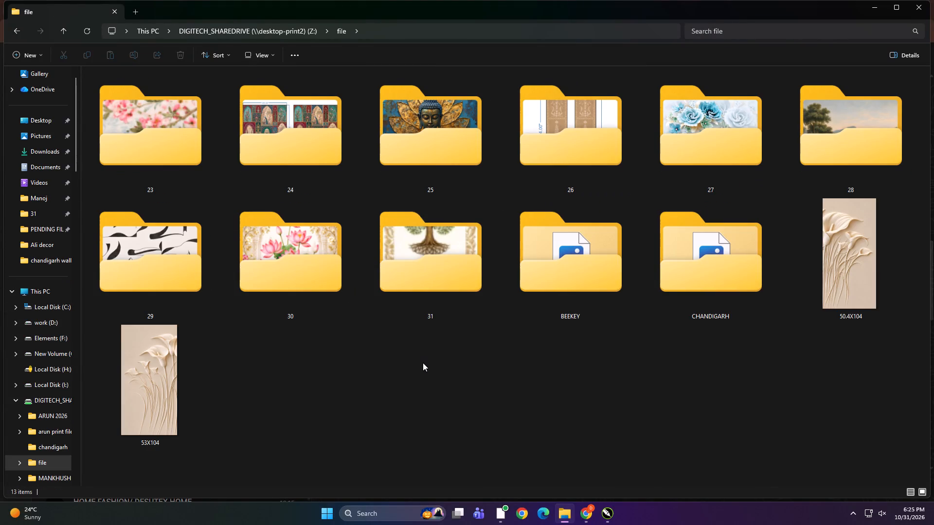
Go up from the shared drive's file folder to the This PC drive overview to locate the next mural's files.
click(423, 363)
key(BackSpace)
click(396, 358)
key(BackSpace)
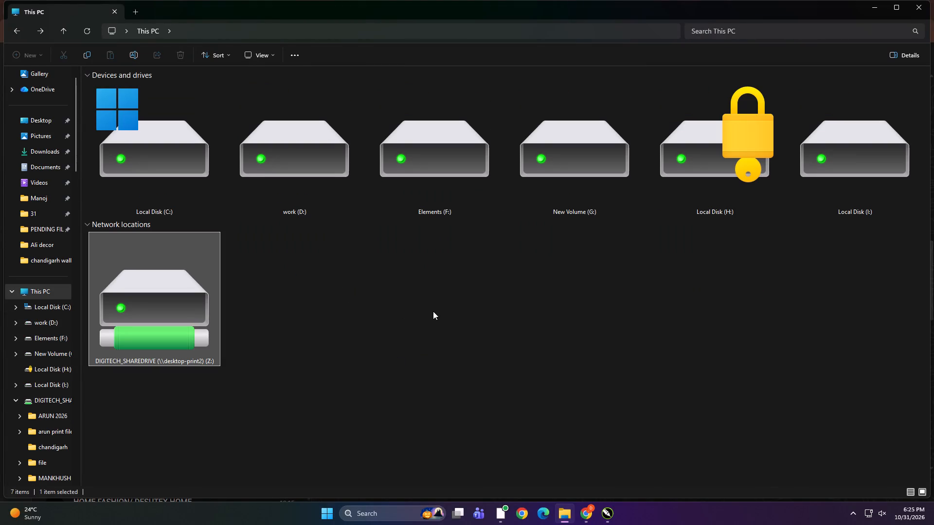
click(26, 298)
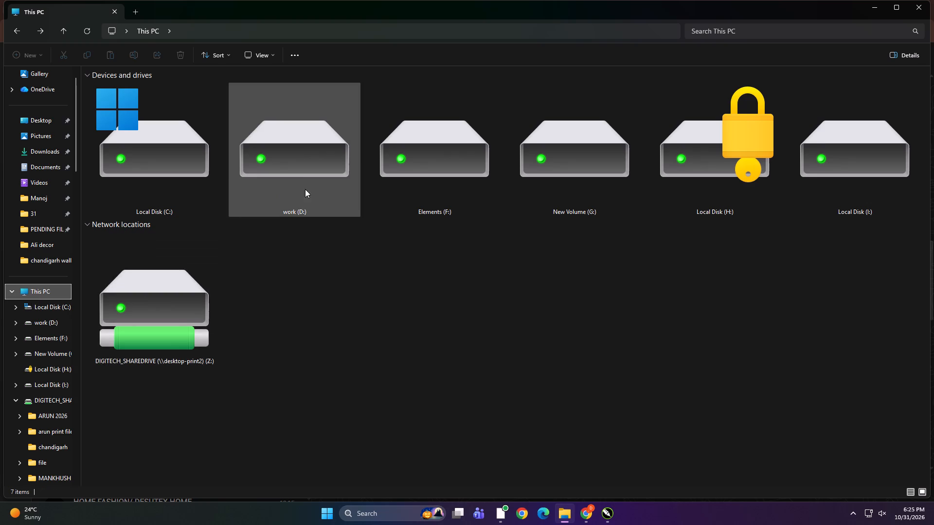
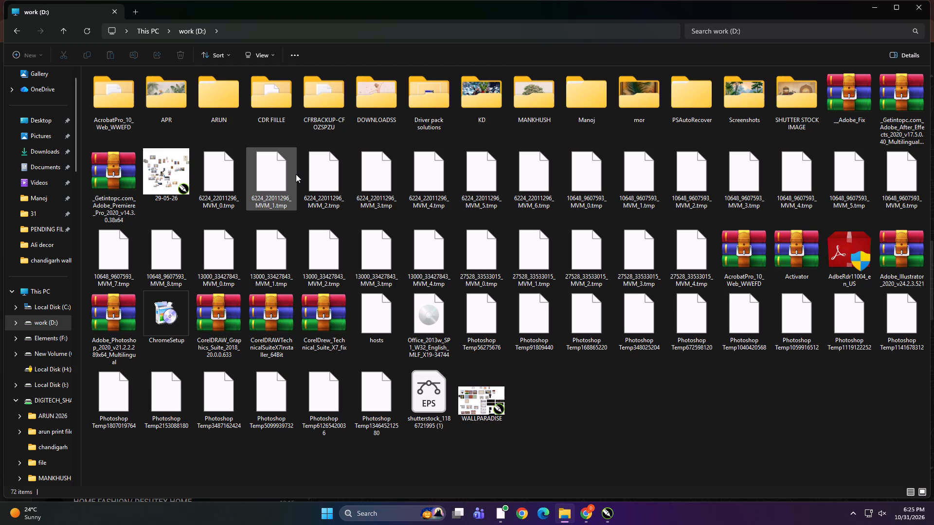
Open the KD folder on the work (D:) drive.
triple_click(485, 95)
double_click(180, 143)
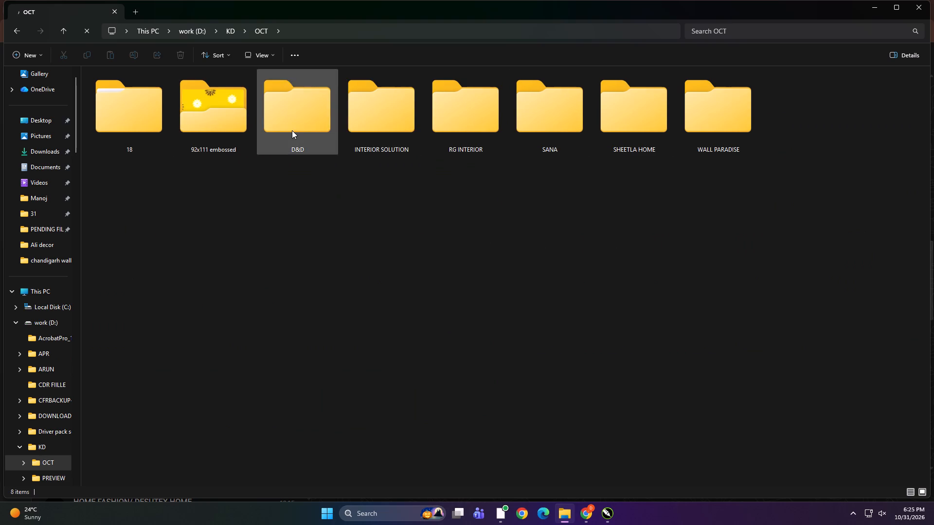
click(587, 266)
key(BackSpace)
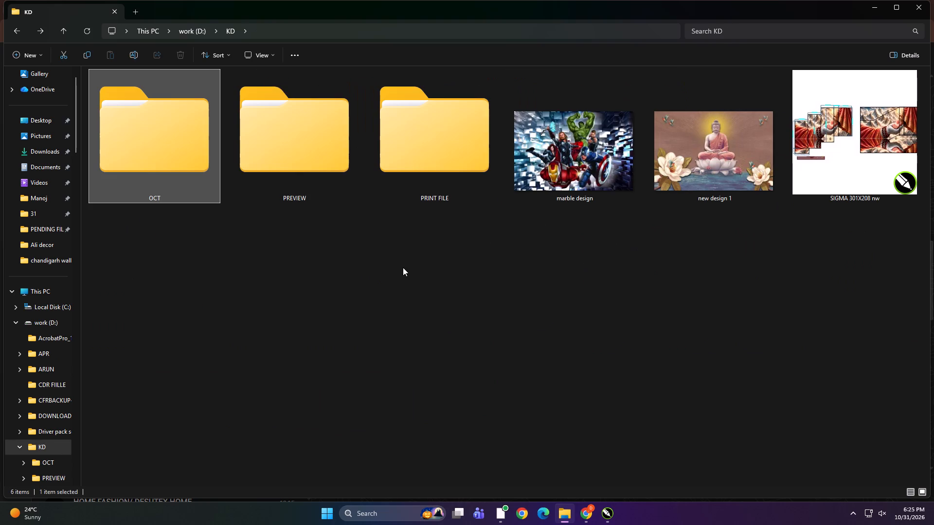
Open the 31 folder inside KD's PRINT FILE folder and look over its client folders.
click(416, 140)
double_click(416, 140)
double_click(444, 223)
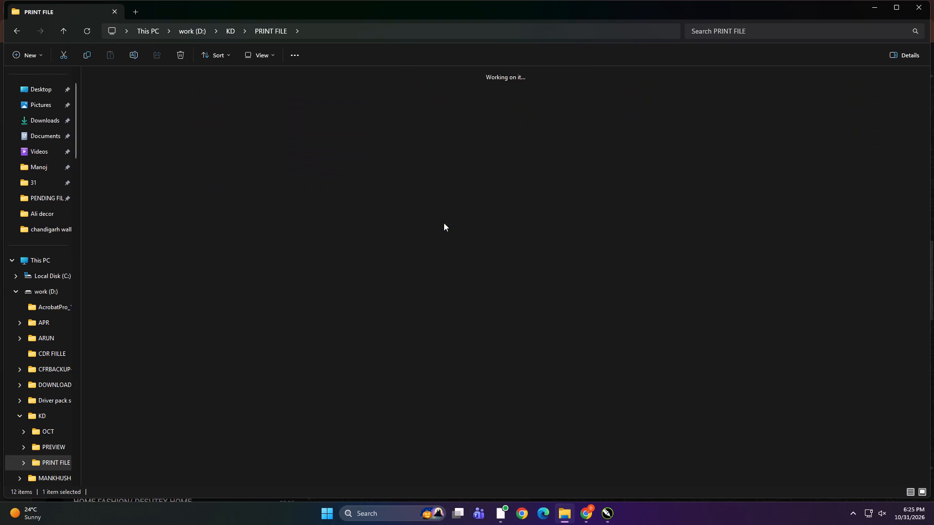
ctrl+scroll(411, 225, down, 4)
ctrl+scroll(360, 282, up, 5)
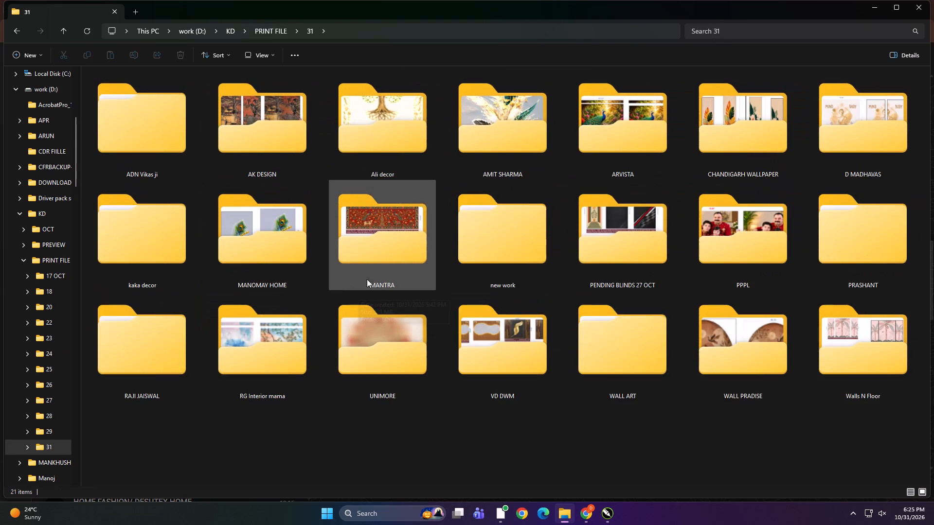
ctrl+scroll(367, 279, down, 3)
click(431, 323)
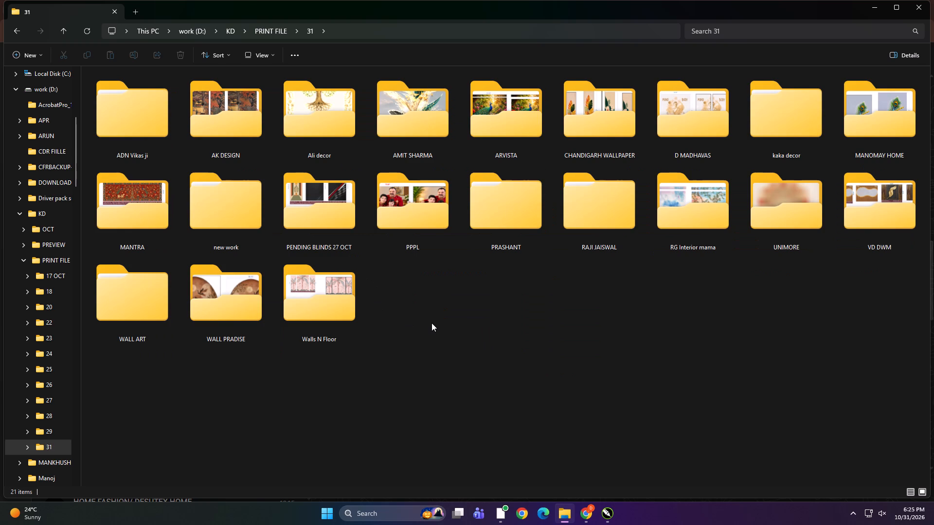
Copy the "new work" folder from KD's PRINT FILE 31 folder.
click(791, 103)
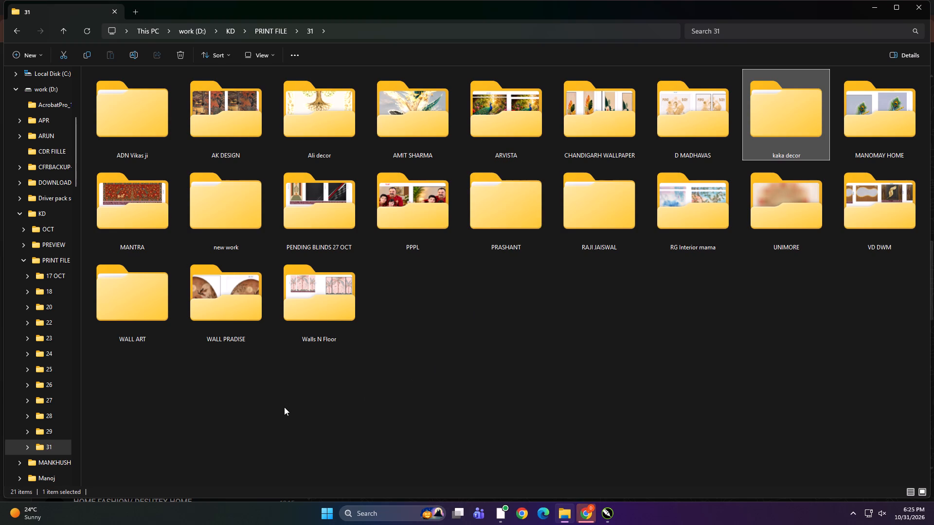
click(284, 407)
click(224, 208)
key(ctrl+c)
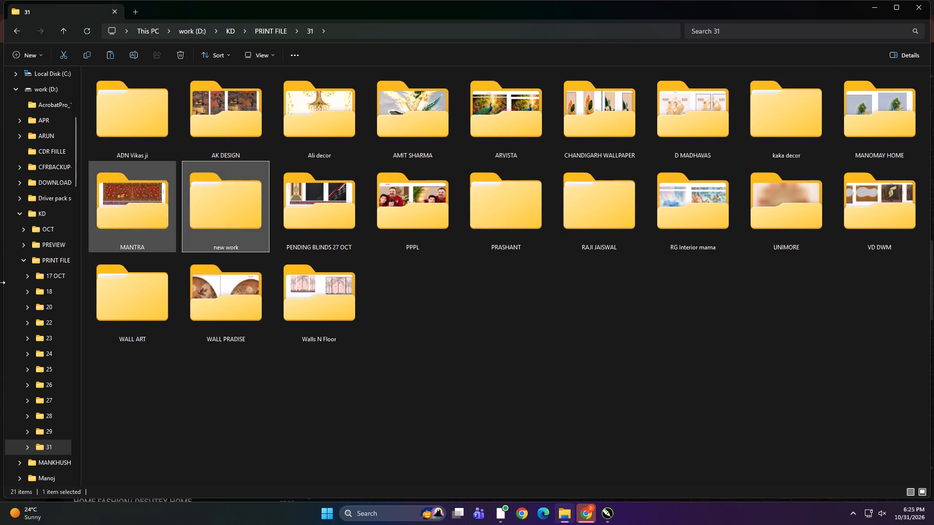
Paste the copied "new work" folder into the 31 folder inside Print on the DIGITECH_SHAREDRIVE (Z:) network drive.
scroll(18, 311, up, 5)
click(33, 302)
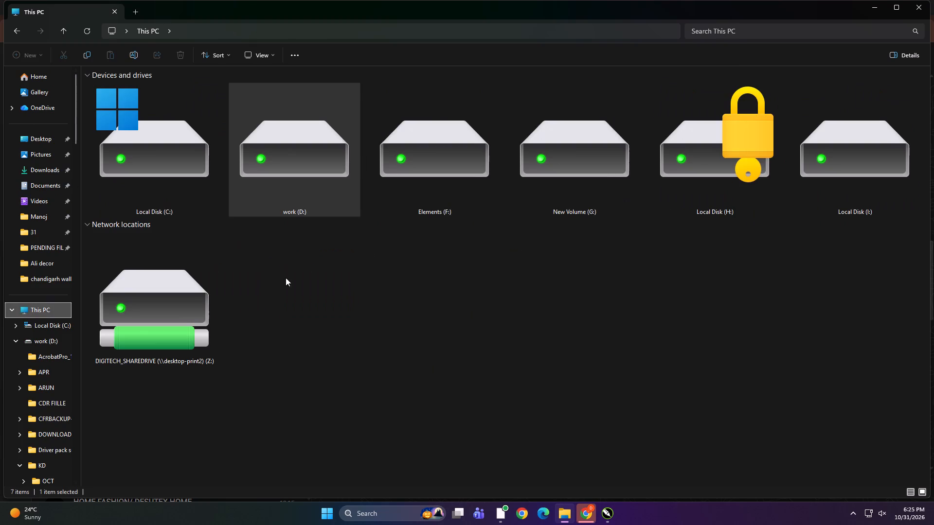
double_click(171, 302)
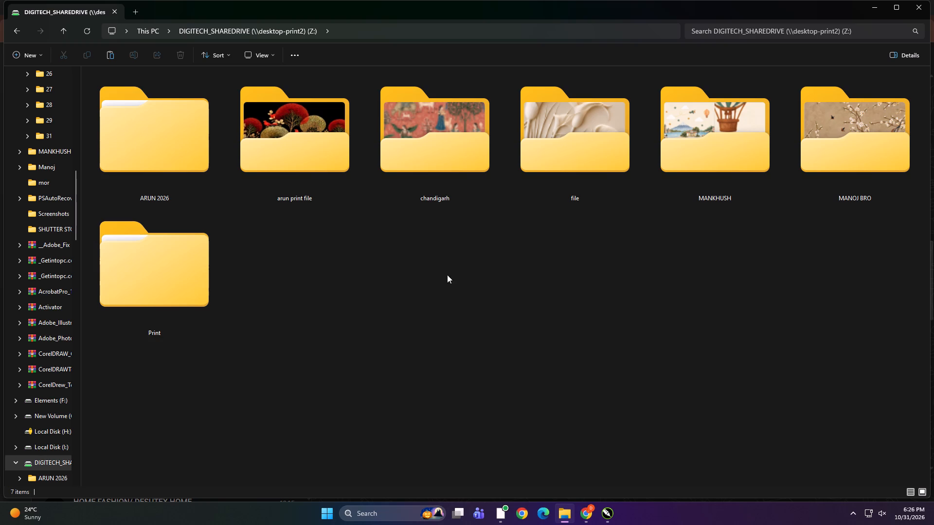
double_click(194, 281)
double_click(535, 227)
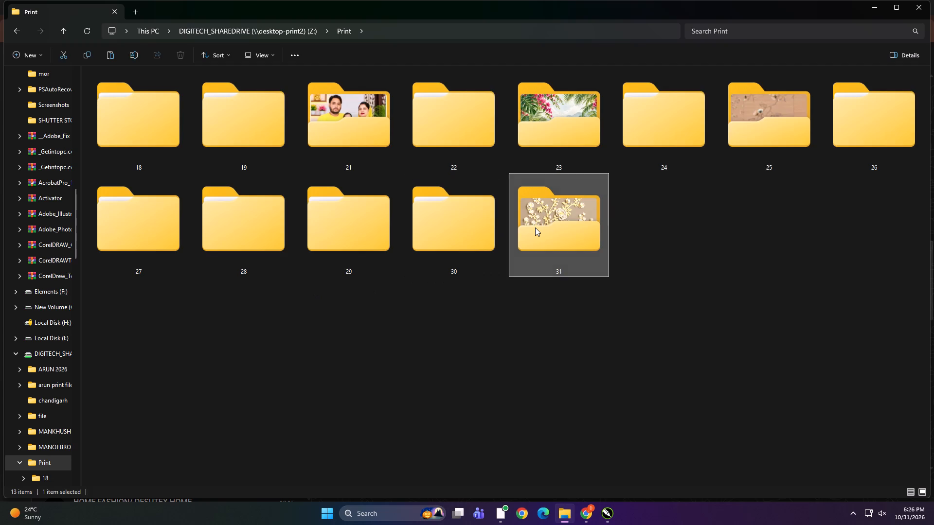
right_click(419, 329)
click(431, 345)
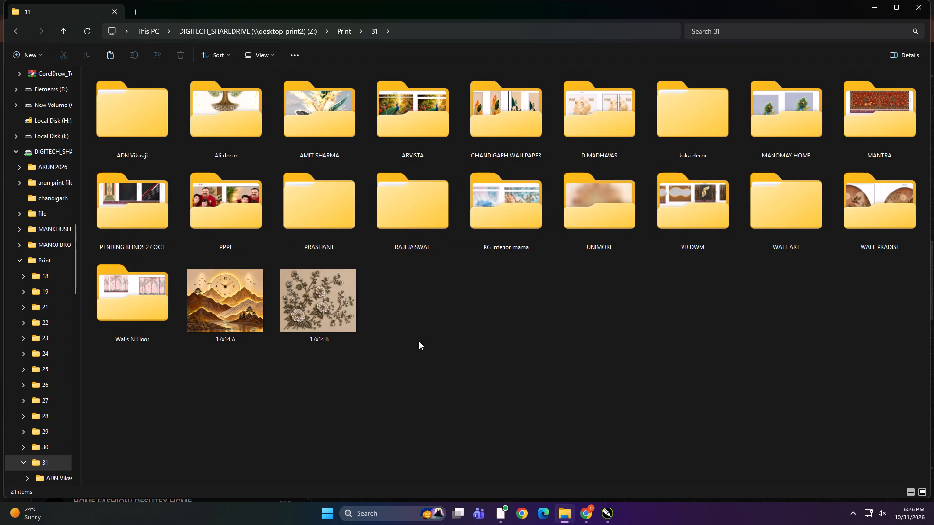
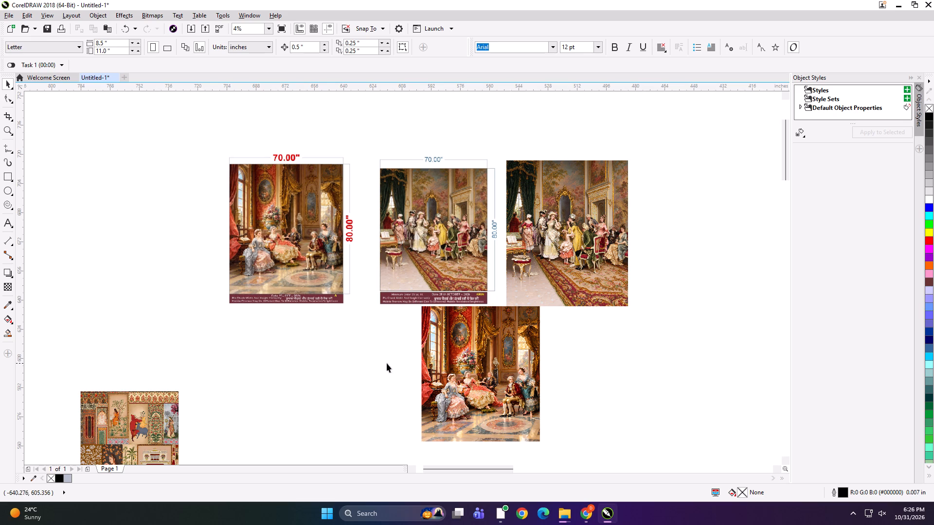
Move the seated-figures palace painting from below the layouts to just left of its matching preview with red 70" × 80" dimensions.
click(457, 368)
click(491, 362)
drag(491, 362, 161, 218)
click(123, 208)
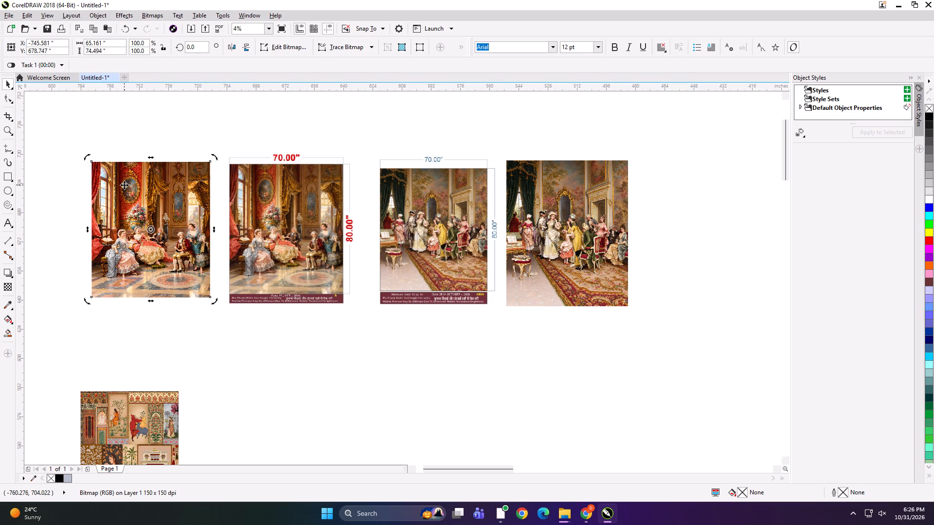
Select the moved palace painting and open its object width for editing.
click(124, 185)
click(111, 36)
click(133, 158)
click(128, 186)
click(133, 191)
click(141, 204)
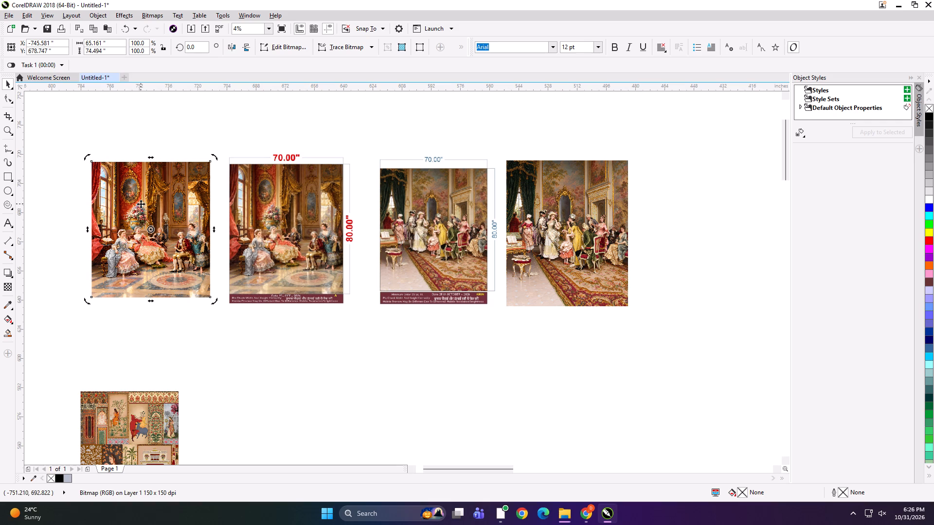
click(108, 40)
click(110, 40)
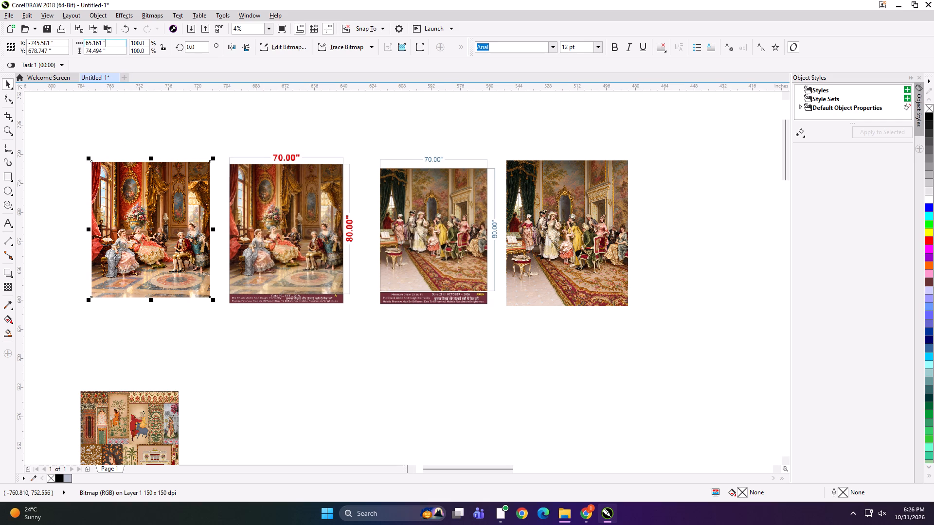
Resize both outer mural pictures, the red salon scene and the green-curtain salon scene, to 70 × 80 inches.
key(ctrl+a)
text(70)
key(Tab)
text(80)
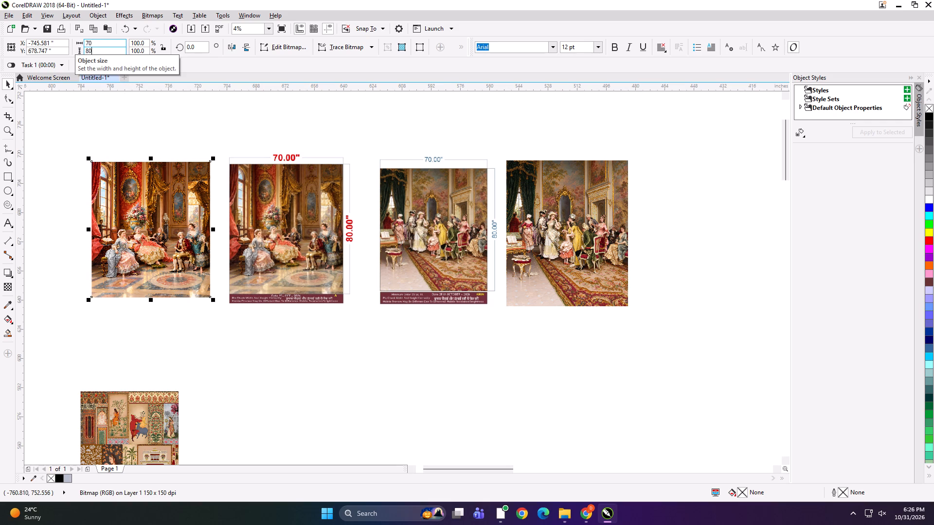
key(Return)
click(566, 219)
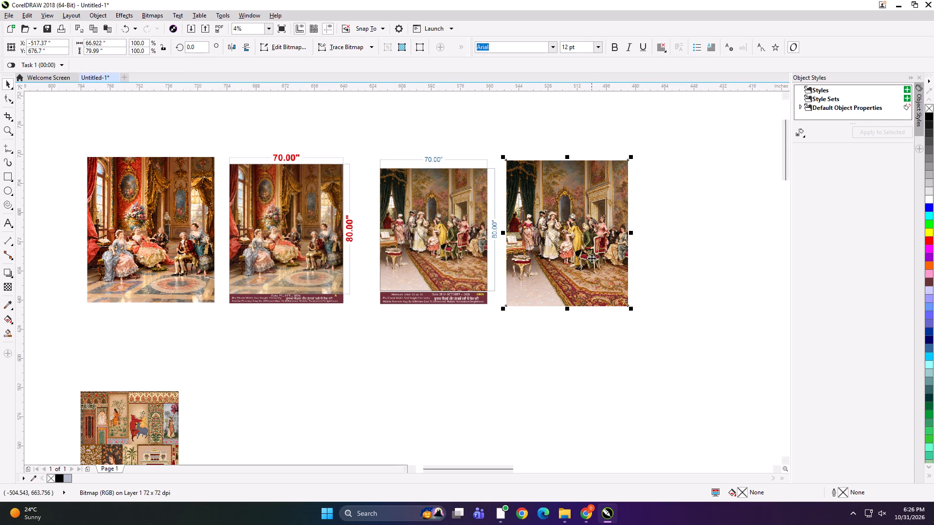
key(ctrl+r)
Draw a rectangle matching the red salon picture, set its width to 53 inches and align it to the picture's left edge.
click(184, 210)
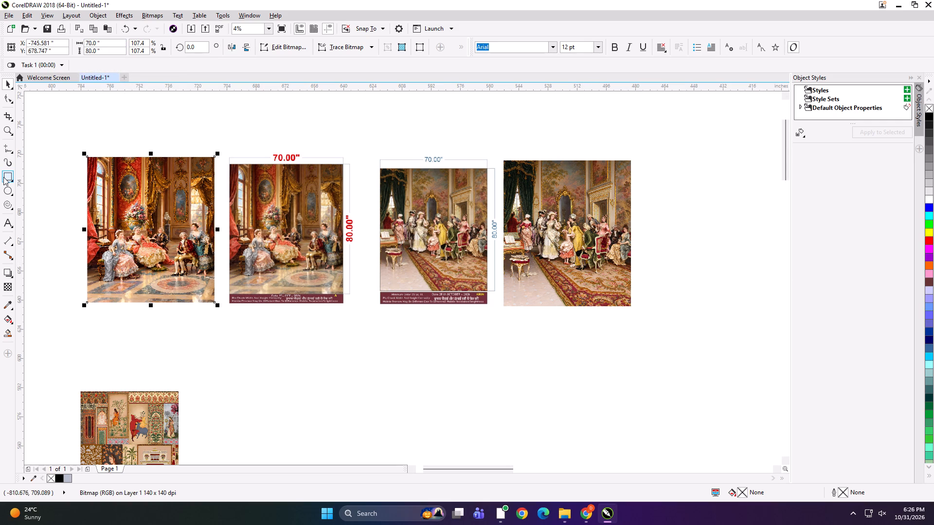
shift+double_click(3, 177)
key(shift+space)
click(111, 42)
key(ctrl+a)
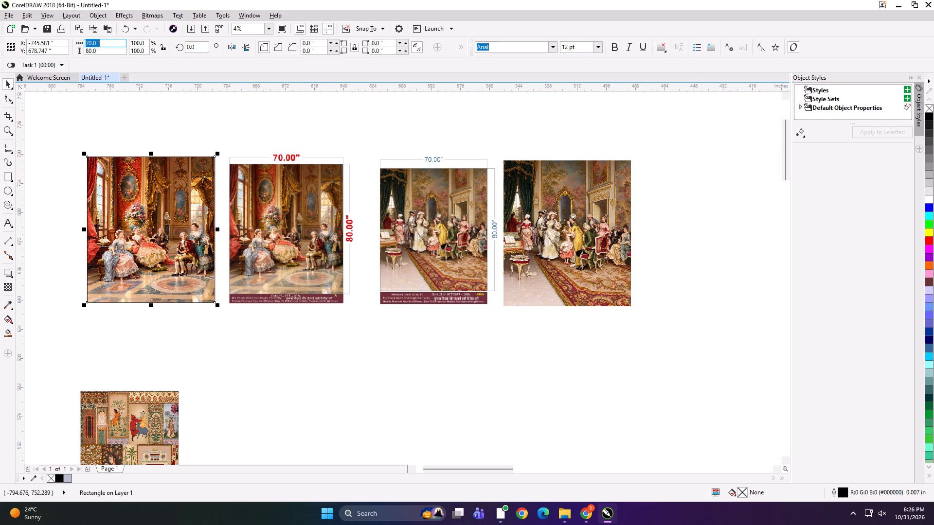
text(53)
key(Return)
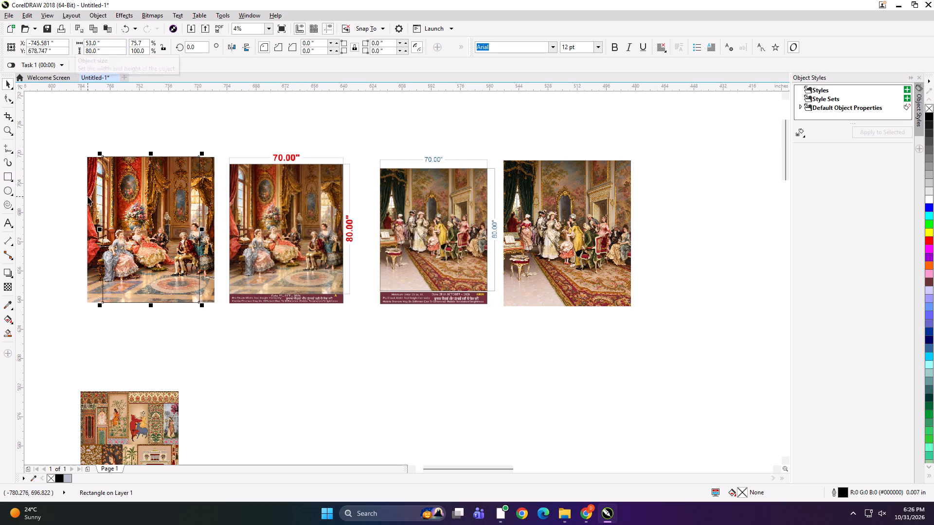
shift+click(88, 196)
key(l)
click(76, 182)
click(141, 207)
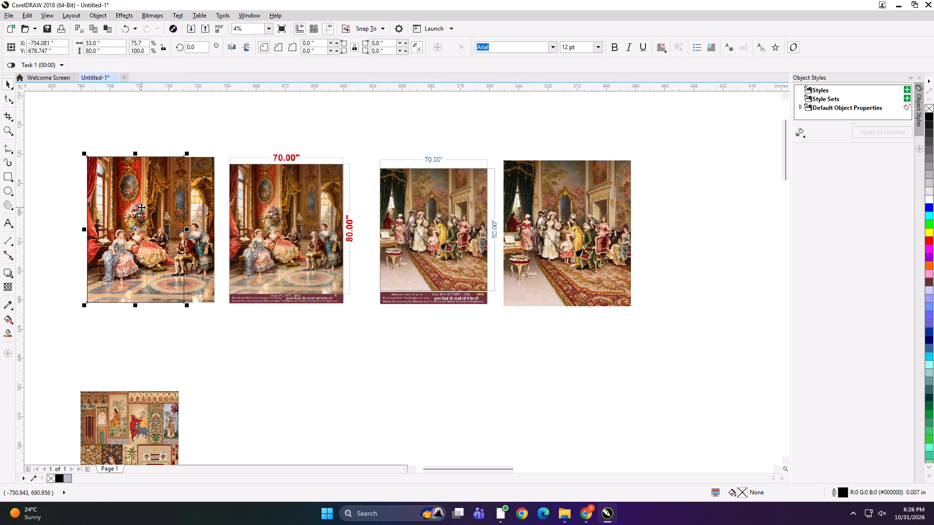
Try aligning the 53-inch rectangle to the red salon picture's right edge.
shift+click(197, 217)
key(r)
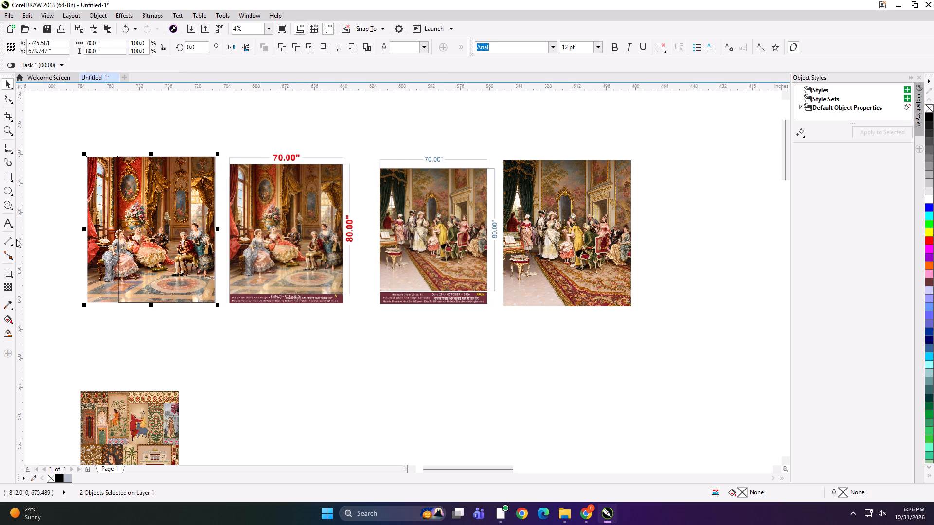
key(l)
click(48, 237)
Make a mirrored copy beside the 53-inch rectangle, nudge it left to overlap slightly, and narrow it to the red salon picture's right edge.
click(155, 217)
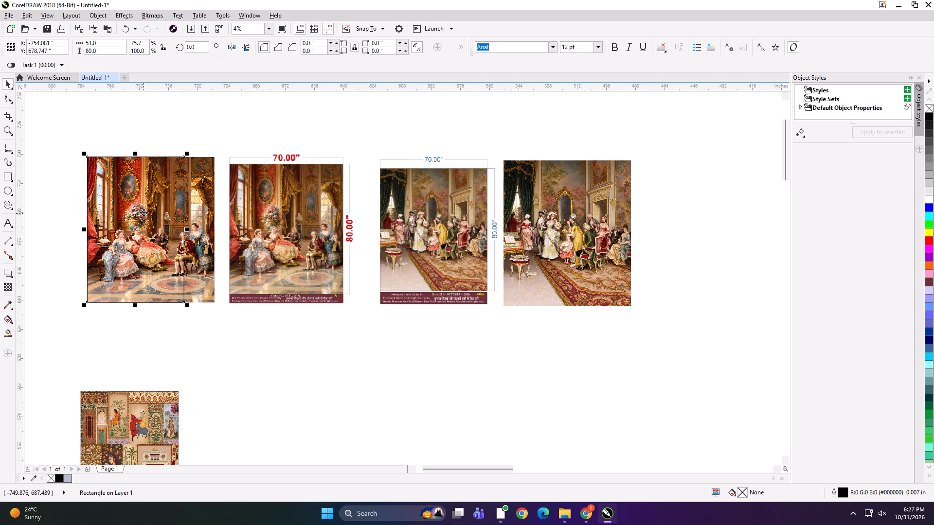
drag(83, 229, 222, 229)
ctrl+right_click(221, 229)
key(Left)
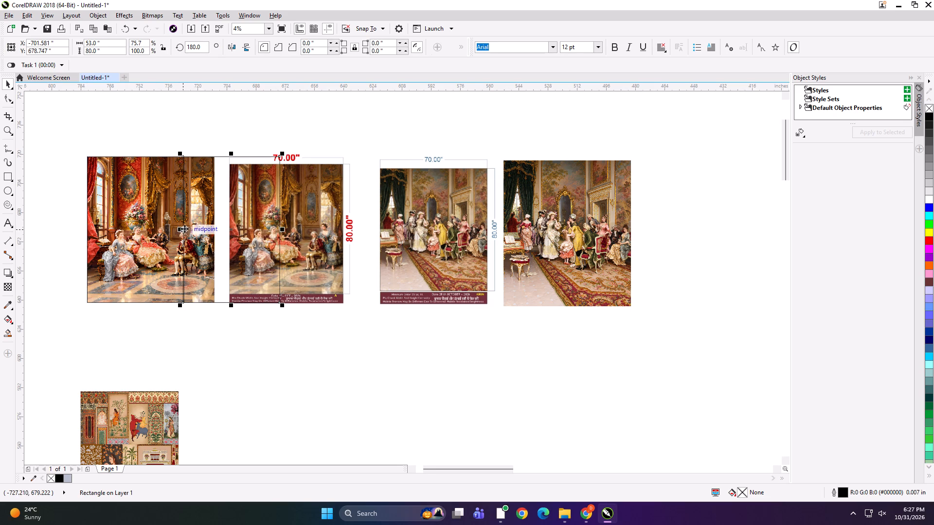
scroll(171, 221, up, 1)
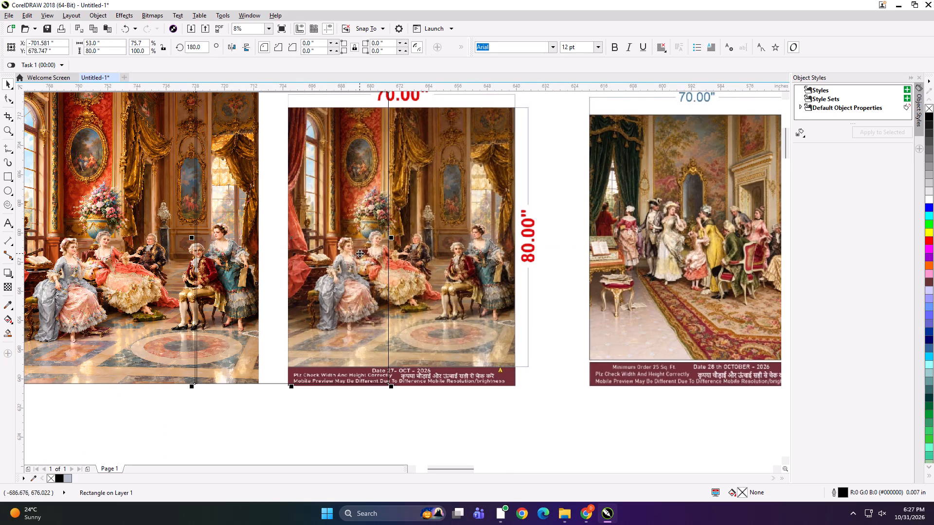
scroll(364, 266, down, 1)
drag(381, 251, 320, 243)
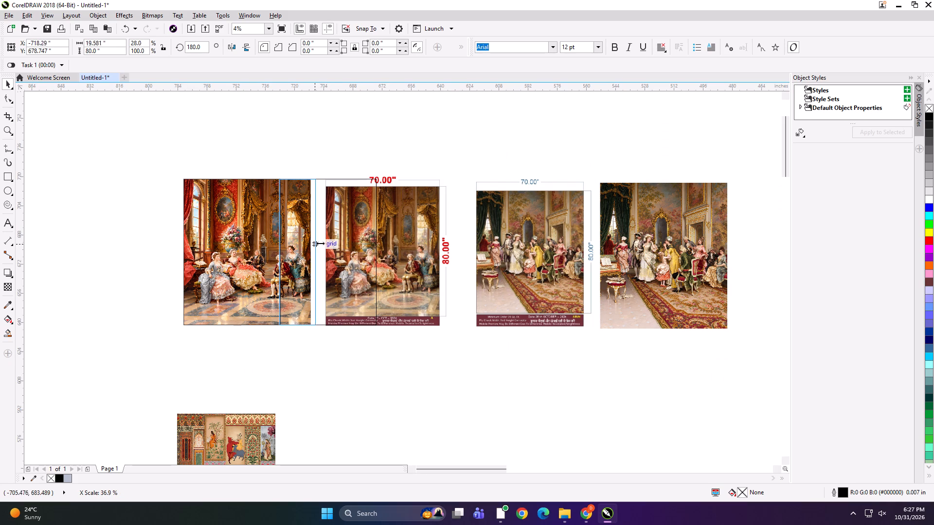
drag(320, 243, 317, 243)
Group the two panel rectangles, PowerClip the red salon picture into them, and ungroup them into separate panels.
shift+click(223, 232)
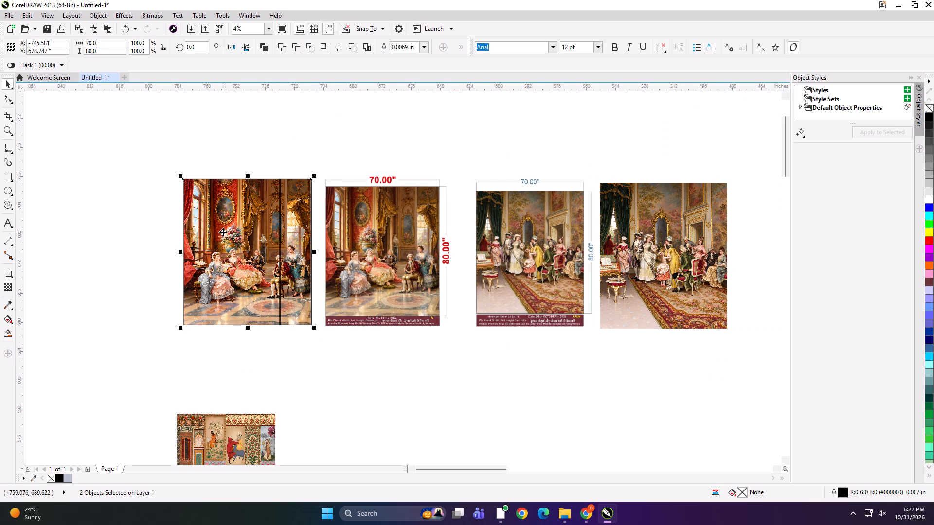
key(ctrl+g)
click(132, 241)
alt+click(248, 246)
key(shift+Return)
click(254, 239)
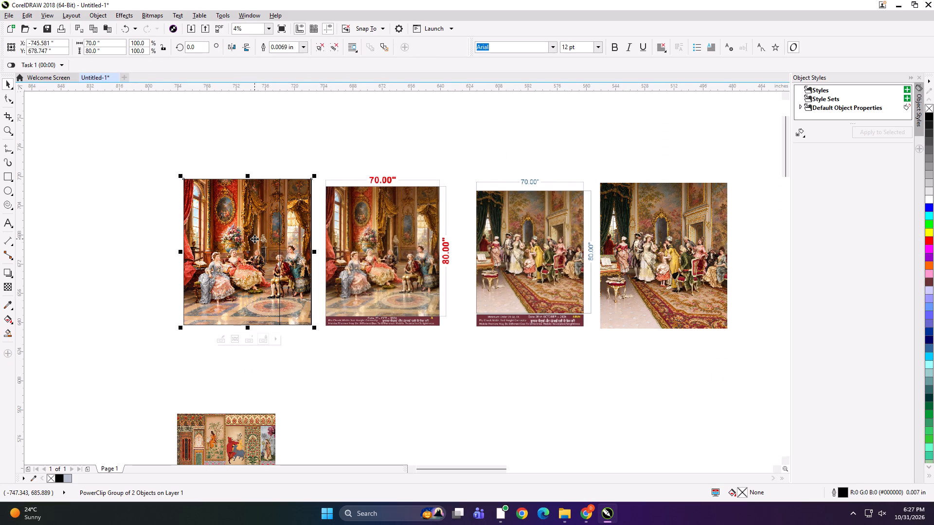
key(ctrl+u)
click(169, 242)
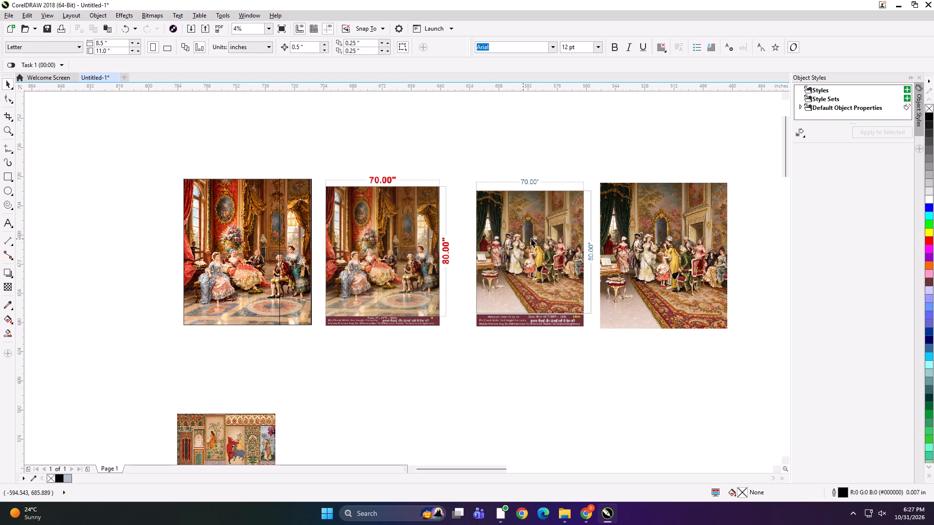
Draw a rectangle matching the green-curtain salon picture, set its width to 53 inches and align it to the picture's left edge.
click(646, 234)
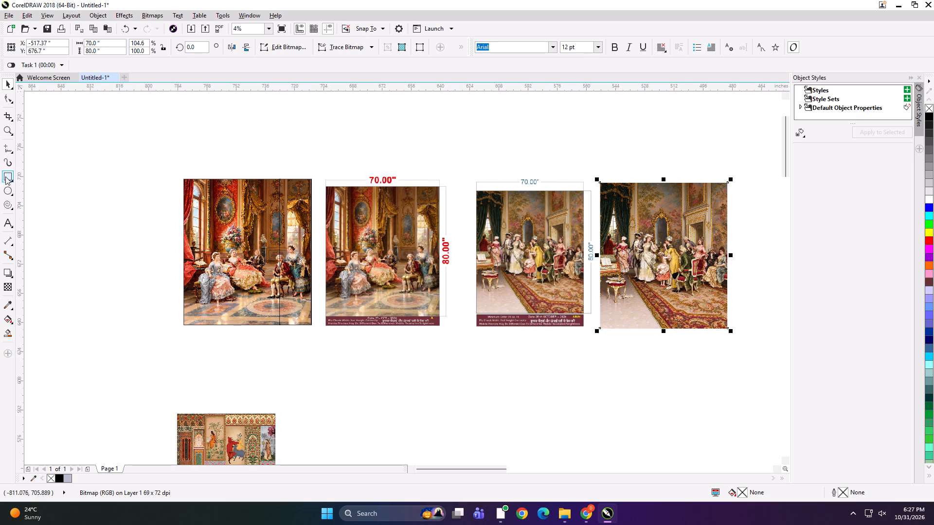
shift+double_click(5, 176)
key(shift+space)
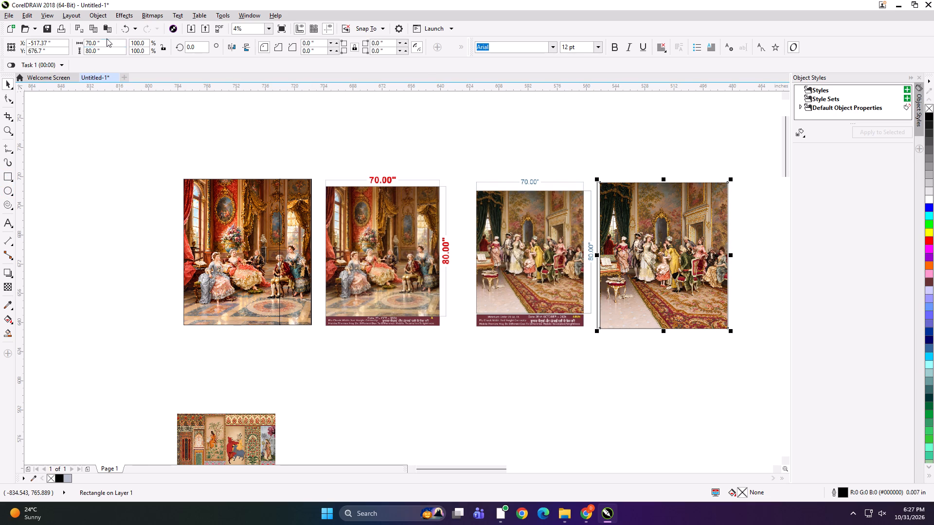
click(107, 38)
key(ctrl+a)
text(53)
key(Return)
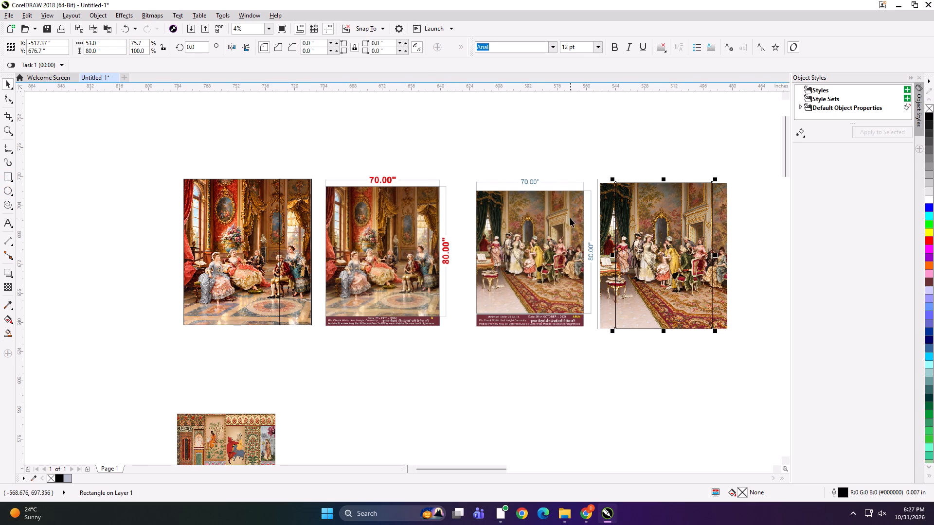
shift+click(601, 219)
key(l)
click(617, 146)
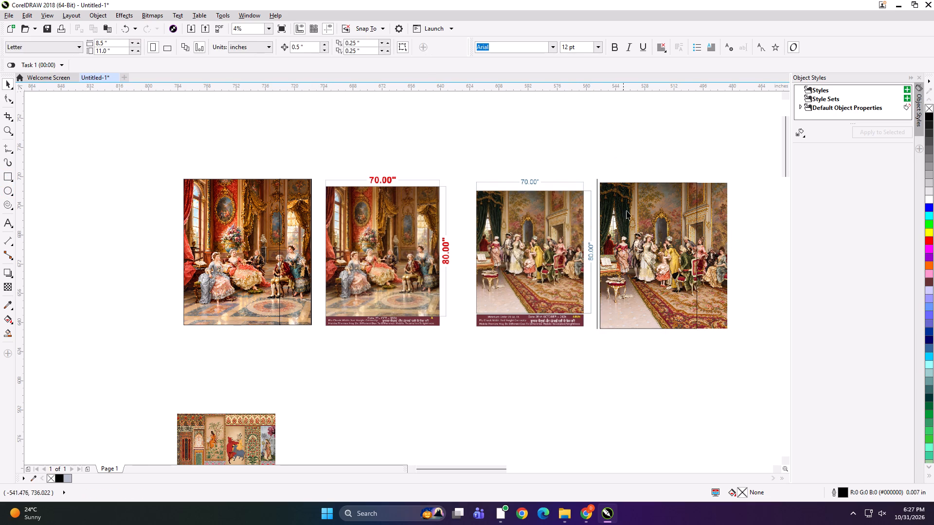
Make a mirrored copy beside this 53-inch rectangle, nudge it left to overlap slightly, and narrow it to the green-curtain picture's right edge.
click(632, 232)
scroll(496, 255, down, 1)
scroll(569, 255, up, 1)
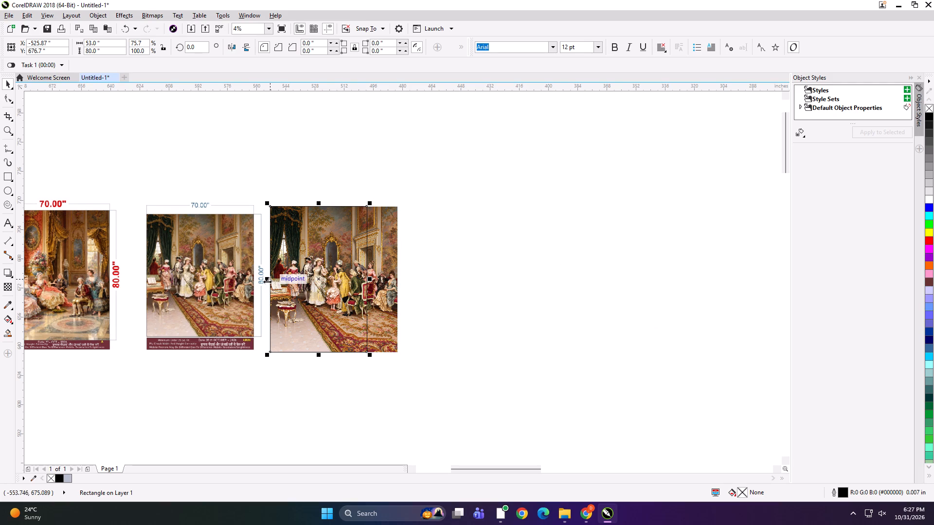
drag(267, 281, 386, 290)
ctrl+right_click(386, 290)
scroll(377, 286, up, 1)
key(Left)
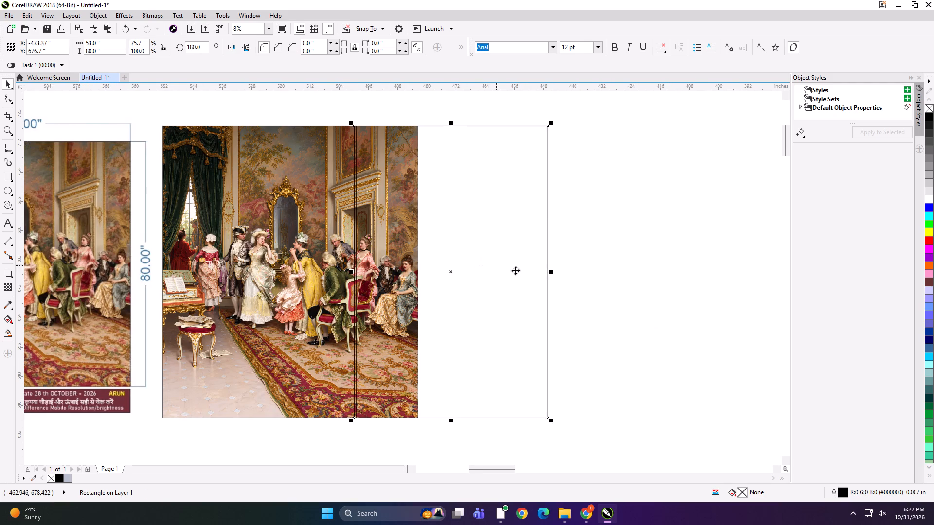
drag(554, 272, 425, 253)
Group the two panel rectangles, PowerClip the green-curtain salon picture into them, and ungroup them into separate panels.
shift+click(300, 252)
key(ctrl+g)
click(541, 244)
alt+click(304, 254)
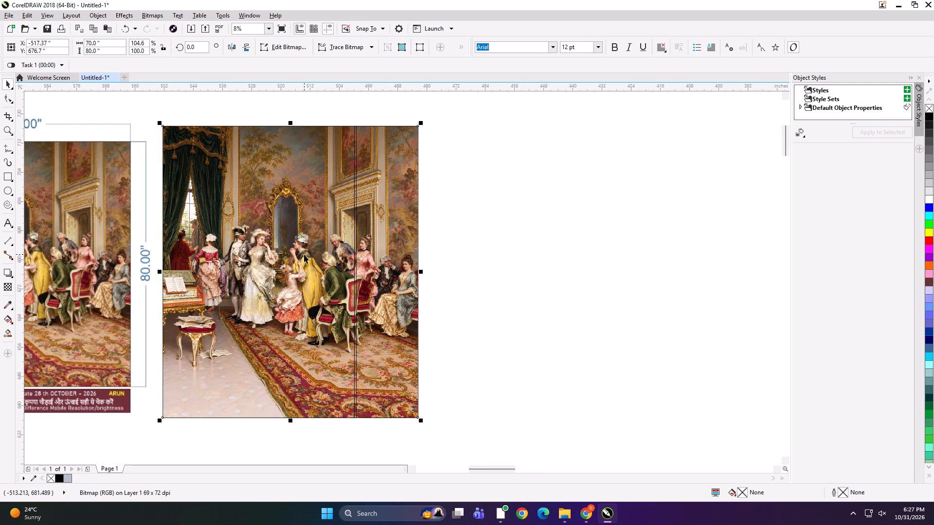
key(shift+Return)
click(314, 254)
key(ctrl+u)
click(659, 268)
Add the text label "70*80 panel 1" at the top edge of the red salon mural's wide panel and copy its text.
scroll(651, 276, down, 1)
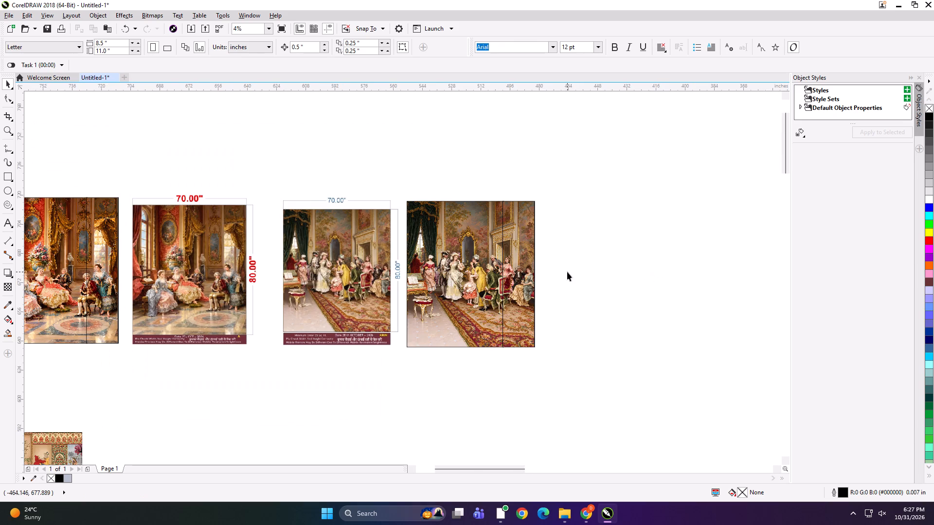
scroll(54, 181, down, 1)
scroll(67, 213, up, 1)
click(60, 211)
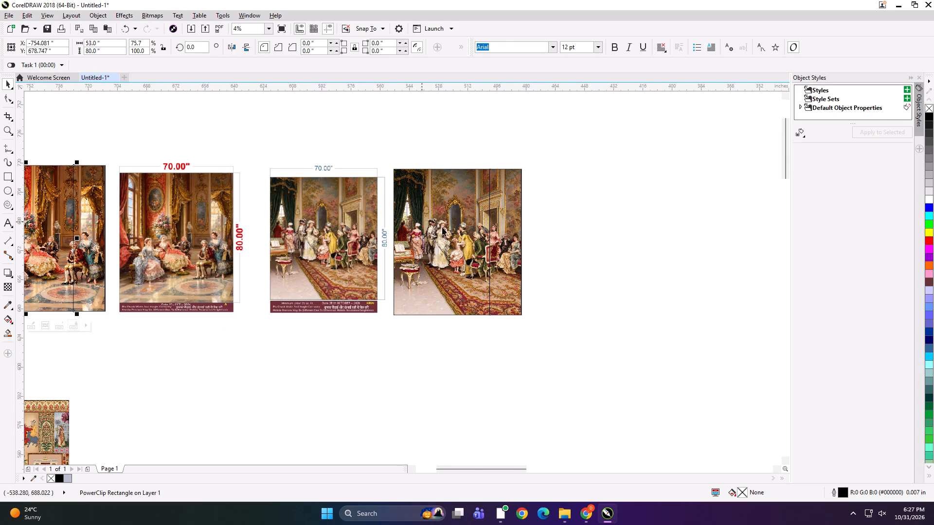
shift+click(501, 231)
key(shift+F2)
click(406, 124)
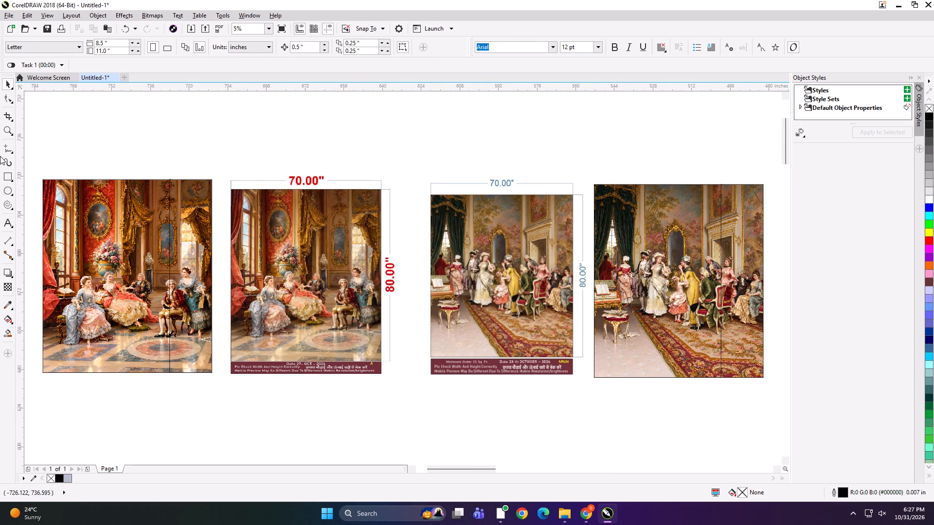
click(8, 220)
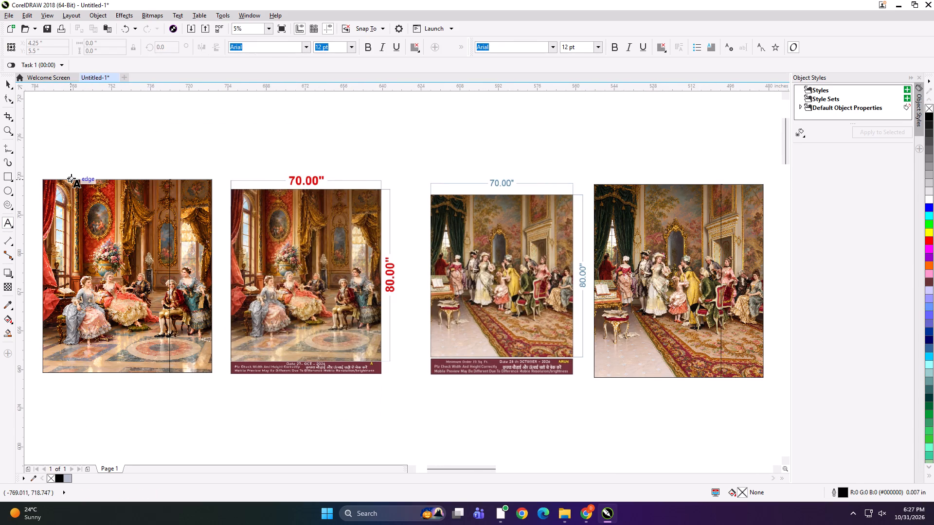
click(71, 178)
text(70*80 panel 1)
key(ctrl+a)
key(ctrl+c)
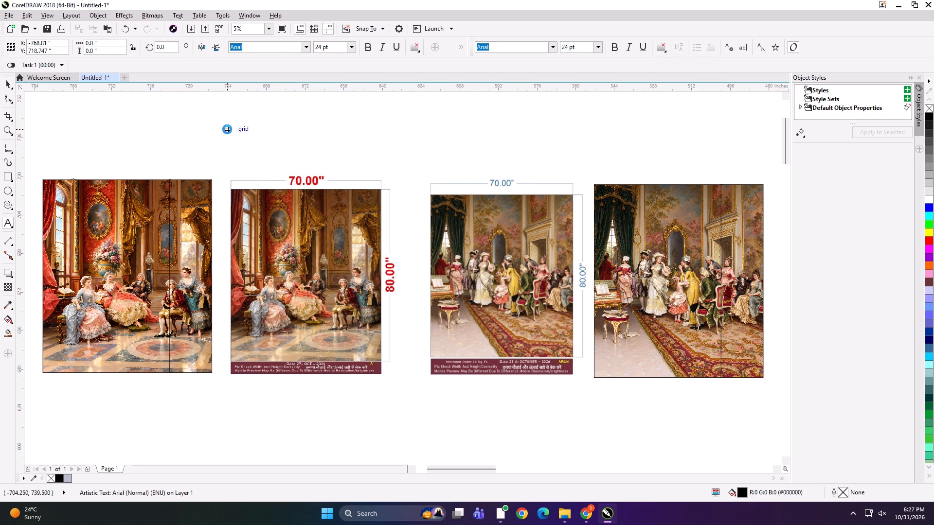
Paste the copied label text for the red salon mural and change its panel number to 2.
key(ctrl+v)
key(BackSpace)
key(2)
Paste the label at the top edge of the green-curtain mural's wide panel so that it reads "70*80 panel 1".
click(636, 182)
key(ctrl+v)
key(BackSpace)
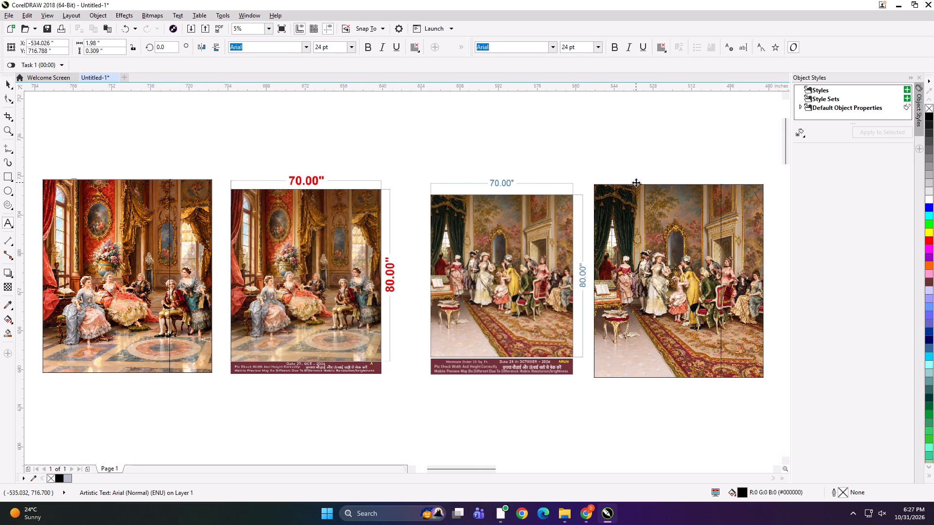
scroll(636, 182, up, 4)
key(1)
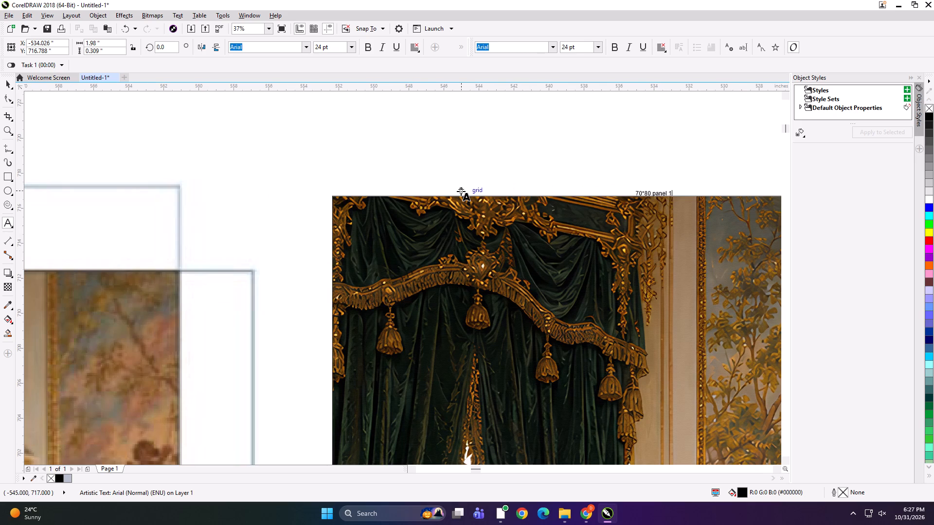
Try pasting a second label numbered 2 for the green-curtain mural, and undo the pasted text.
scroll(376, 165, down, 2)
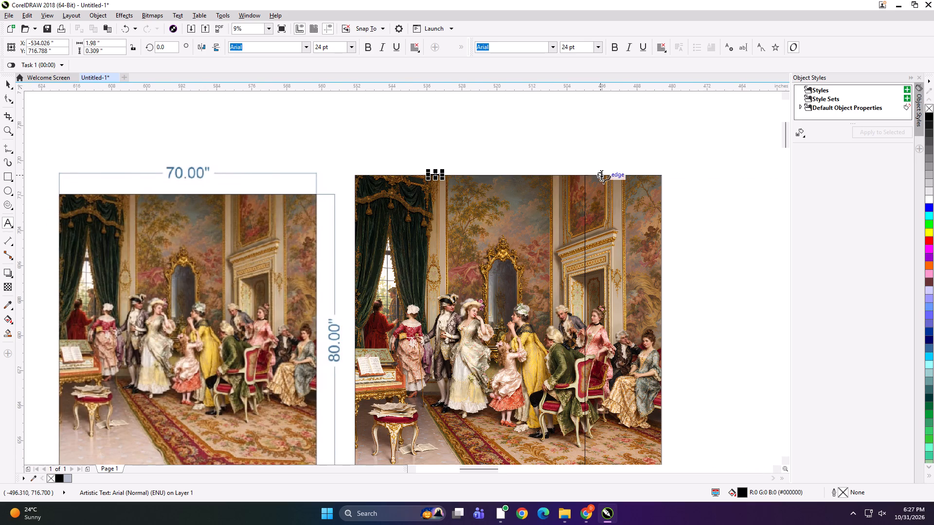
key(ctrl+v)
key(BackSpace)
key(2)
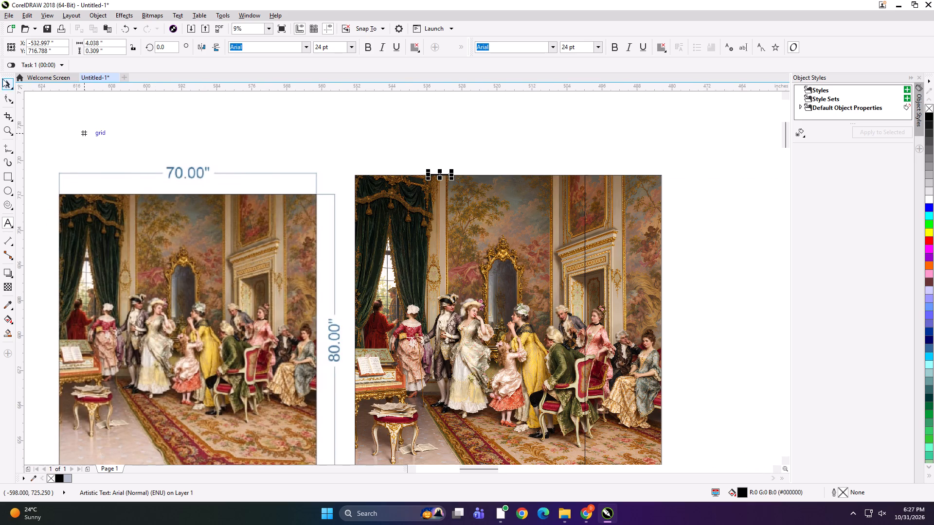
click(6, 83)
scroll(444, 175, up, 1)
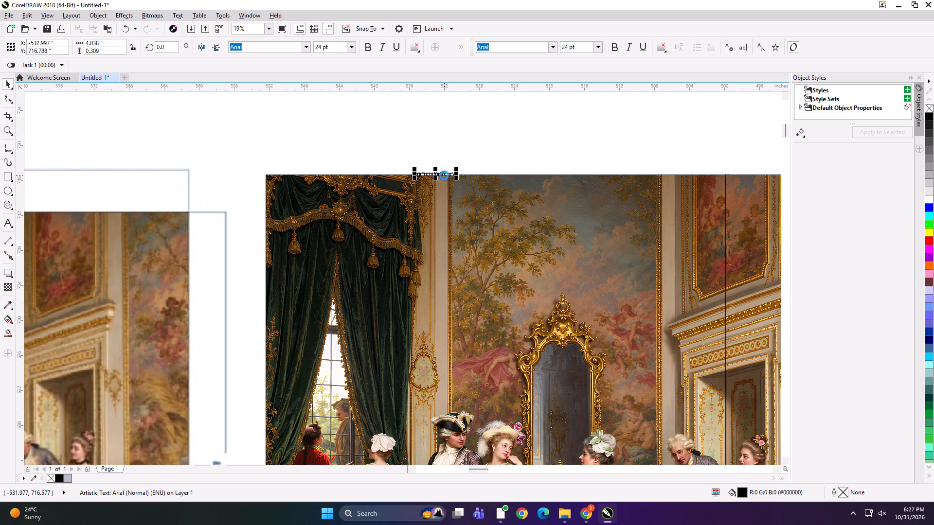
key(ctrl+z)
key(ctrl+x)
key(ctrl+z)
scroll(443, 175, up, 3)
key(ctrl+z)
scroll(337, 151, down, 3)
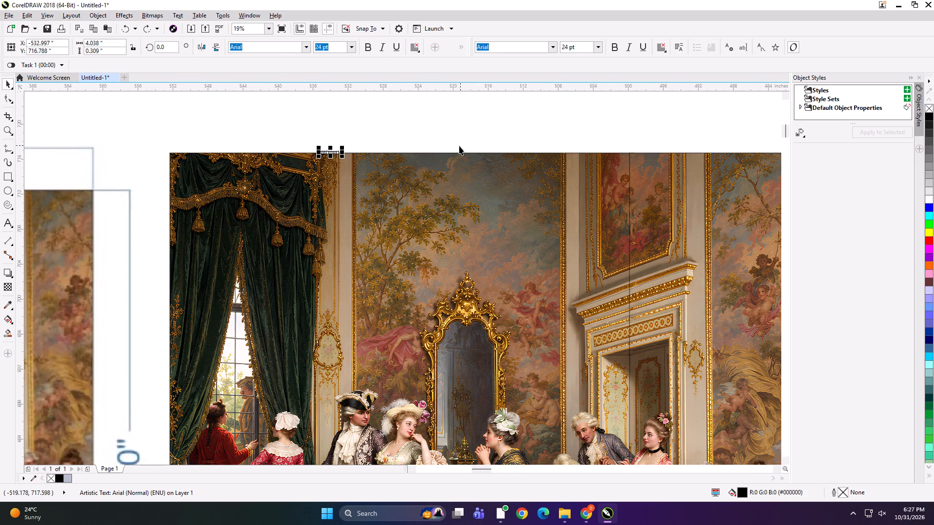
Paste a label at the top edge of the green-curtain mural's narrow panel and change its panel number to 2.
key(space)
click(671, 151)
key(ctrl+v)
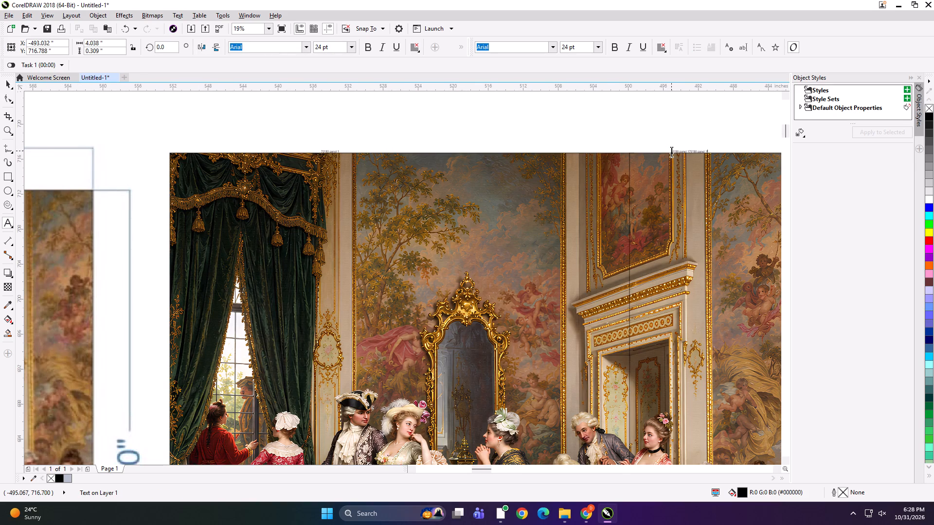
key(BackSpace)
key(2)
scroll(671, 151, up, 1)
scroll(583, 143, down, 2)
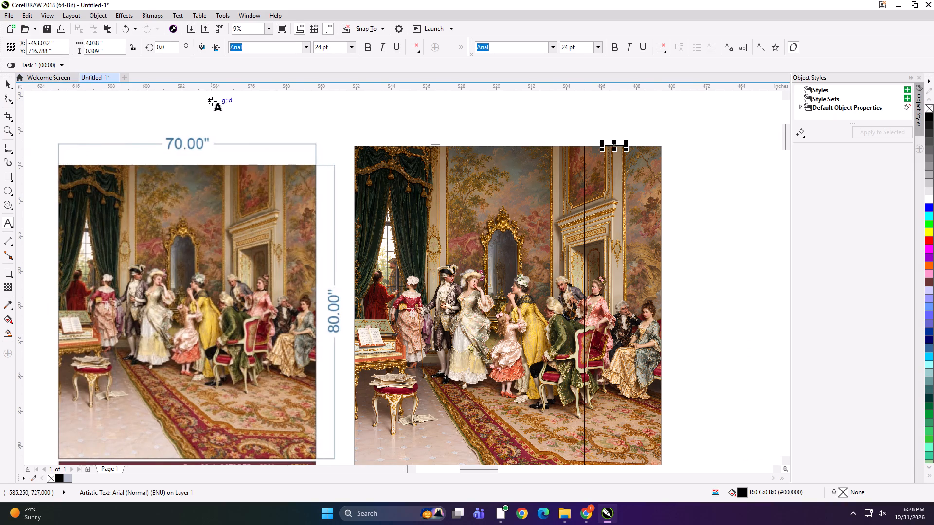
Undo the doubled label text at the top edge of the green-curtain mural, back to a single "70*80 panel 1".
scroll(551, 130, up, 1)
scroll(724, 171, up, 2)
key(ctrl+z)
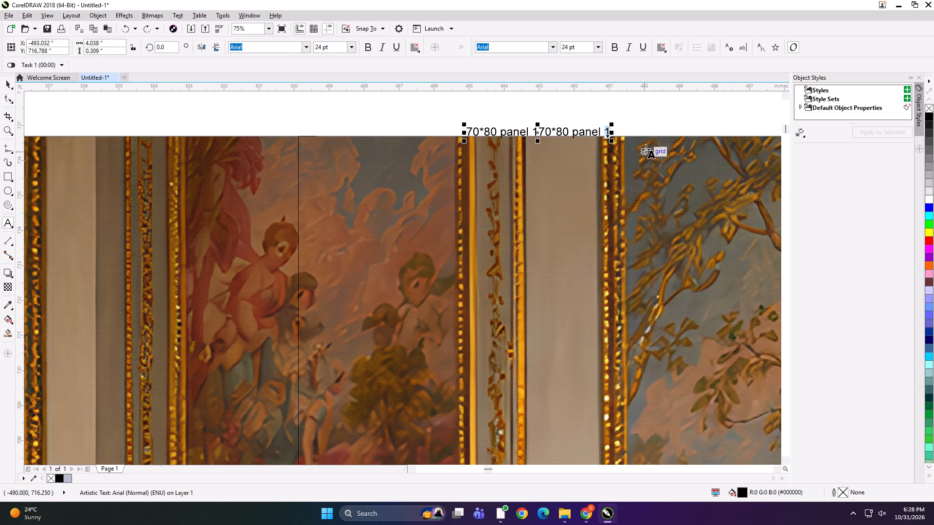
key(ctrl+z)
key(ctrl+z)
key(ctrl+v)
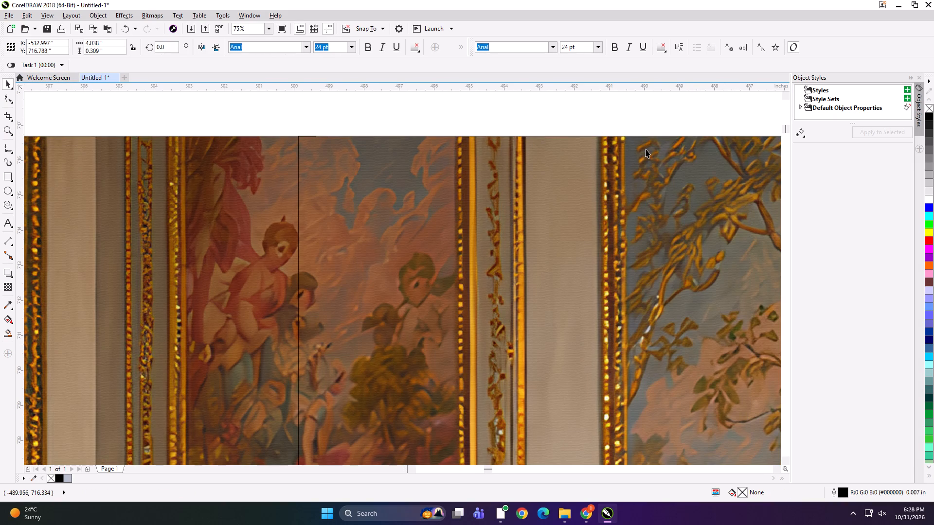
key(ctrl+shift+x)
scroll(565, 184, down, 1)
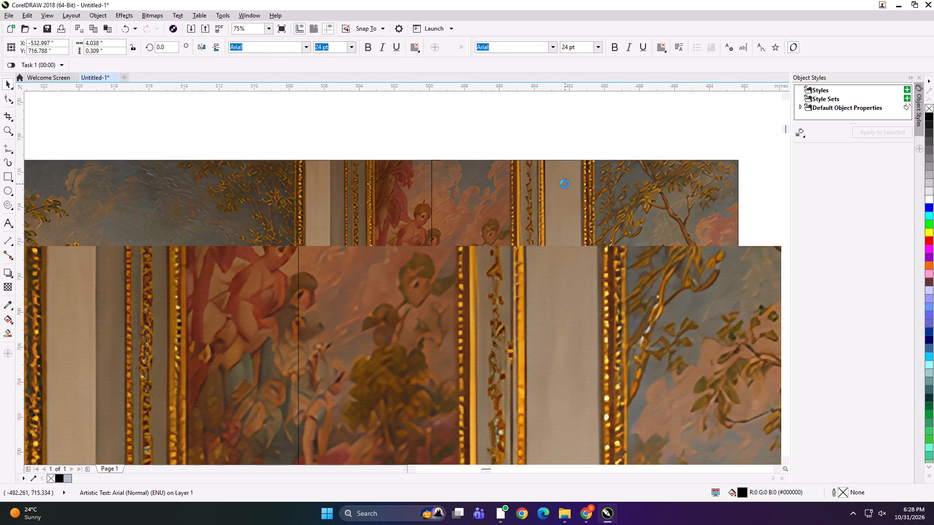
scroll(263, 176, down, 2)
scroll(171, 173, up, 2)
scroll(246, 186, up, 2)
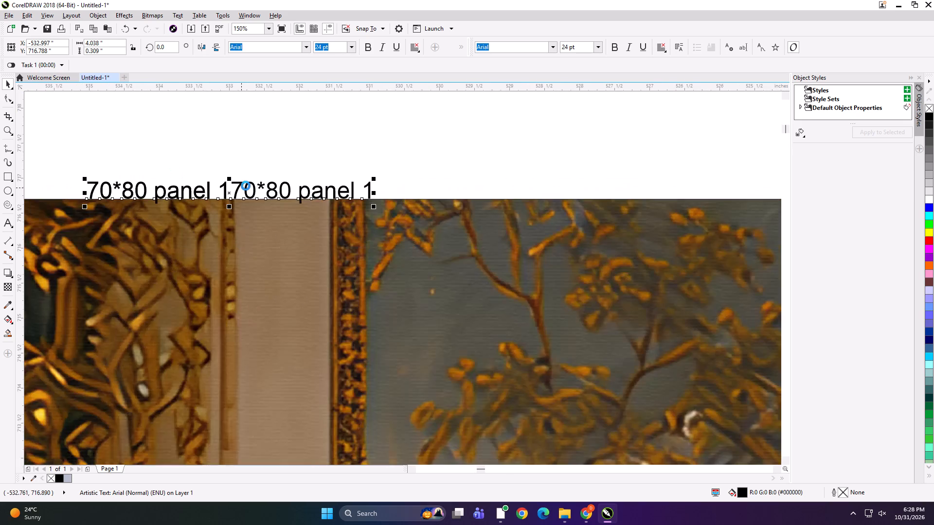
key(ctrl+z)
Copy the green-curtain mural's wide-panel label and paste it at the narrow panel's top edge as "70*80 panel 2".
scroll(214, 175, down, 2)
click(205, 180)
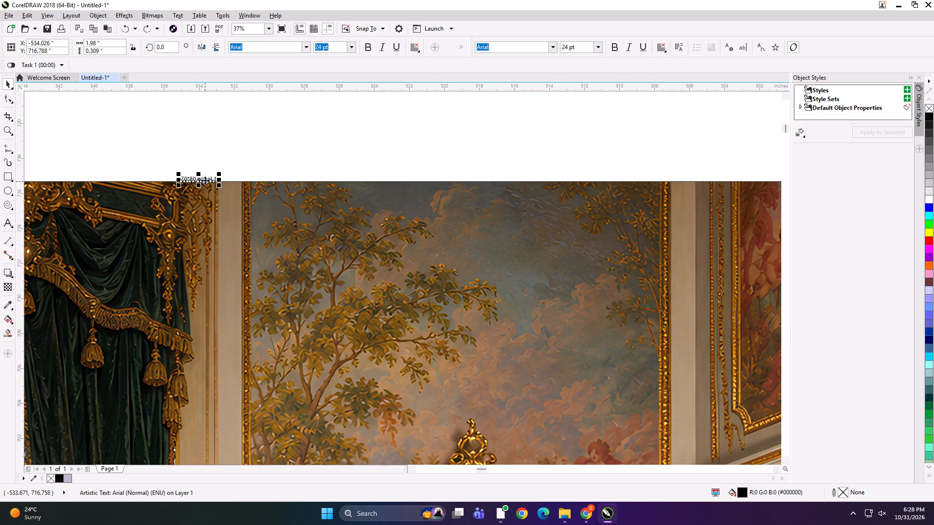
scroll(205, 180, up, 4)
double_click(205, 178)
key(ctrl+a)
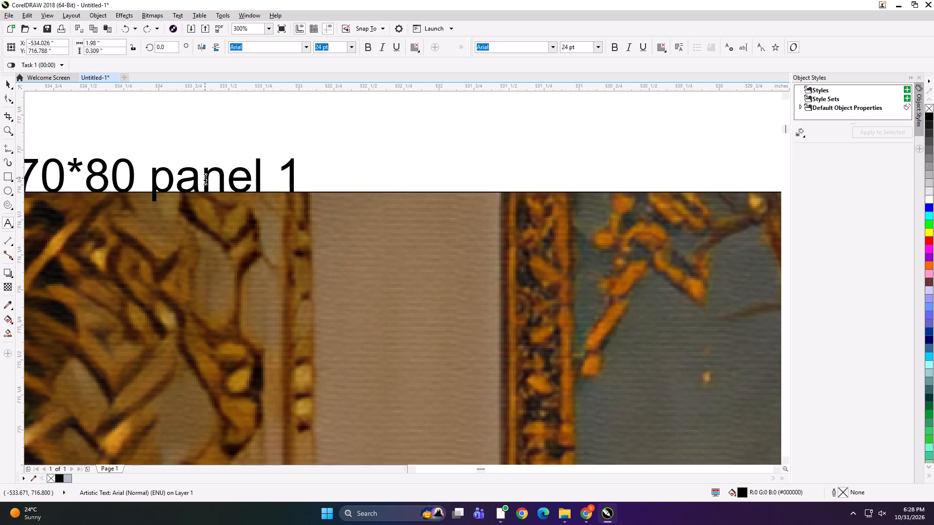
key(ctrl+c)
scroll(205, 178, down, 6)
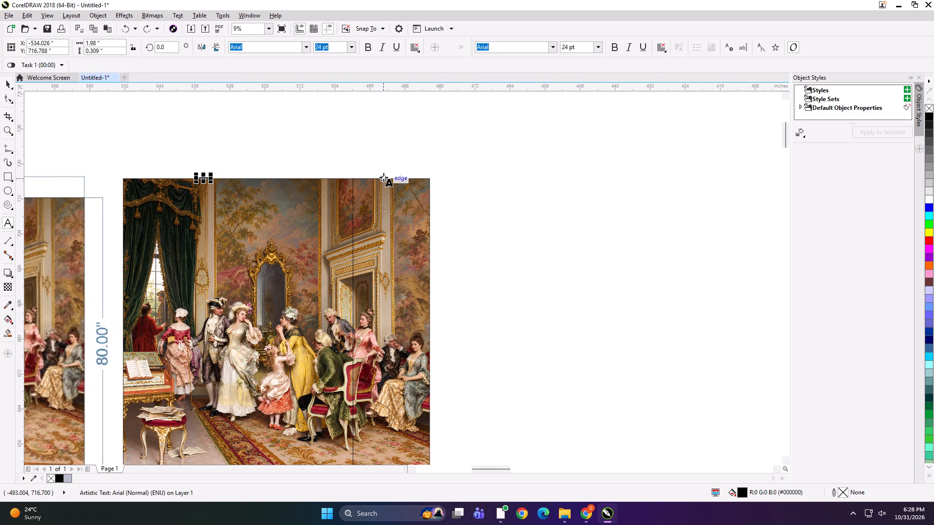
scroll(383, 177, up, 5)
click(409, 198)
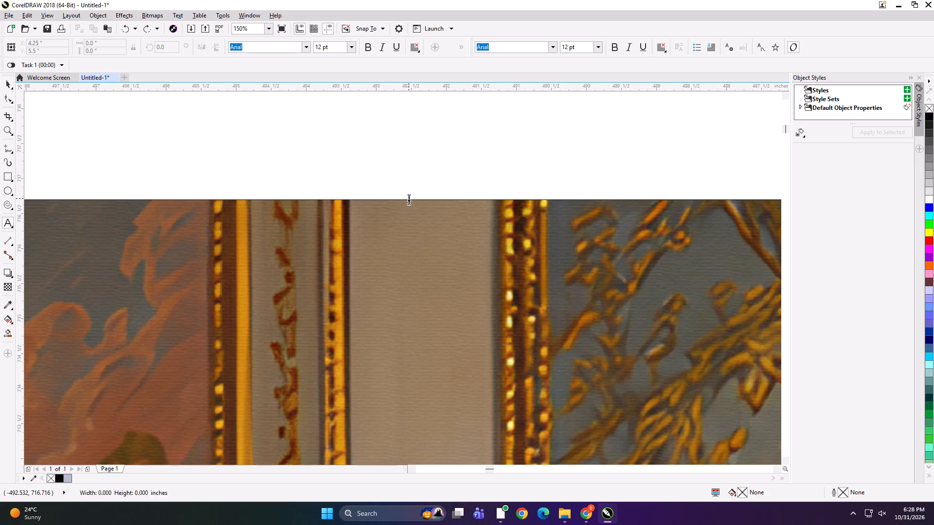
key(ctrl+v)
key(BackSpace)
key(2)
scroll(406, 200, down, 6)
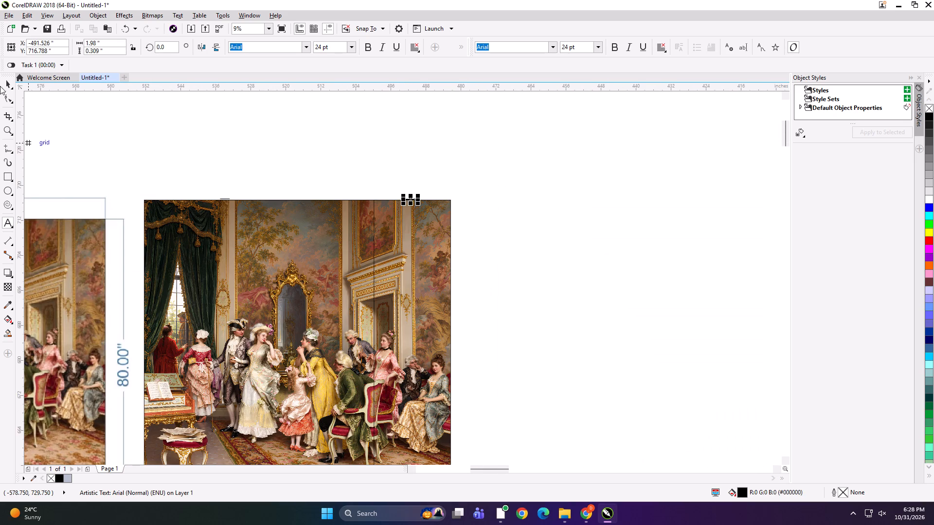
Group the green-curtain mural's narrow panel with its label, and the wide panel with its own label.
click(4, 86)
shift+click(407, 256)
key(ctrl+g)
scroll(515, 190, down, 1)
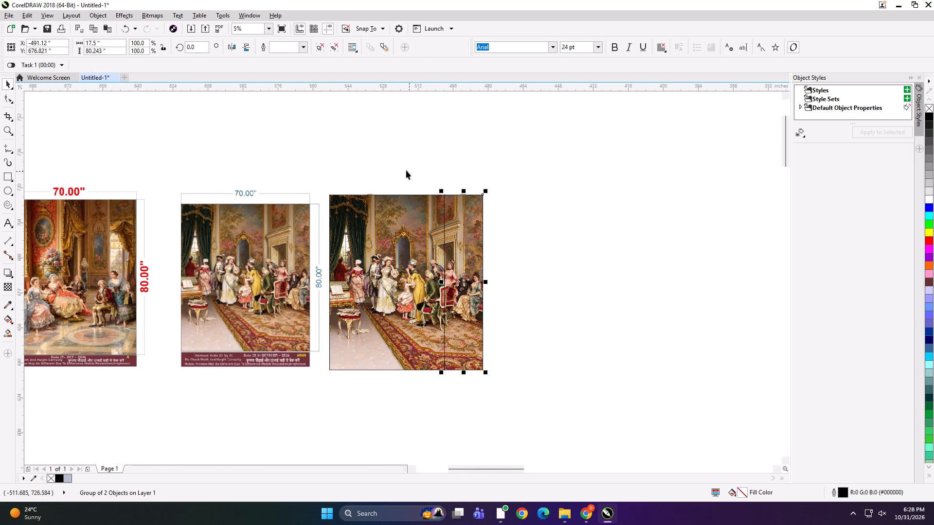
drag(391, 175, 369, 232)
drag(343, 156, 371, 244)
drag(357, 168, 396, 262)
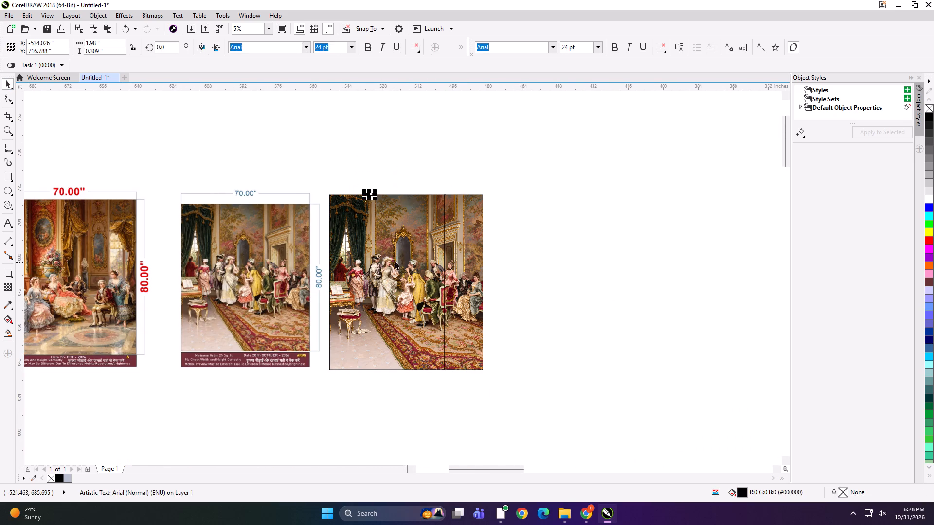
shift+click(390, 257)
key(ctrl+g)
Paste the label at the top edge of the red salon mural's narrow panel so that it reads "70*80 panel 2".
scroll(470, 237, down, 1)
scroll(190, 267, up, 1)
scroll(148, 155, up, 1)
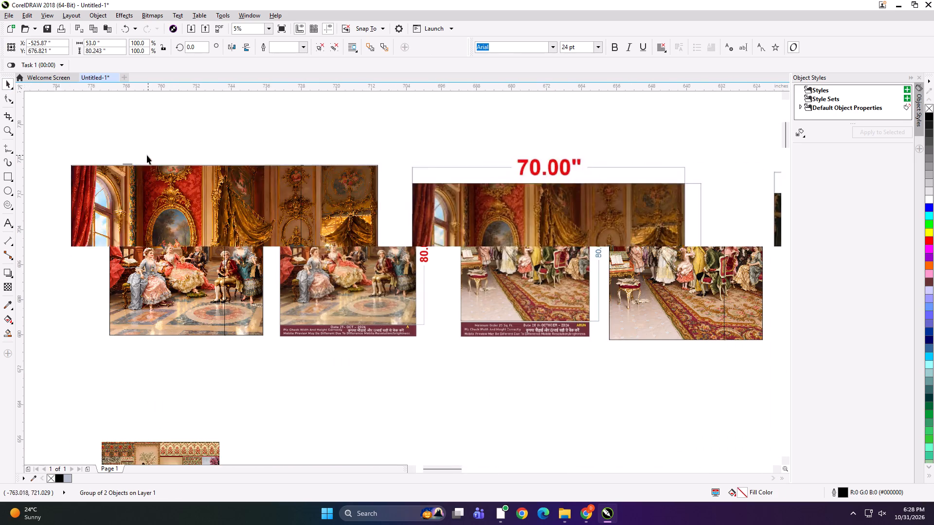
scroll(147, 155, up, 2)
scroll(155, 171, down, 1)
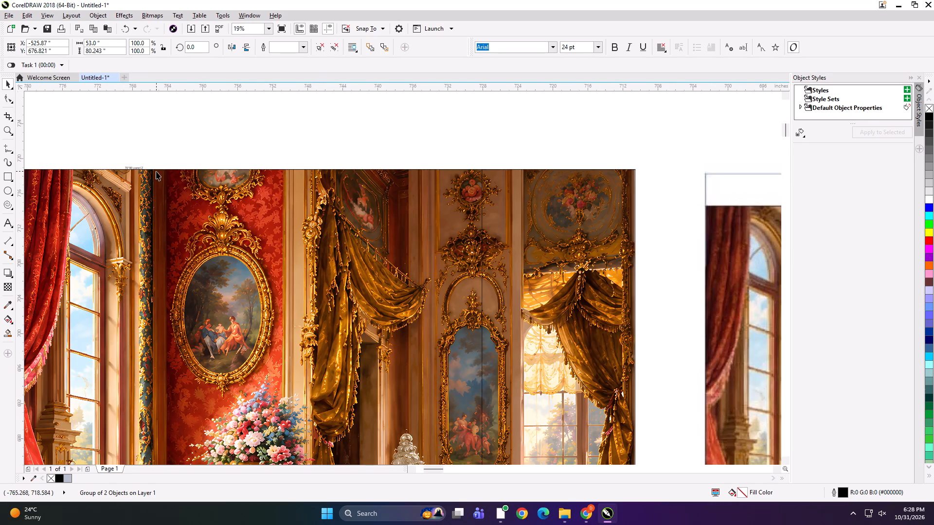
scroll(521, 174, up, 1)
key(space)
click(471, 163)
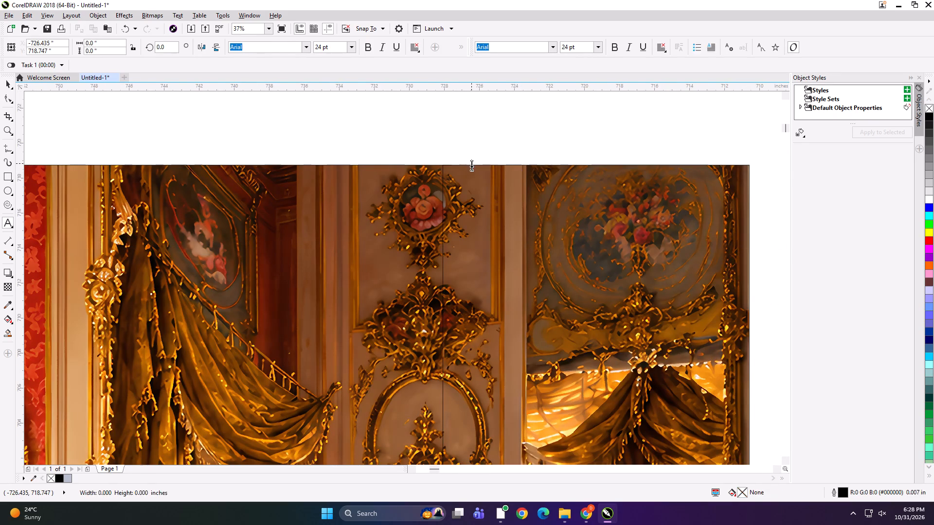
key(ctrl+v)
key(BackSpace)
key(2)
Change the panel number to 1 in the label above the red salon mural's wide panel.
scroll(473, 164, down, 1)
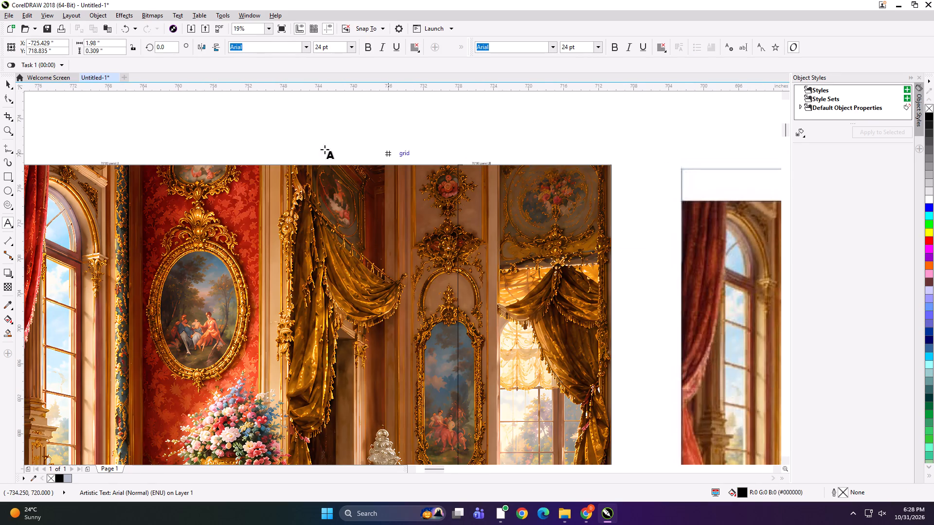
scroll(110, 163, up, 4)
click(168, 168)
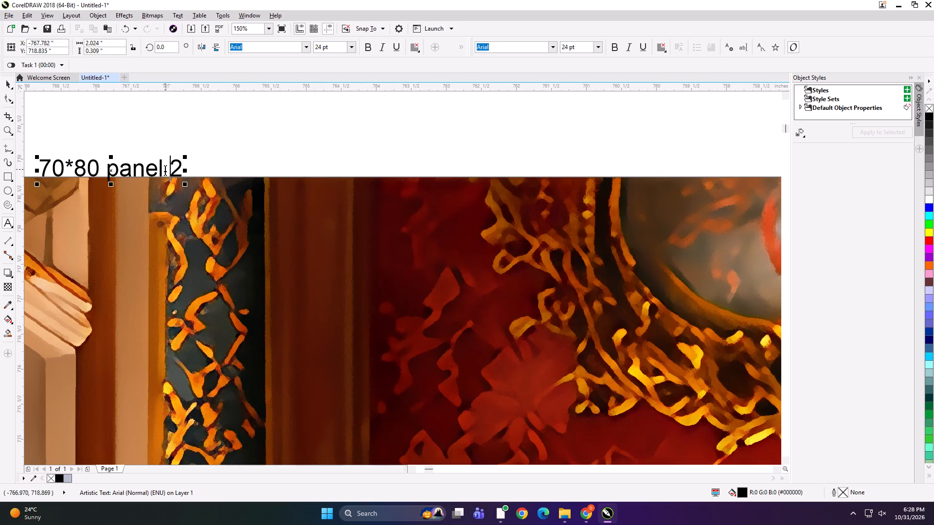
key(Right)
key(BackSpace)
key(1)
Group the red salon mural's wide panel with its label, and the narrow panel with its own label.
scroll(165, 169, down, 4)
click(10, 85)
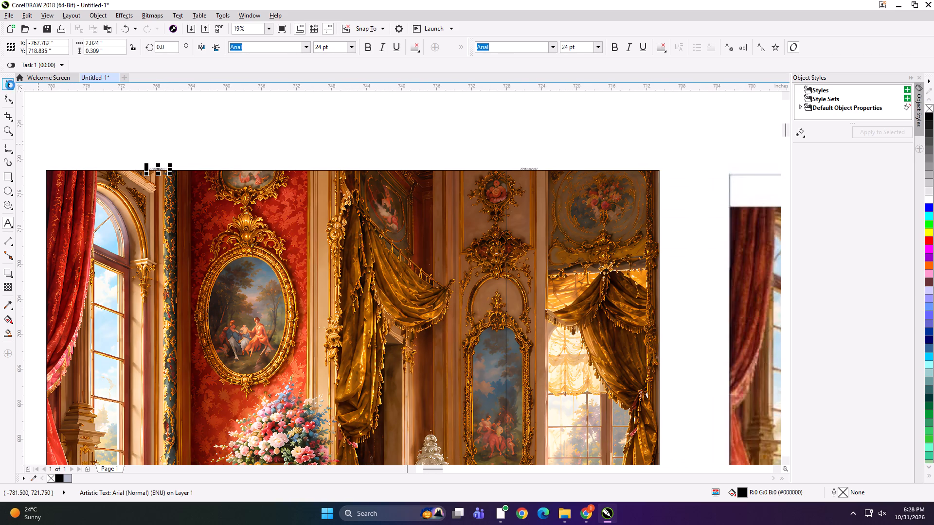
shift+click(122, 196)
key(ctrl+g)
scroll(121, 149, down, 2)
drag(197, 123, 281, 396)
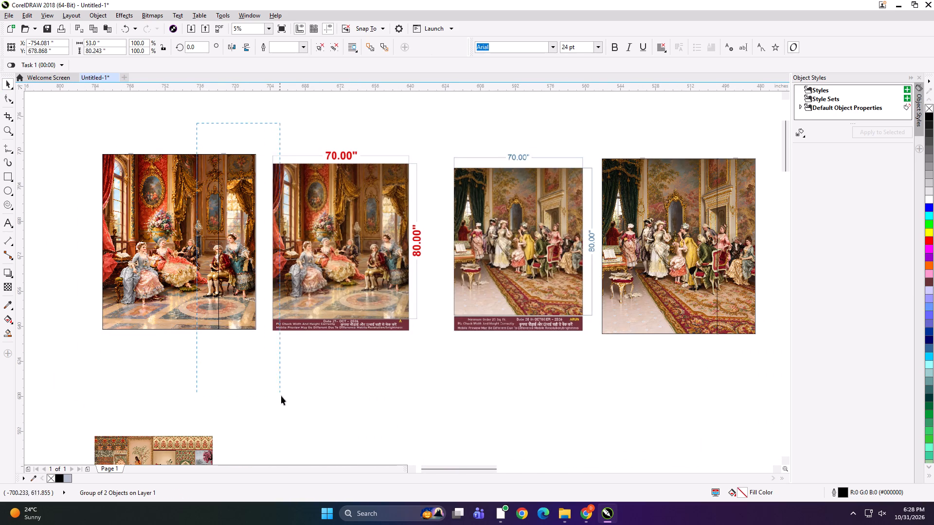
drag(281, 396, 283, 399)
key(ctrl+g)
Select panels of both murals in turn to check that they are grouped with their labels.
drag(603, 119, 671, 221)
shift+click(662, 216)
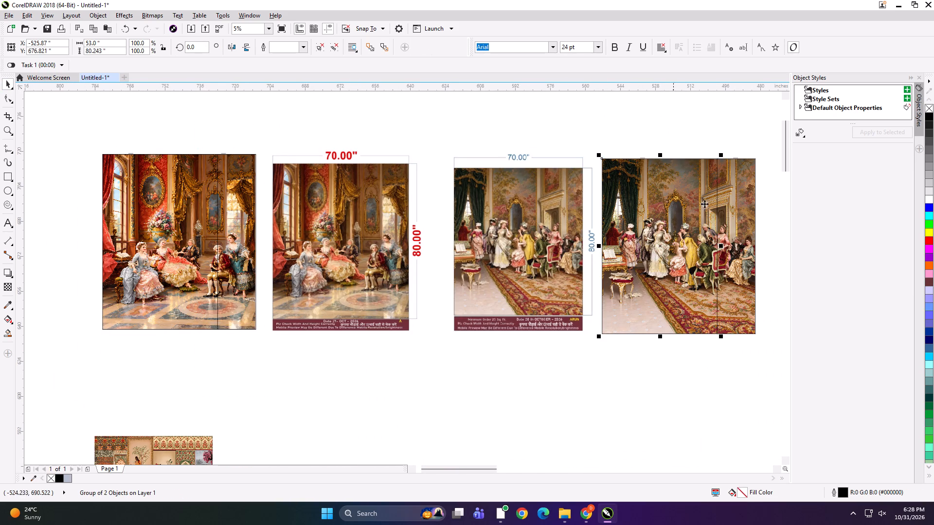
click(737, 191)
click(328, 214)
click(178, 200)
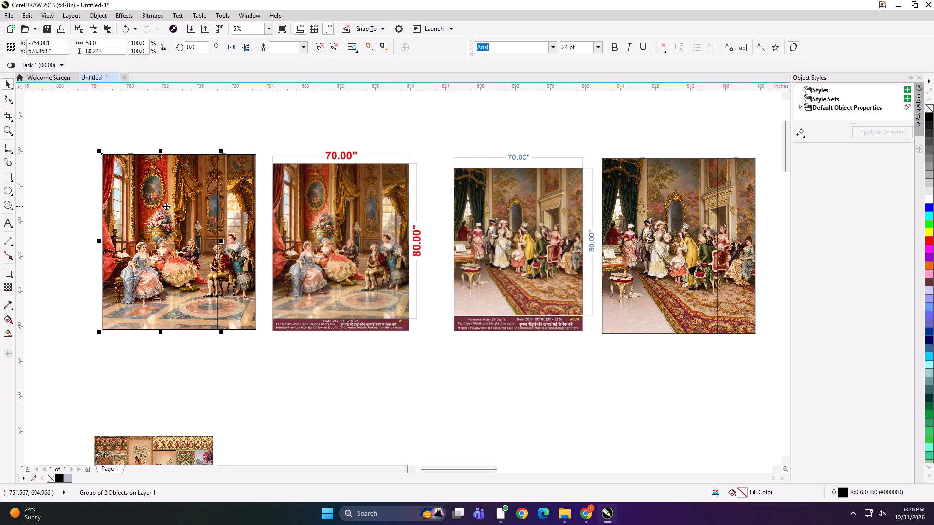
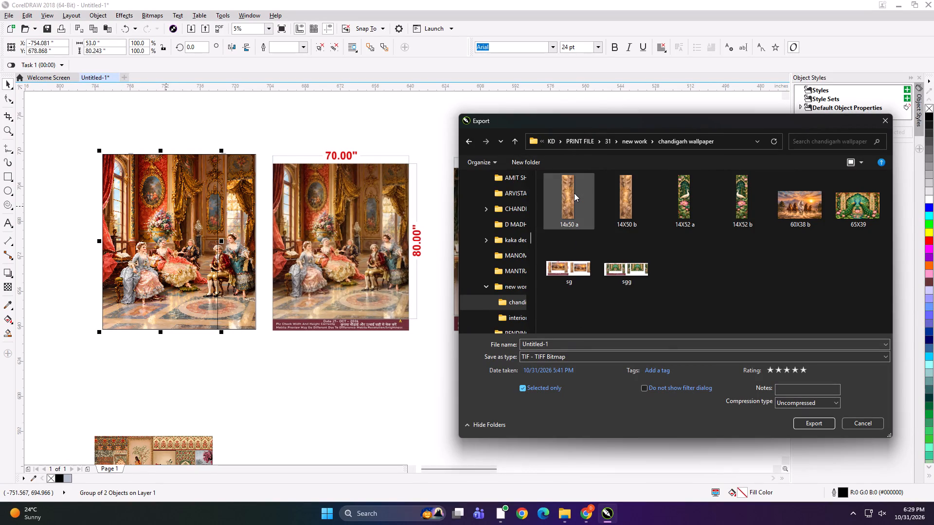
In the export location chandigarh wallpaper, create a folder named 70X80 a and open it.
click(532, 164)
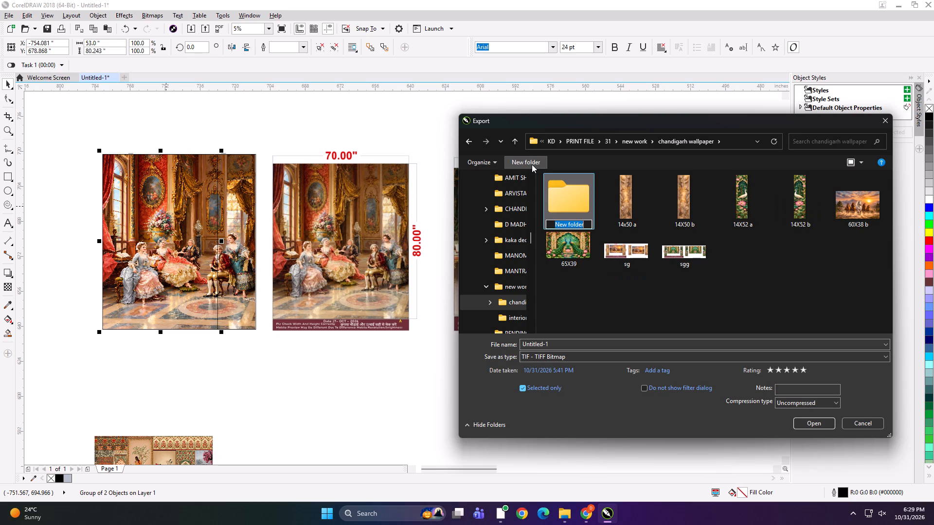
text(70X8 a)
key(Return)
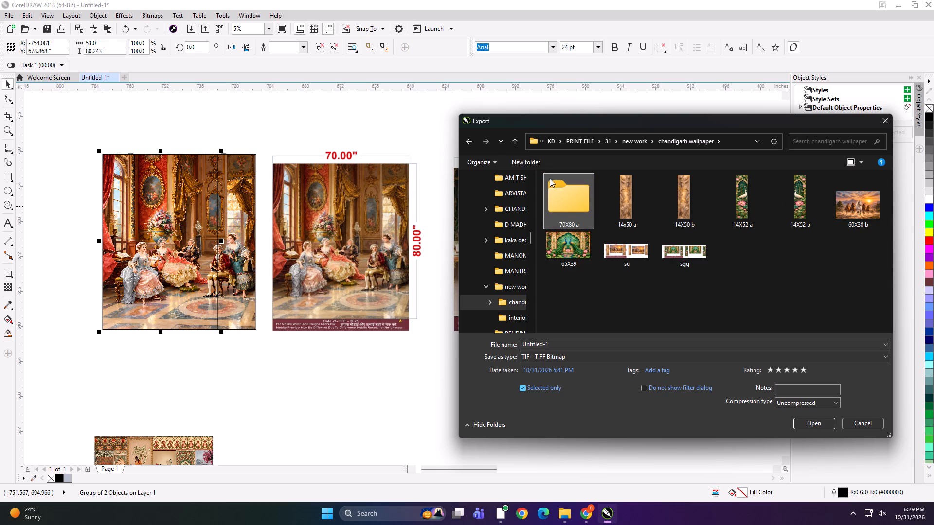
triple_click(561, 191)
Export the red salon mural's wide panel as a TIFF named 53X80 a.
click(593, 340)
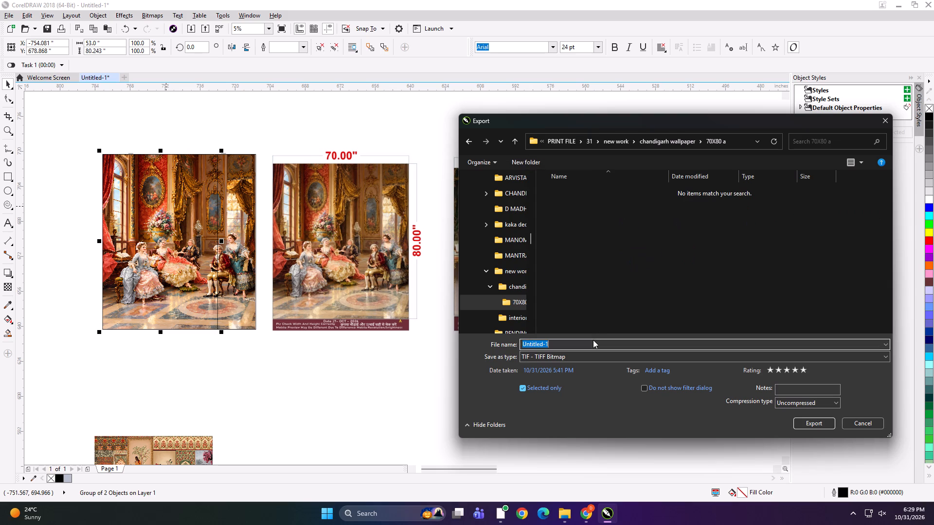
text(53X80 a)
key(space)
key(Return)
key(Return)
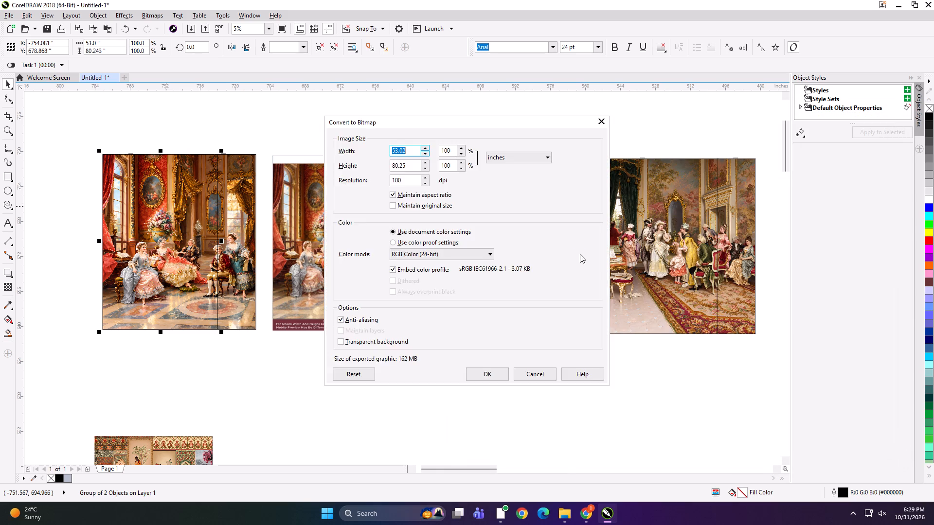
Export the red salon mural's narrow panel to the same folder as a TIFF named 17.5X80 b.
click(241, 220)
key(ctrl+e)
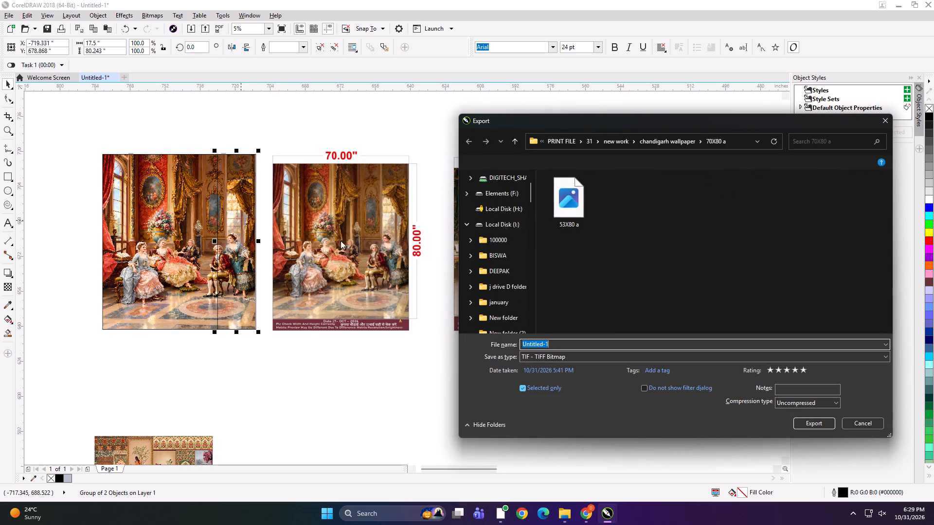
text(17.5X80 b)
key(Return)
key(Return)
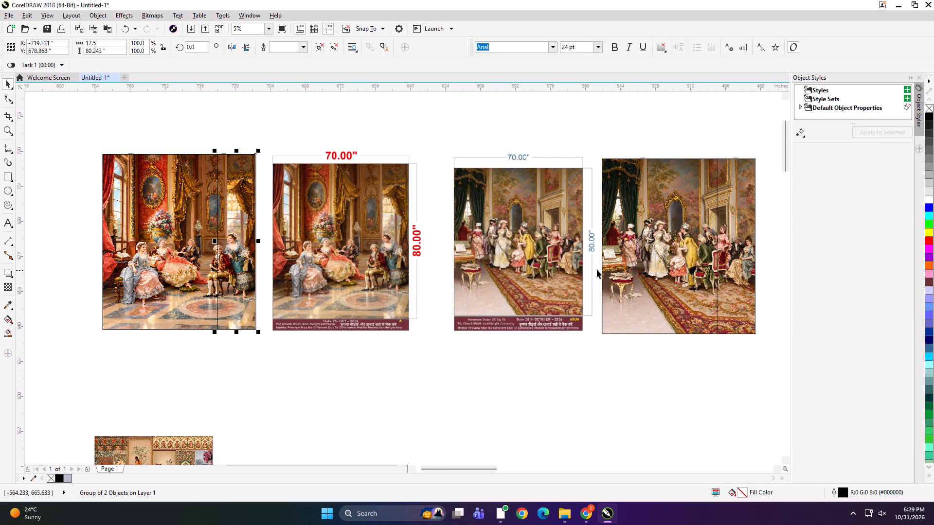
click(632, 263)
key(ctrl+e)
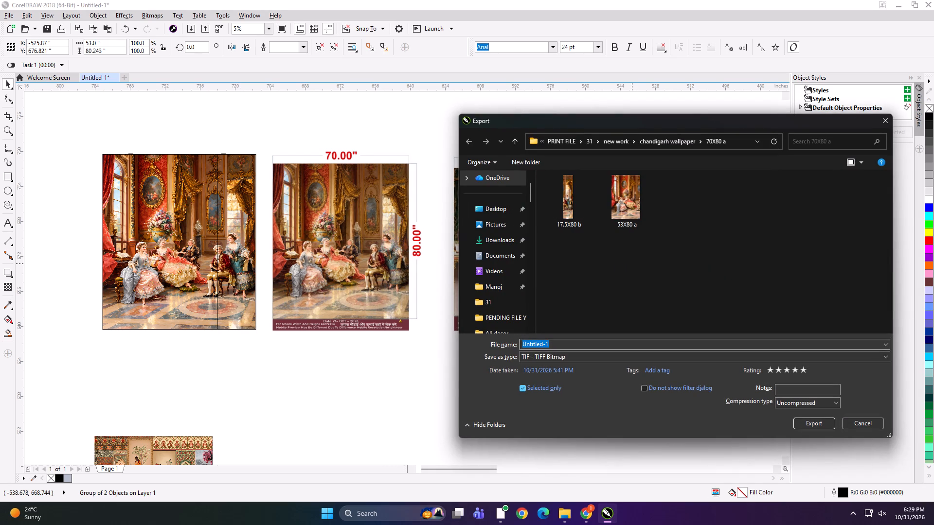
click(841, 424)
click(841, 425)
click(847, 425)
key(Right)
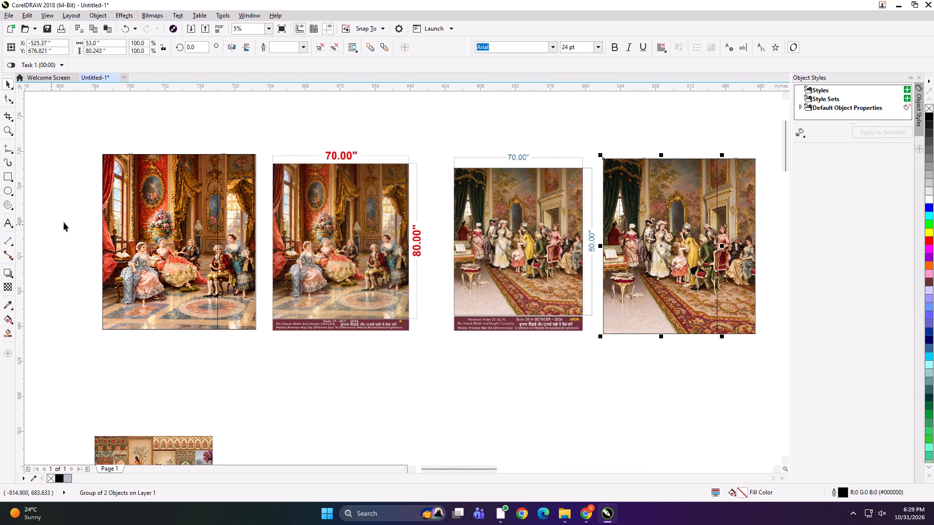
Nudge the red salon mural's wide panel about 4.5 inches left, away from the narrow panel.
click(117, 216)
key(Left)
key(Left)
key(Left)
key(Left)
key(Left)
key(Left)
key(Left)
key(Left)
key(Left)
Group both red salon panels with the dimensioned 70 × 80 inch reference preview beside them.
shift+click(239, 215)
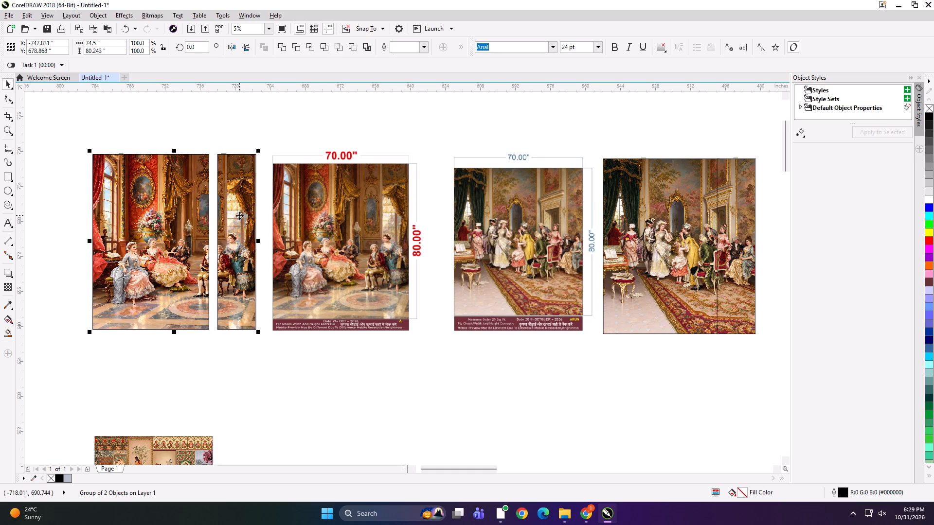
shift+click(318, 233)
key(ctrl+g)
Scale the grouped red salon panels and preview down proportionally around their centre to about 7 inches wide.
shift+drag(442, 335, 355, 302)
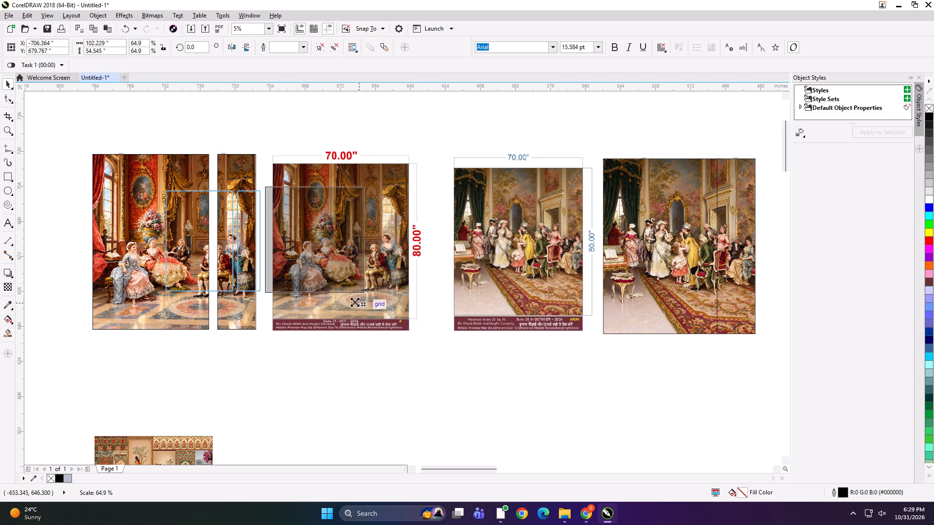
shift+drag(355, 302, 298, 278)
shift+click(287, 269)
shift+click(281, 262)
scroll(259, 233, up, 2)
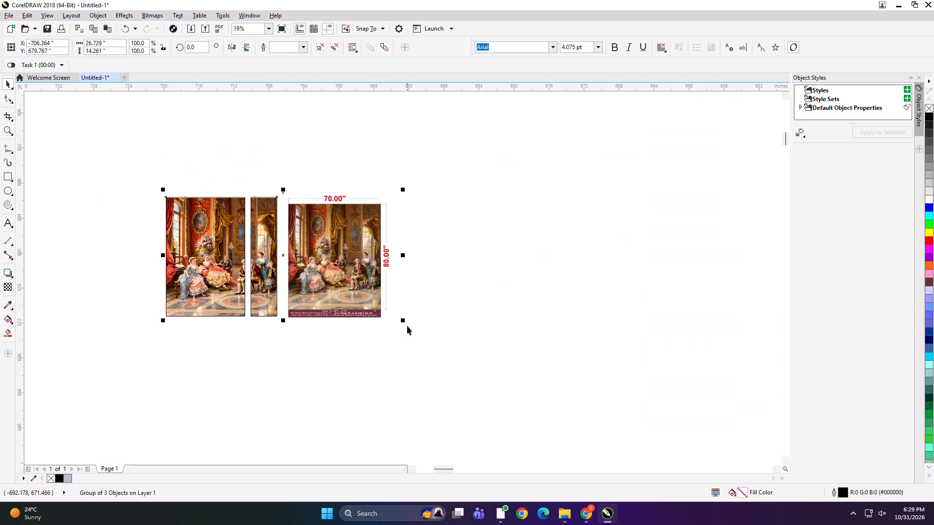
shift+drag(405, 324, 316, 284)
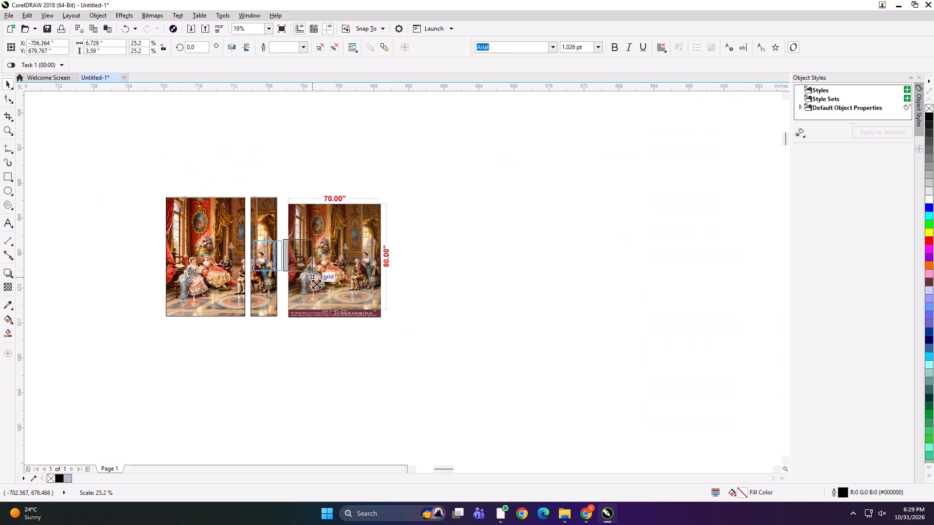
shift+drag(316, 284, 312, 284)
Export the reduced red salon group to the 70X80 a folder as a TIFF named gdfhj.
key(ctrl+e)
text(gdfhj)
key(Return)
key(Return)
key(Return)
Delete the reduced red salon group from the drawing.
key(Delete)
key(F4)
click(310, 284)
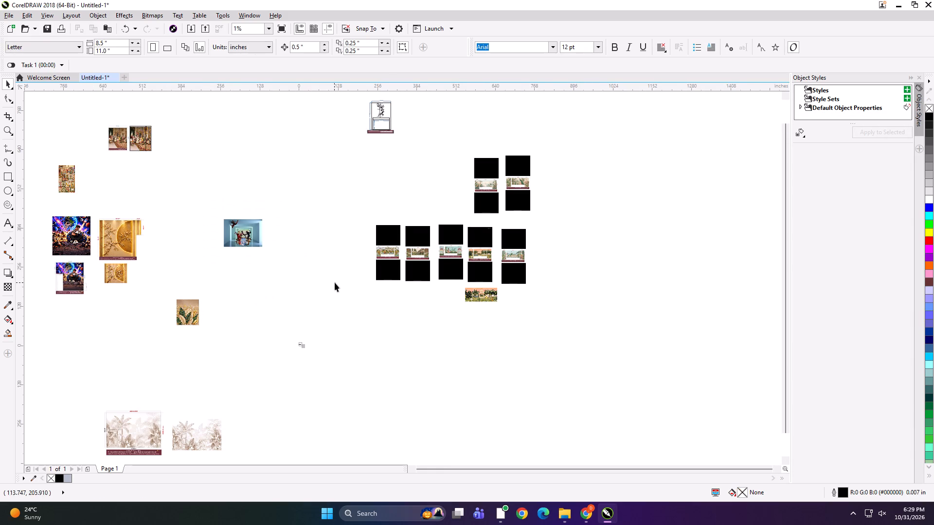
Begin exporting the carpeted salon mural's wide panel, creating and opening a folder named 70X80 b inside chandigarh wallpaper.
scroll(105, 118, up, 1)
scroll(170, 132, up, 1)
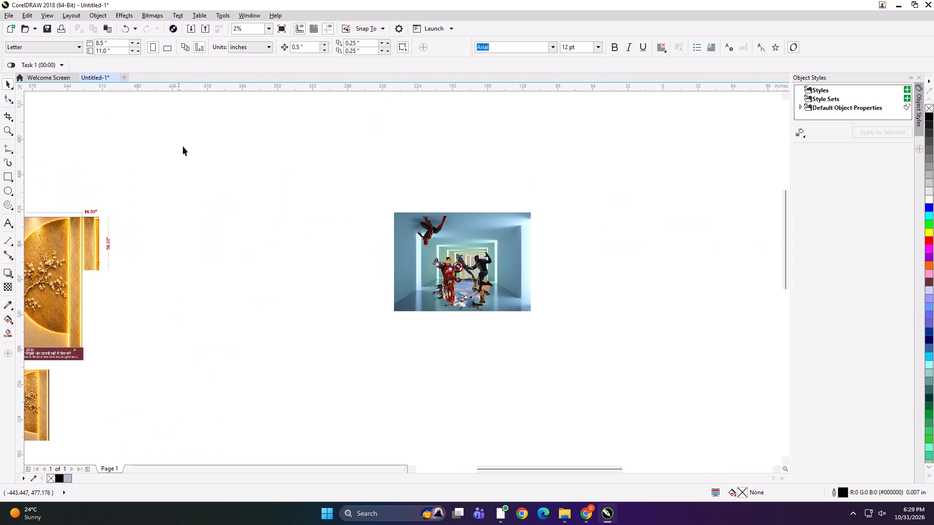
scroll(287, 224, down, 1)
scroll(237, 259, down, 1)
scroll(155, 93, up, 1)
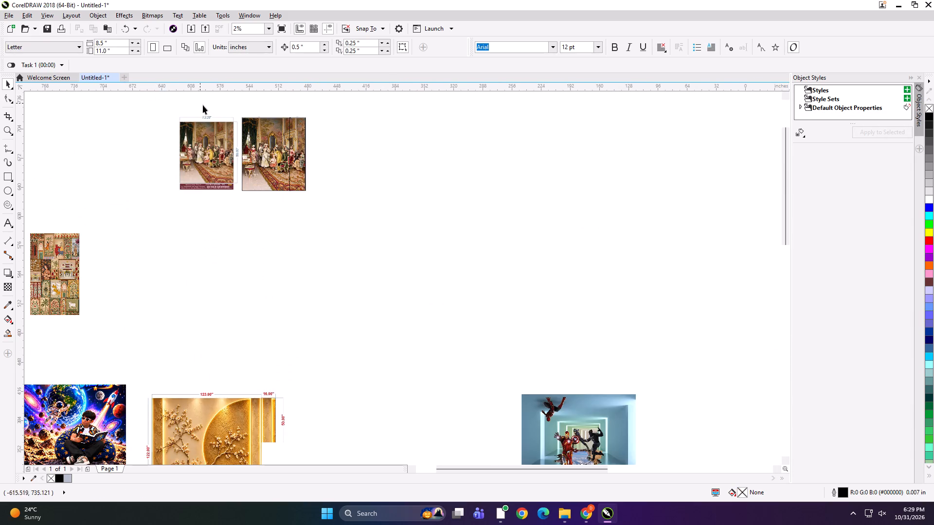
scroll(204, 105, up, 1)
click(326, 175)
key(ctrl+e)
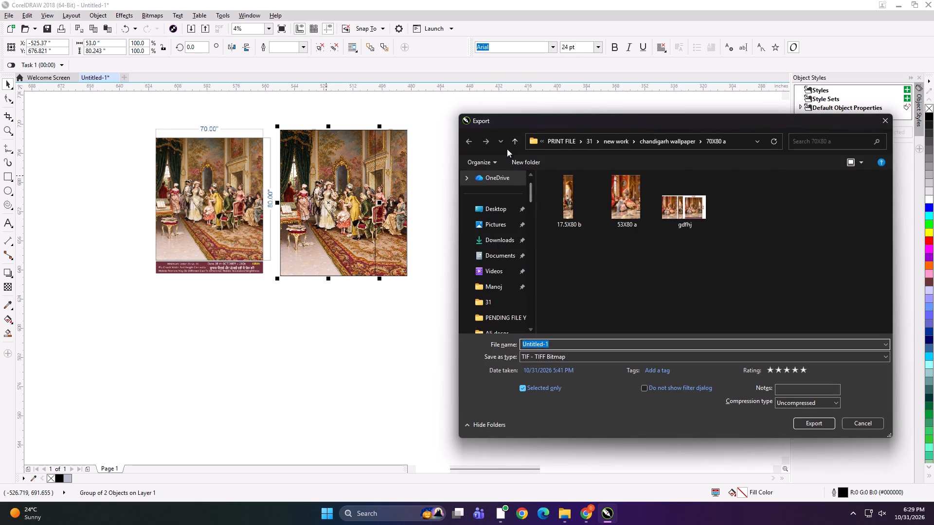
click(517, 139)
click(523, 159)
text(70X80 b)
key(Return)
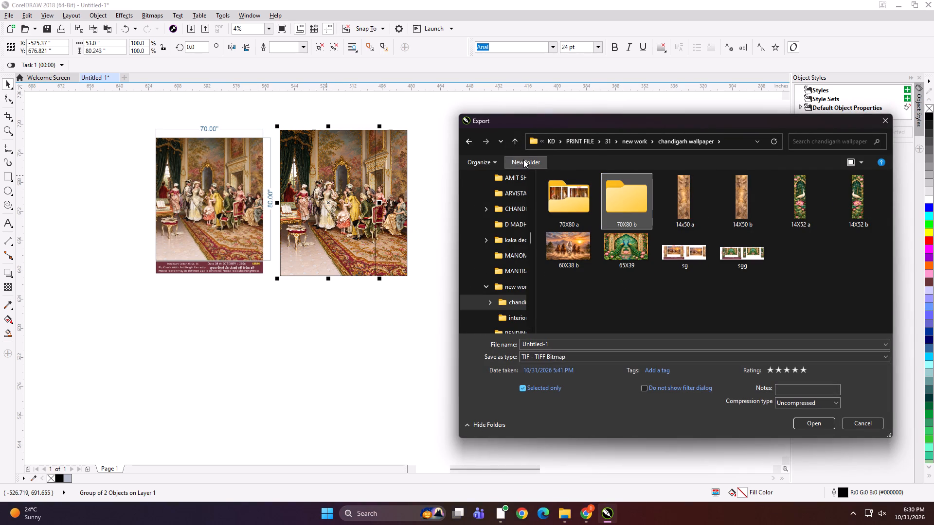
double_click(623, 198)
Export the carpeted salon mural's wide panel to this folder as a TIFF named 53X80 a.
click(574, 345)
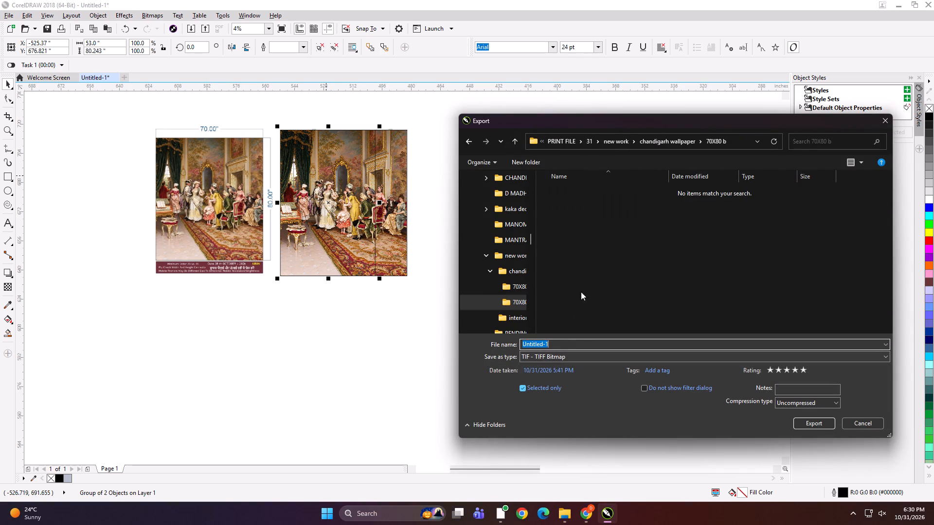
key(Return)
key(Return)
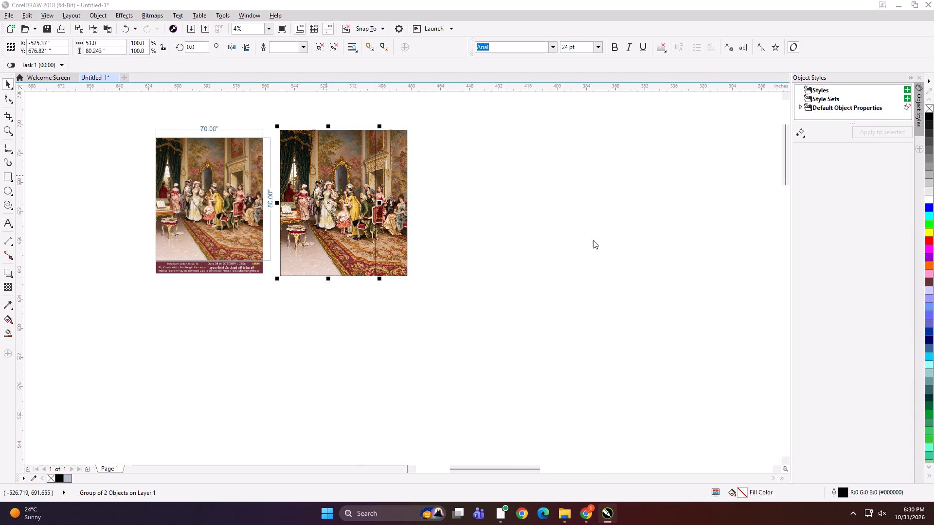
Export the carpeted salon mural's narrow panel to the 70X80 b folder as a TIFF named 17.5X80 b.
click(387, 166)
key(ctrl+e)
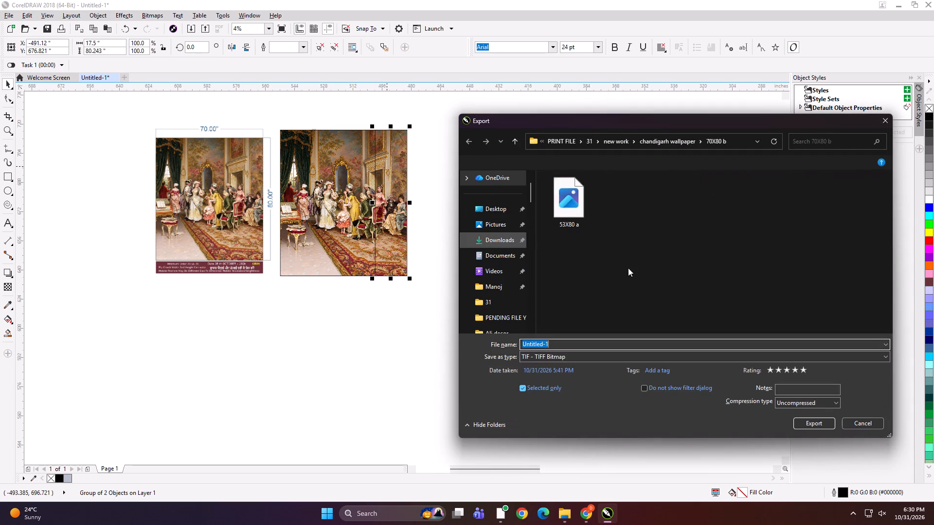
text(17.5X80 b)
key(Return)
key(Return)
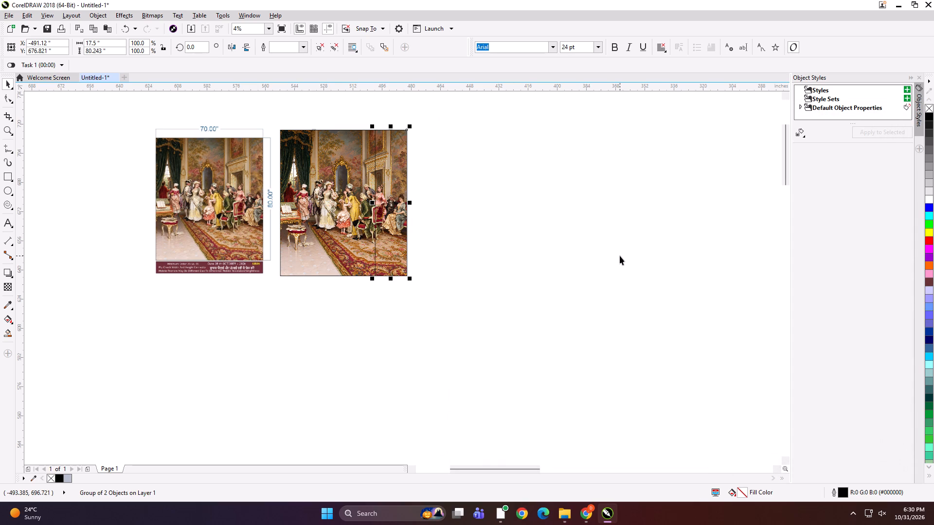
Nudge the carpeted salon mural's narrow panel about 4.5 inches right, away from the wide panel.
key(Right)
key(Right)
key(Right)
key(Right)
key(Right)
key(Right)
key(Right)
key(Right)
key(Right)
Group both carpeted salon panels with their dimensioned 70 × 80 inch reference preview.
drag(476, 109, 251, 347)
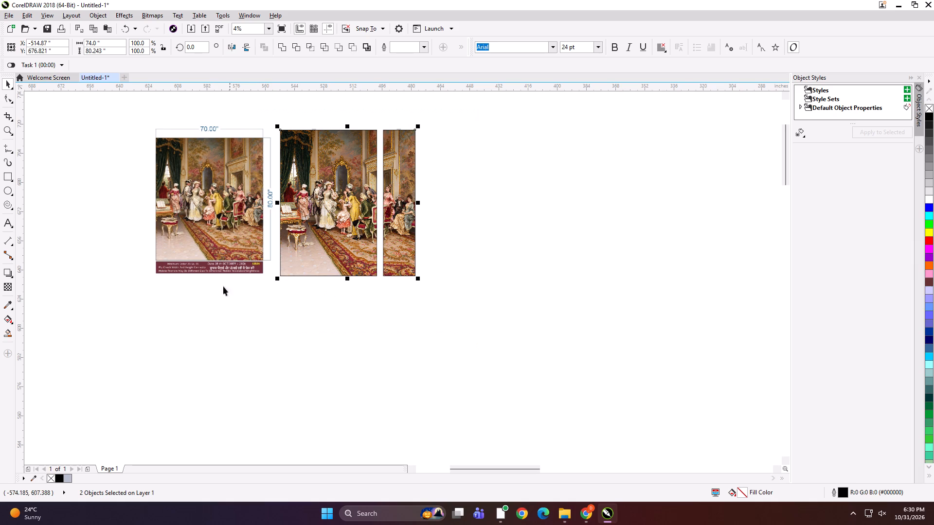
shift+click(216, 234)
key(ctrl+g)
Scale the grouped carpeted salon panels and preview down proportionally around their centre to about 2.5 inches wide.
shift+drag(421, 278, 314, 223)
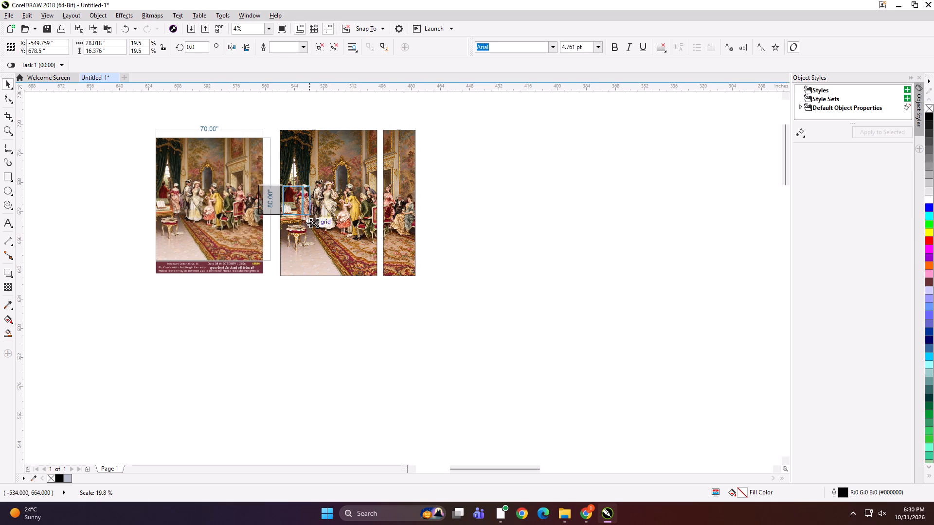
shift+drag(314, 223, 298, 214)
scroll(287, 195, up, 4)
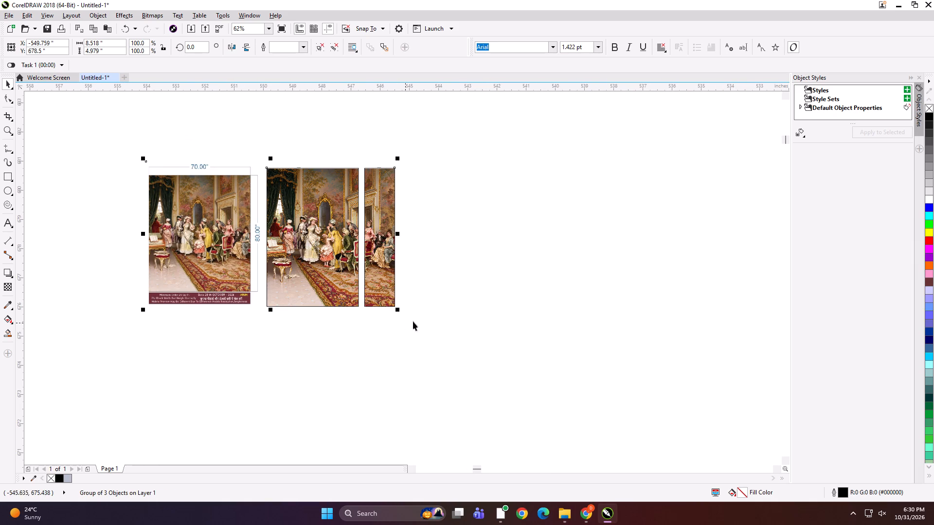
shift+drag(399, 311, 339, 289)
shift+click(324, 281)
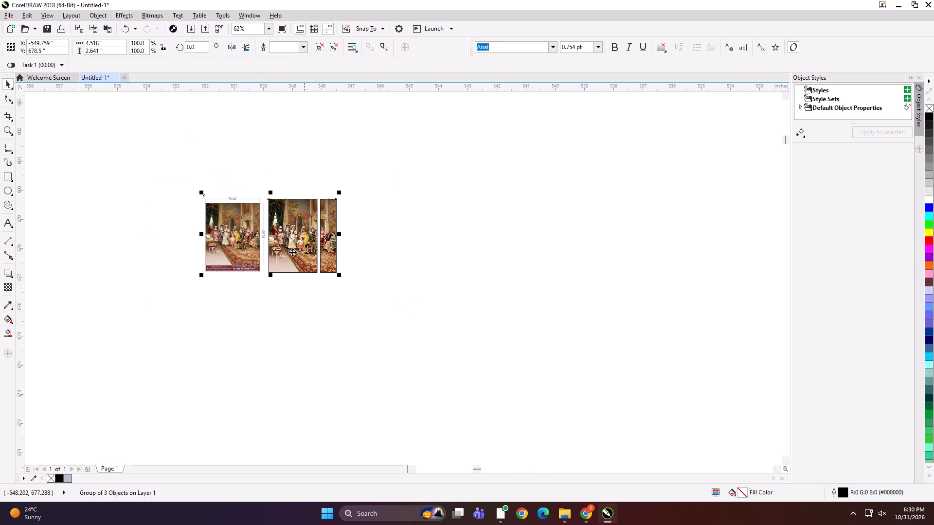
scroll(208, 223, up, 2)
shift+drag(724, 425, 620, 389)
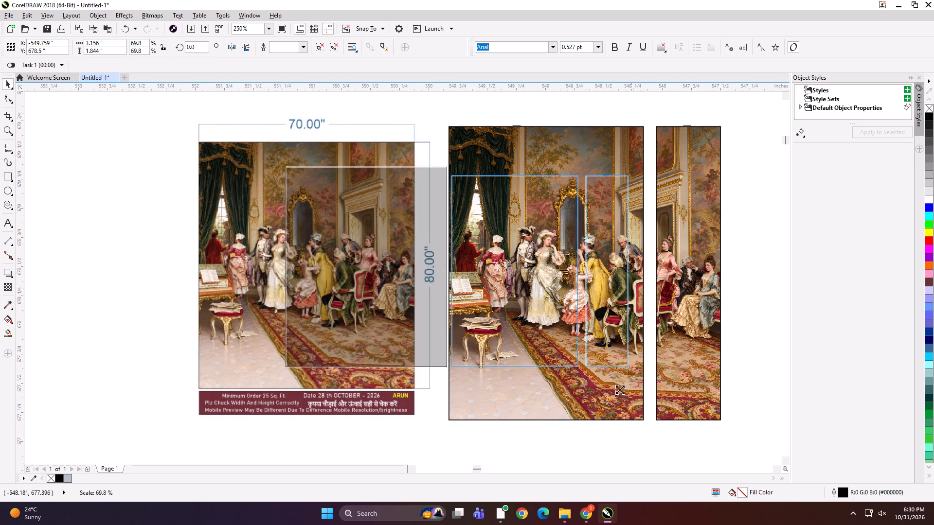
shift+drag(620, 389, 605, 385)
shift+drag(549, 361, 540, 355)
Export the reduced carpeted salon group to the 70X80 b folder as a TIFF named fsdgd.
key(ctrl+e)
text(fsdgd)
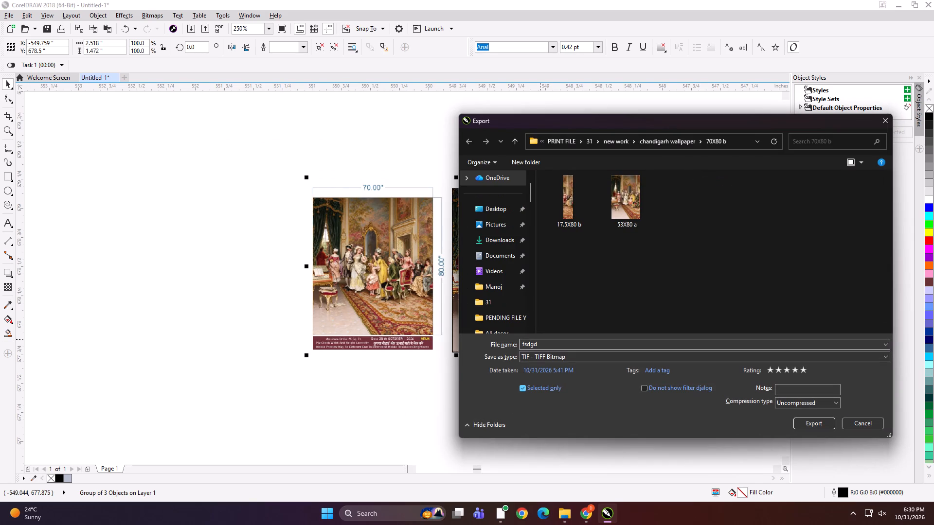
key(Return)
key(Return)
key(Return)
Delete the reduced carpeted salon group from the drawing.
key(Delete)
key(F4)
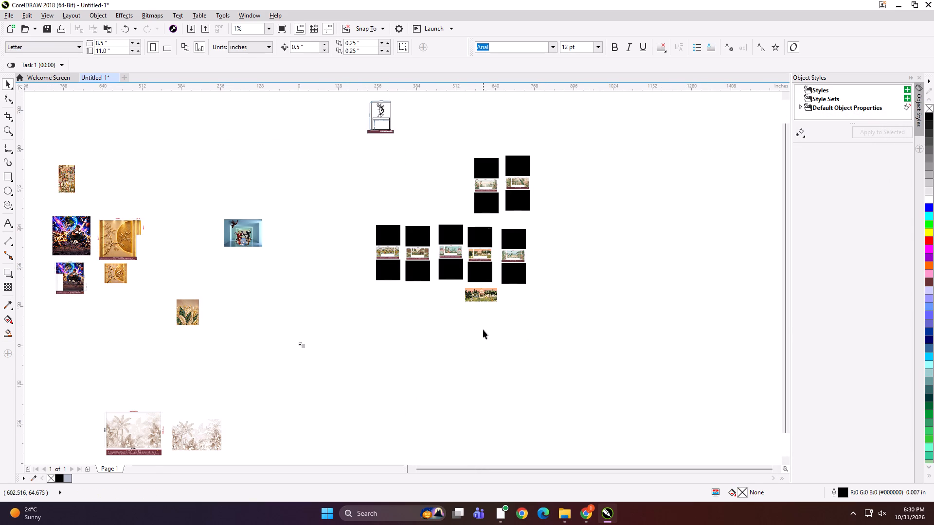
Check the exported files in the 70X80 b and 70X80 a folders without exporting anything.
key(ctrl+e)
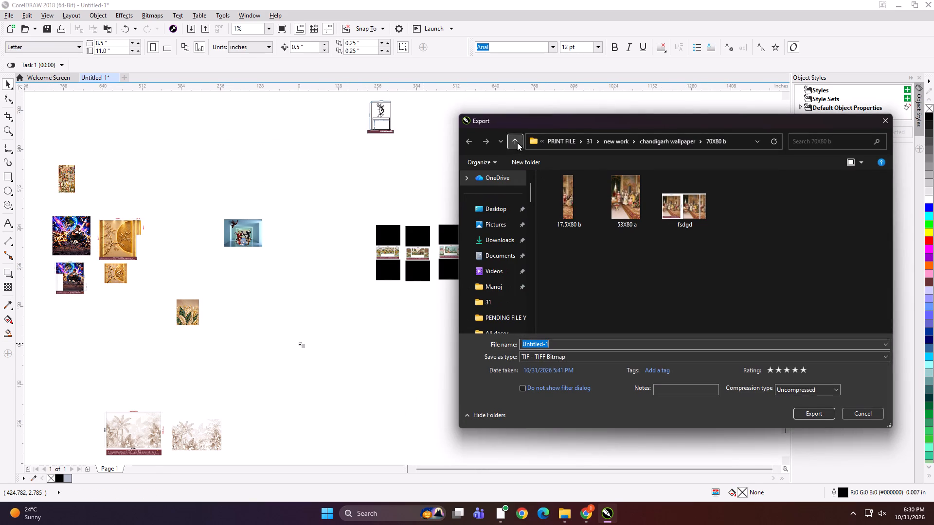
click(517, 142)
double_click(567, 193)
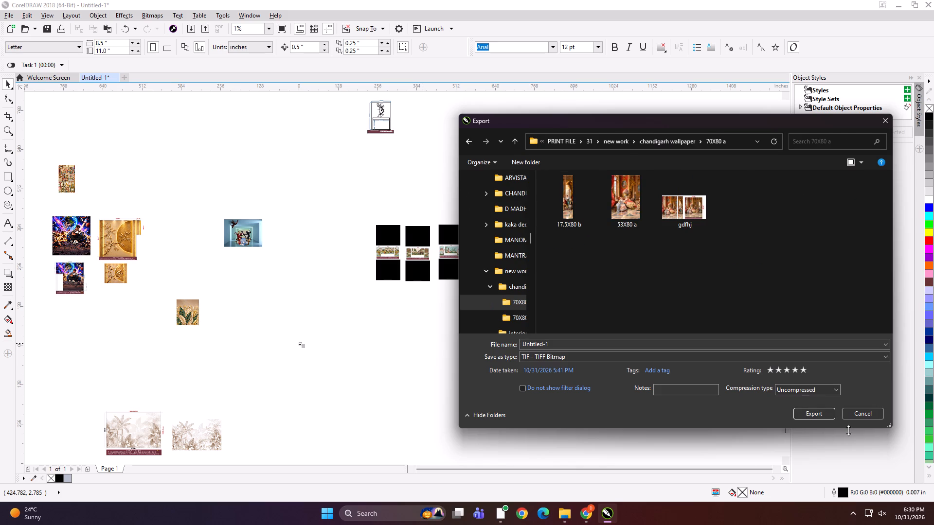
click(857, 415)
click(504, 404)
Switch to File Explorer and examine the chandigarh wallpaper folder inside new work in the shared drive's folder 31.
click(567, 520)
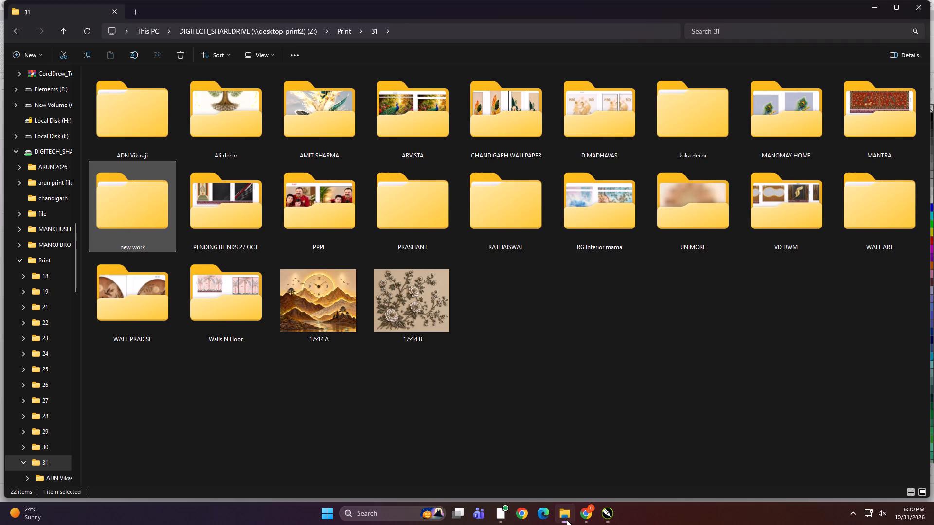
scroll(395, 290, up, 3)
double_click(144, 203)
double_click(144, 90)
ctrl+scroll(152, 173, up, 12)
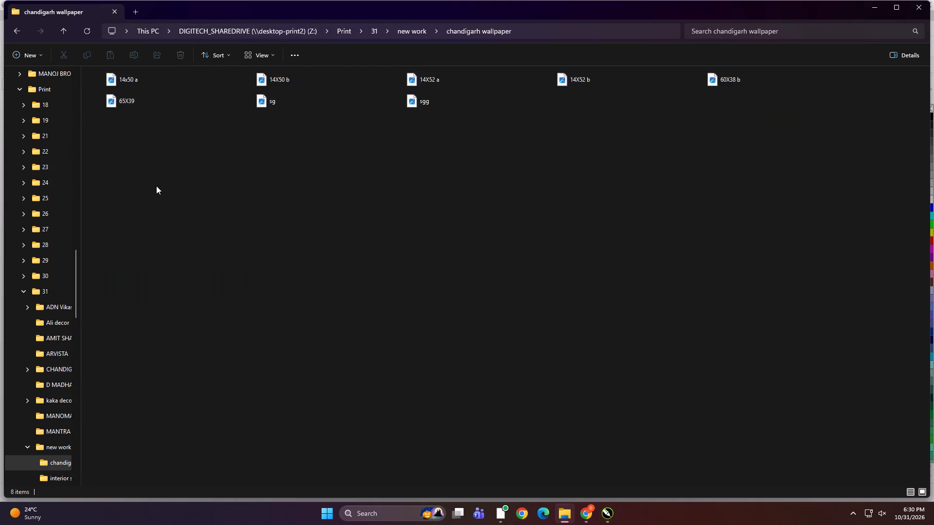
ctrl+scroll(156, 186, up, 20)
ctrl+scroll(156, 186, up, 1)
scroll(44, 367, up, 9)
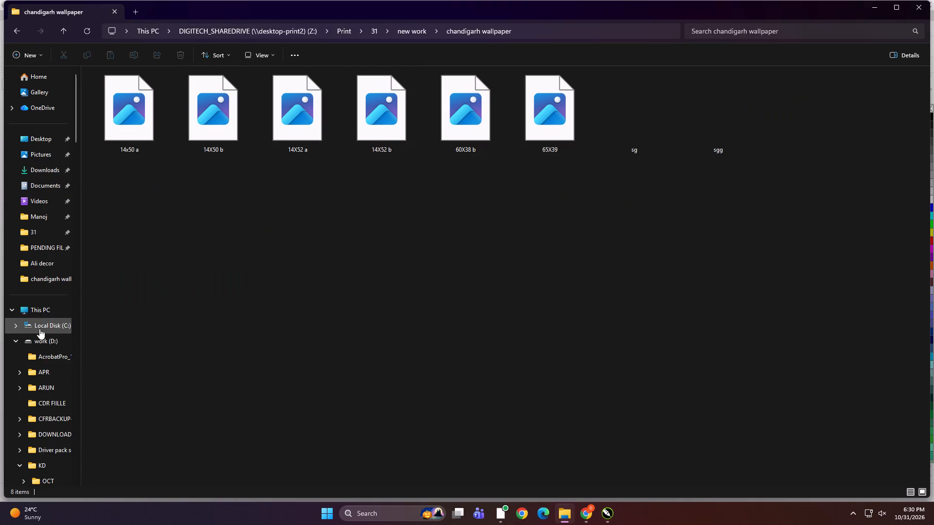
Copy the 70X80 a and 70X80 b folders from work (D:) > KD > PRINT FILE > 31 > new work > chandigarh wallpaper.
click(39, 313)
double_click(296, 163)
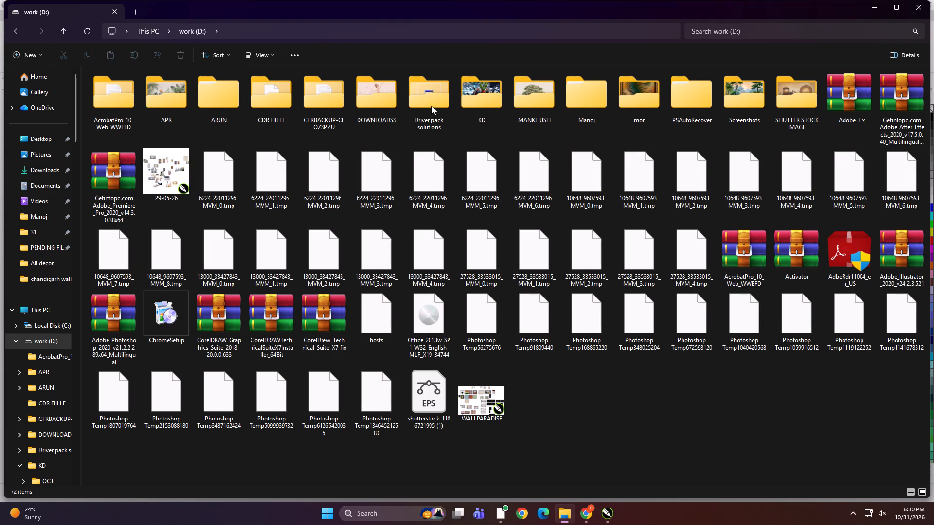
double_click(467, 105)
double_click(384, 126)
triple_click(448, 249)
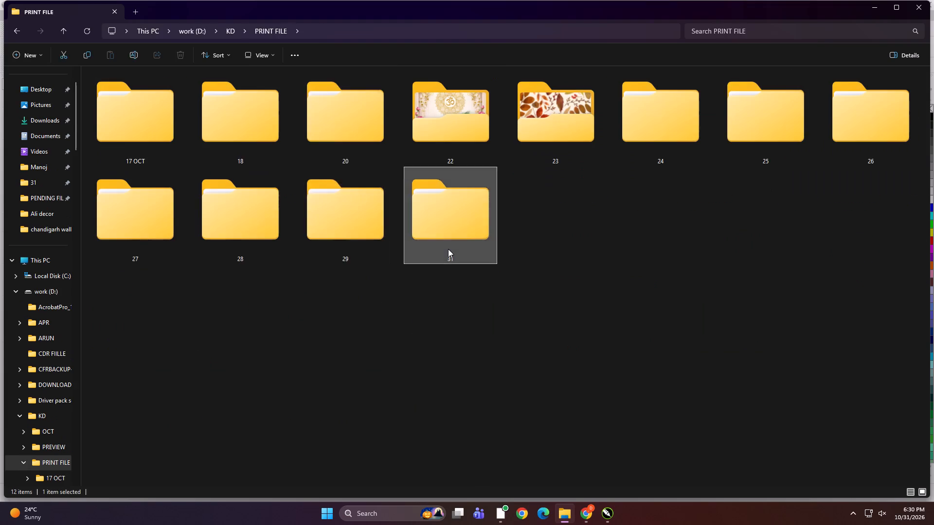
triple_click(221, 227)
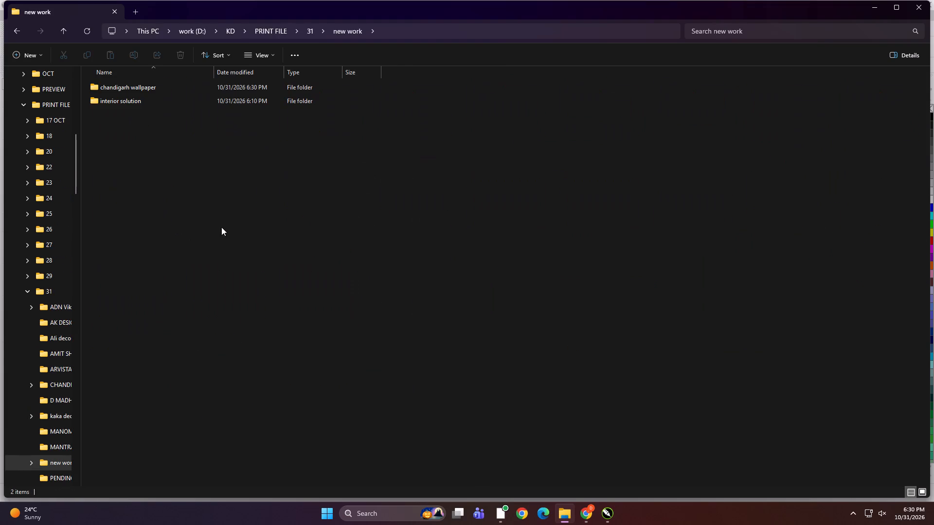
double_click(148, 87)
ctrl+scroll(185, 200, up, 8)
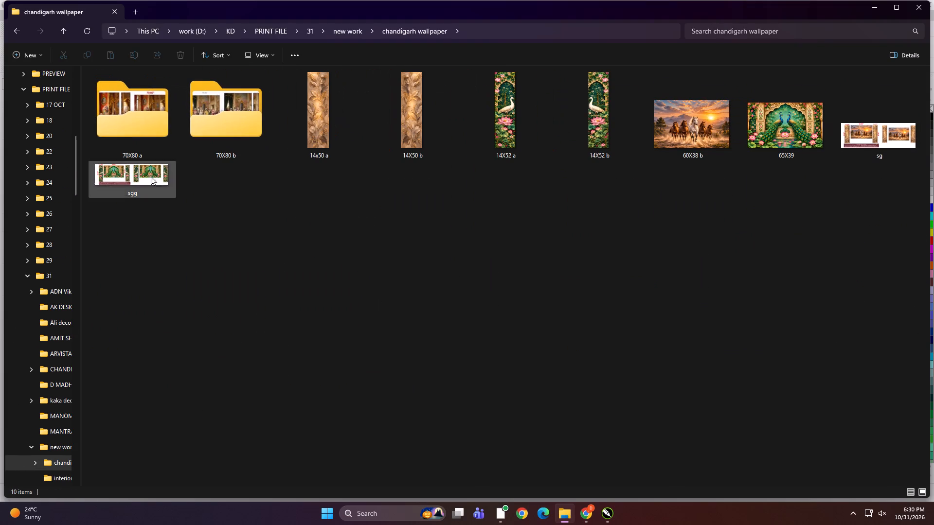
click(134, 102)
ctrl+click(241, 114)
key(ctrl+c)
Paste the two copied folders into Print > 31 > new work > chandigarh wallpaper on the DIGITECH_SHAREDRIVE (Z:).
scroll(52, 354, up, 6)
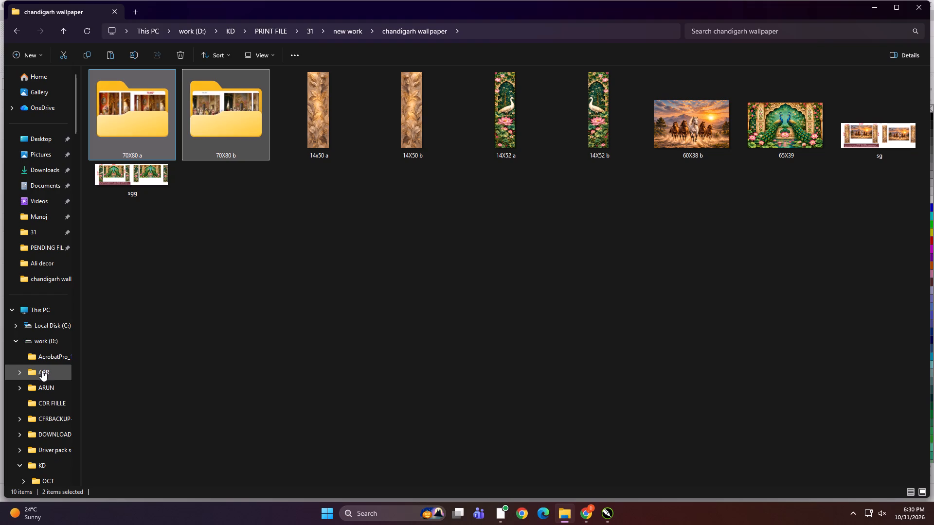
click(42, 309)
double_click(163, 294)
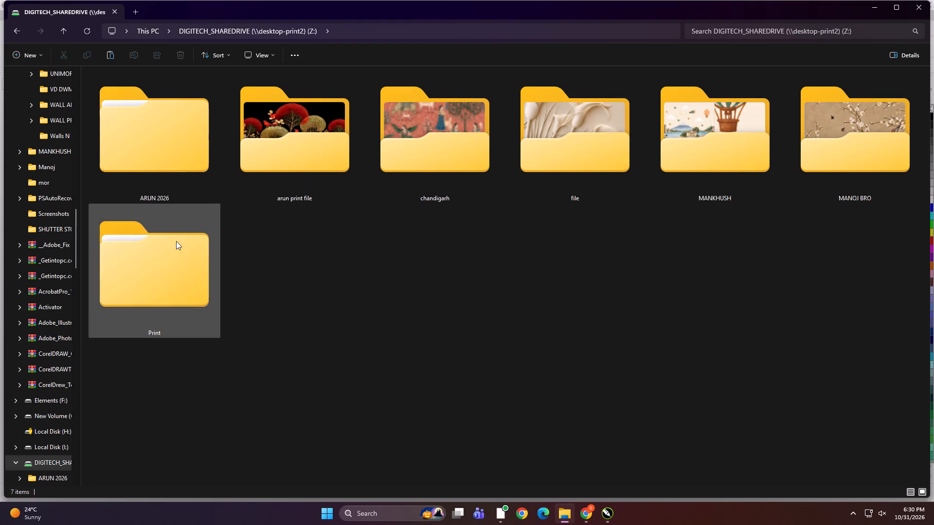
double_click(169, 241)
double_click(609, 232)
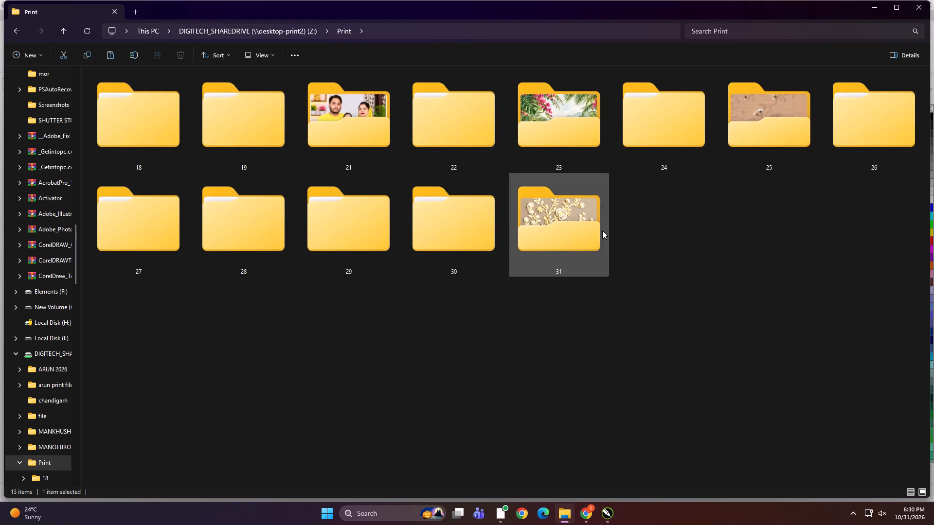
triple_click(602, 230)
click(554, 324)
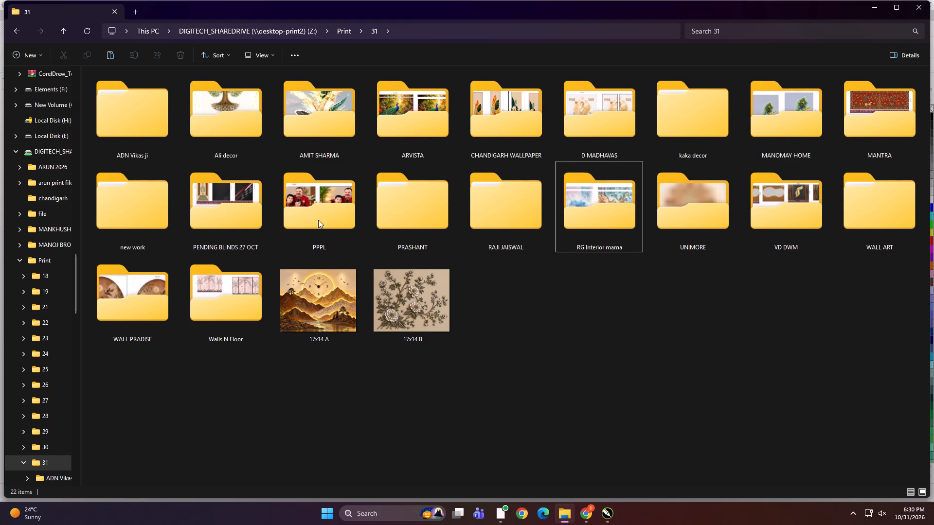
double_click(147, 226)
right_click(224, 222)
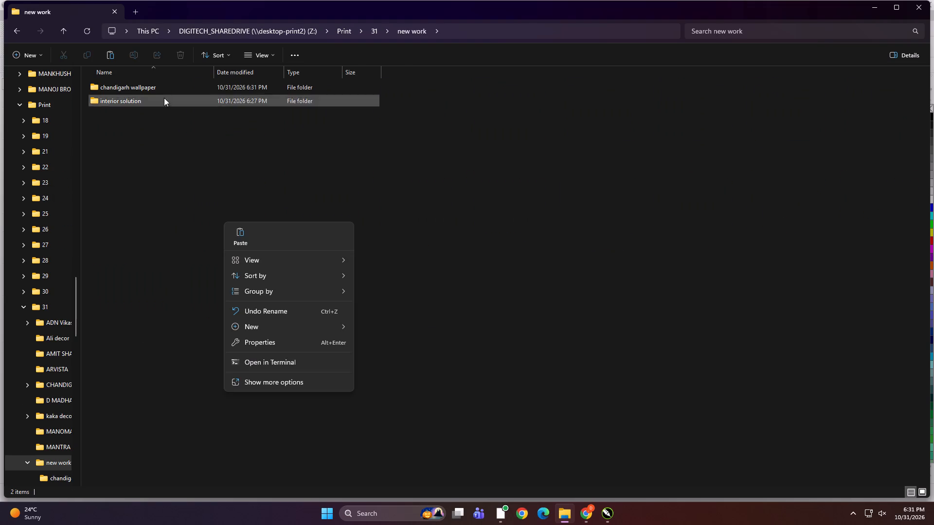
double_click(163, 91)
right_click(257, 261)
click(267, 269)
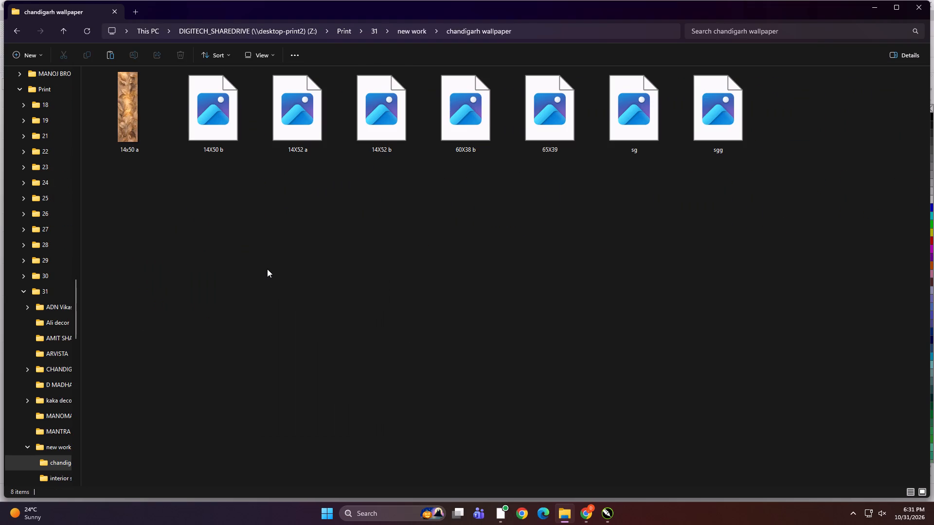
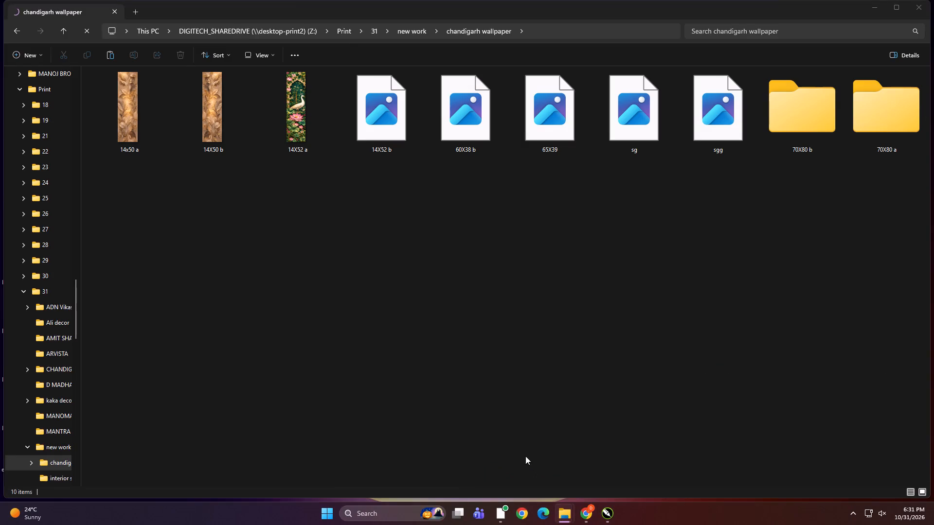
Open the Downloads folder, select the golden blossom-branch artwork, and look through today's mural images and WhatsApp size previews.
scroll(18, 202, up, 11)
click(43, 172)
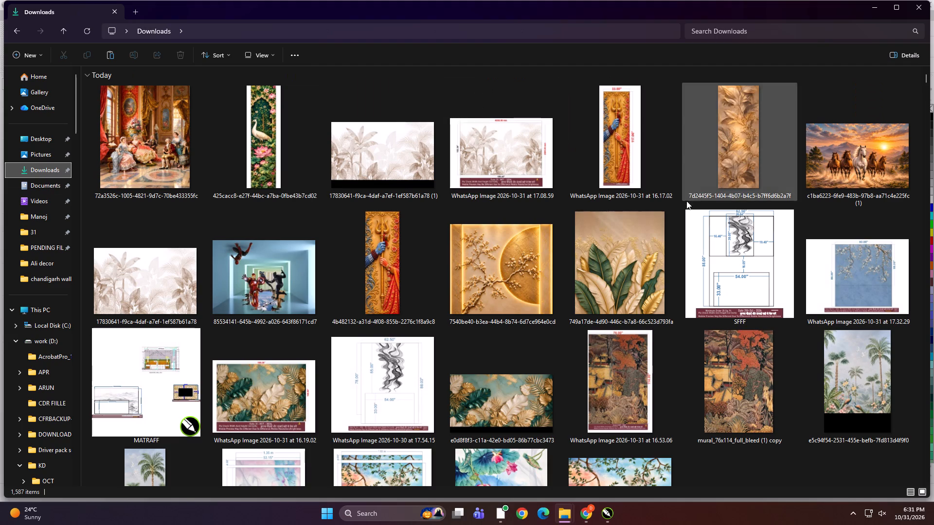
click(498, 290)
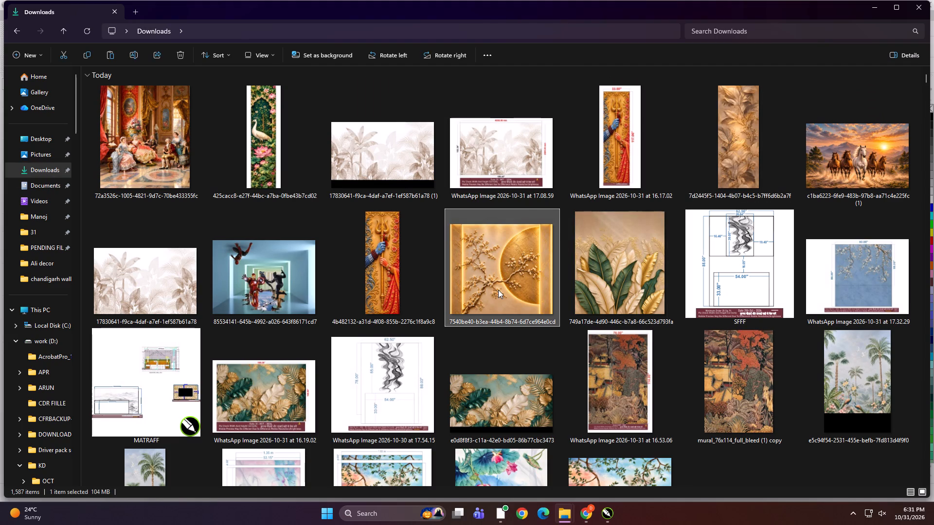
scroll(498, 290, down, 2)
scroll(507, 286, up, 1)
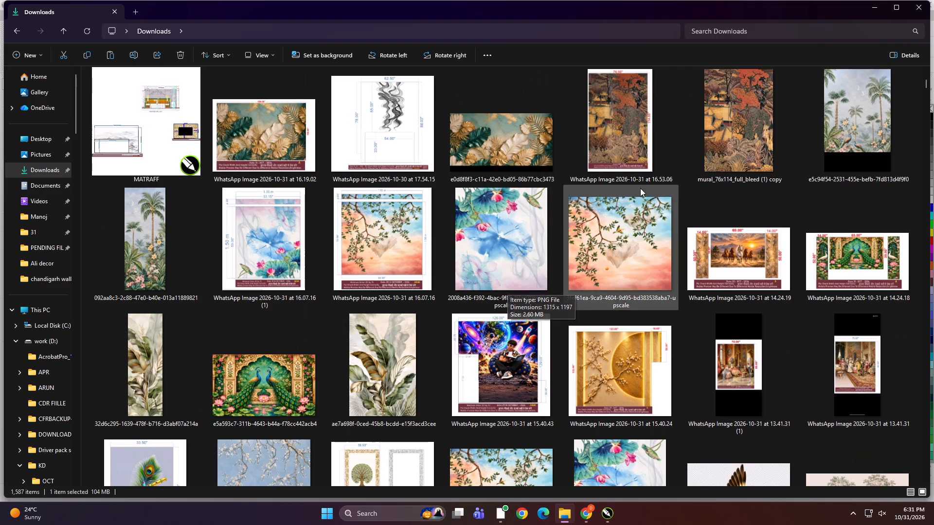
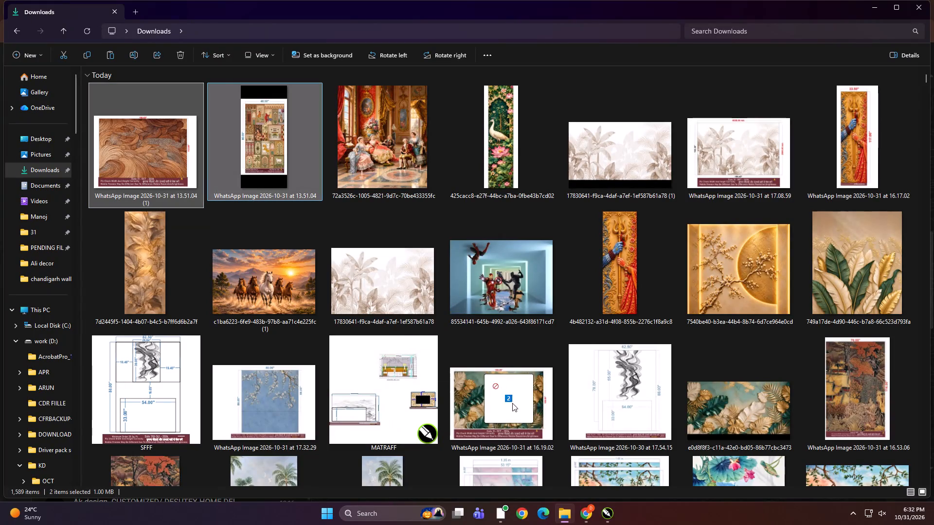
Bring the two WhatsApp 13.51.04 size previews from Downloads into the CorelDRAW document and separate the tall patchwork preview from the brown wave one.
drag(512, 403, 383, 386)
drag(349, 356, 403, 406)
shift+drag(388, 391, 422, 420)
click(463, 388)
drag(384, 379, 322, 372)
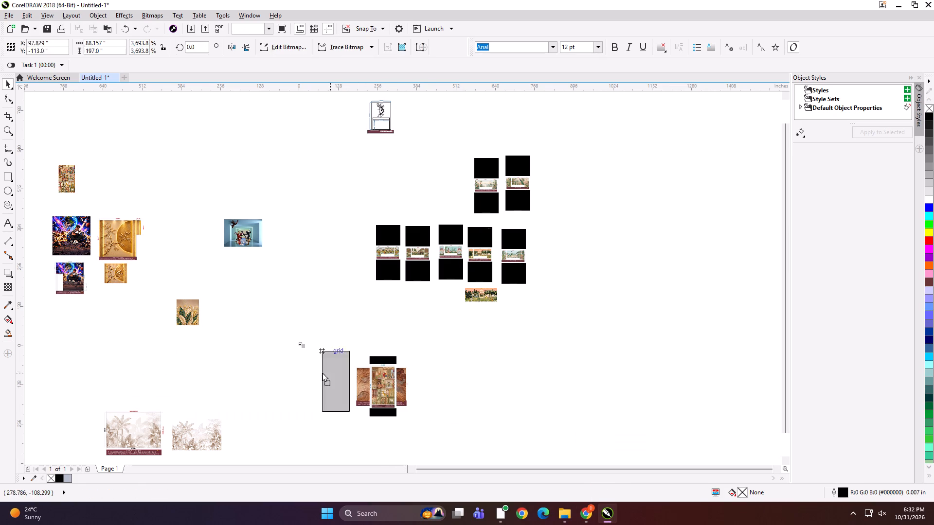
drag(322, 372, 284, 370)
Delete the stray paragraph text frame lying across the page above the patchwork preview.
drag(286, 328, 325, 363)
shift+drag(305, 348, 338, 366)
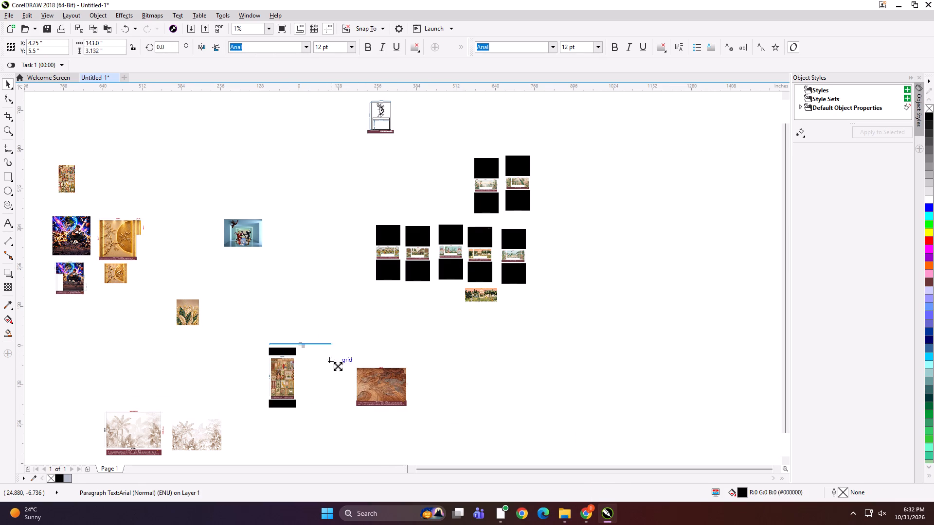
shift+drag(338, 366, 339, 367)
key(Delete)
Place the small patchwork artwork and the brown wave preview on either side of the tall patchwork preview, and shift all three together.
drag(385, 385, 341, 375)
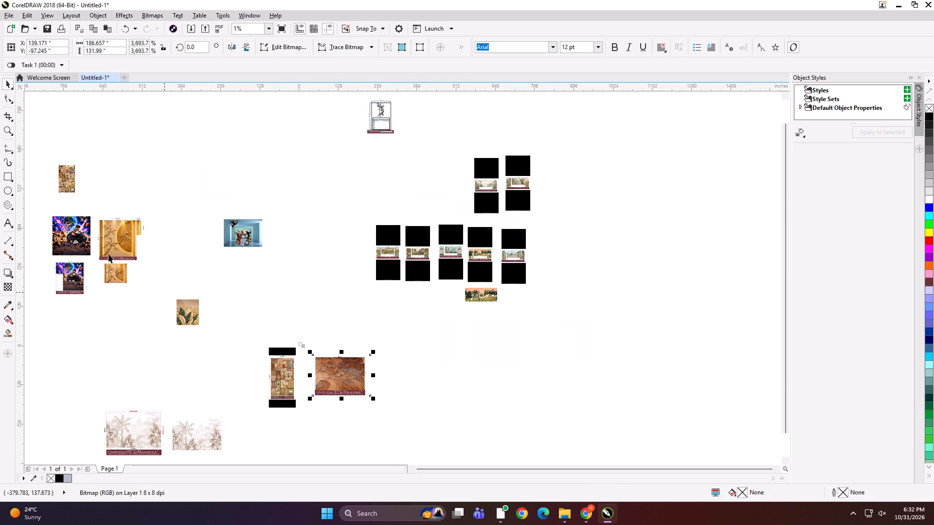
drag(68, 180, 253, 375)
shift+click(284, 381)
shift+click(337, 382)
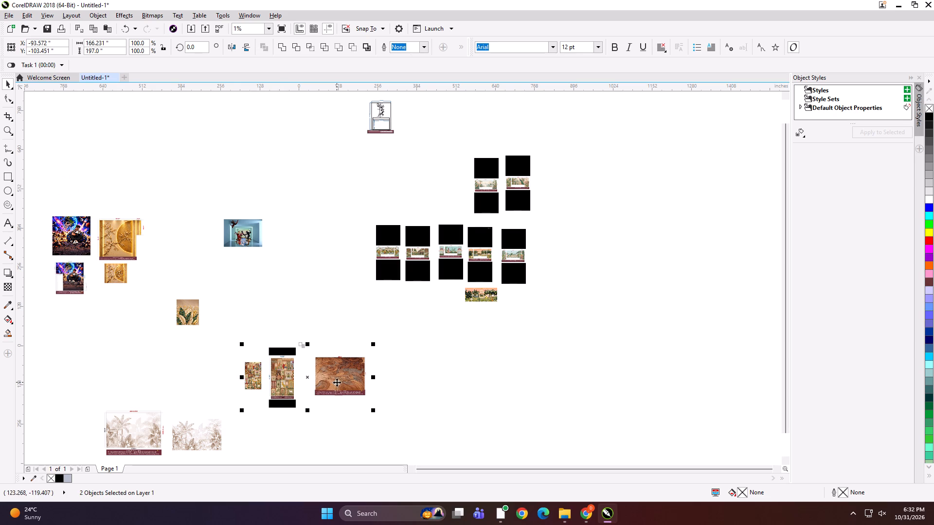
drag(287, 379, 299, 367)
click(352, 416)
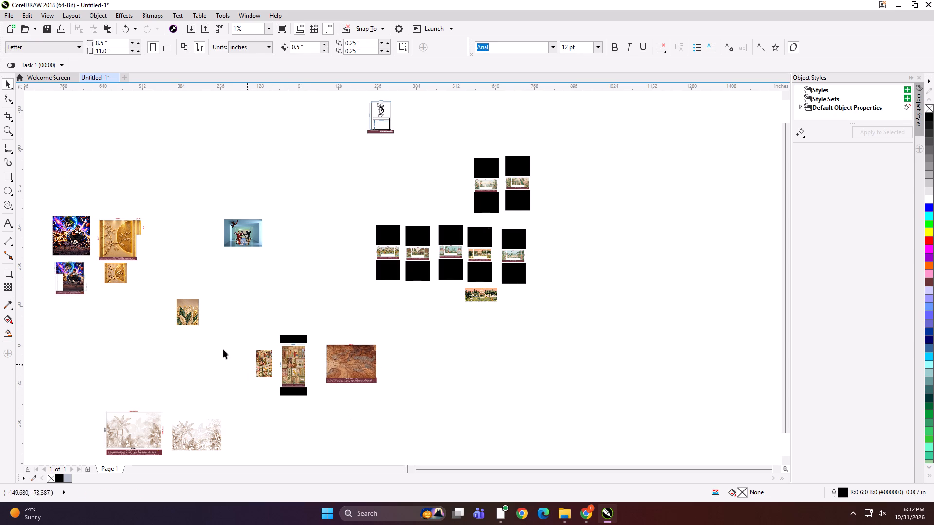
Move the leaf artwork slightly farther from the patchwork pieces, toward the palm murals.
drag(192, 314, 177, 320)
click(258, 300)
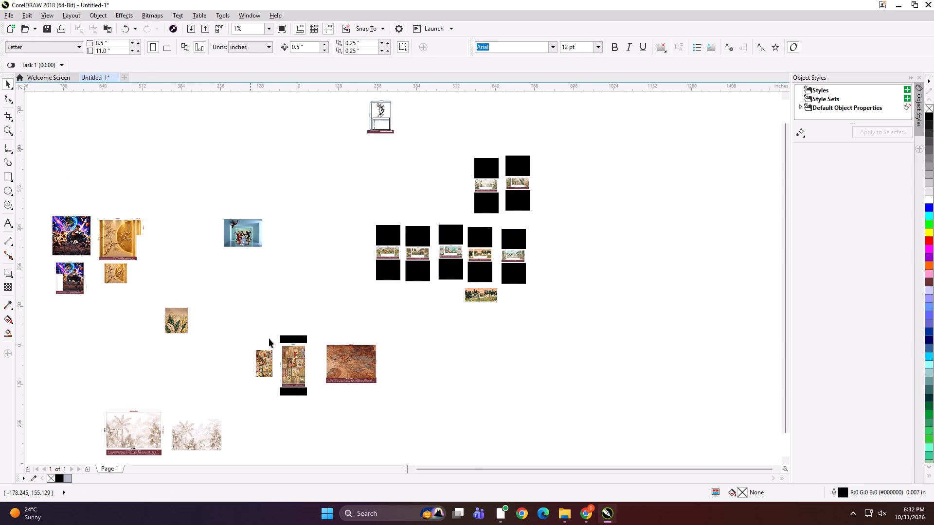
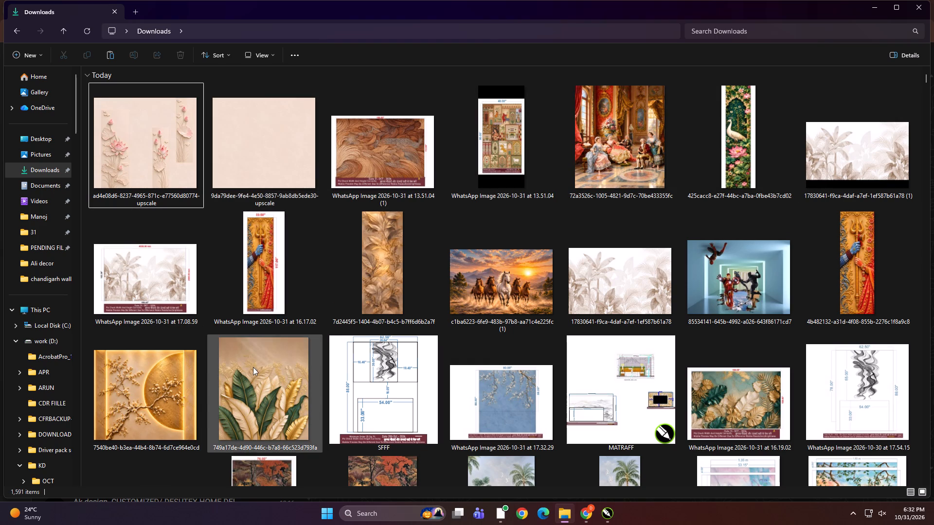
Look through the Downloads thumbnails, including the leaf, royal-interior and horses artworks, for the next mural images and size previews.
click(265, 365)
click(621, 121)
click(524, 268)
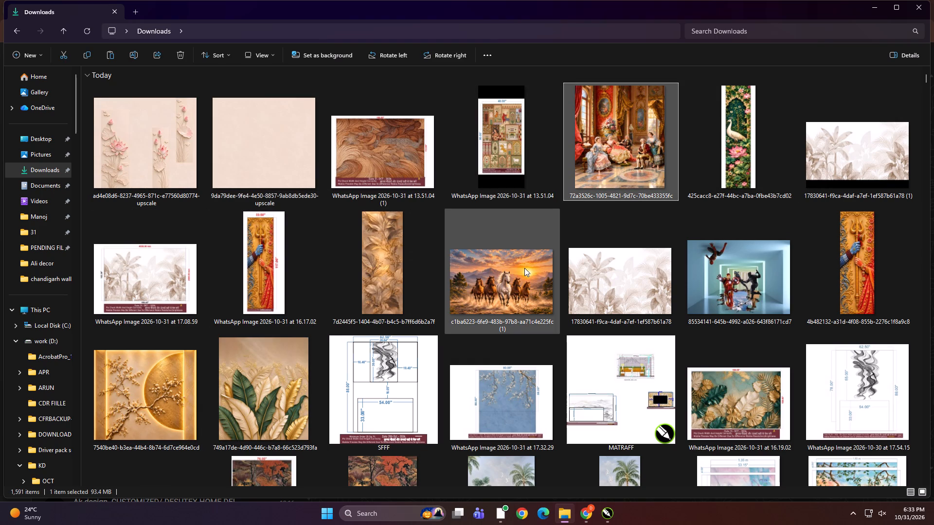
scroll(517, 349, down, 1)
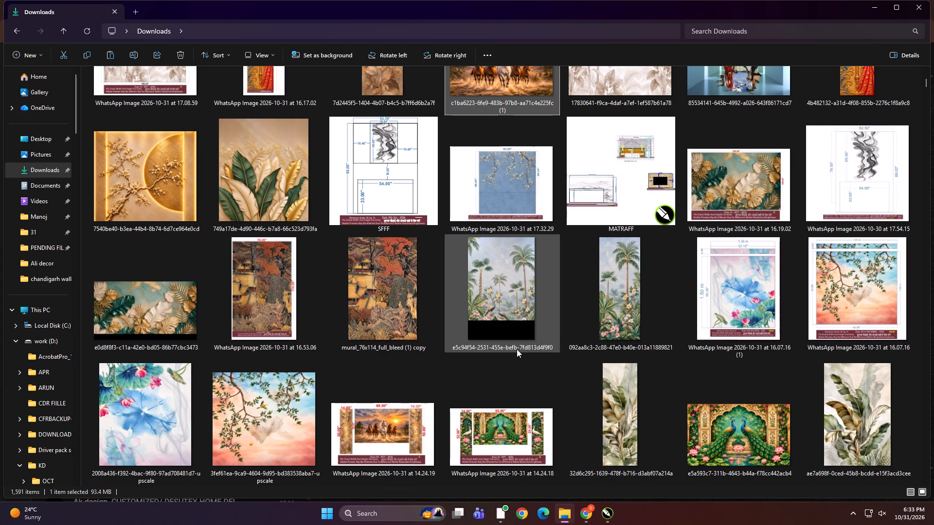
scroll(517, 347, down, 1)
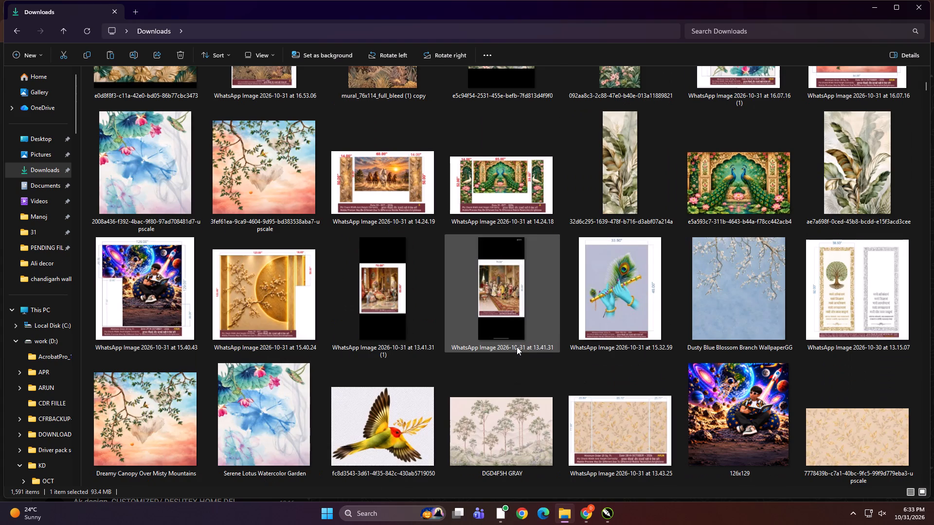
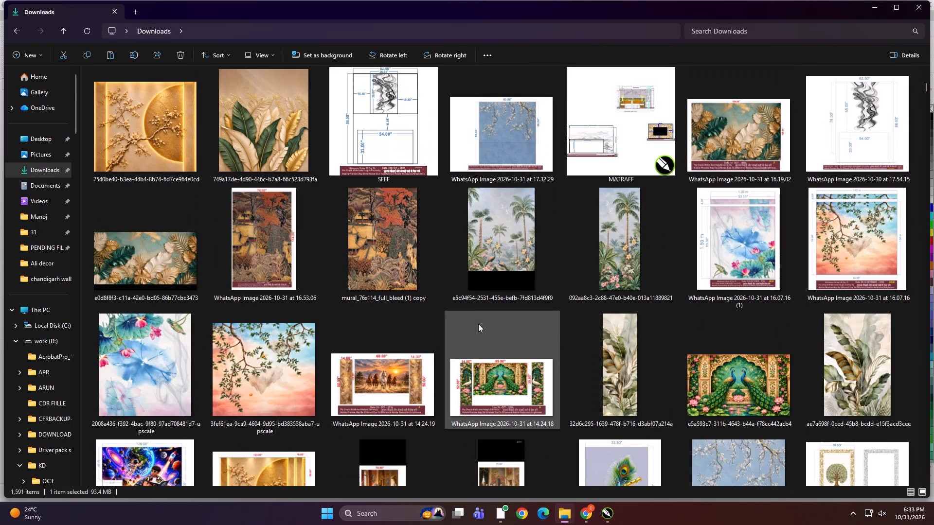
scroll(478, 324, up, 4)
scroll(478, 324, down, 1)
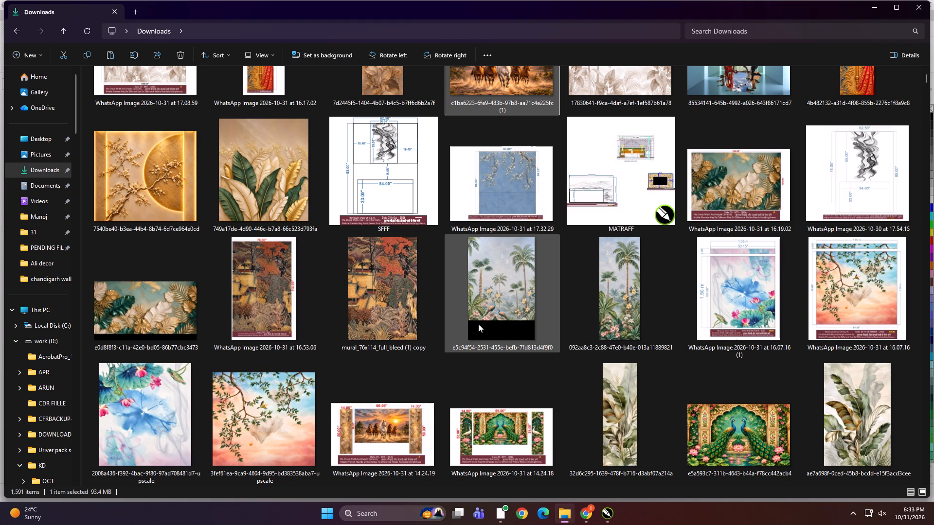
Open folder 31 inside the file folder on DIGITECH_SHAREDRIVE and examine its artwork thumbnails.
double_click(29, 319)
click(29, 316)
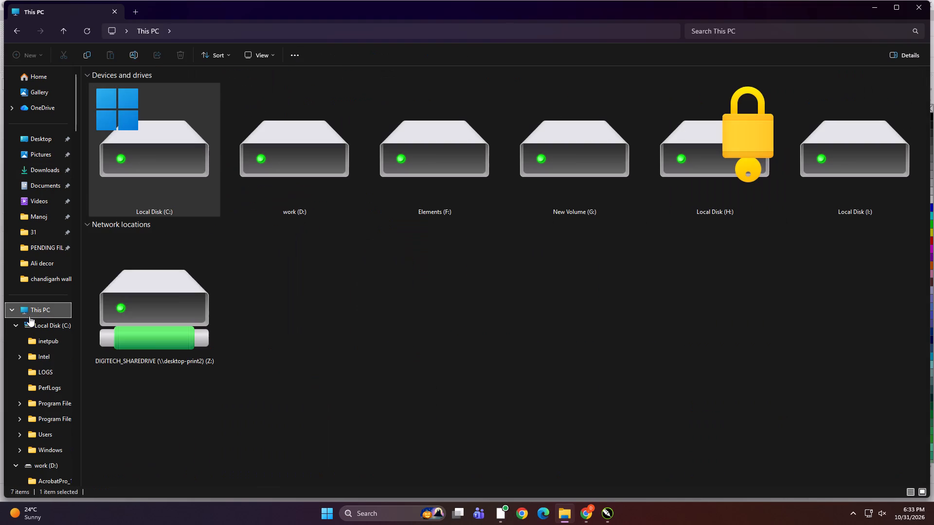
click(142, 321)
double_click(136, 315)
double_click(155, 266)
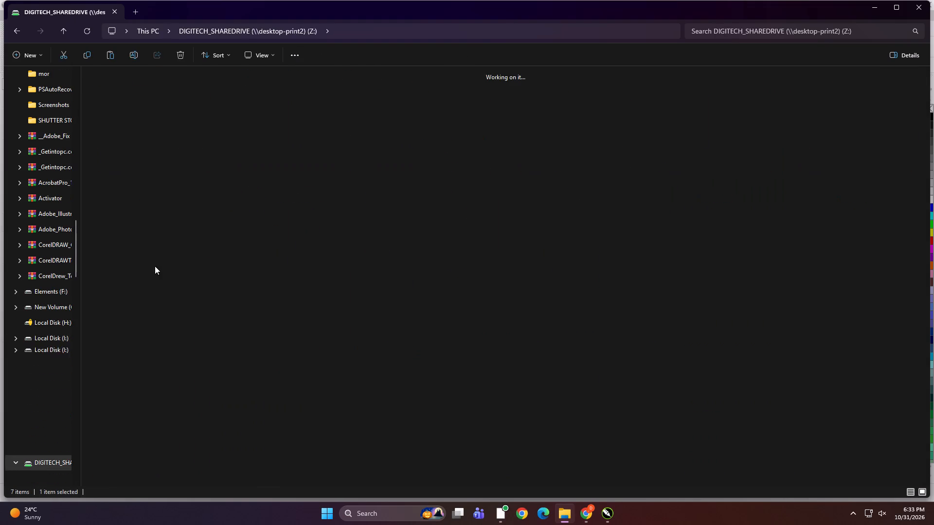
key(BackSpace)
double_click(551, 148)
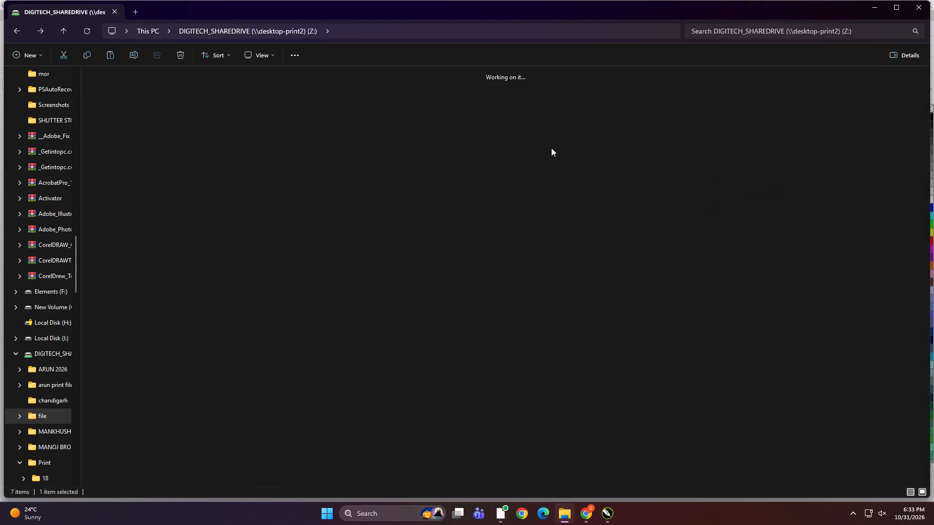
double_click(425, 265)
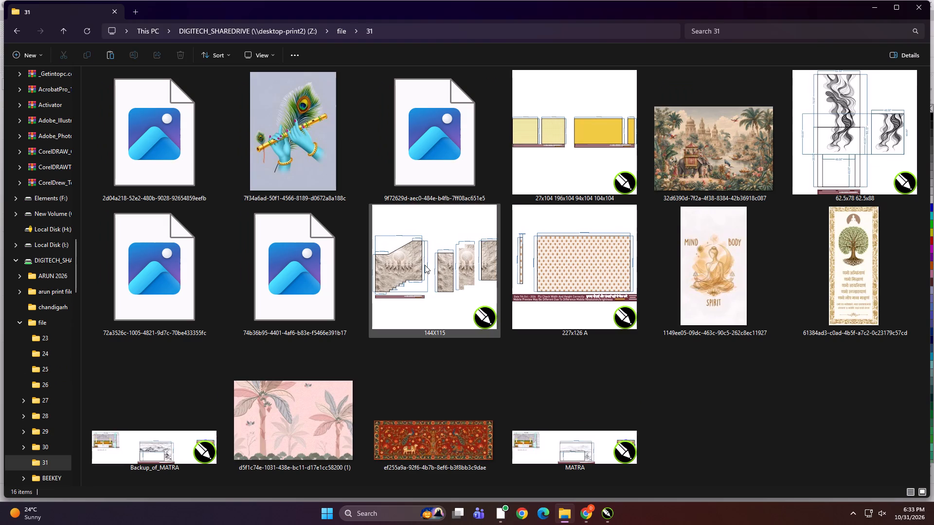
ctrl+scroll(394, 262, down, 2)
click(453, 391)
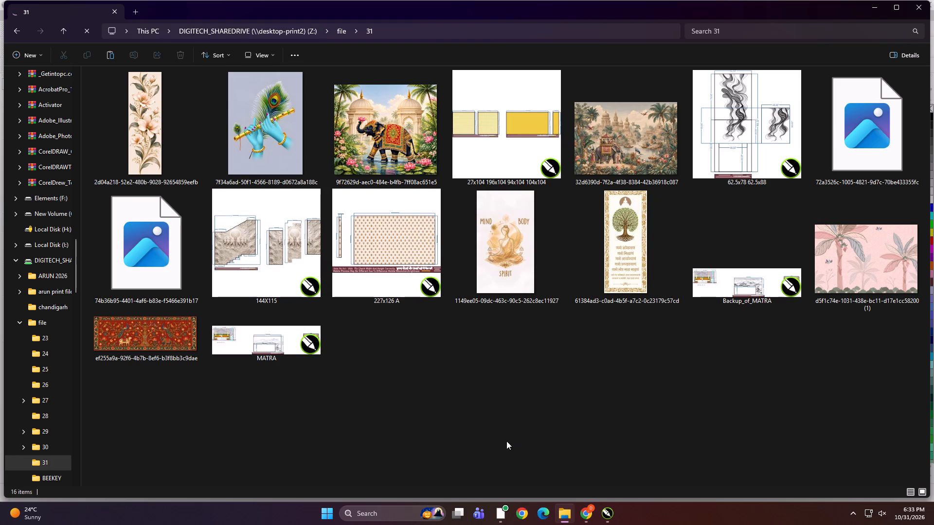
click(494, 392)
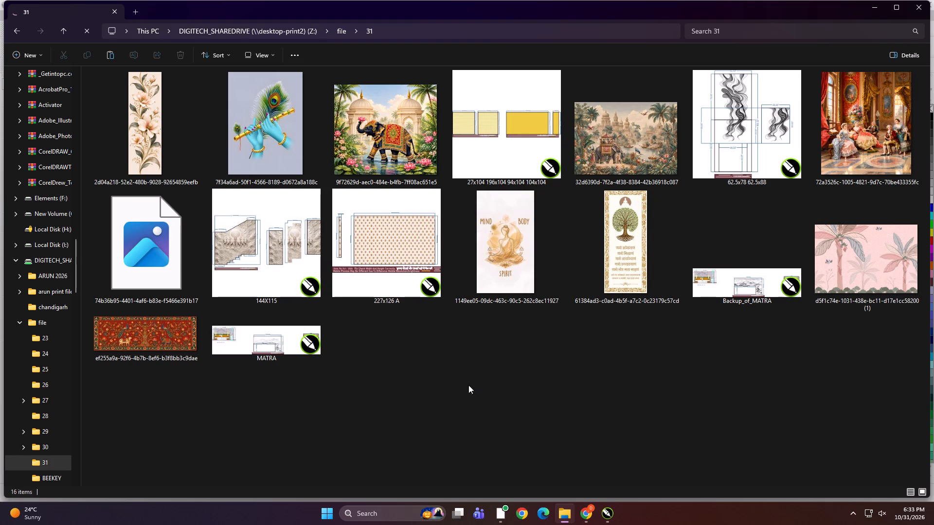
click(433, 396)
click(433, 396)
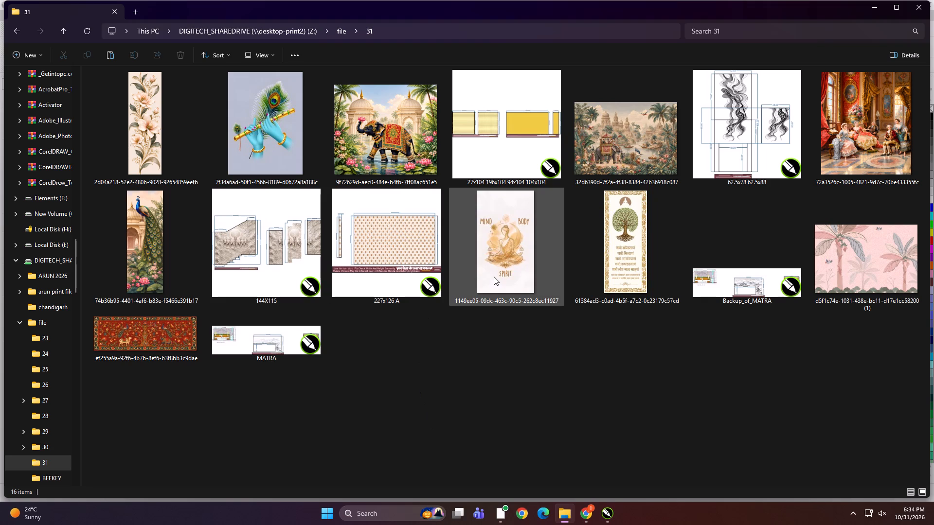
click(502, 263)
click(474, 378)
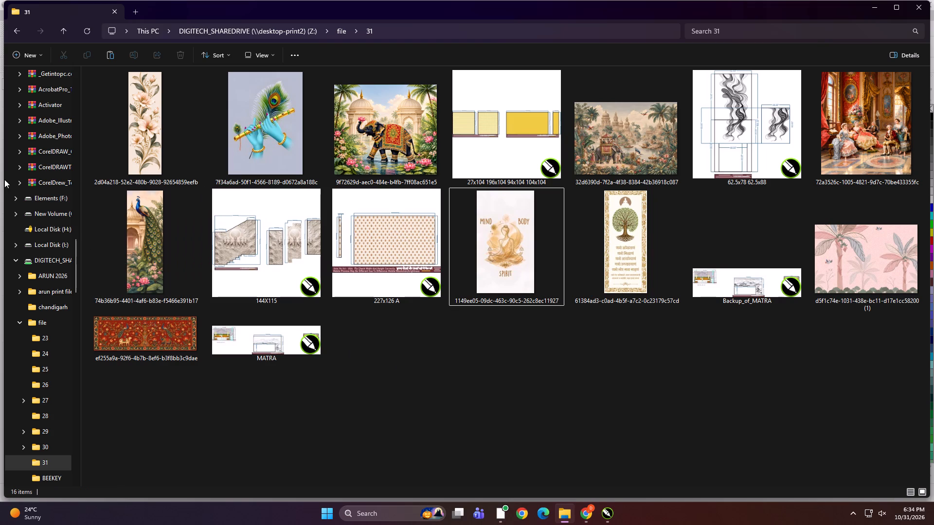
Import the upscaled pink lotus artwork and its plain pink background from Downloads into the CorelDRAW drawing, side by side in empty space.
scroll(19, 172, up, 14)
click(42, 171)
click(155, 160)
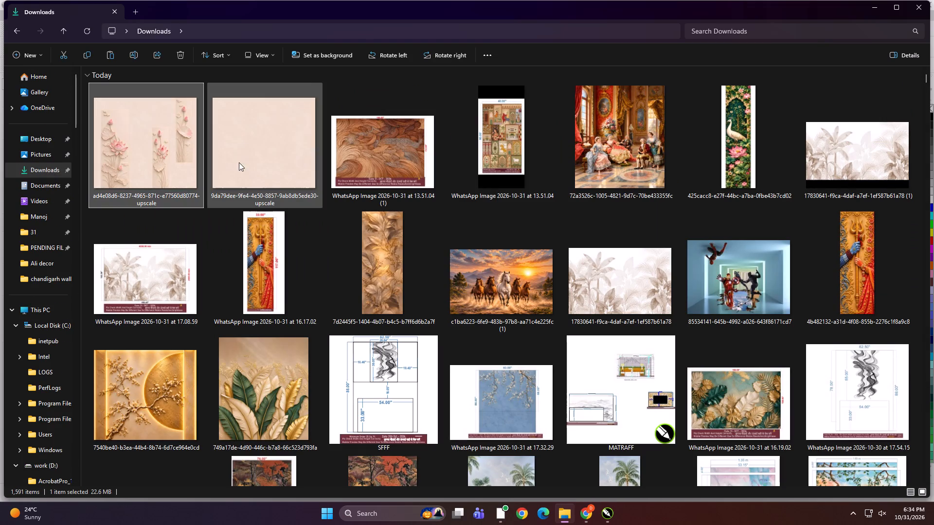
ctrl+click(271, 162)
drag(147, 122, 606, 512)
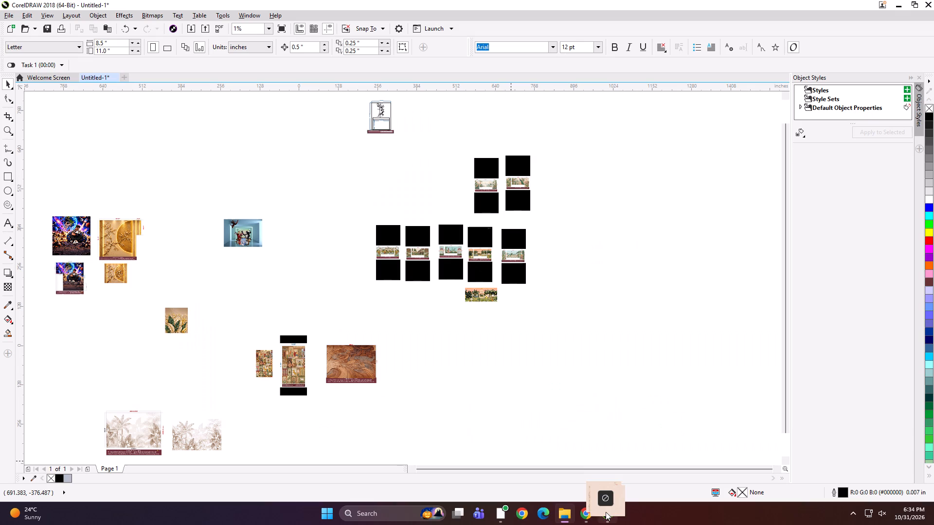
drag(606, 512, 519, 388)
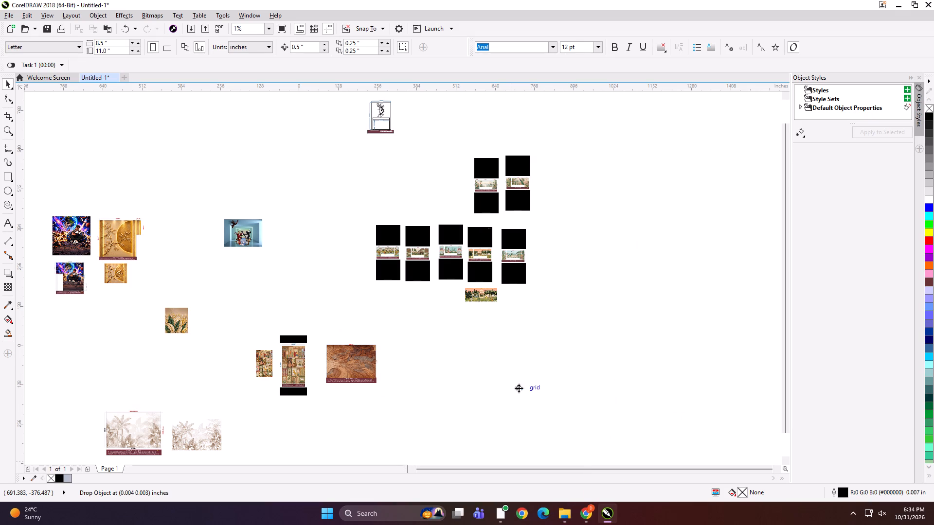
click(487, 376)
drag(511, 385, 539, 385)
click(516, 446)
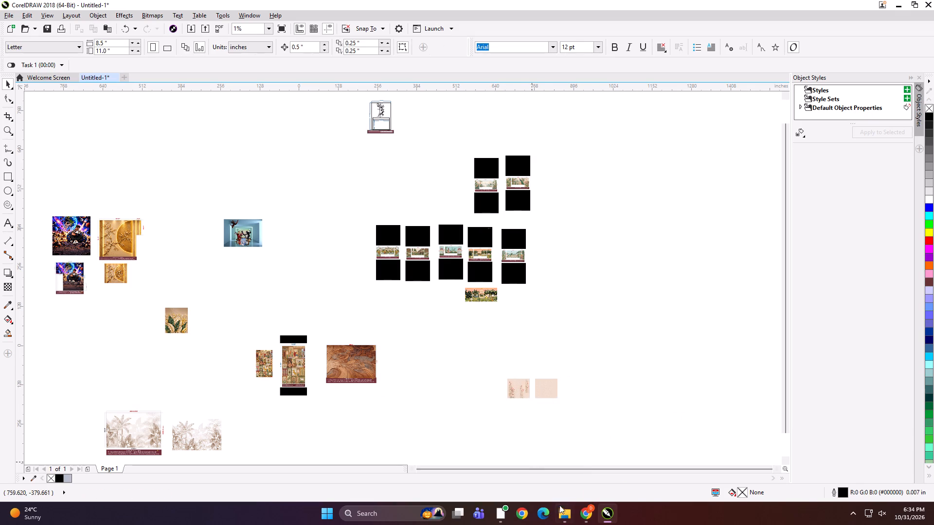
Switch back to the Downloads folder in File Explorer to look for the next mural file.
click(560, 512)
scroll(453, 236, up, 2)
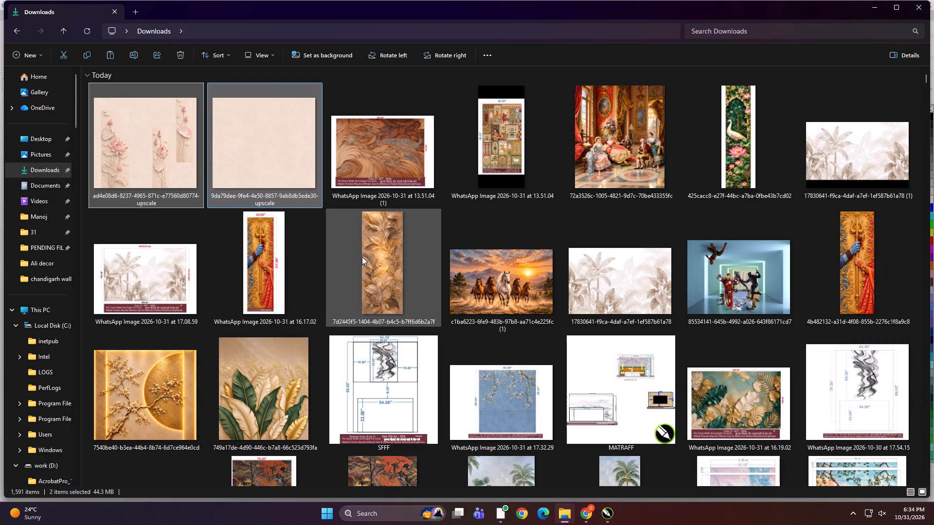
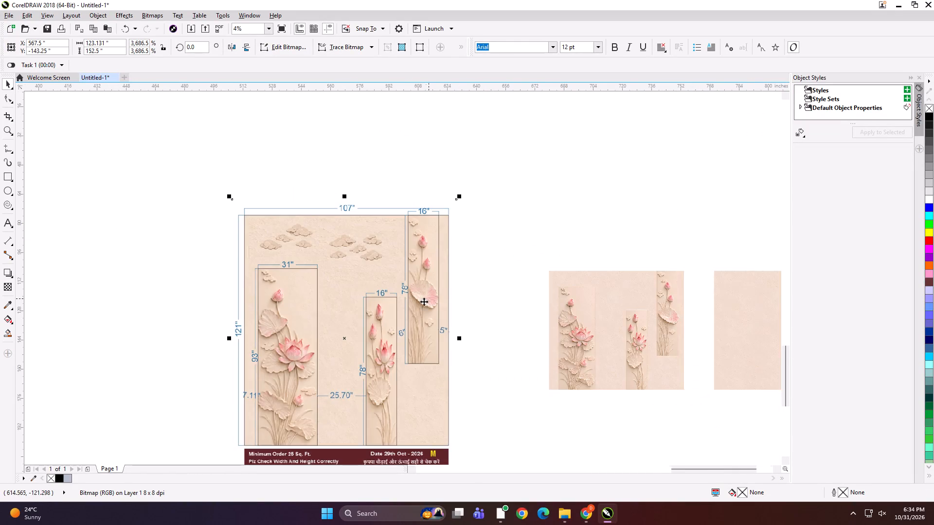
Examine the imported pink lotus artwork up close, including its panel edges, alongside the dimensioned 107" by 121" preview and plain background.
scroll(424, 301, down, 1)
scroll(693, 346, up, 1)
click(539, 383)
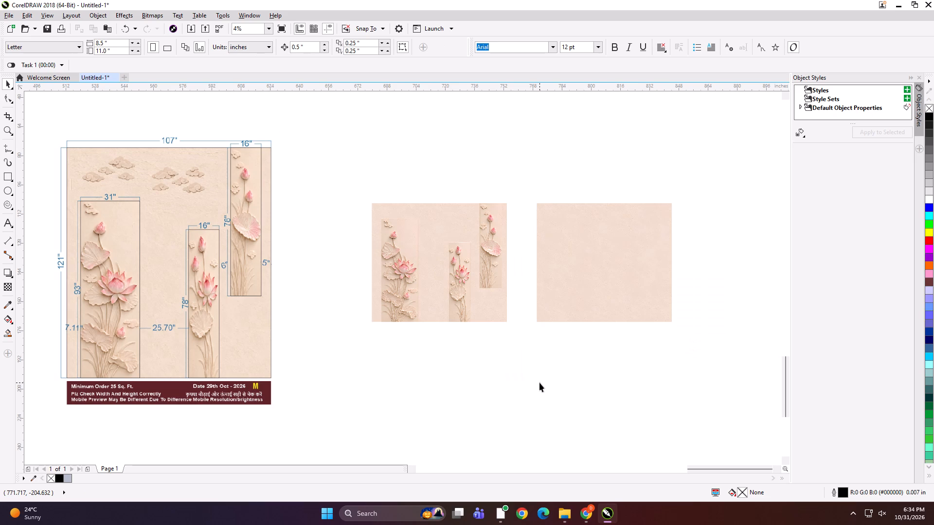
click(439, 243)
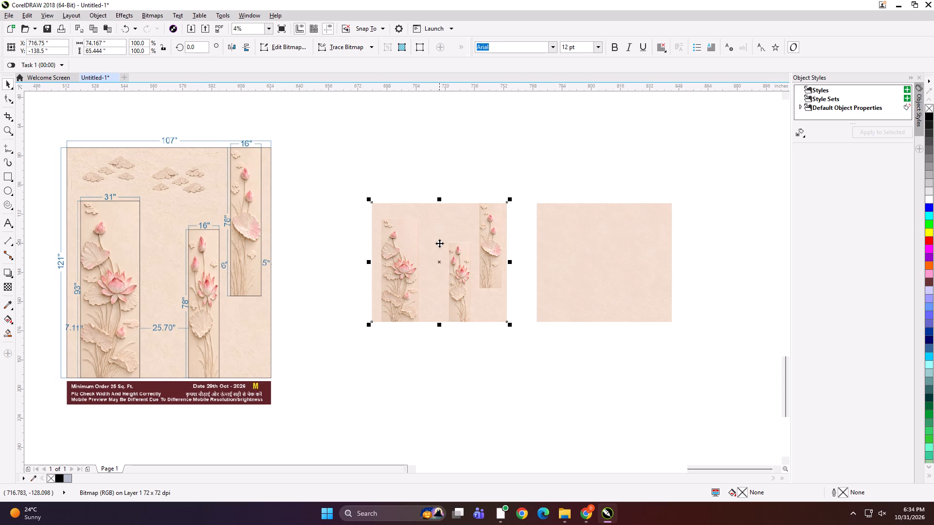
click(445, 198)
click(442, 215)
scroll(387, 246, up, 1)
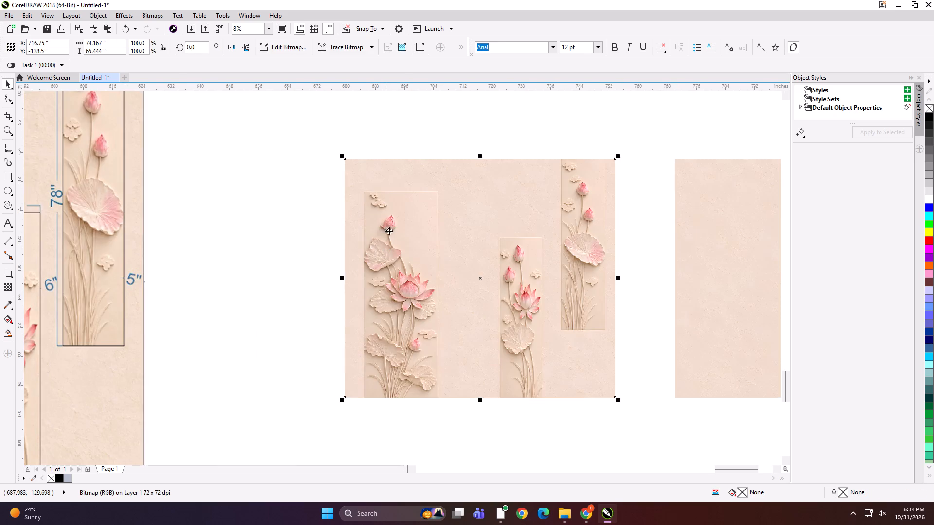
scroll(389, 231, up, 1)
scroll(396, 192, up, 1)
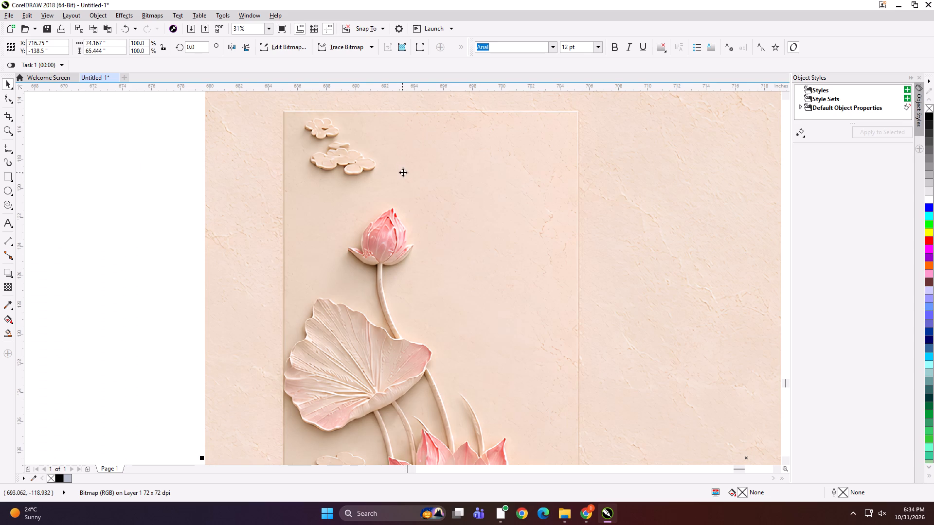
scroll(377, 162, down, 2)
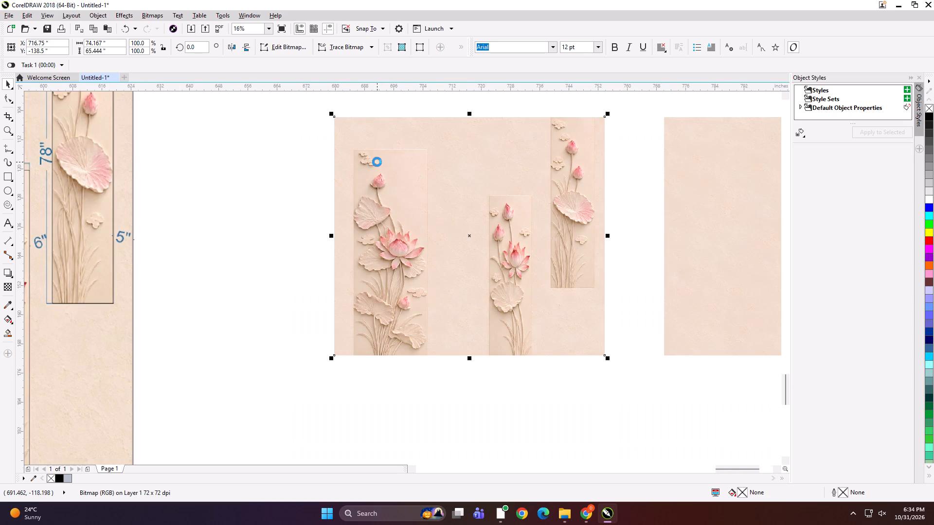
scroll(377, 162, down, 1)
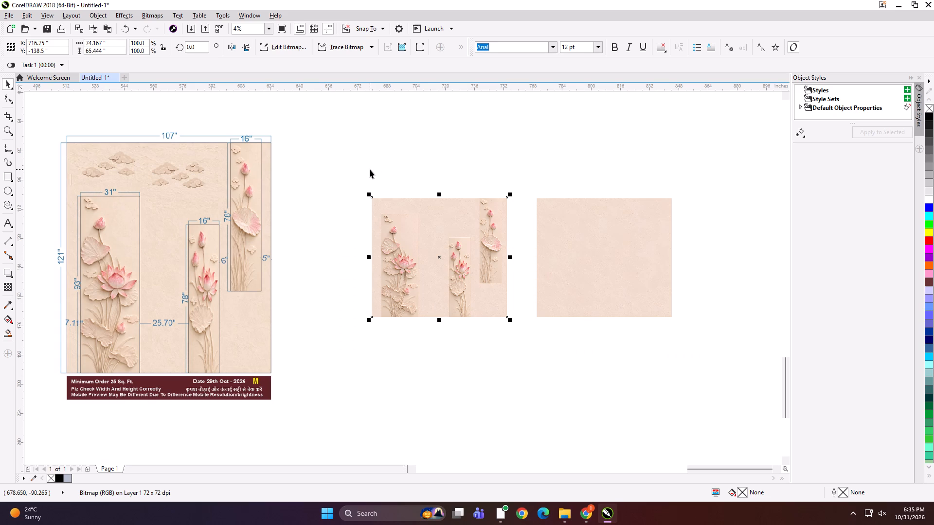
click(423, 161)
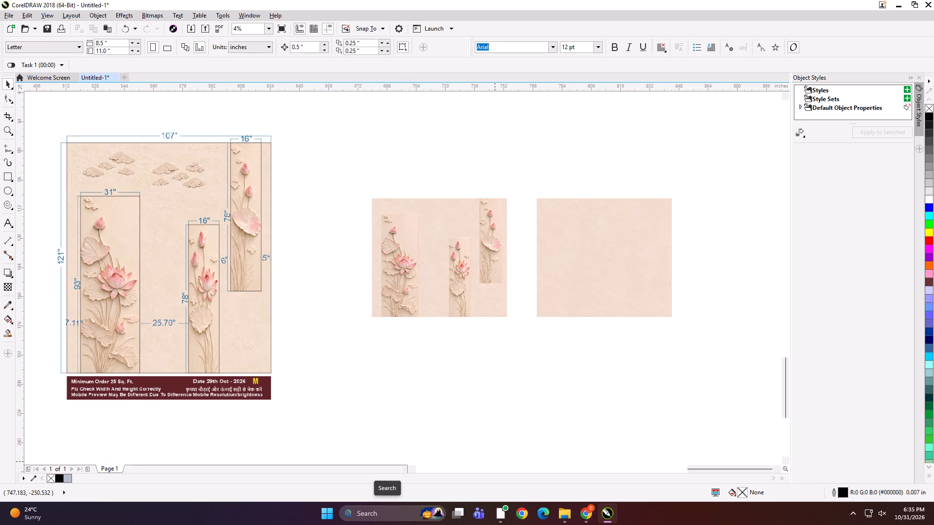
Find and launch Adobe Photoshop 2020.
click(388, 514)
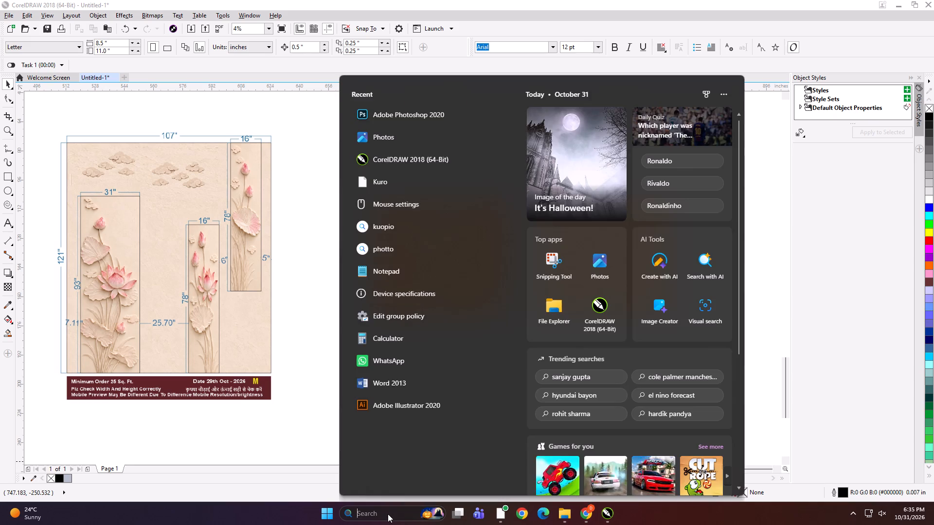
text(photo)
key(Return)
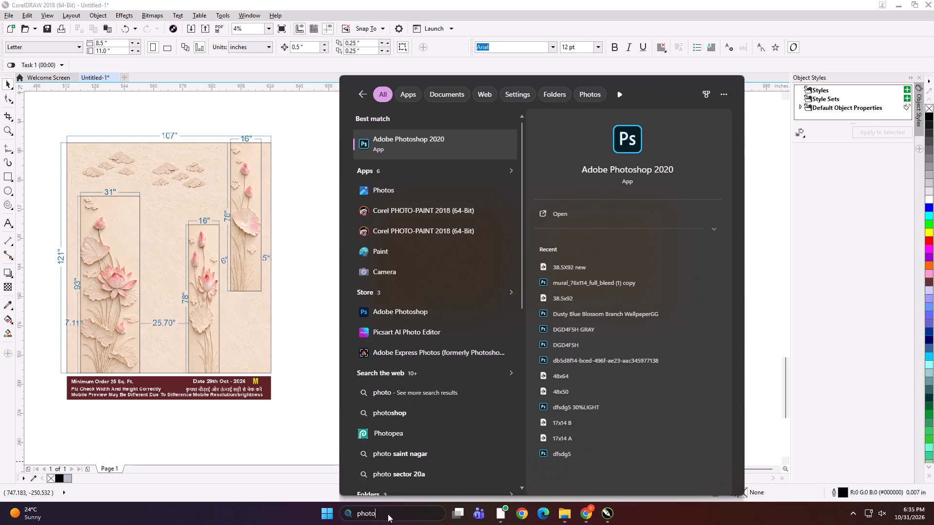
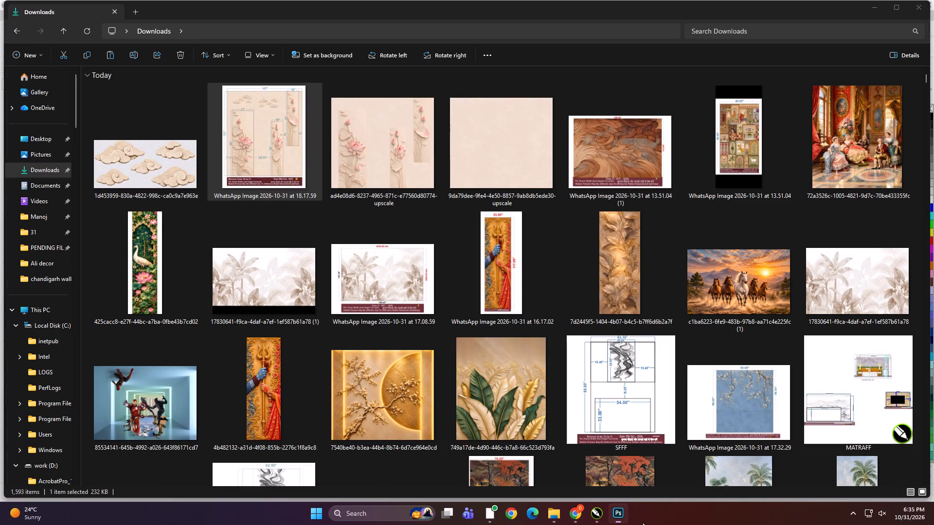
Open the plain beige background PNG, 9da79dee…-upscale, from the Downloads folder in Photoshop.
click(555, 518)
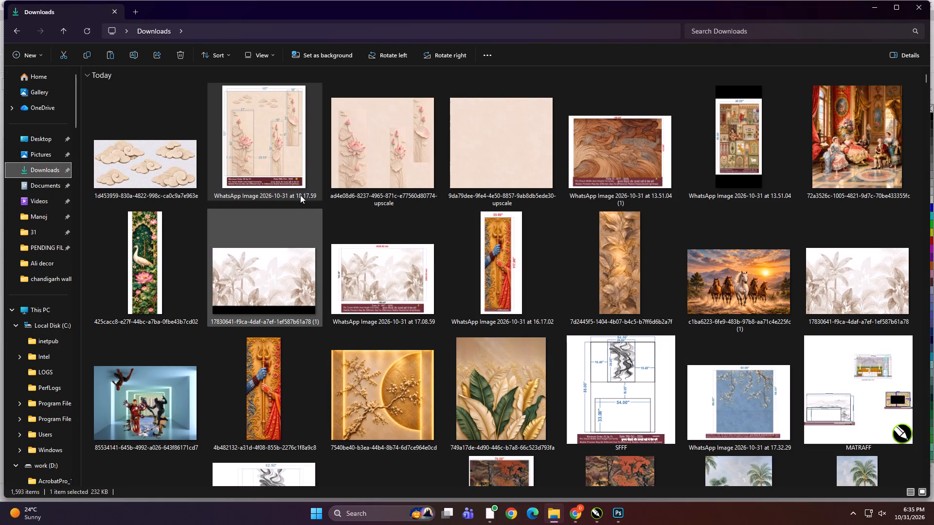
click(389, 157)
click(501, 162)
drag(502, 119, 597, 450)
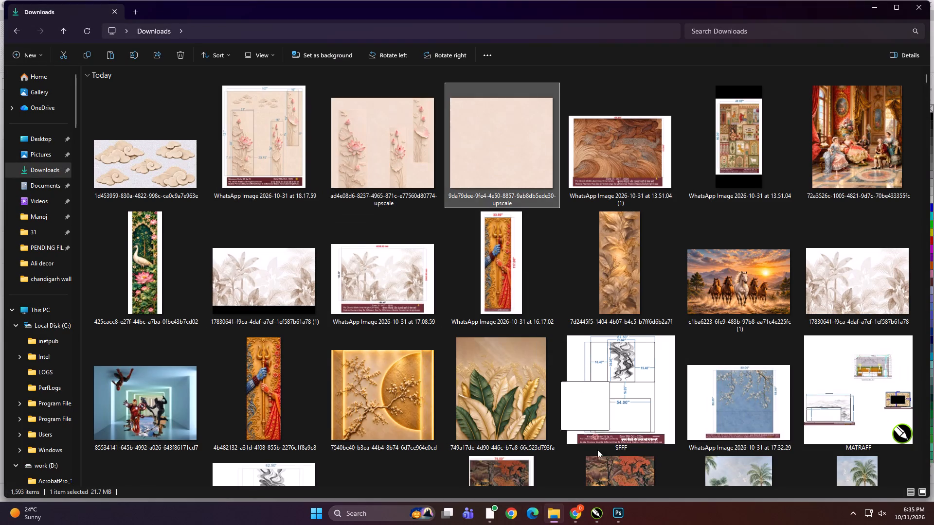
drag(597, 450, 591, 439)
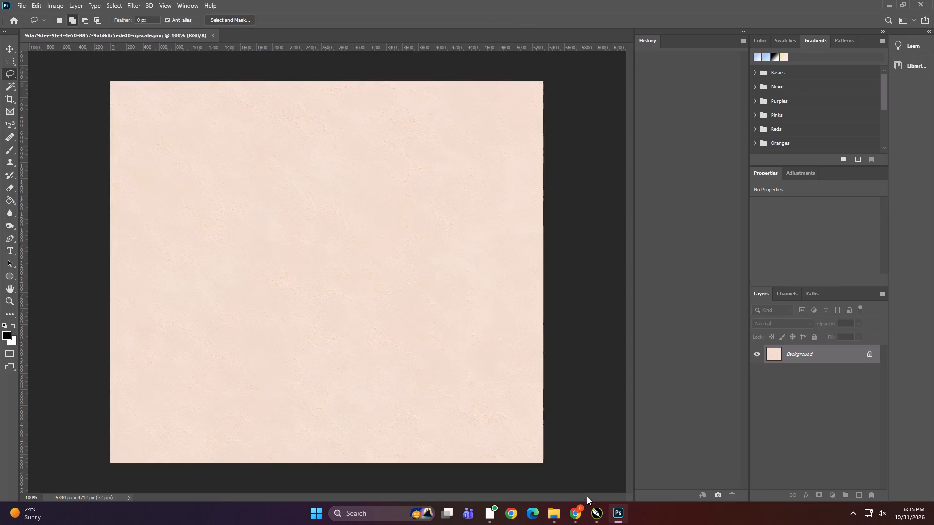
Open the dimensioned lotus preview, WhatsApp Image 2026-10-31 at 18.17.59, from Downloads as a separate Photoshop document.
click(560, 515)
drag(256, 112, 510, 409)
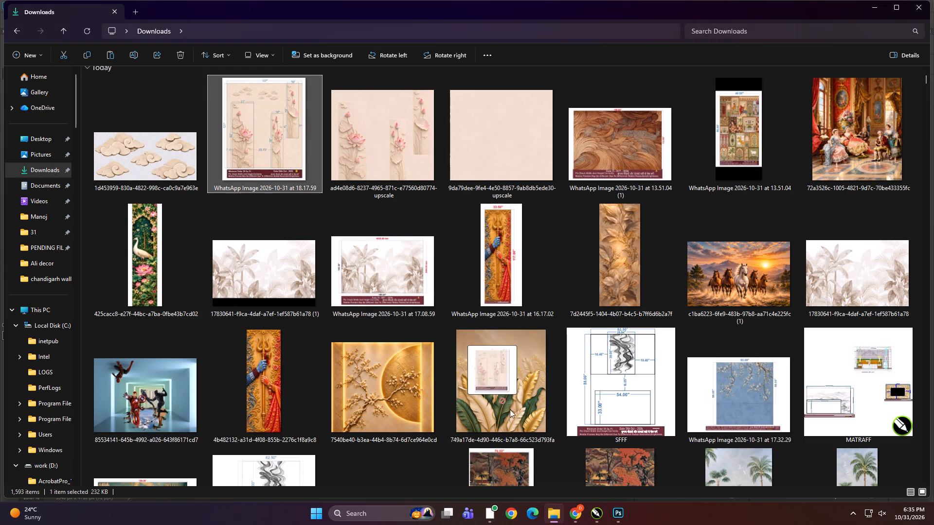
drag(510, 409, 487, 0)
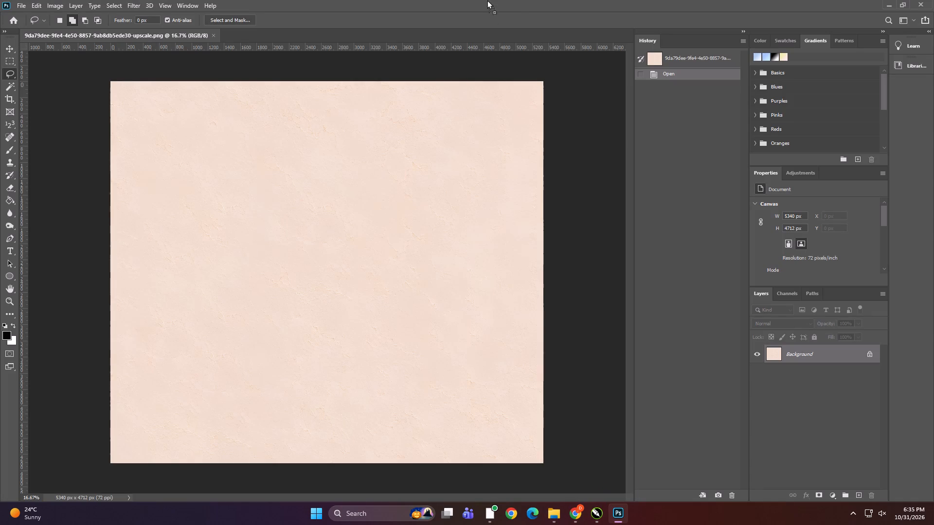
drag(487, 0, 500, 34)
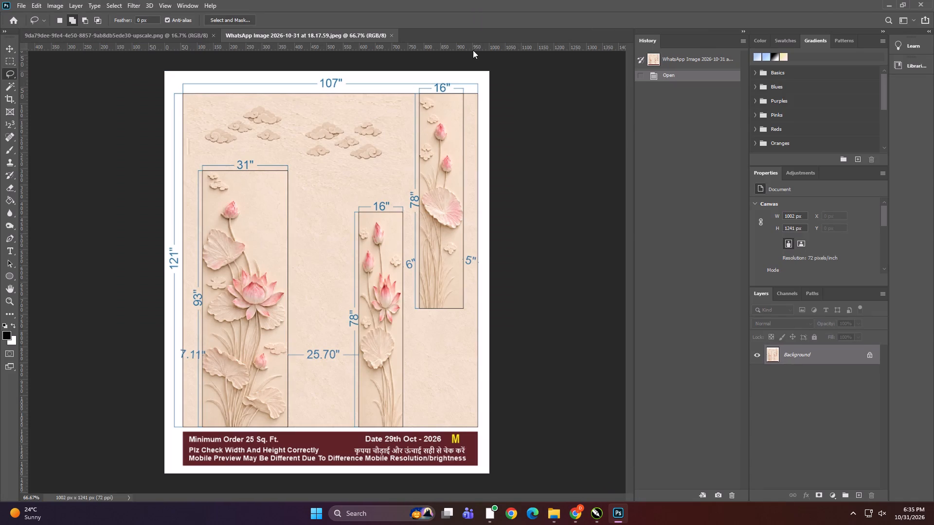
Float the lotus preview in a smaller window, fit its full layout inside, park it clear of the beige background, and return to the background document.
double_click(325, 39)
drag(325, 39, 348, 68)
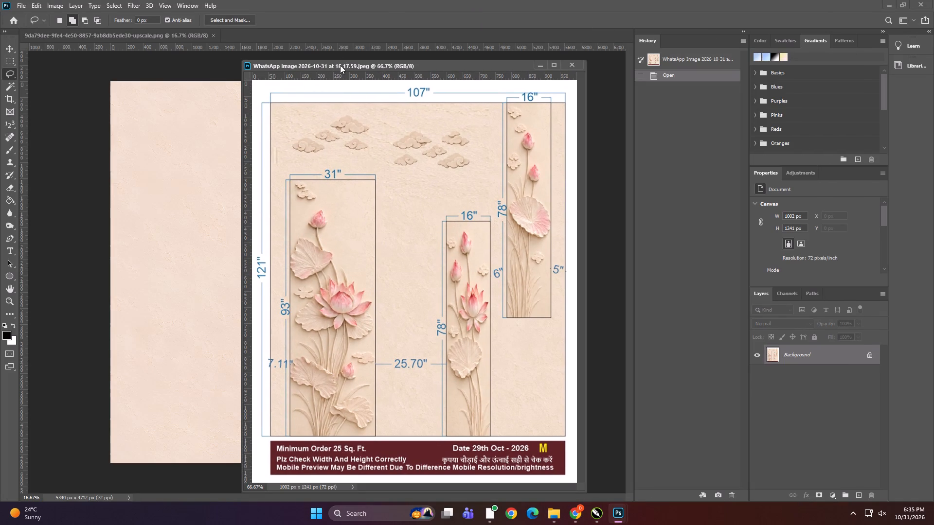
drag(340, 65, 346, 69)
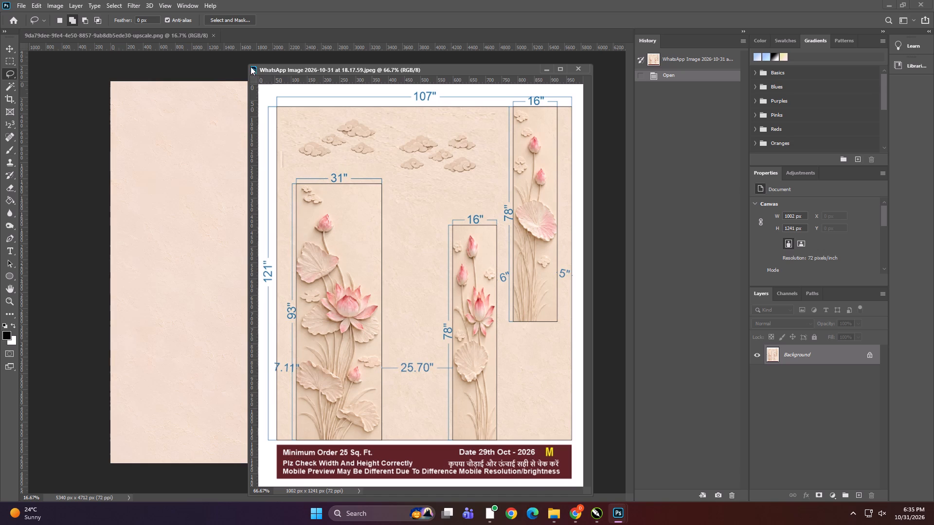
click(249, 63)
drag(251, 65, 280, 107)
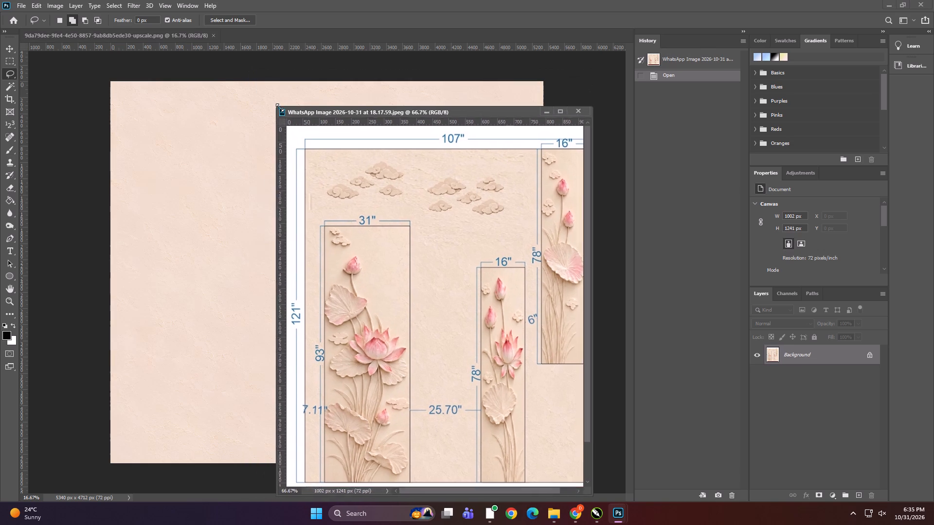
drag(280, 107, 340, 185)
alt+scroll(417, 275, down, 7)
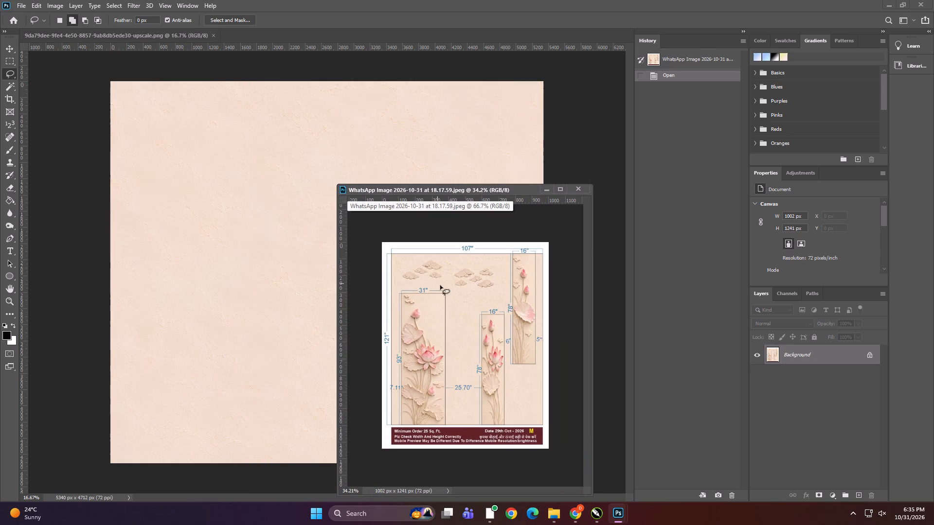
alt+scroll(461, 324, up, 2)
drag(450, 190, 626, 150)
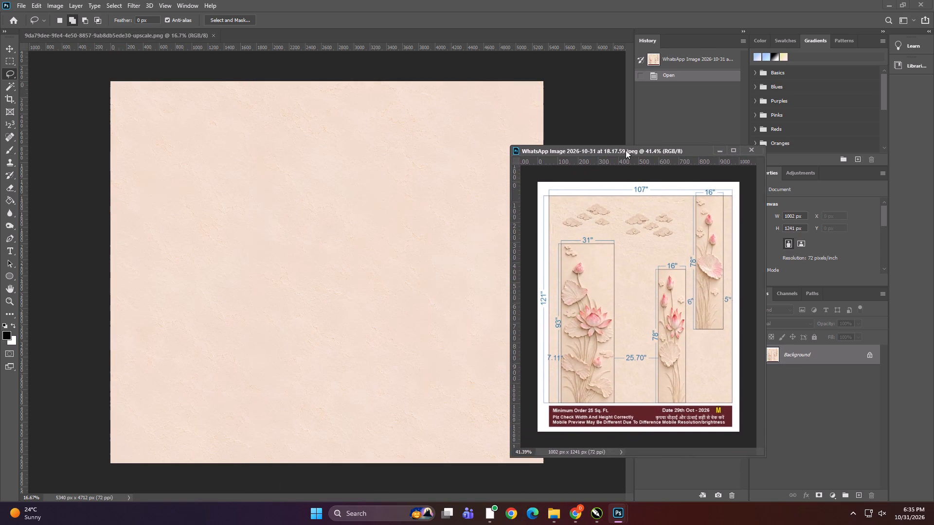
drag(626, 150, 671, 13)
click(367, 201)
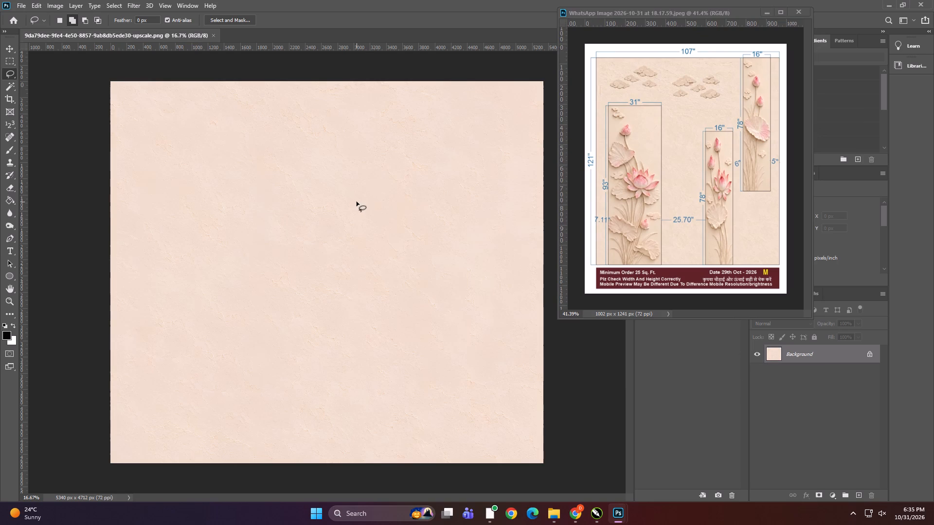
Resize the plain background image to 107 inches wide by 121 inches high at 100 pixels/inch.
key(ctrl+alt+i)
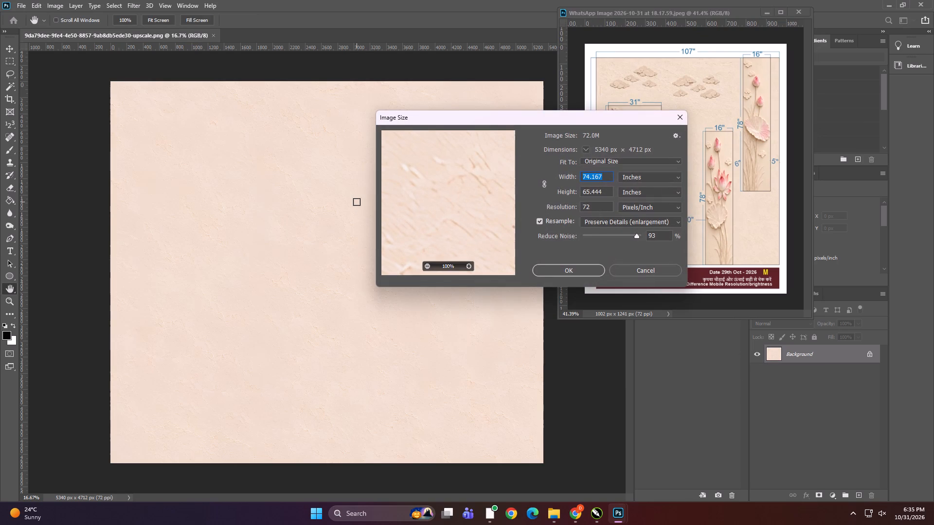
text(1070)
key(Tab)
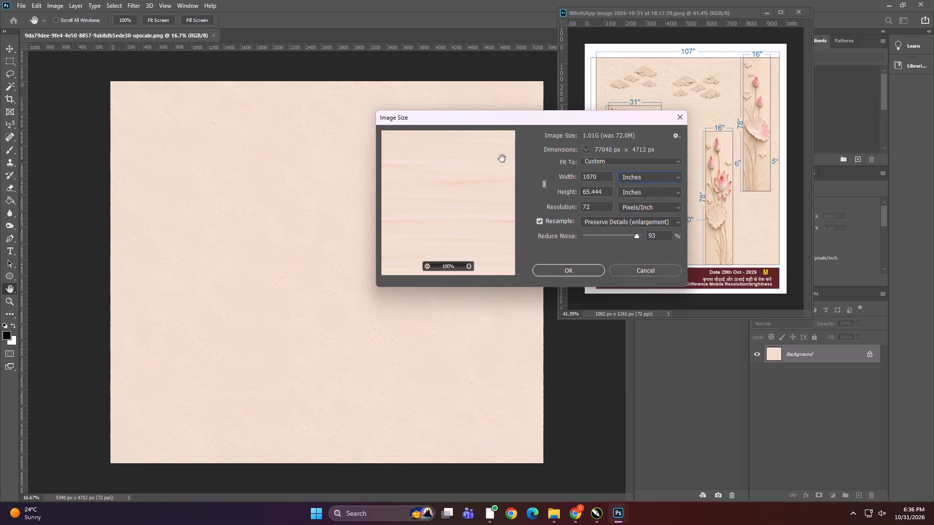
drag(533, 116, 429, 124)
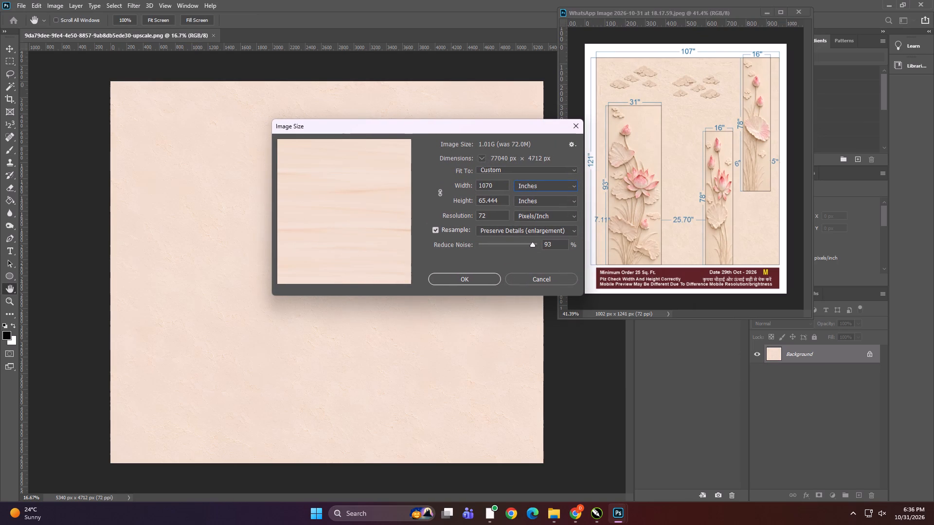
click(495, 181)
key(ctrl+a)
text(1074)
key(Tab)
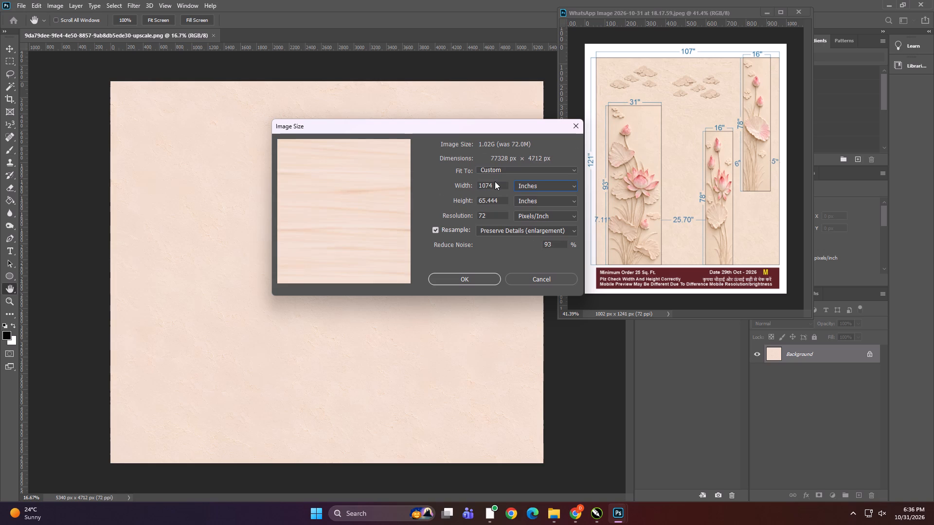
click(495, 181)
text(107)
key(Tab)
key(Tab)
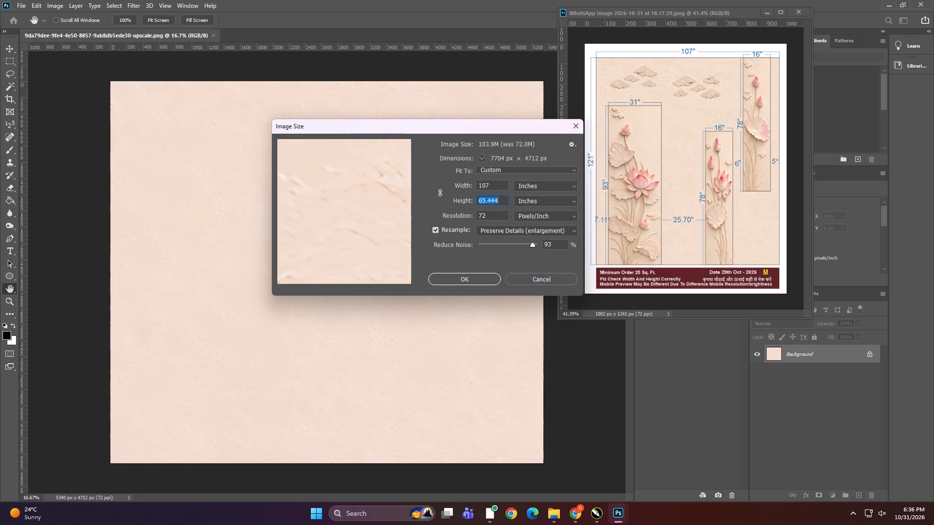
text(121)
key(Tab)
key(Tab)
text(100)
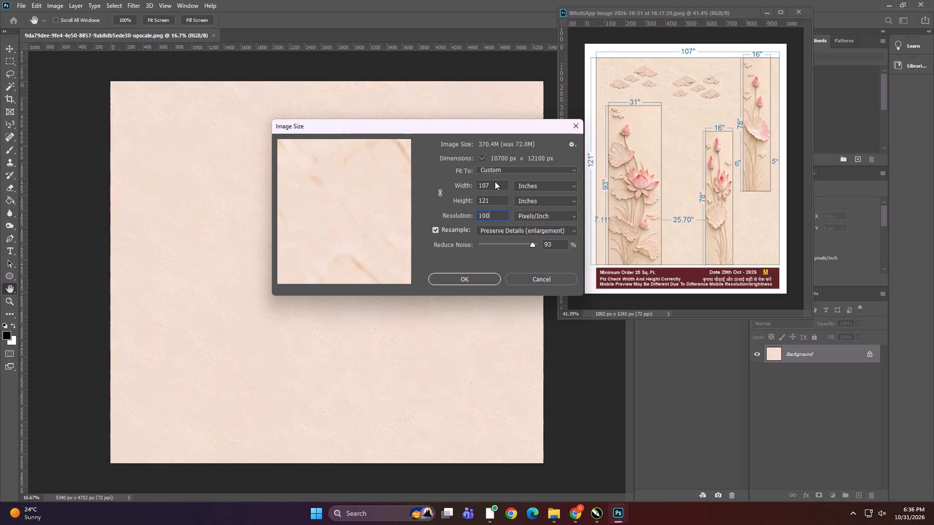
key(Return)
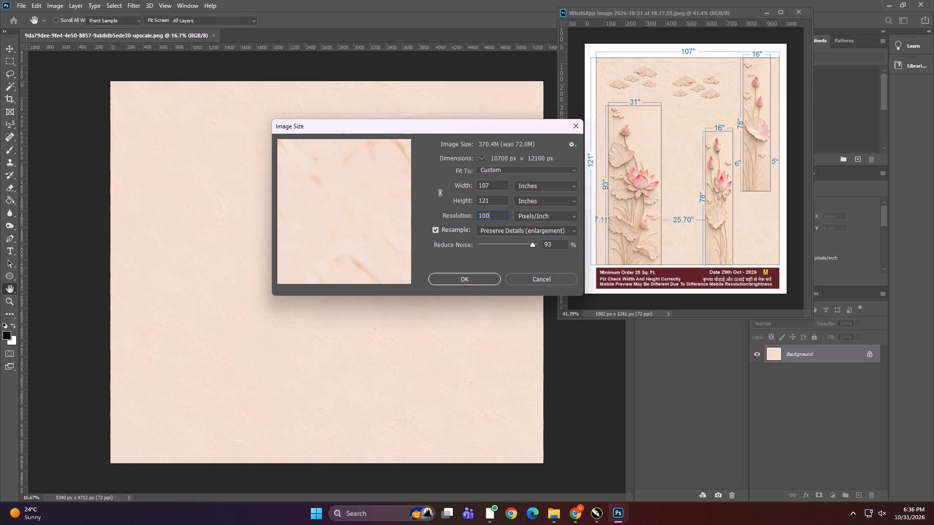
Activate the Move tool for the resized background.
alt+scroll(299, 219, down, 5)
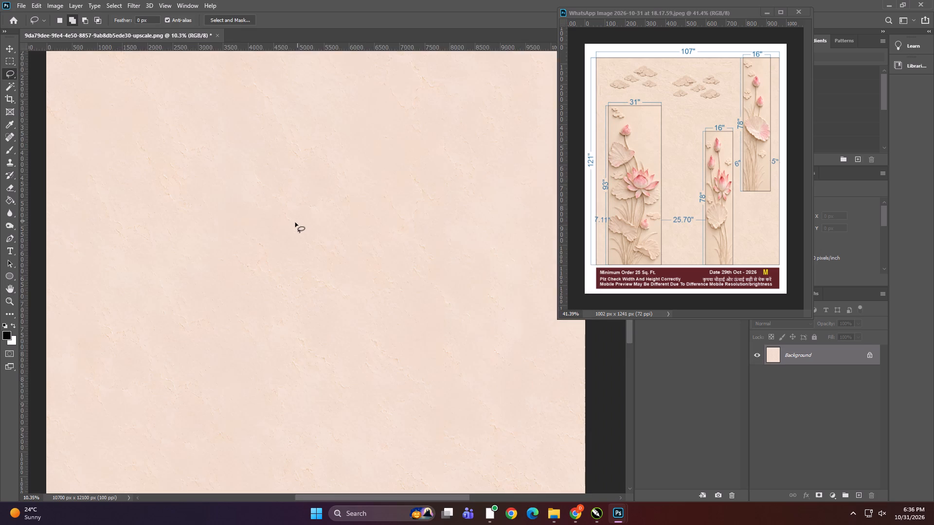
alt+scroll(295, 223, down, 7)
click(9, 48)
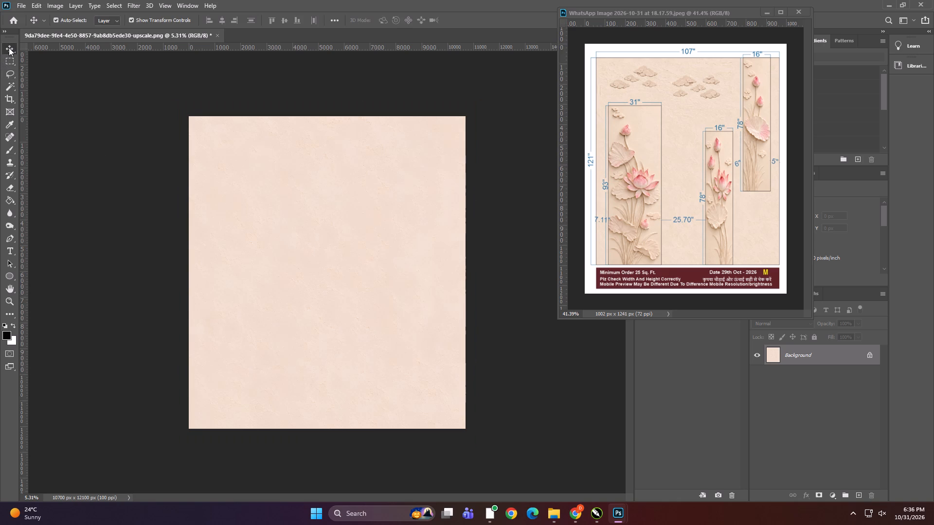
click(9, 48)
click(245, 181)
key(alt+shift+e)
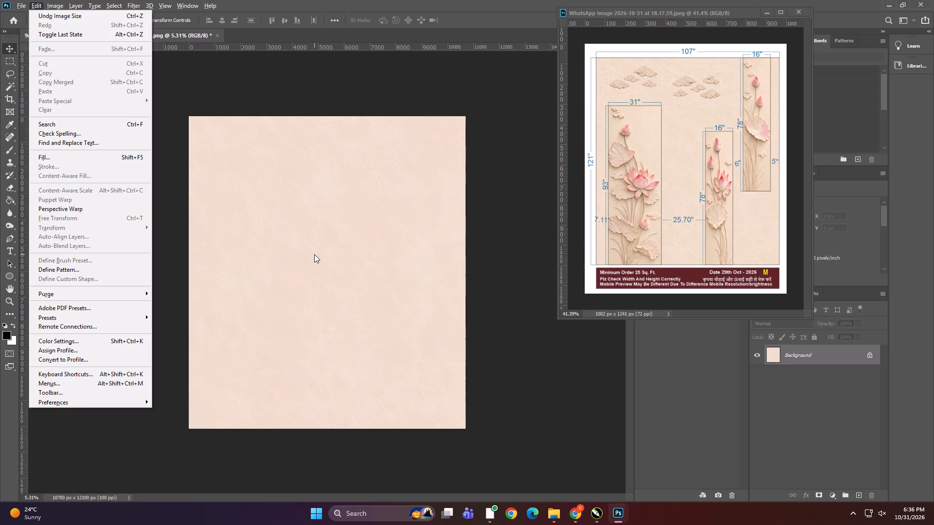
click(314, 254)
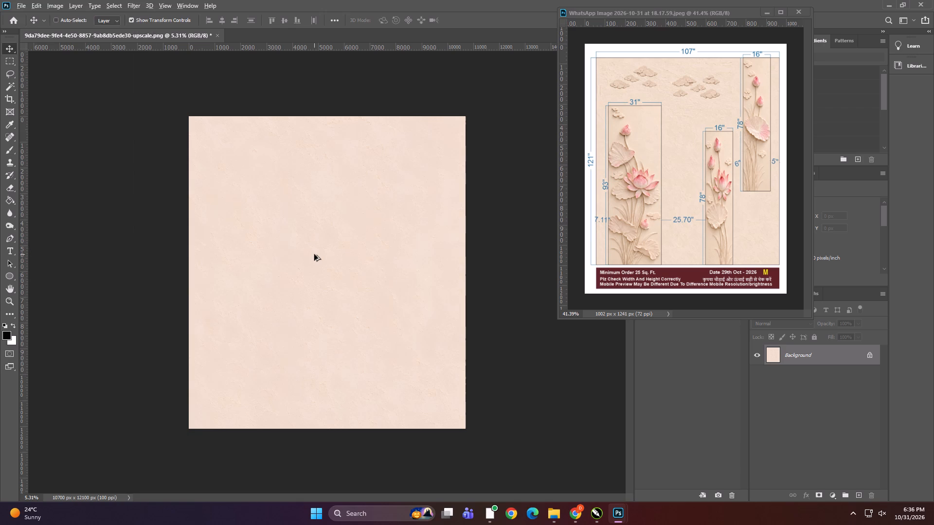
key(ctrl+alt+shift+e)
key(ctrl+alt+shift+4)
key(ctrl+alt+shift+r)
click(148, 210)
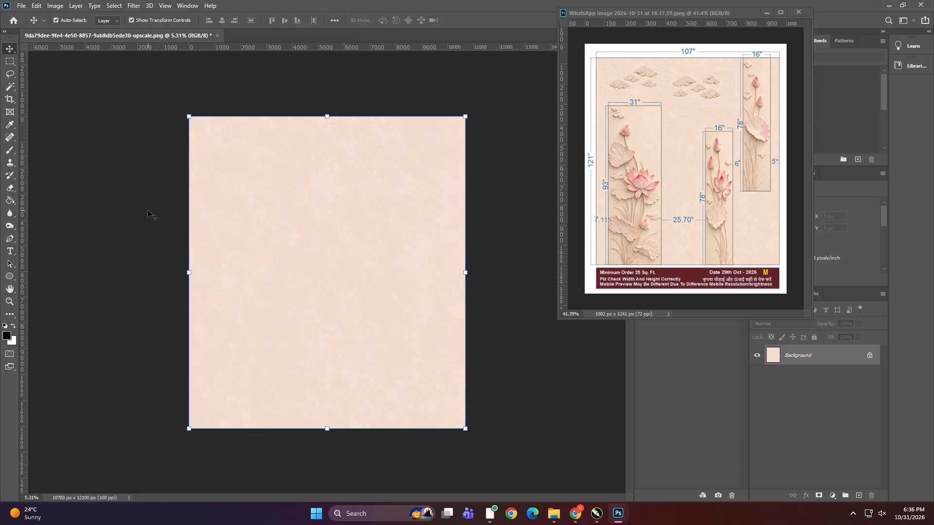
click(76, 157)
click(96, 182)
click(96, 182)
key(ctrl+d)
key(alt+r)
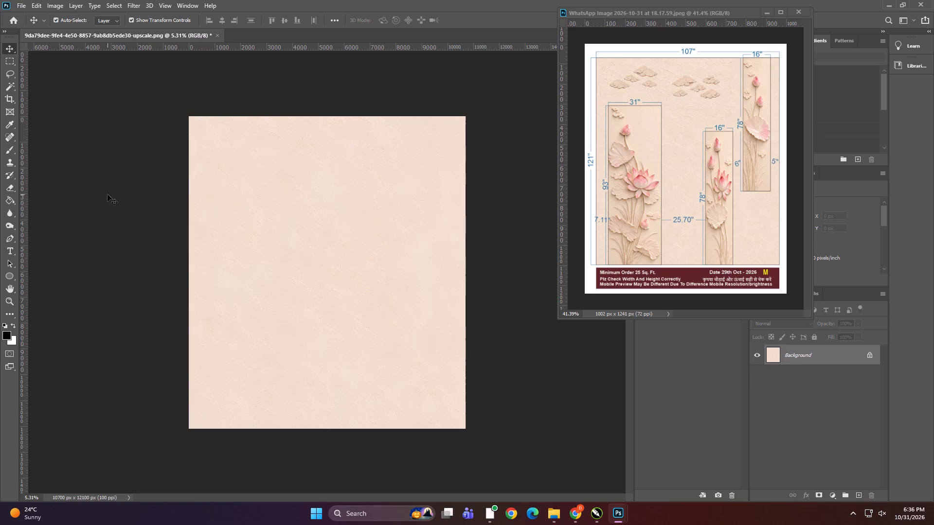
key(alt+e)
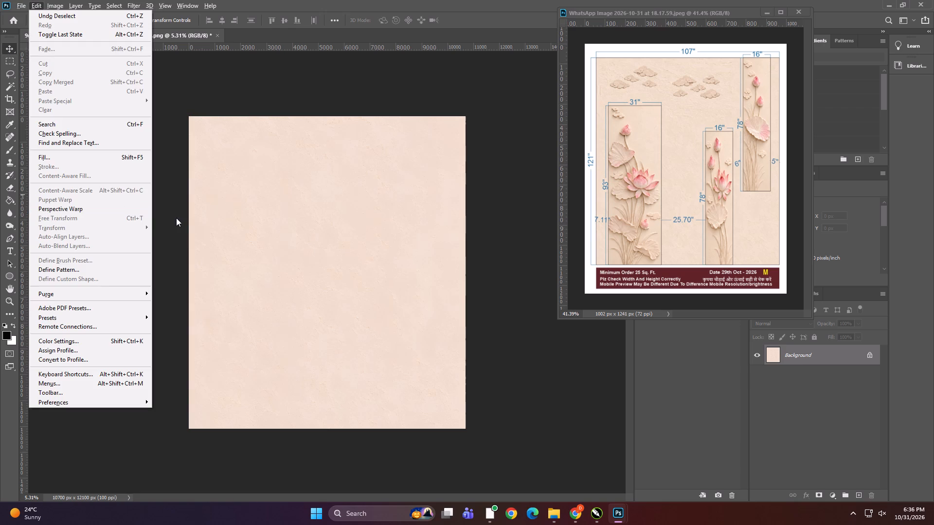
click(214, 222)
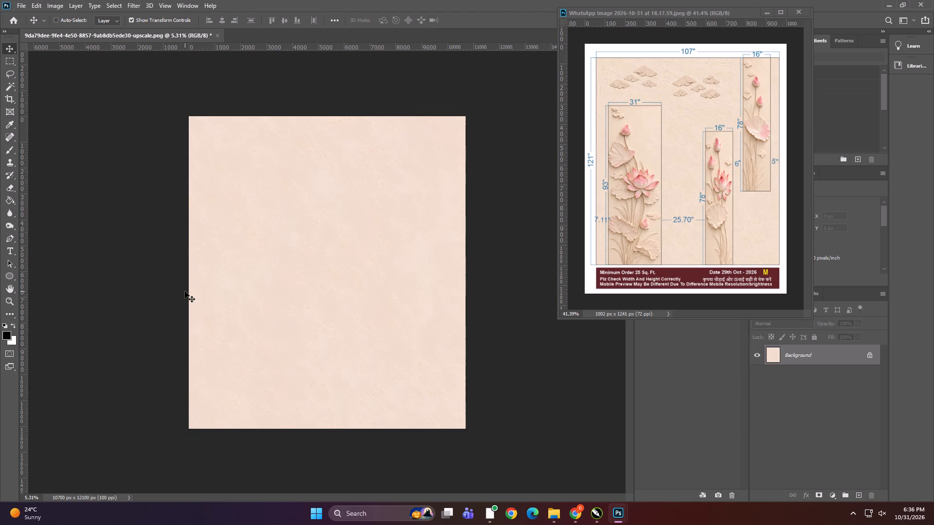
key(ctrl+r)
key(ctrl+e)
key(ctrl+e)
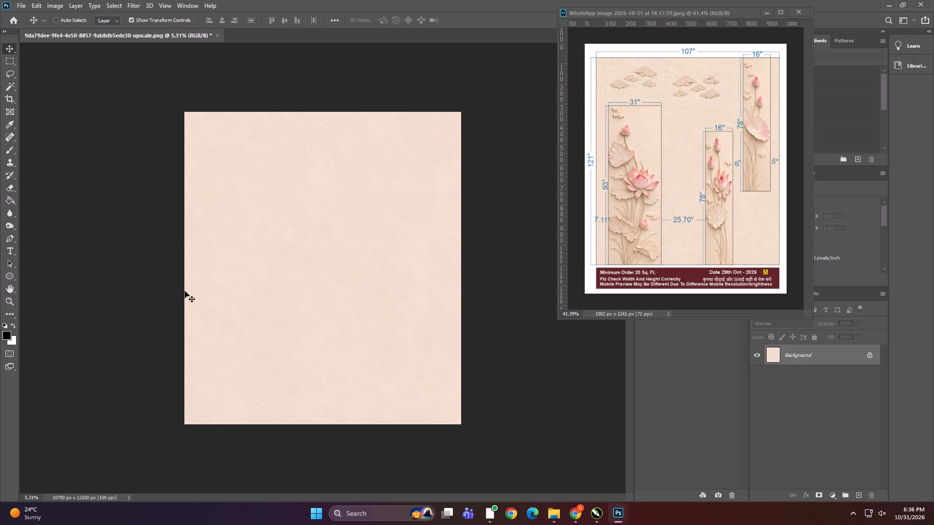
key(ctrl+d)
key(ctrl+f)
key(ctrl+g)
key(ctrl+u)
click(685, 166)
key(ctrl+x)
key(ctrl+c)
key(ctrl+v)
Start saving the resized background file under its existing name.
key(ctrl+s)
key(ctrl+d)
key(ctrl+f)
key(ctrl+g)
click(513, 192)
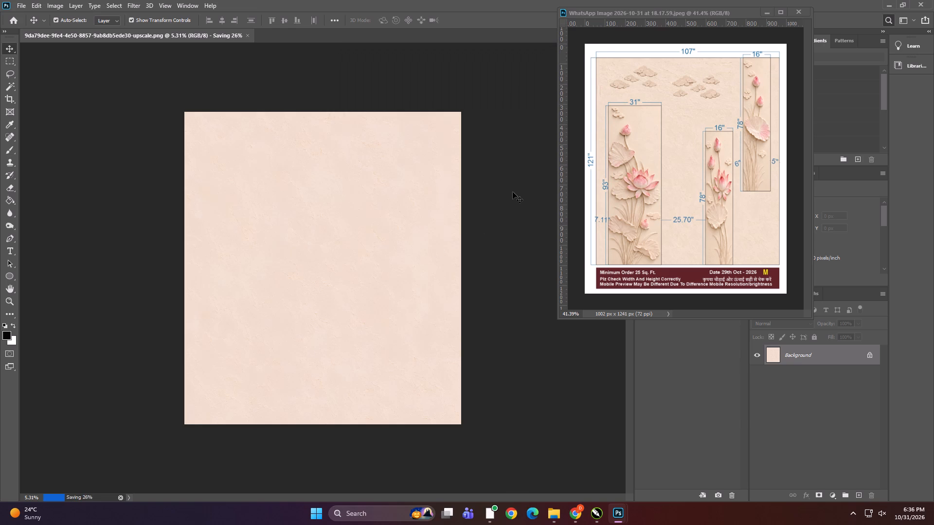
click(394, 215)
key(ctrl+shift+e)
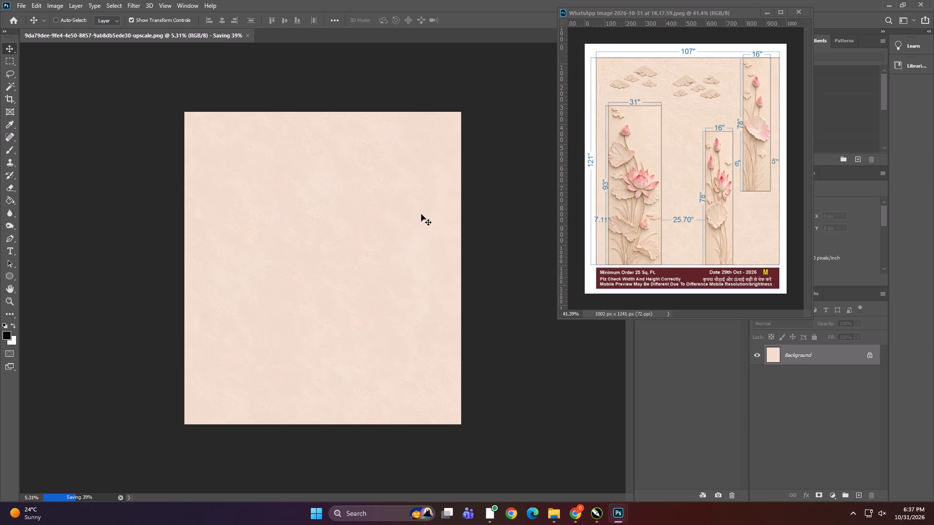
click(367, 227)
Check the background's image size settings without changing them.
key(ctrl+alt+i)
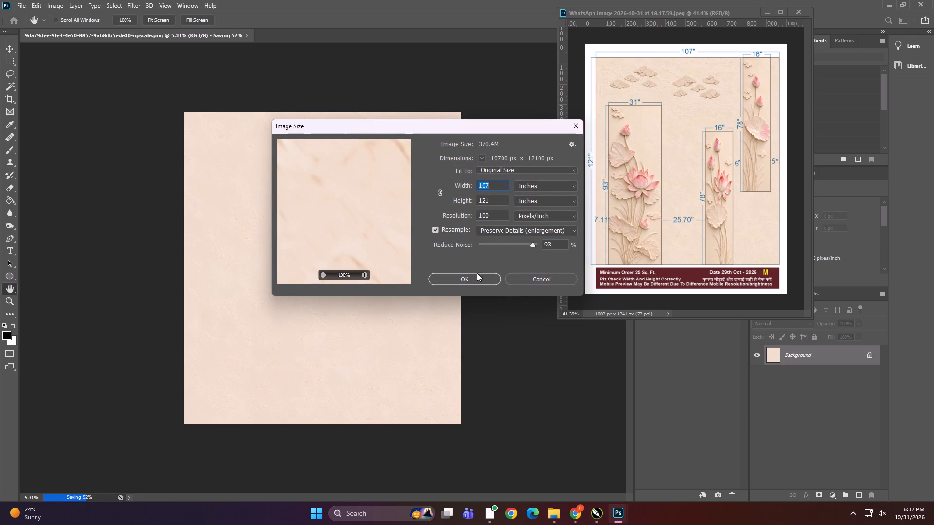
click(524, 279)
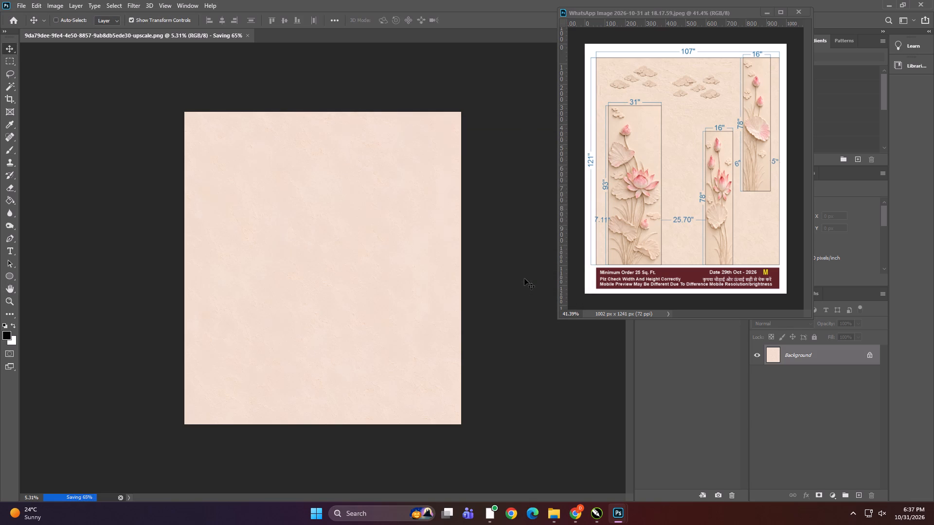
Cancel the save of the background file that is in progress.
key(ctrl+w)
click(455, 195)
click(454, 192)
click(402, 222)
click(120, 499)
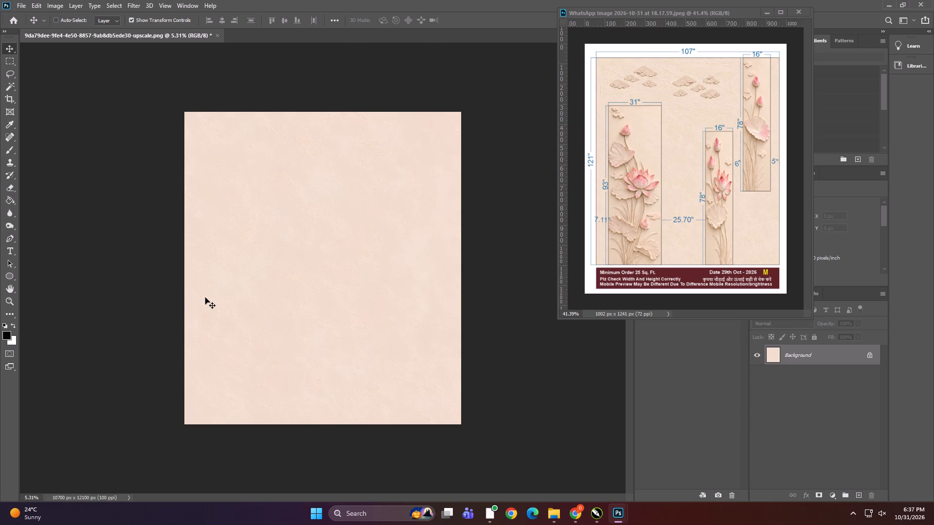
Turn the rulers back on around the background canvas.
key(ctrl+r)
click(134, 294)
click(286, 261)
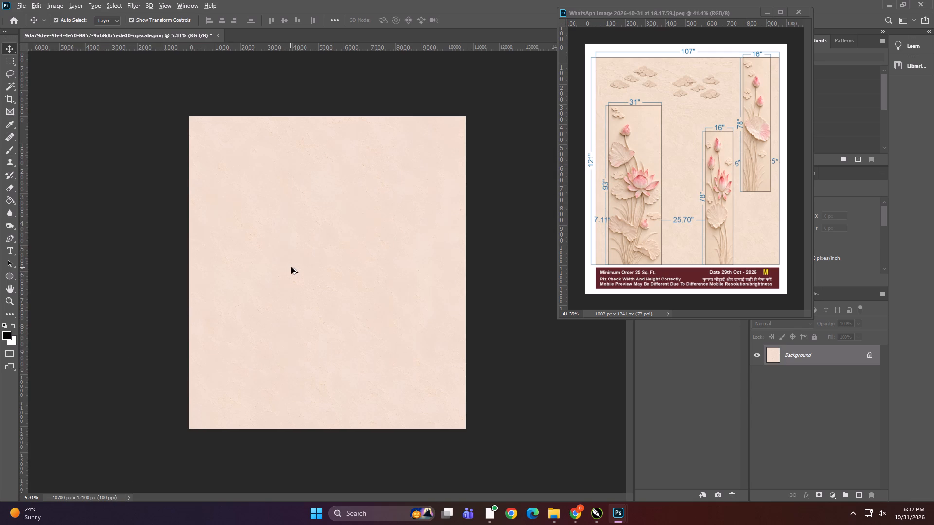
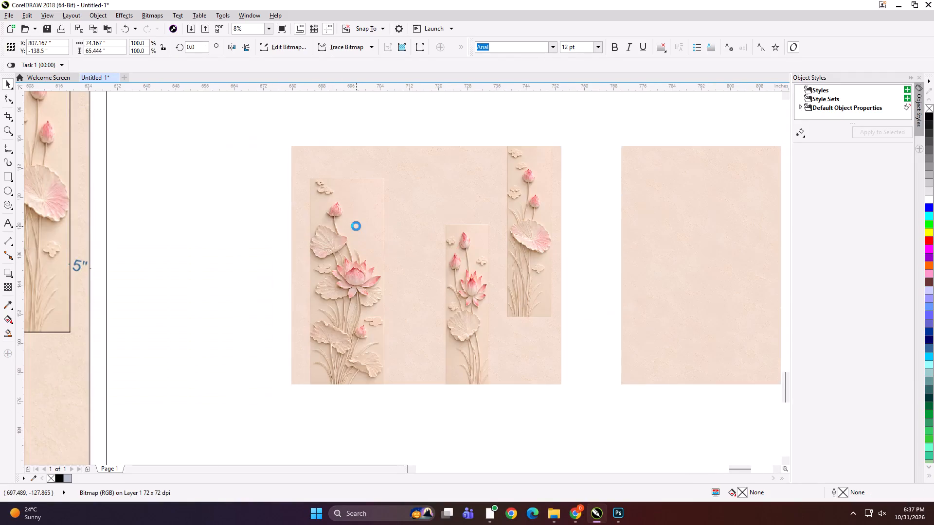
Draw a rectangle about 21" by 57.2" over the large lotus panel, ending at the background's bottom edge.
scroll(272, 148, down, 1)
click(4, 175)
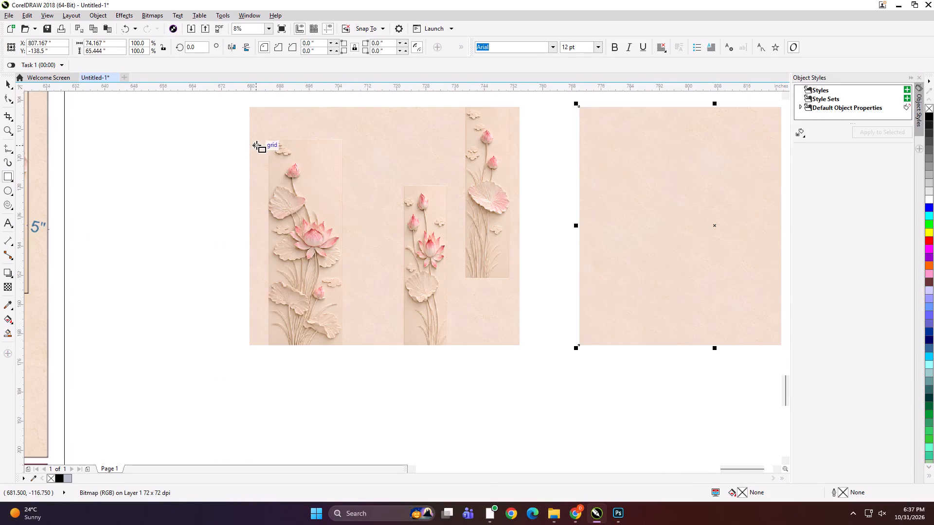
drag(266, 137, 349, 339)
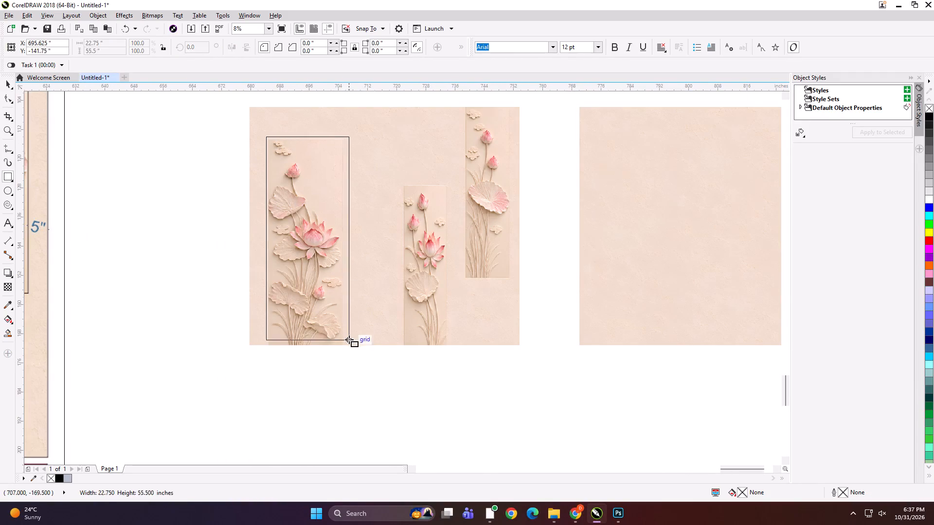
drag(349, 339, 342, 349)
scroll(306, 353, up, 1)
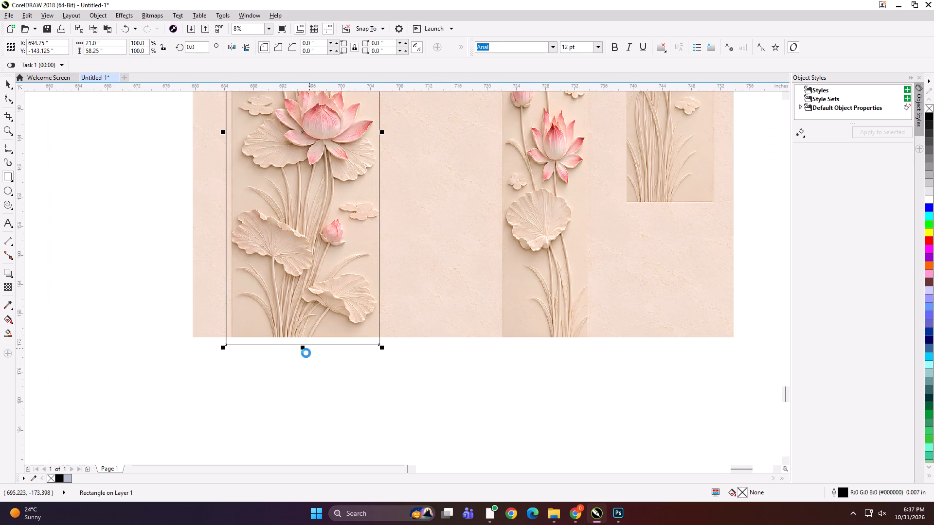
key(space)
drag(303, 348, 306, 342)
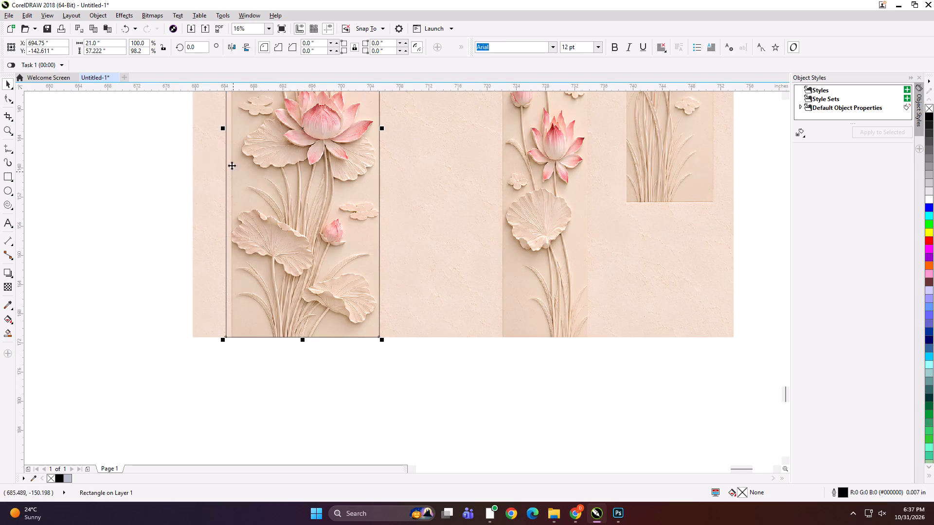
Align the rectangle's left and right sides to the large lotus panel's edges, making it about 20.2" wide.
scroll(216, 96, up, 2)
scroll(241, 187, up, 2)
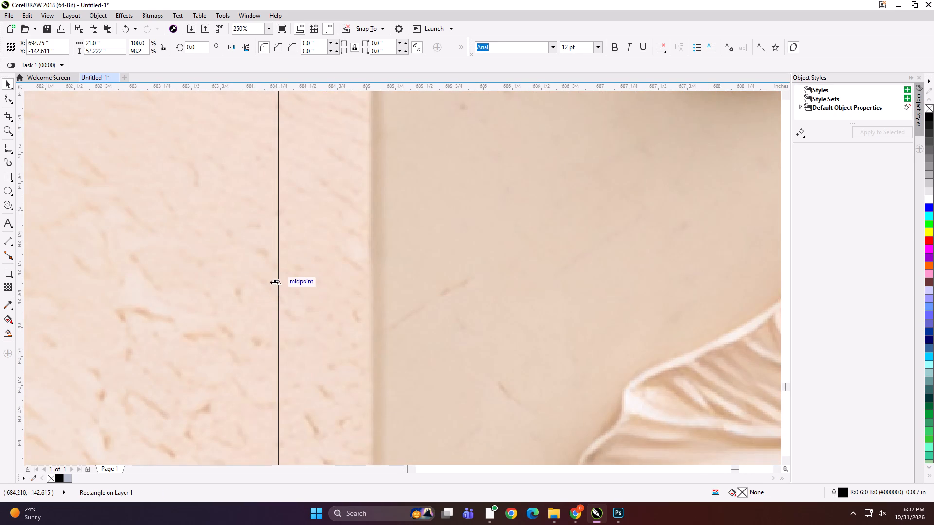
drag(310, 282, 333, 282)
drag(337, 281, 359, 278)
drag(377, 276, 422, 274)
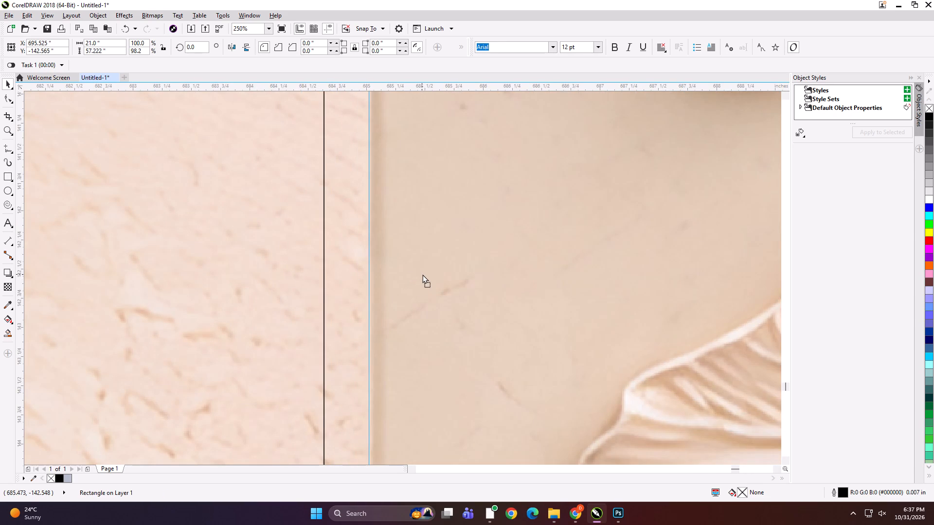
drag(422, 274, 426, 274)
scroll(270, 245, down, 2)
scroll(111, 243, down, 1)
scroll(466, 245, up, 2)
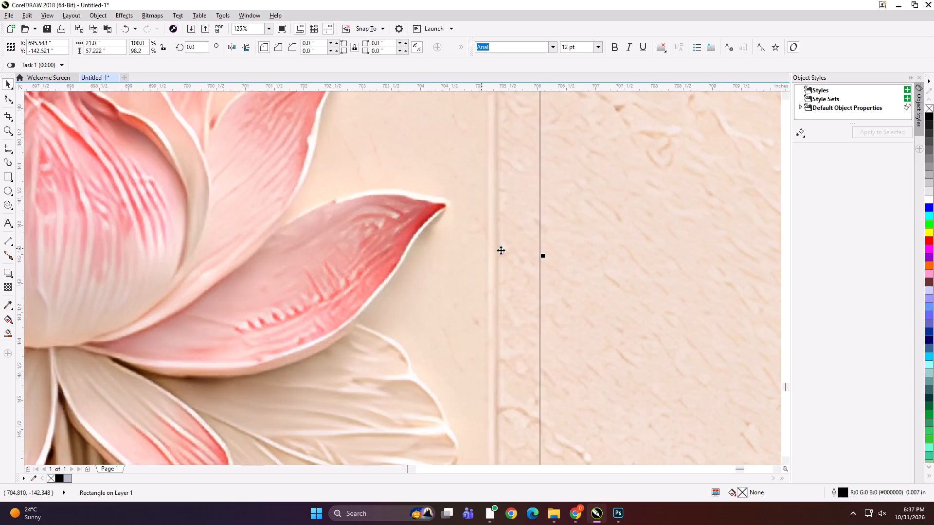
scroll(501, 250, up, 2)
drag(567, 265, 386, 276)
Lower the rectangle's top side to the large lotus panel's upper edge, making it about 56.5" tall.
scroll(416, 278, down, 3)
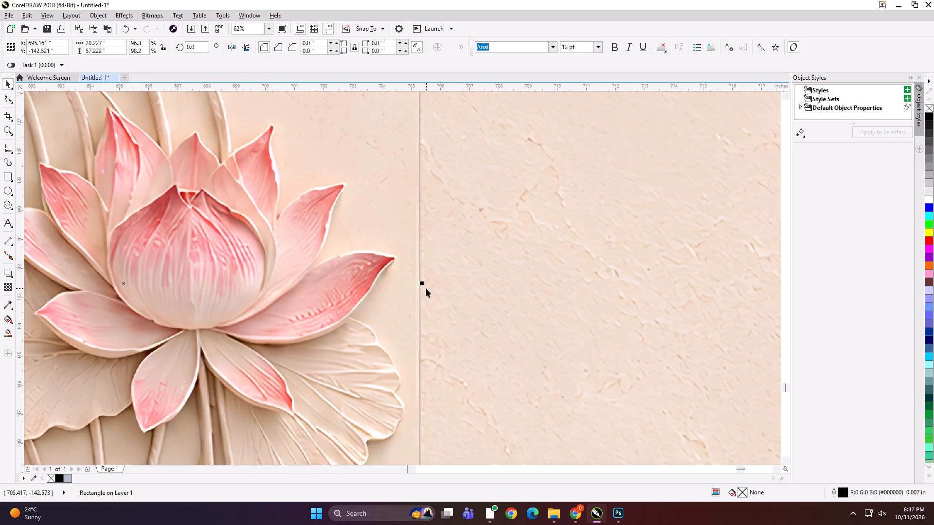
scroll(426, 288, down, 3)
scroll(387, 196, up, 5)
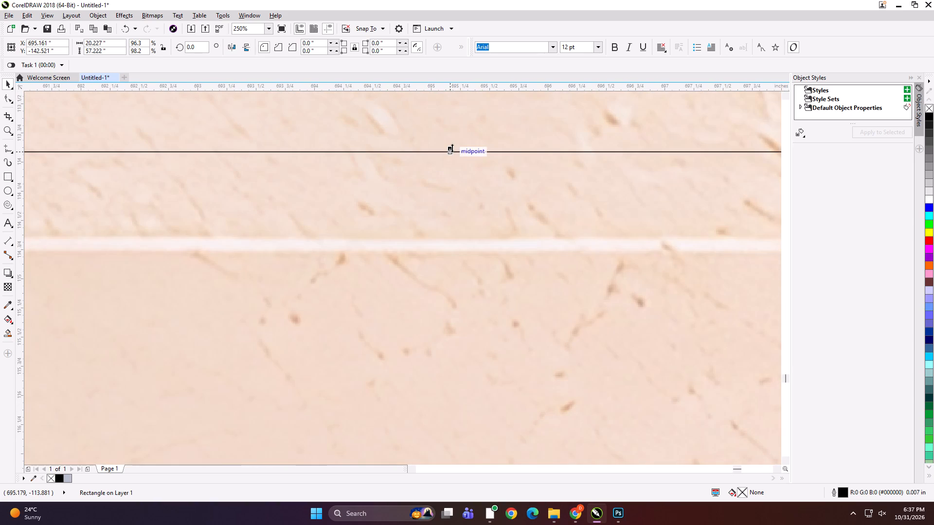
drag(454, 147, 454, 207)
click(446, 203)
key(ctrl+z)
click(443, 199)
drag(449, 148, 454, 237)
scroll(416, 211, down, 2)
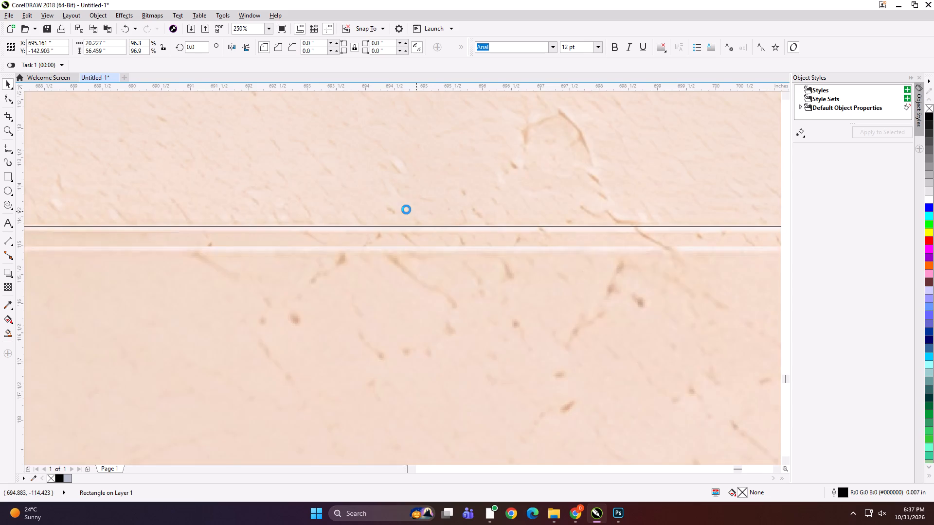
Copy the rectangle onto the lotus panel at the mural's upper right, matching that panel's top and right edges.
scroll(406, 210, down, 3)
drag(357, 307, 513, 279)
right_click(512, 279)
scroll(544, 250, up, 1)
scroll(488, 243, down, 1)
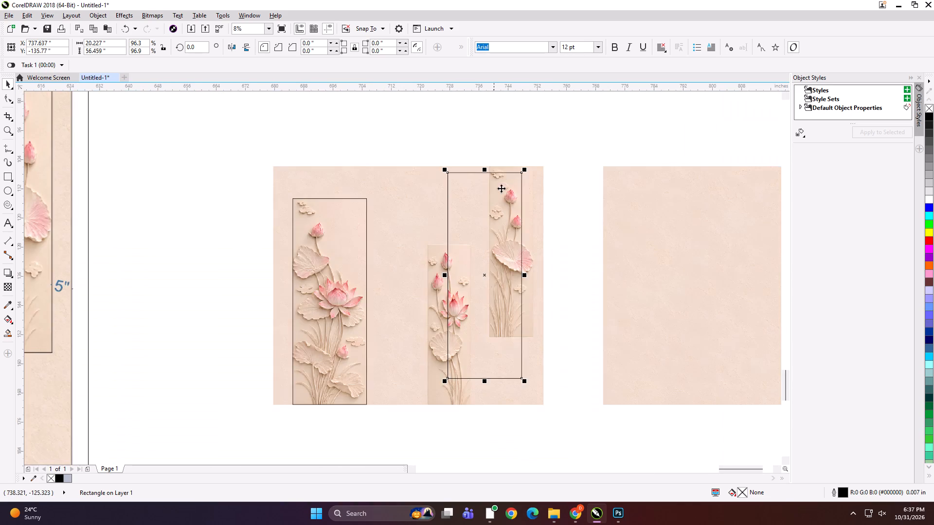
scroll(508, 170, up, 2)
scroll(589, 160, up, 1)
drag(396, 275, 497, 236)
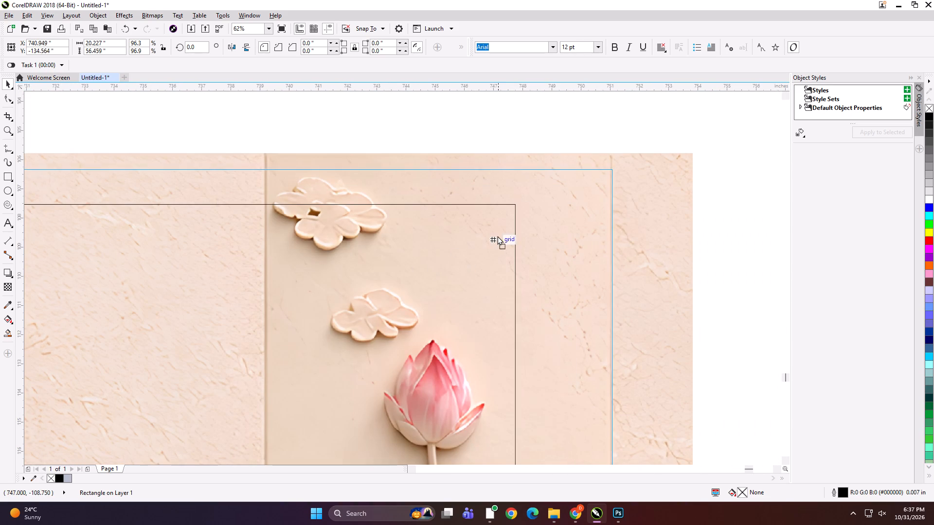
drag(497, 236, 491, 225)
Resize the copied rectangle to 12" wide and about 47" tall to fit the upper-right lotus panel.
scroll(484, 163, down, 2)
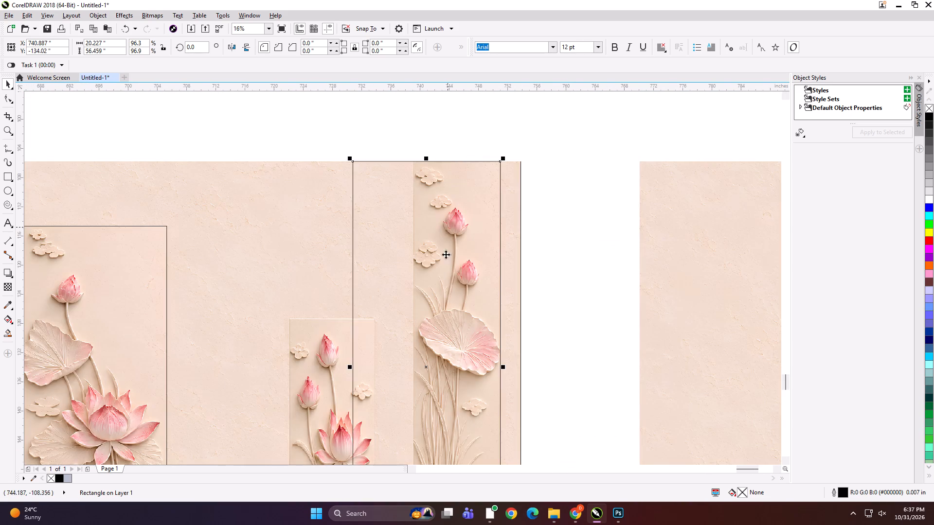
scroll(415, 186, down, 1)
scroll(434, 300, up, 1)
drag(329, 252, 369, 252)
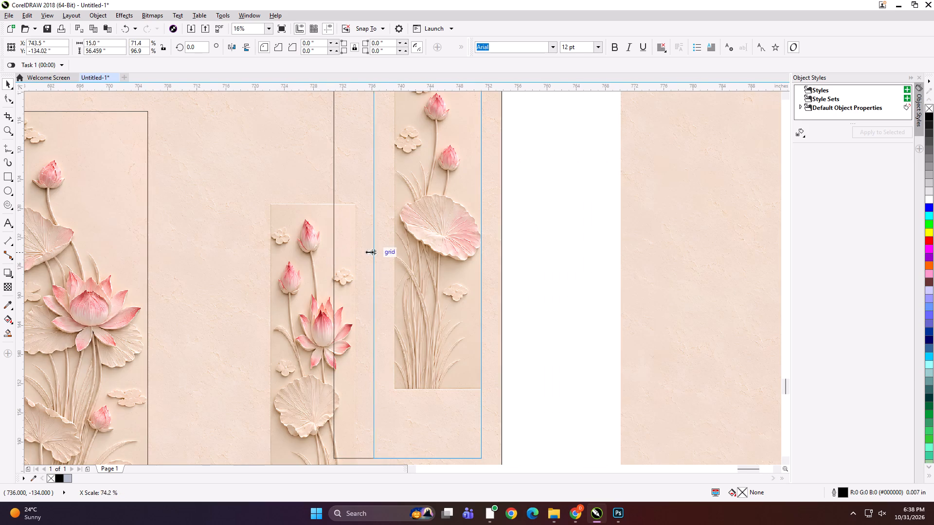
drag(369, 252, 388, 252)
scroll(395, 274, down, 1)
scroll(423, 394, up, 1)
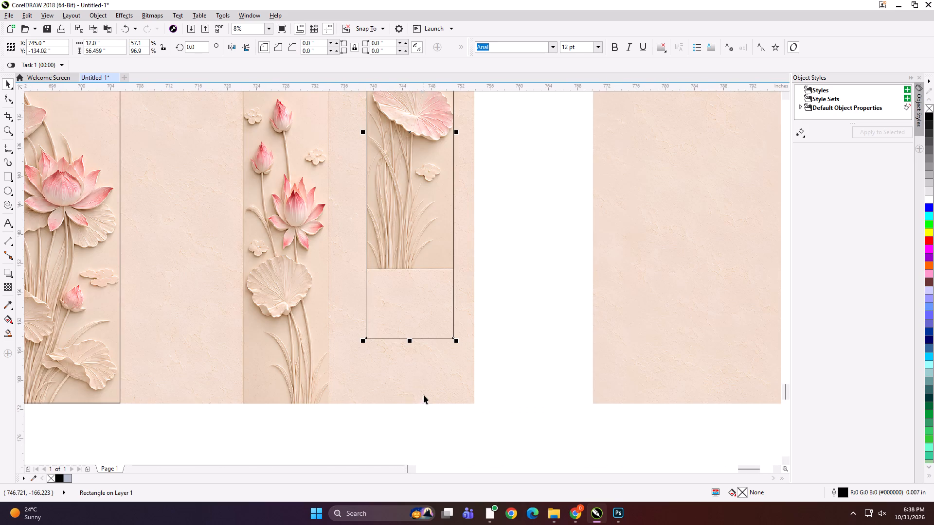
drag(410, 341, 415, 269)
scroll(415, 269, up, 2)
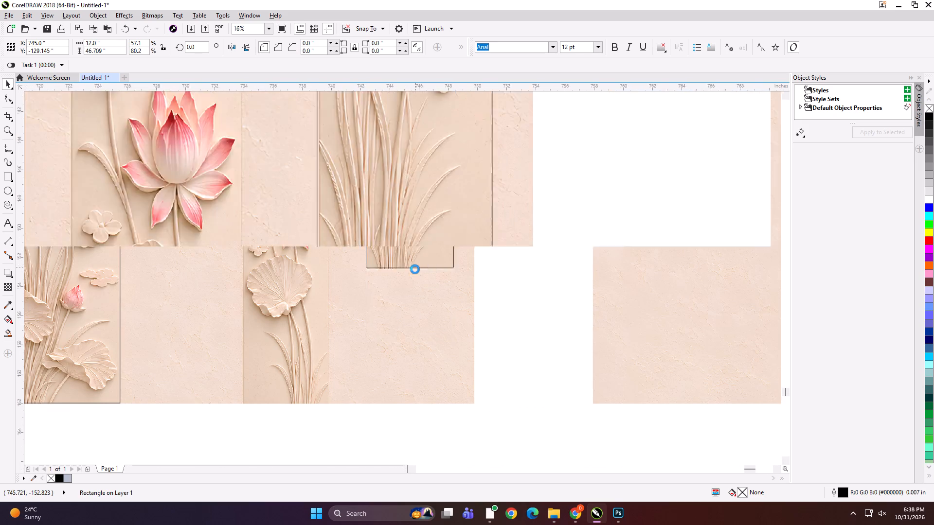
scroll(415, 269, up, 2)
drag(358, 251, 375, 287)
Fine-tune the copied rectangle's left side to the upper-right panel's edge, making it about 11.8" wide.
scroll(375, 299, down, 4)
scroll(328, 147, up, 4)
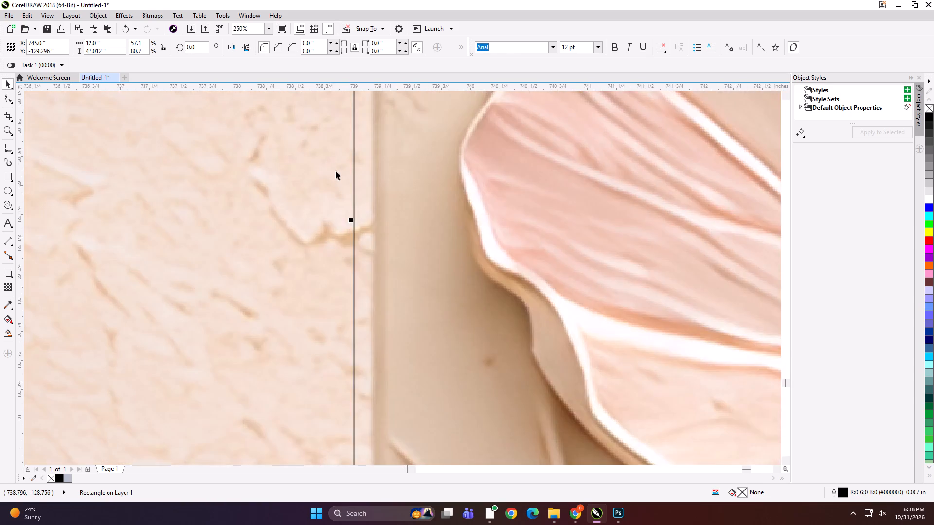
scroll(367, 211, up, 2)
drag(308, 245, 395, 246)
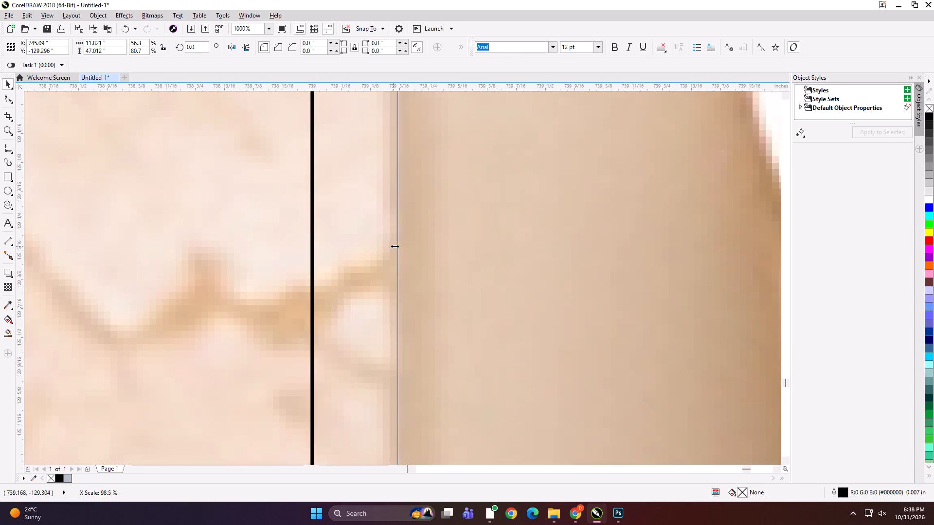
drag(395, 246, 402, 246)
scroll(351, 261, down, 7)
scroll(363, 214, up, 4)
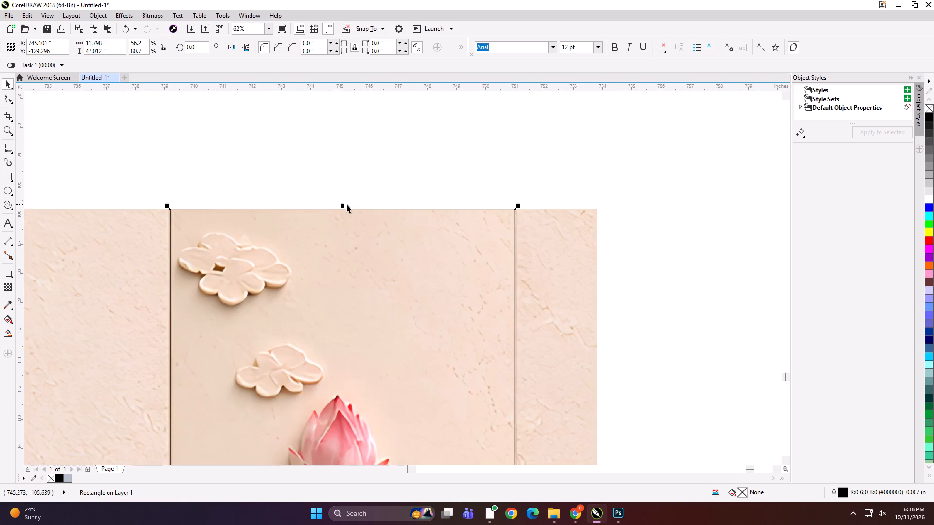
scroll(347, 204, up, 1)
scroll(343, 179, down, 3)
scroll(436, 400, up, 1)
scroll(413, 178, down, 1)
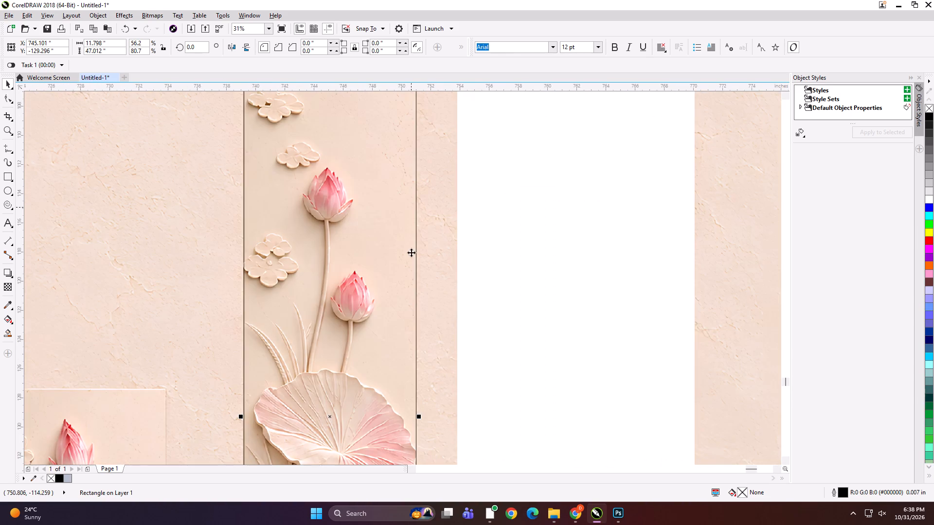
scroll(417, 418, up, 5)
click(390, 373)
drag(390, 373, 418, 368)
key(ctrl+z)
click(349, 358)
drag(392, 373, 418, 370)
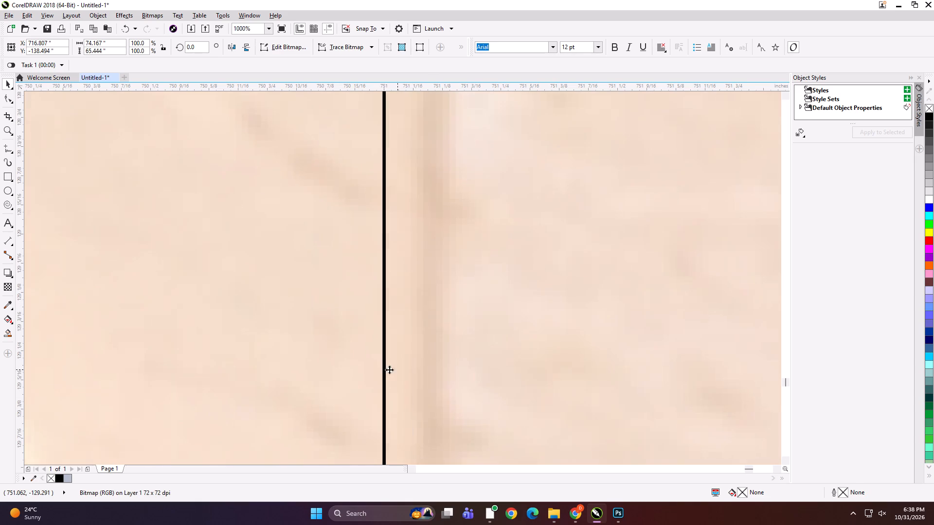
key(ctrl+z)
Extend the copied rectangle's right side to the upper-right panel's edge, making it about 11.86" wide.
click(359, 362)
drag(388, 373, 416, 371)
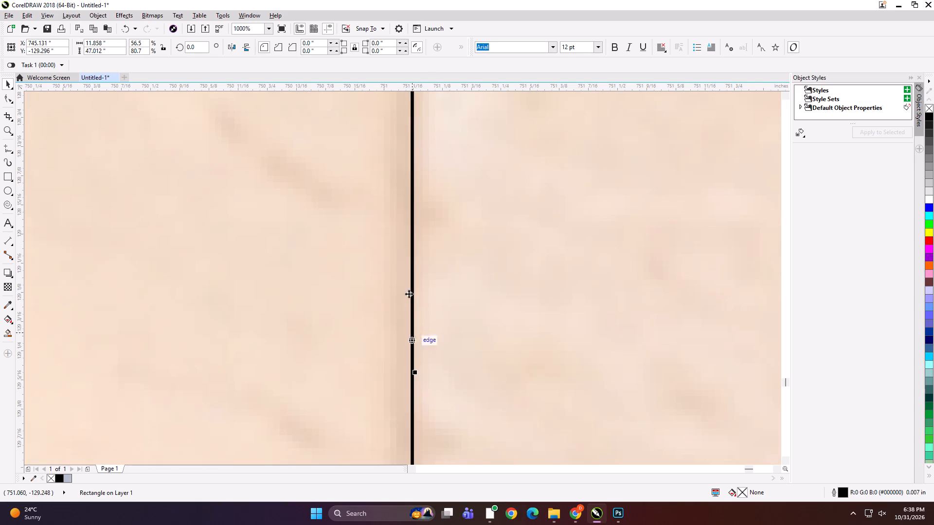
scroll(412, 235, down, 8)
Draw a rectangle about 12.2" by 43.7" over the middle lotus panel, down to the background's bottom edge.
click(329, 255)
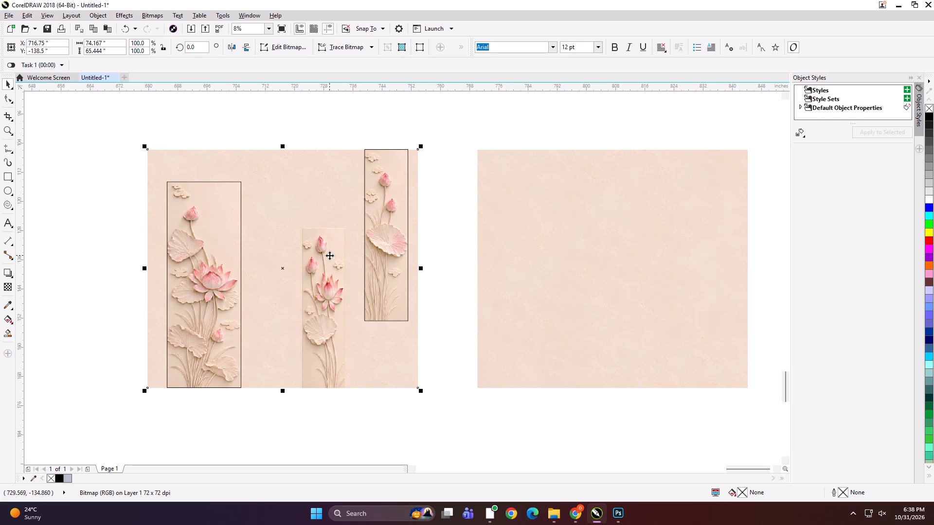
click(205, 244)
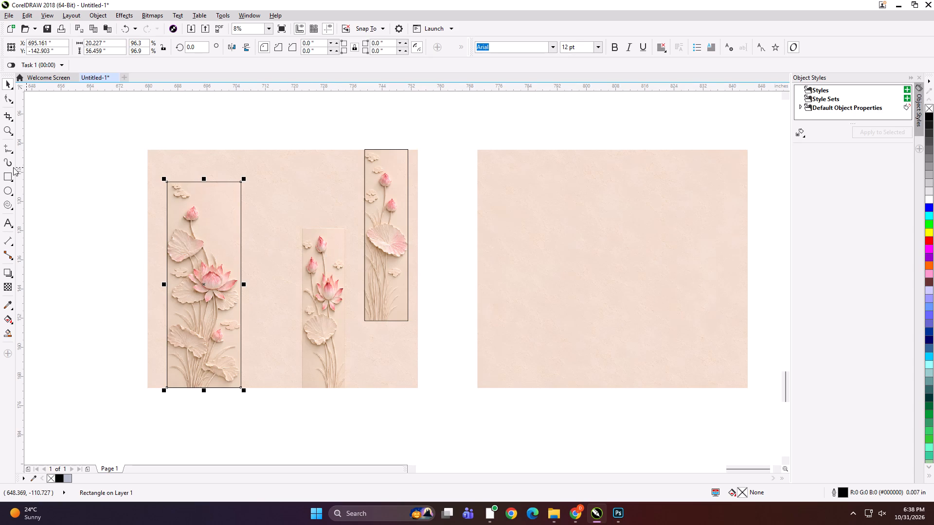
click(7, 179)
drag(300, 228, 341, 364)
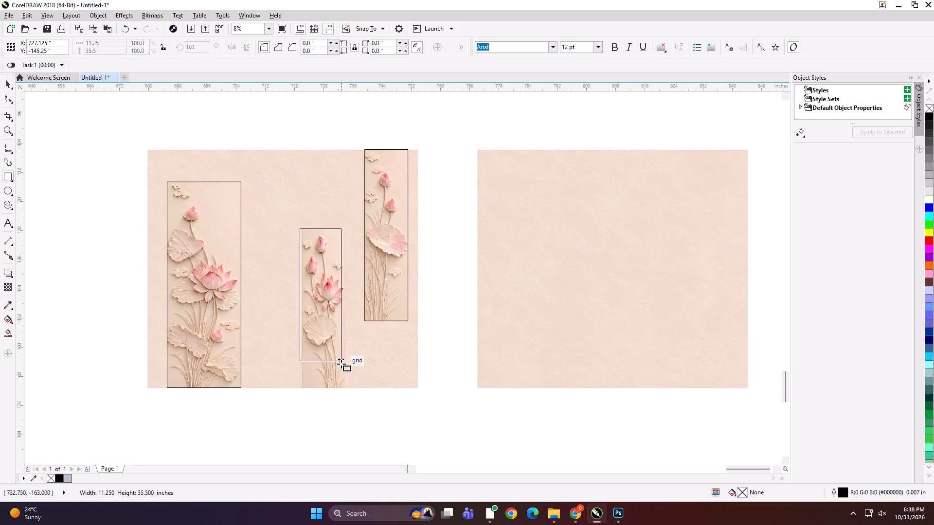
drag(341, 364, 344, 386)
key(space)
Fit the new rectangle's left, top and right sides to the middle lotus panel, about 11.7" by 43.9".
scroll(302, 302, up, 4)
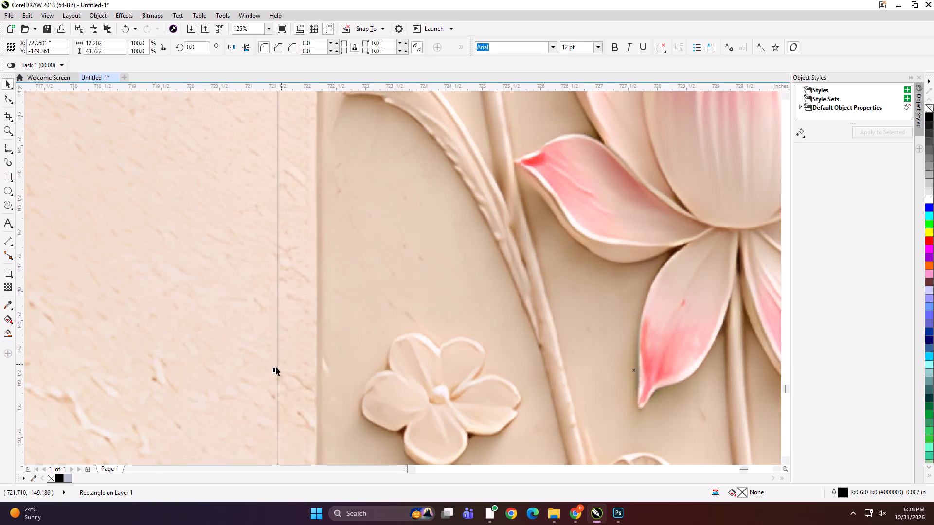
drag(274, 370, 313, 368)
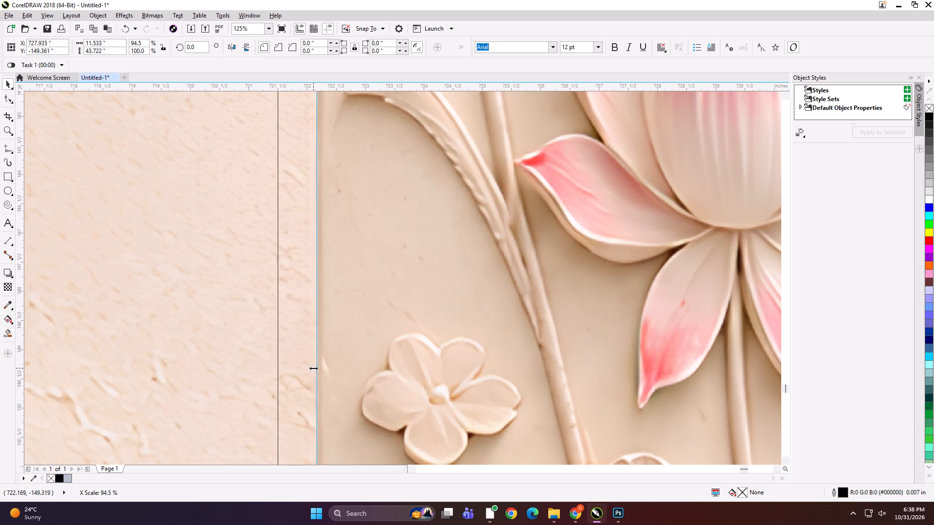
drag(313, 368, 315, 368)
scroll(314, 367, down, 2)
scroll(353, 265, down, 2)
scroll(349, 200, up, 2)
scroll(402, 332, up, 2)
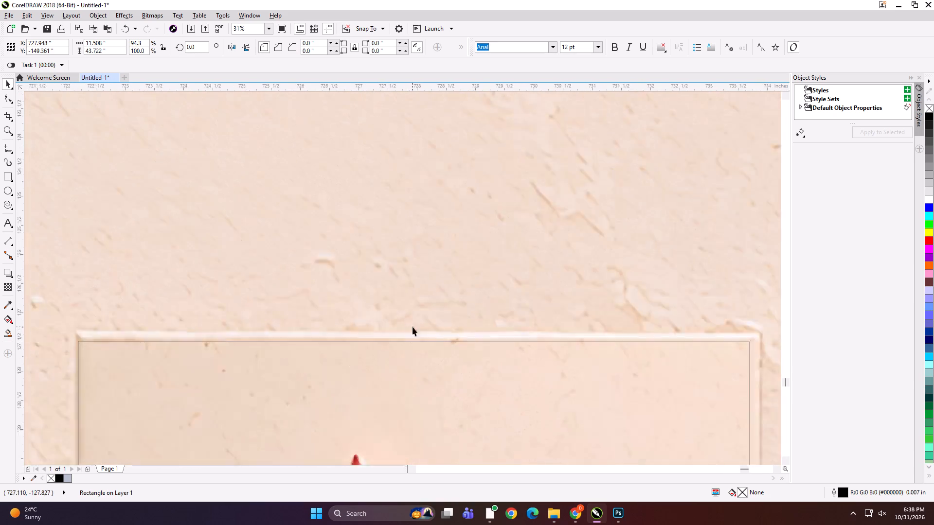
scroll(413, 327, up, 1)
drag(416, 353, 417, 336)
scroll(356, 214, down, 3)
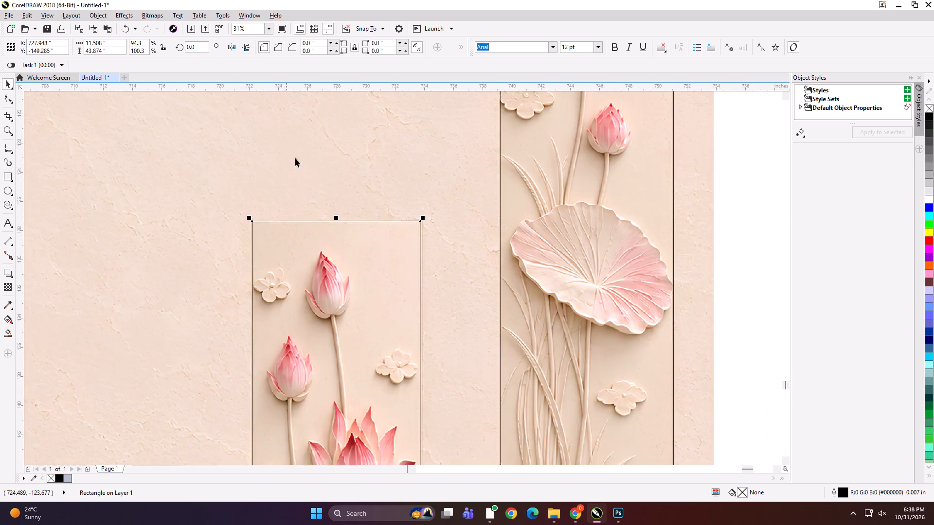
scroll(295, 158, down, 2)
scroll(339, 249, up, 4)
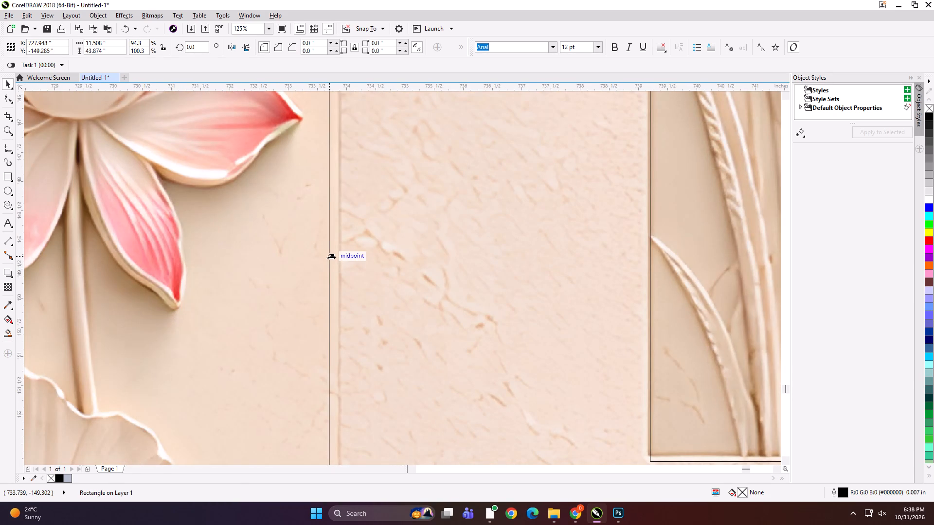
drag(331, 257, 341, 255)
Group the three rectangles outlining the lotus panels.
scroll(360, 220, down, 4)
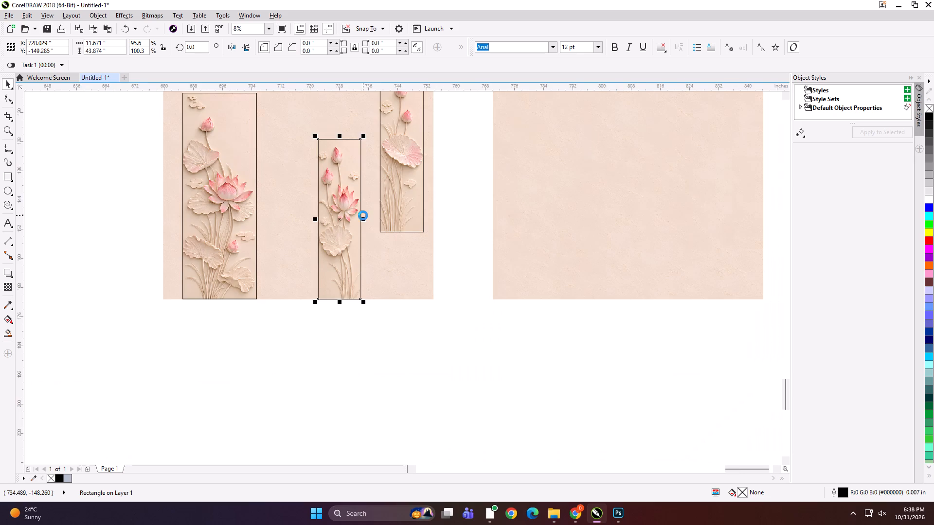
scroll(344, 308, up, 2)
scroll(327, 271, up, 3)
scroll(327, 288, down, 6)
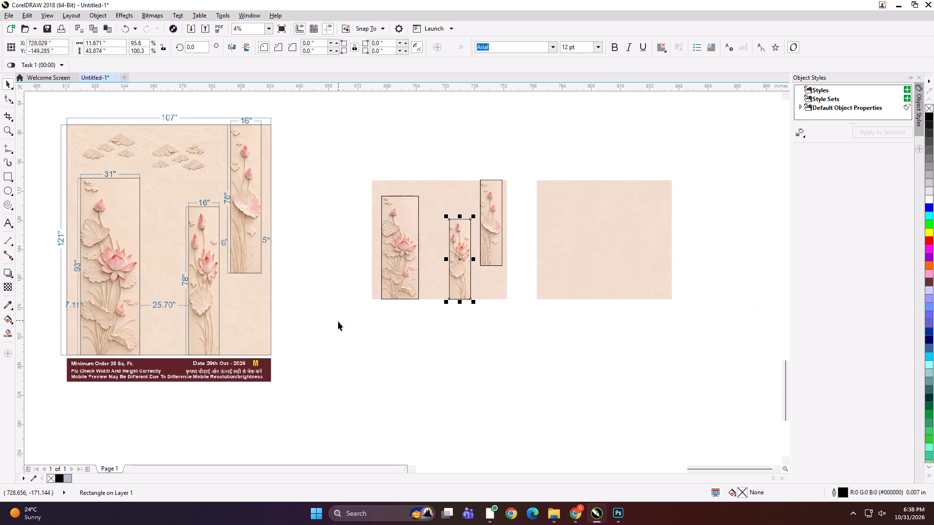
click(388, 355)
click(391, 253)
shift+click(458, 256)
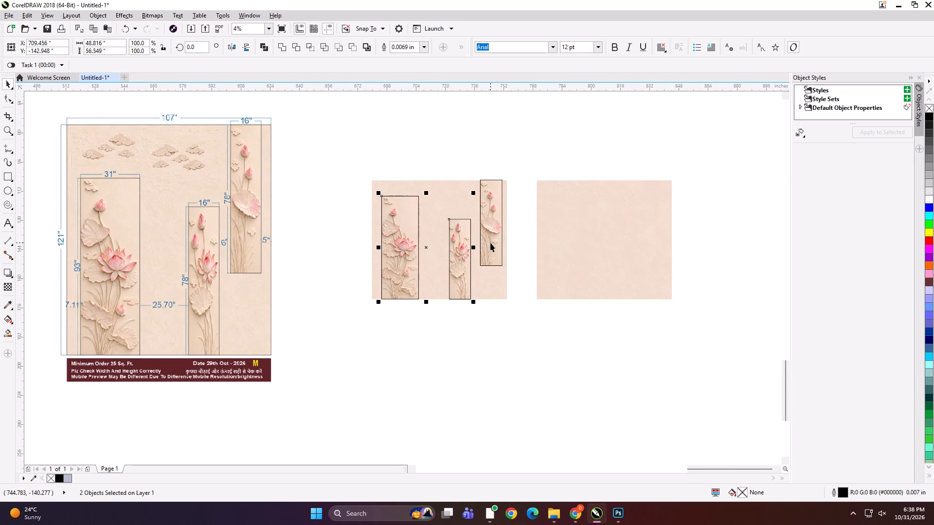
shift+click(490, 243)
key(ctrl+g)
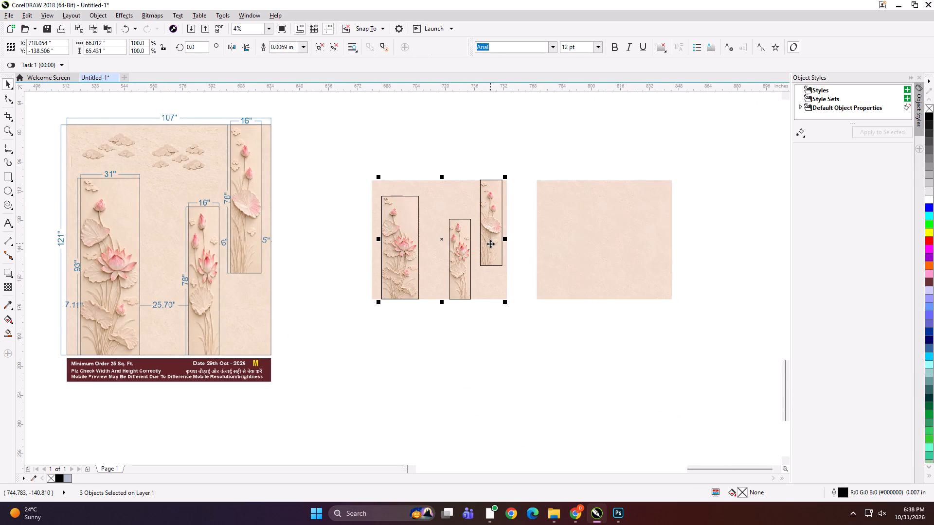
PowerClip the lotus artwork inside the three grouped rectangles and ungroup them into separate panels.
click(488, 277)
key(shift+Return)
click(453, 266)
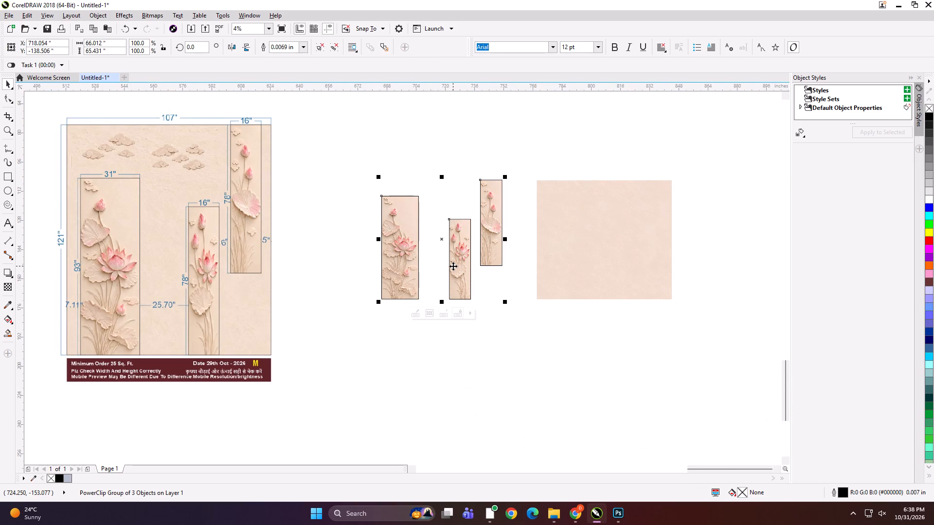
key(ctrl+u)
click(546, 143)
Remove the outlines from the three clipped lotus panels.
drag(527, 135, 323, 350)
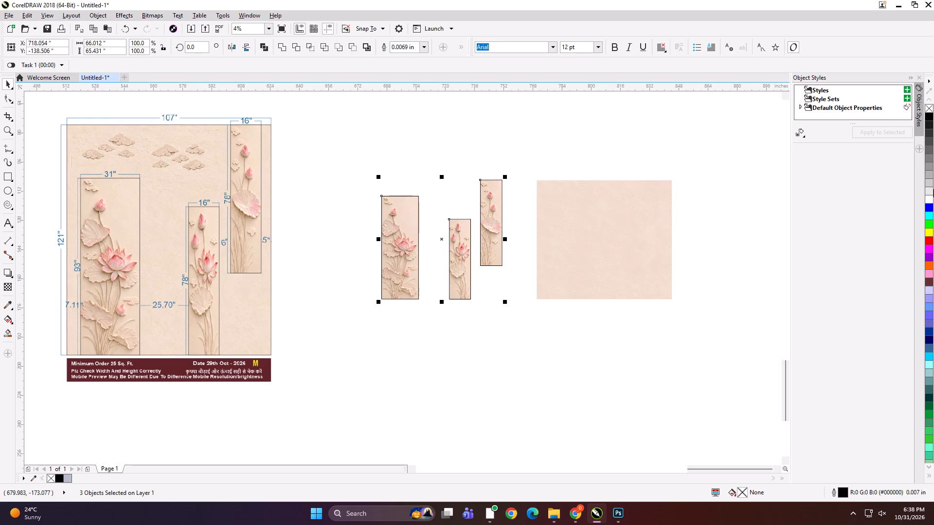
right_click(930, 107)
click(548, 132)
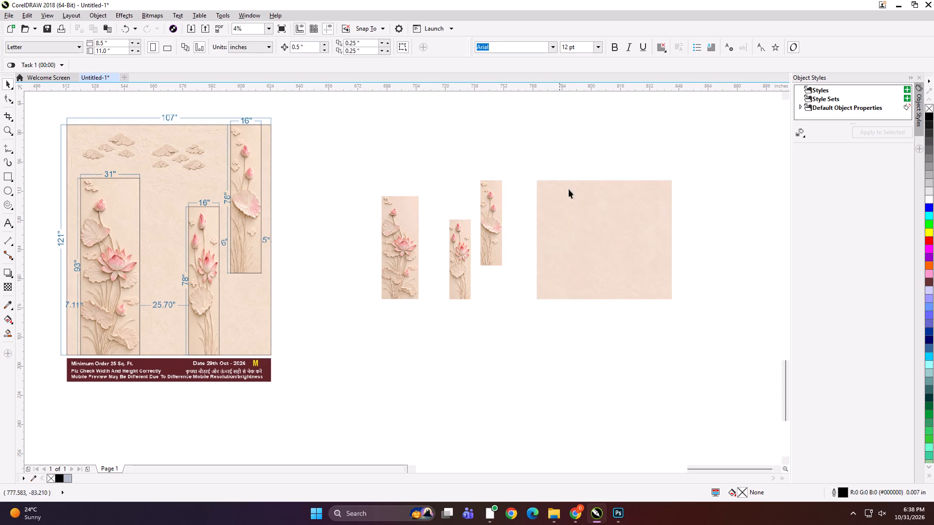
Resize the plain textured background to 107" wide by 121" high.
click(581, 237)
click(112, 45)
key(ctrl+a)
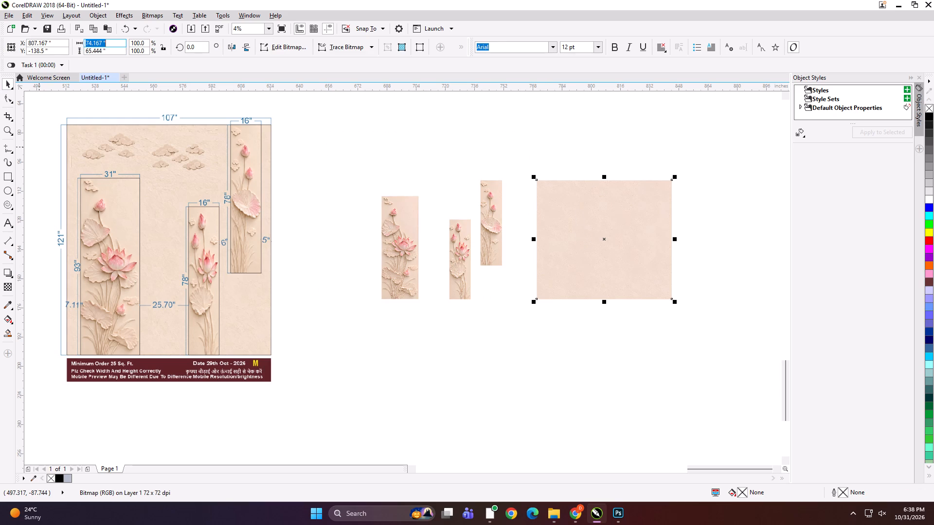
text(107)
key(Tab)
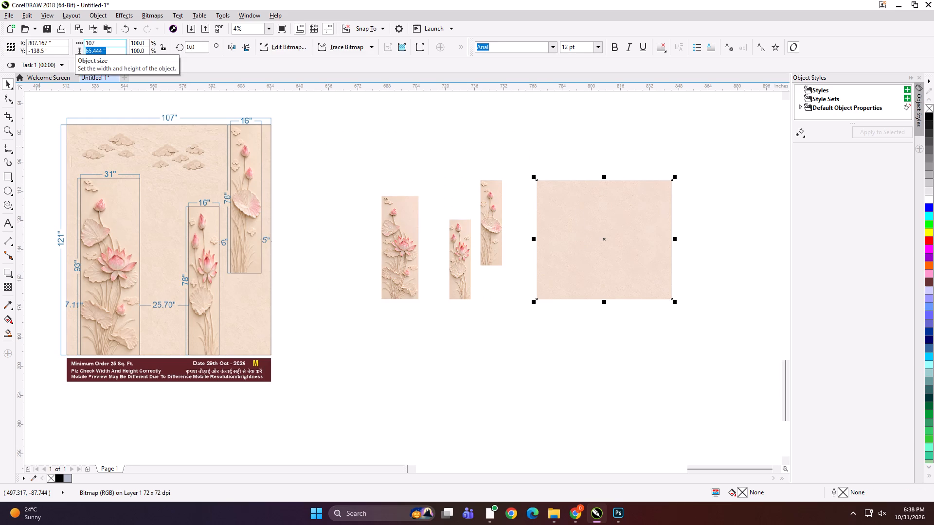
text(121)
key(Return)
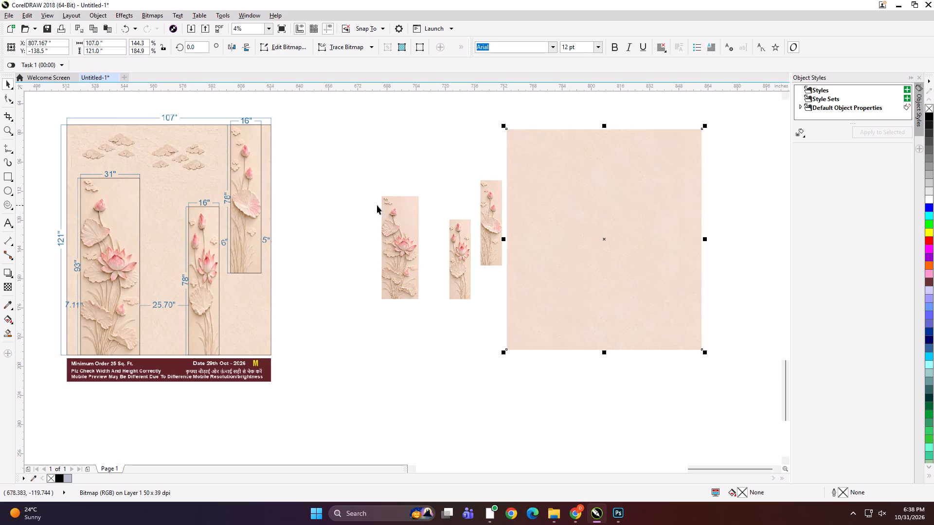
Resize the large lotus panel to 31" wide by 93" high.
click(394, 210)
click(114, 44)
key(ctrl+a)
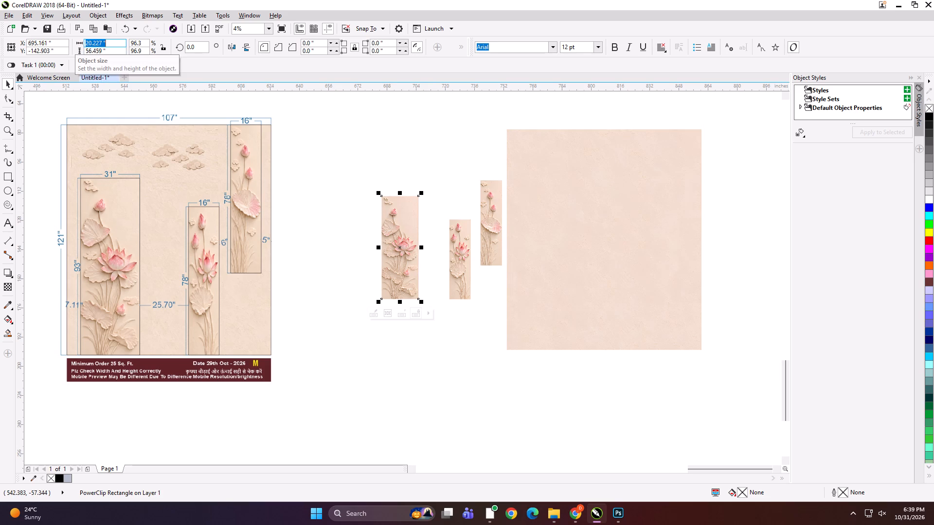
key(1)
key(Tab)
text(93)
key(Return)
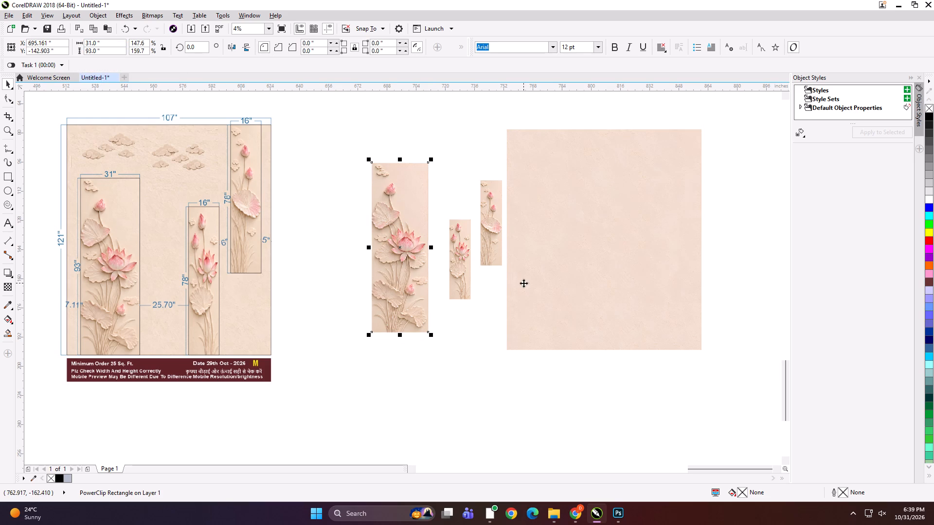
Align the large lotus panel to the background's bottom-left corner.
shift+click(523, 283)
text(bl)
click(546, 389)
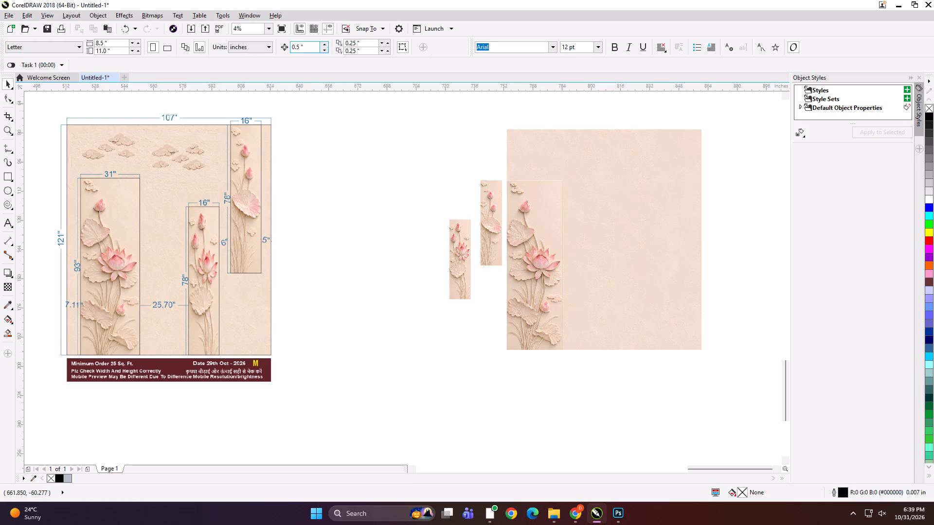
Set the nudge distance to 7.11" and shift the large lotus panel right by that amount.
drag(313, 47, 284, 52)
text(7.11)
key(Return)
click(543, 277)
key(Right)
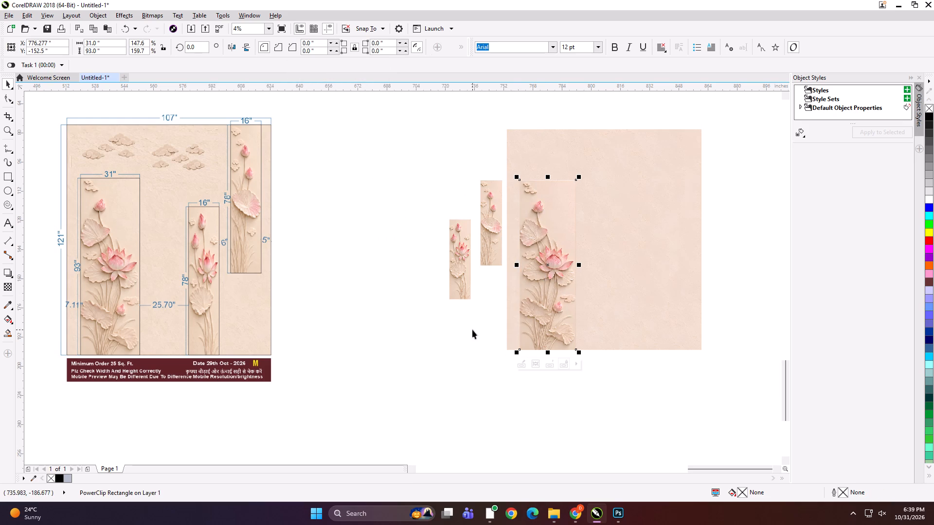
Resize the middle lotus panel to 16" wide by 78" high.
click(466, 311)
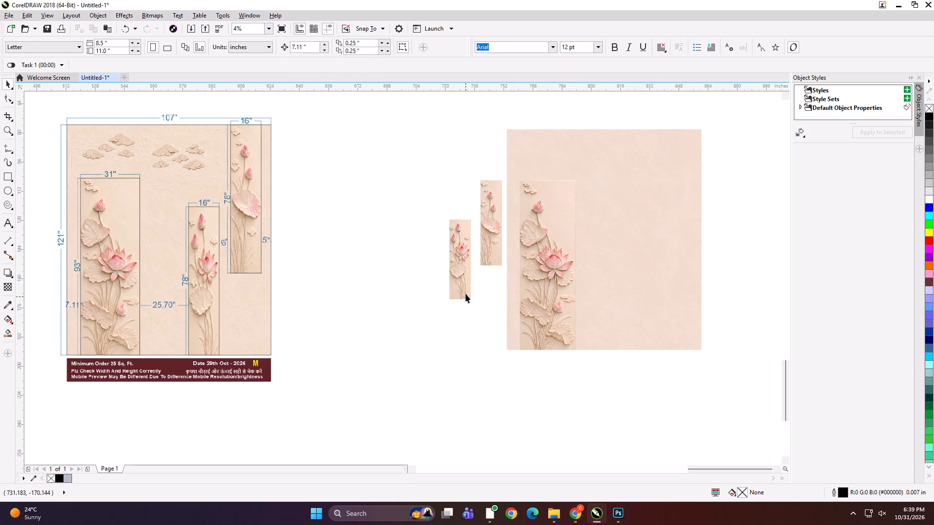
click(462, 274)
click(115, 45)
key(ctrl+a)
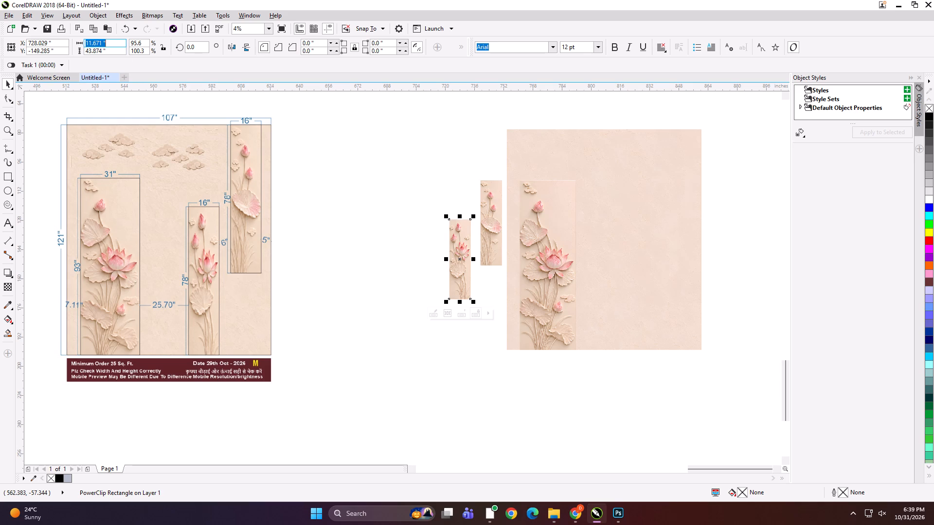
text(16)
key(Tab)
text(78)
key(Return)
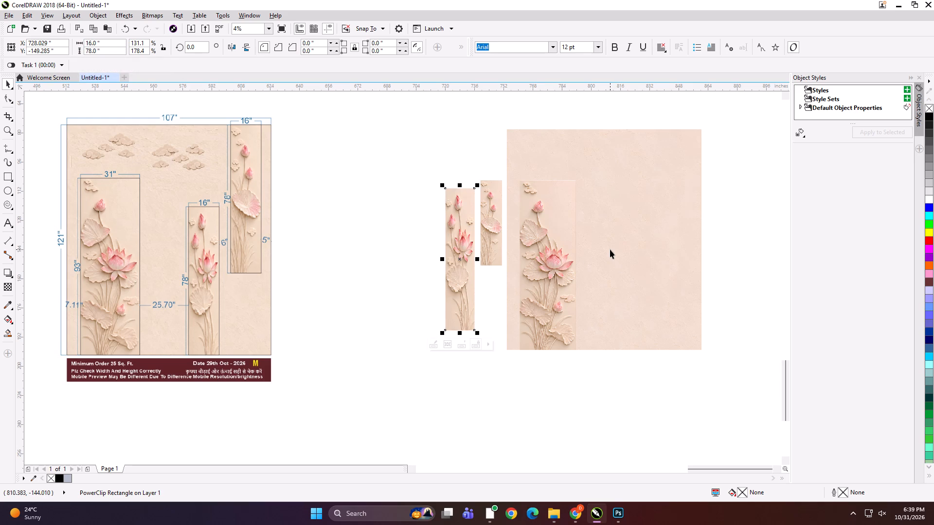
Align the middle lotus panel to the large panel's bottom-right corner.
shift+click(610, 249)
click(507, 397)
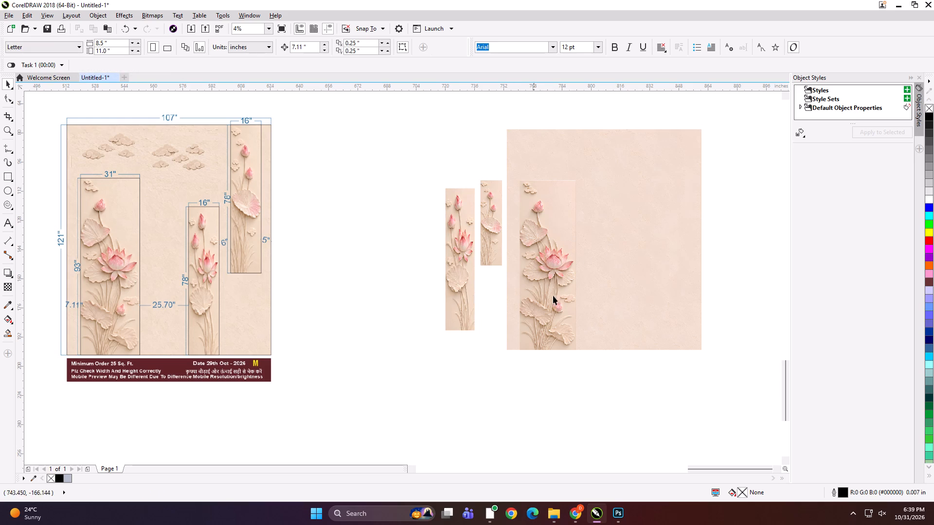
click(468, 294)
shift+click(541, 305)
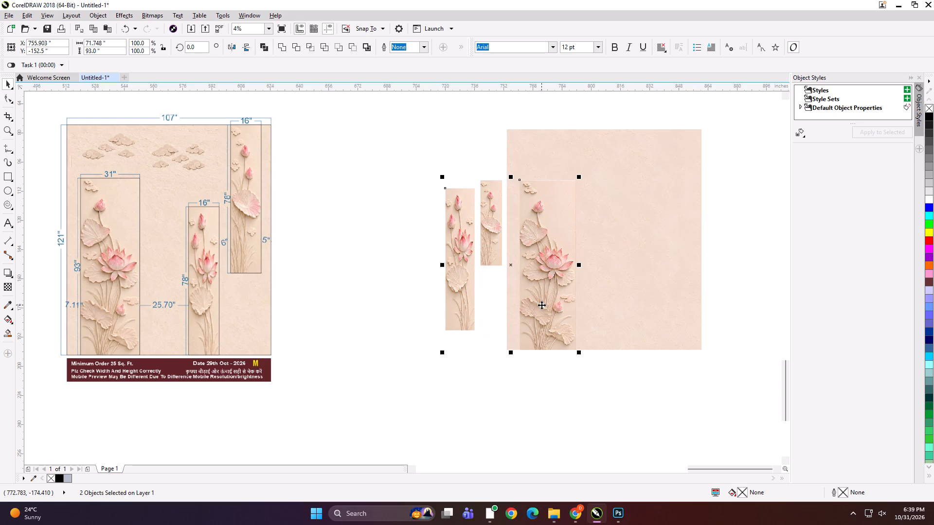
text(br)
click(561, 395)
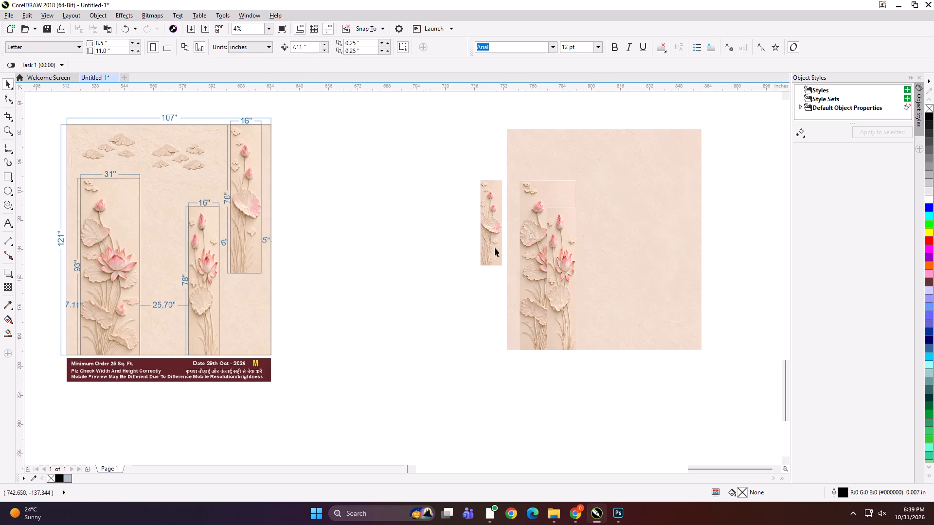
Flip the middle lotus panel over its right edge to sit beside the large panel, and mirror it back horizontally in place.
click(557, 279)
drag(541, 277, 549, 278)
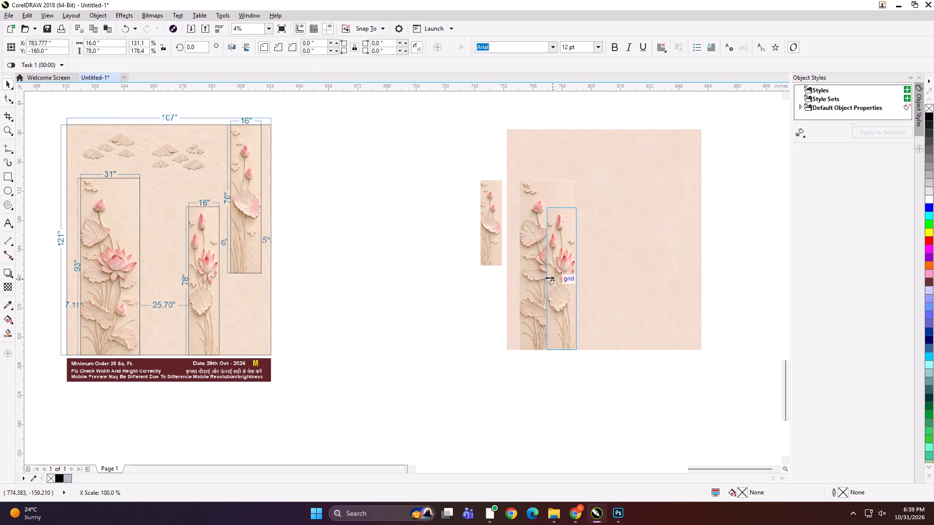
drag(549, 278, 581, 278)
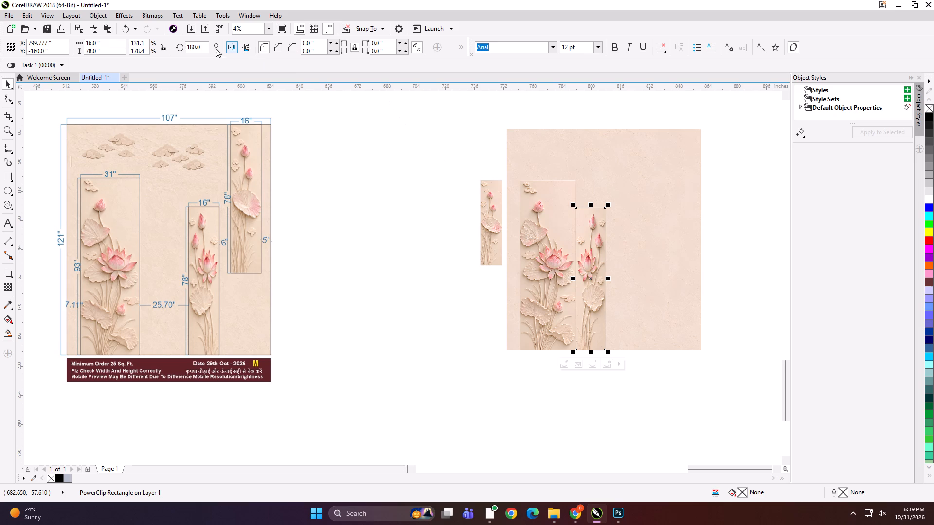
click(227, 48)
click(441, 139)
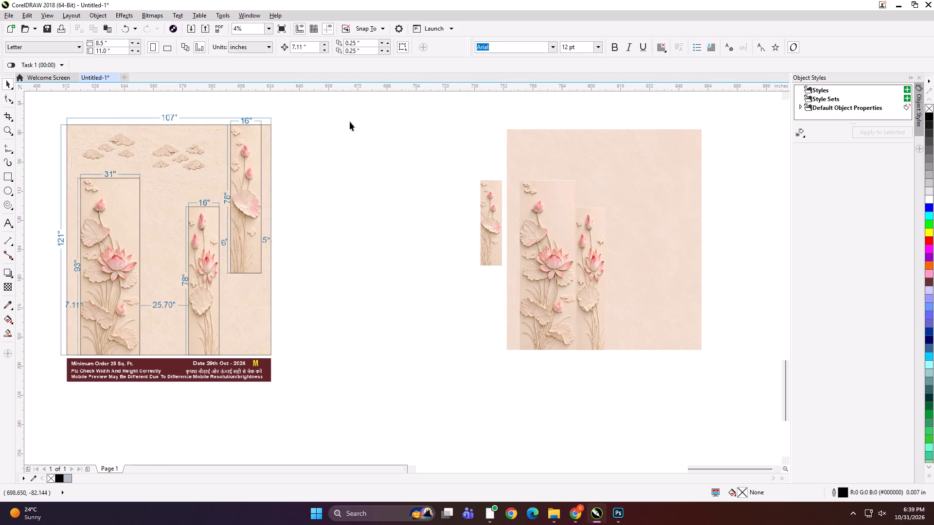
Set the nudge distance to 25.7" and shift the middle lotus panel right by that amount.
drag(311, 48, 282, 54)
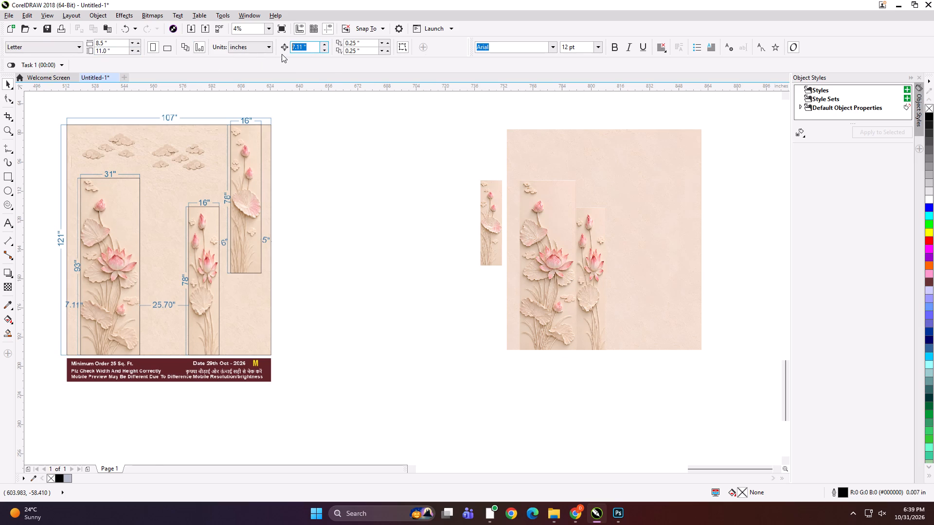
text(25.7)
key(Return)
click(591, 273)
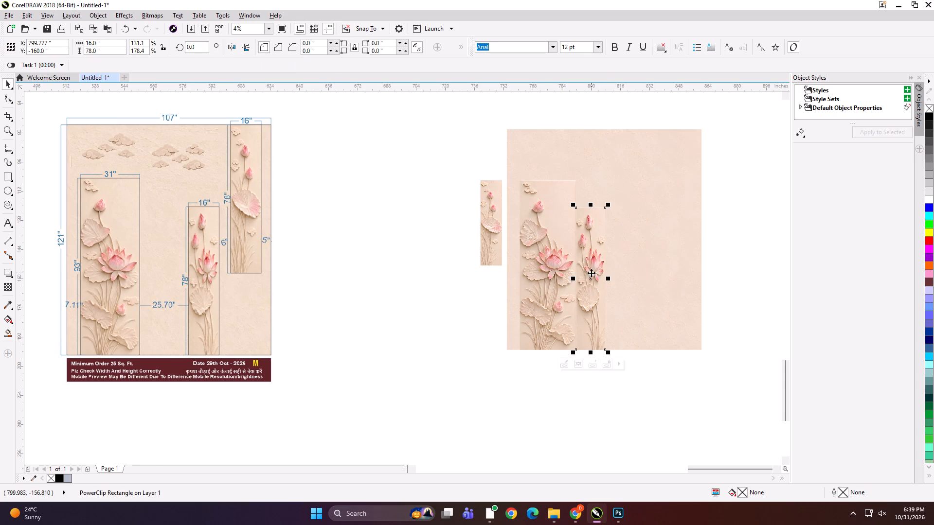
key(Right)
click(449, 298)
Resize the remaining lotus panel to 16" wide by 78" high.
click(484, 234)
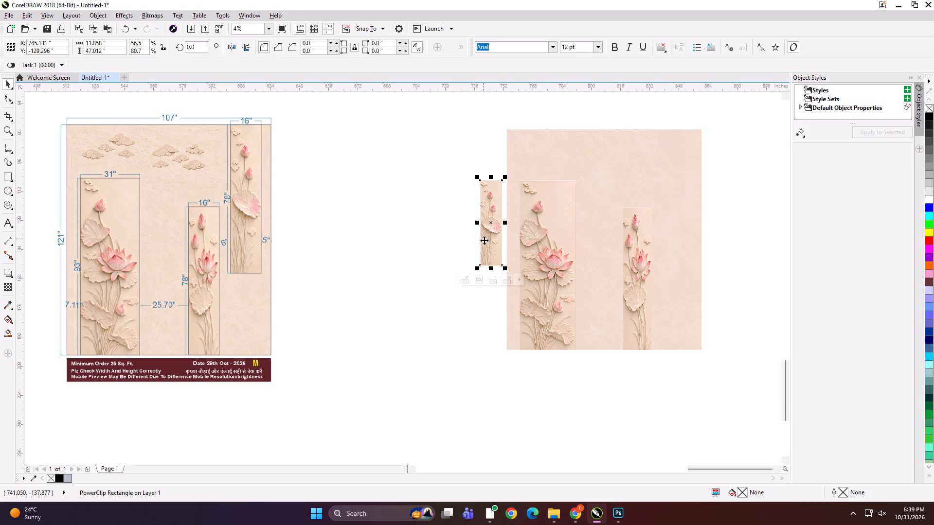
click(111, 43)
key(ctrl+a)
text(16)
key(Tab)
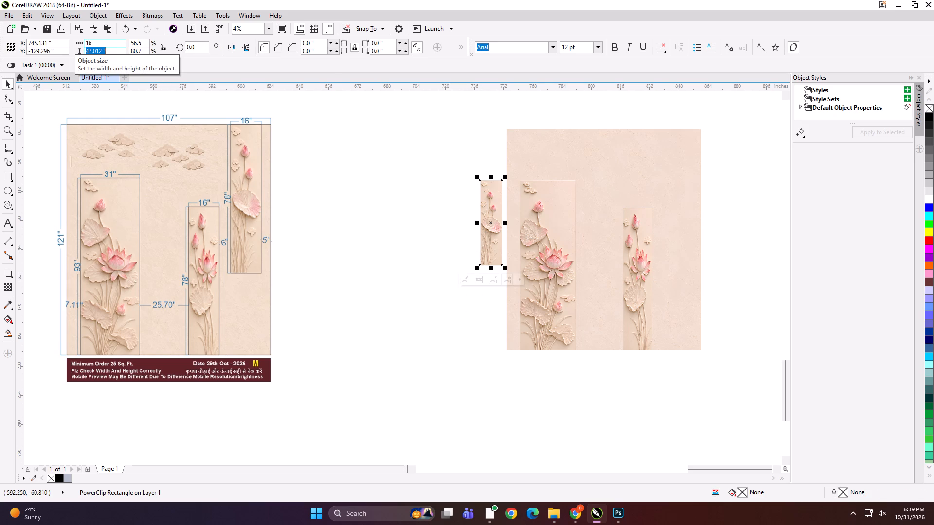
text(78)
key(Return)
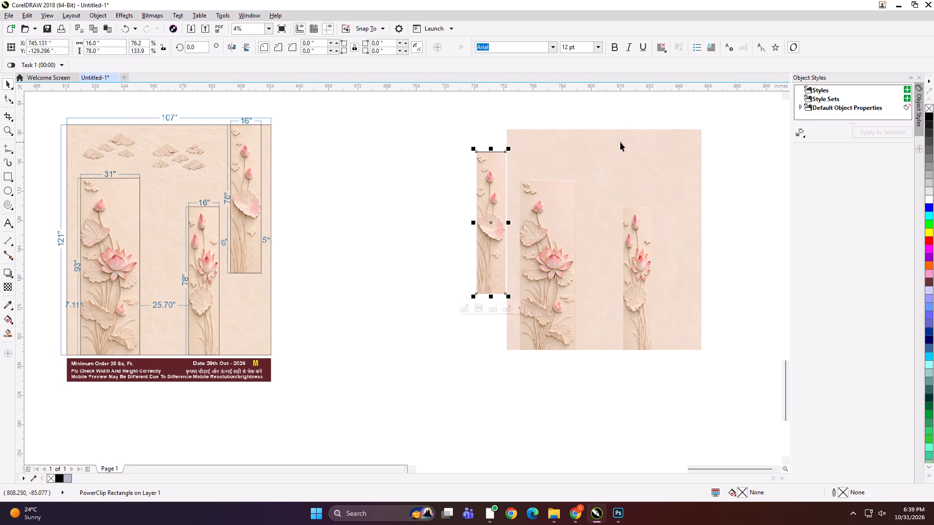
Align the remaining lotus panel to the background's top-right corner.
shift+click(634, 142)
text(tr)
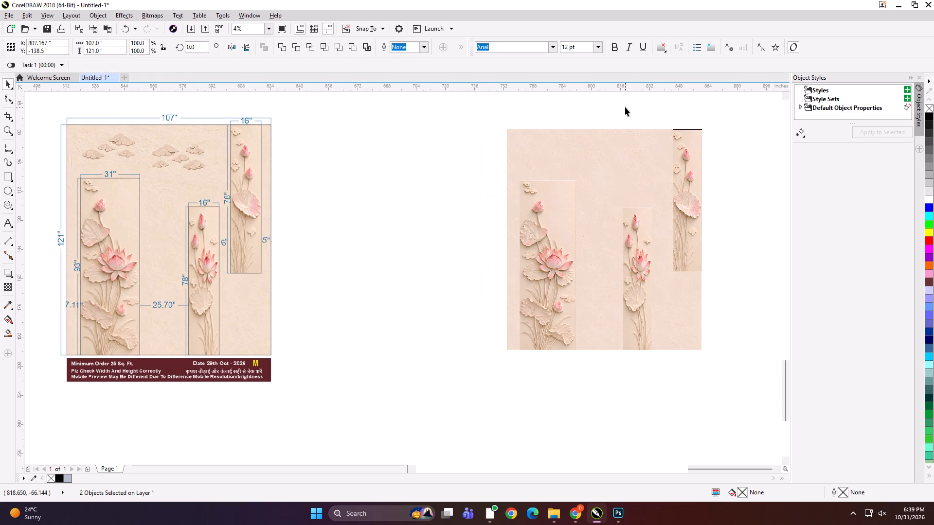
click(625, 107)
Set the nudge distance to 5" and shift the upper-right lotus panel left by that amount.
click(305, 47)
key(ctrl+a)
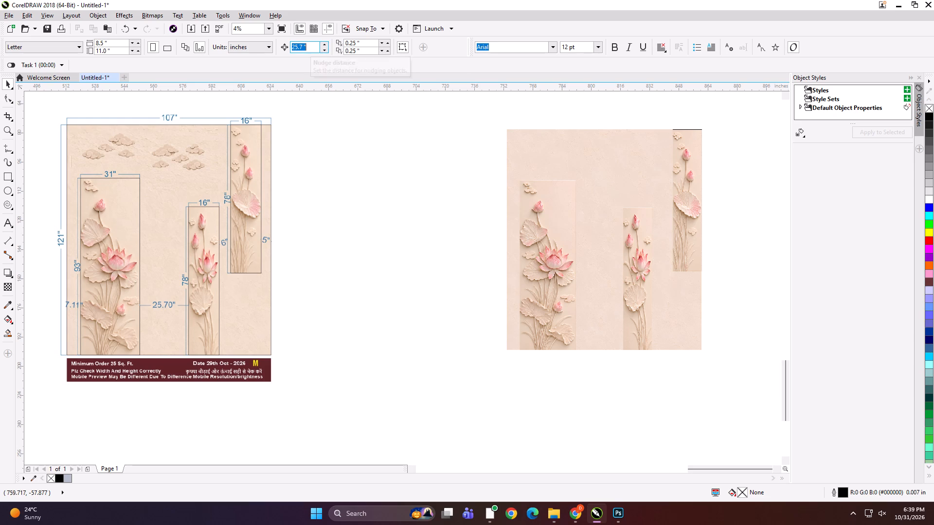
key(5)
key(Return)
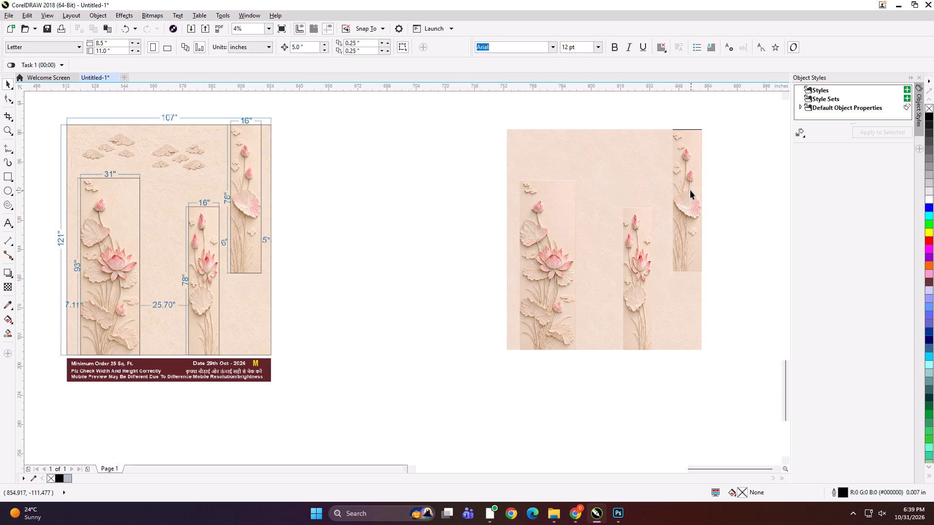
click(690, 190)
key(Left)
click(746, 199)
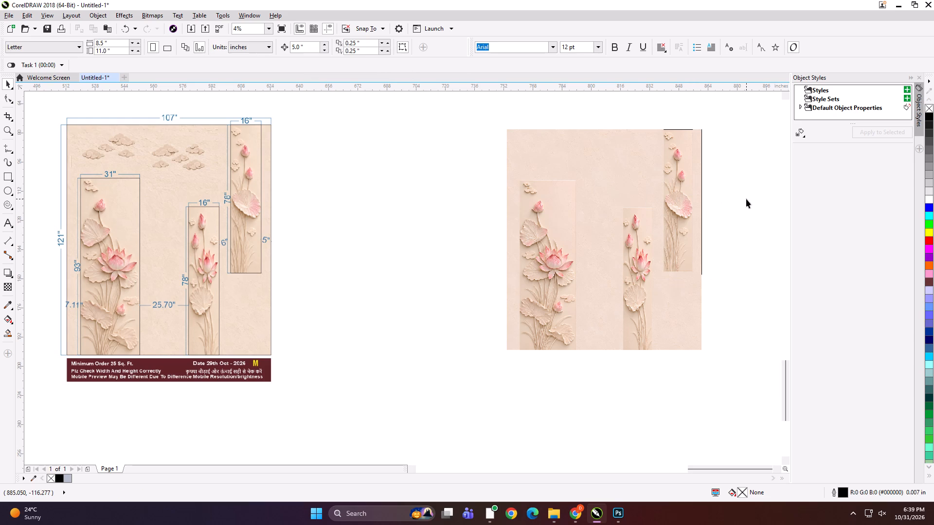
Examine the panel edges and their fit along the bottom and right side of the assembled mural.
scroll(679, 204, up, 2)
scroll(428, 217, up, 1)
scroll(492, 203, down, 1)
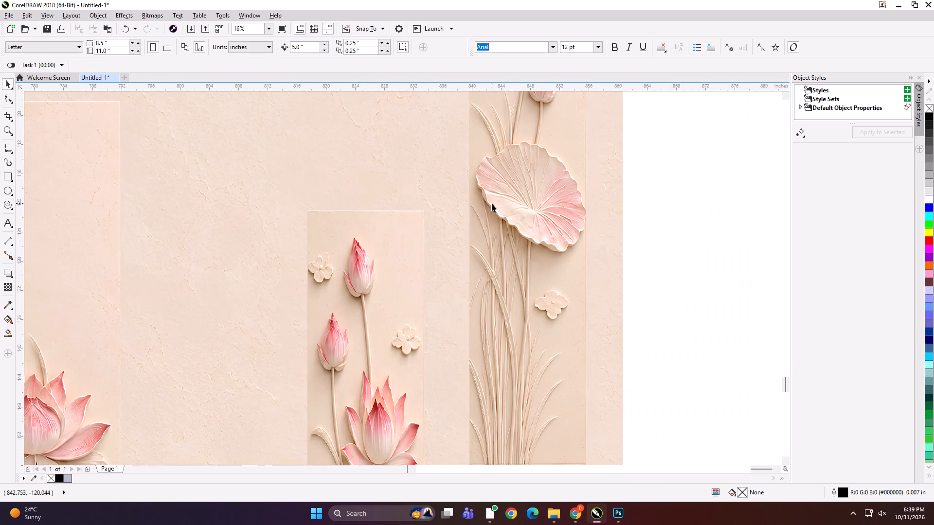
scroll(508, 193, down, 2)
scroll(622, 401, up, 1)
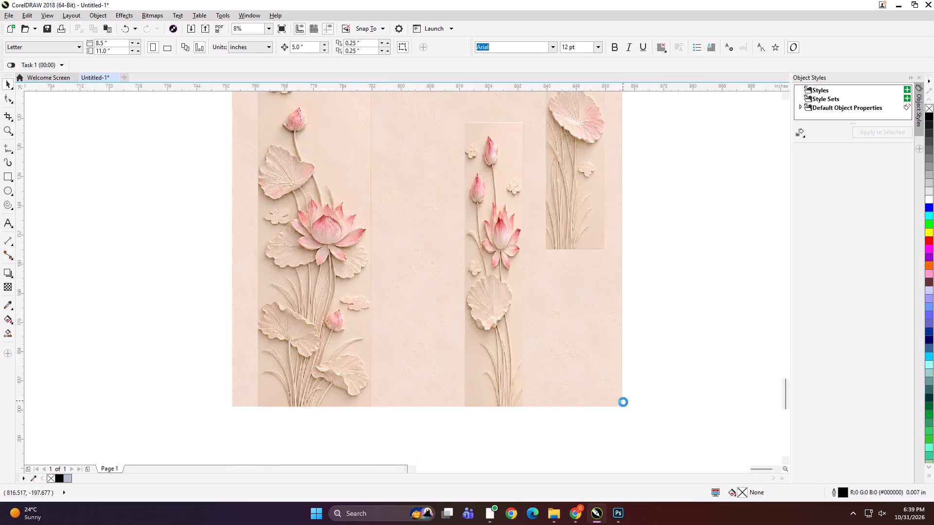
scroll(623, 402, up, 1)
scroll(299, 401, up, 2)
scroll(470, 349, down, 2)
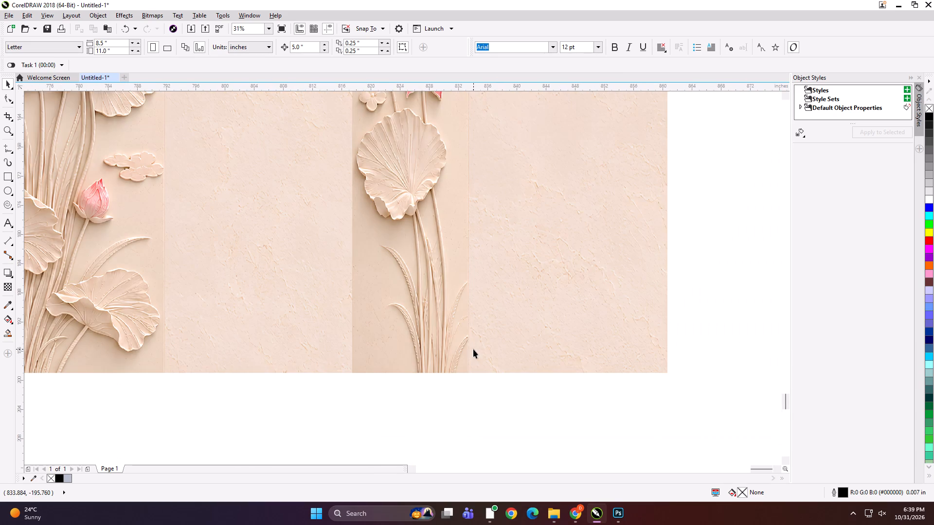
scroll(482, 362, down, 2)
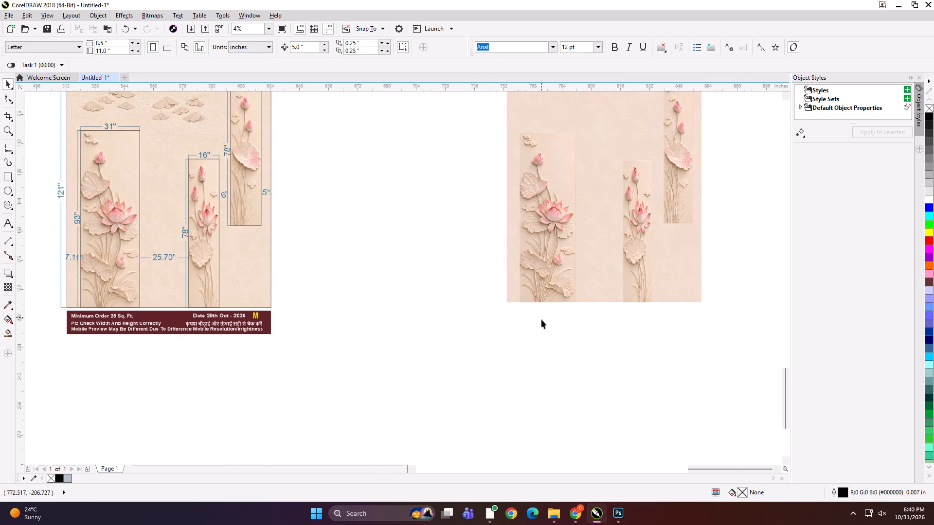
scroll(541, 320, down, 1)
scroll(690, 226, up, 1)
Select the background with all three lotus panels and move the assembled mural closer to the dimensioned preview.
drag(733, 114, 456, 400)
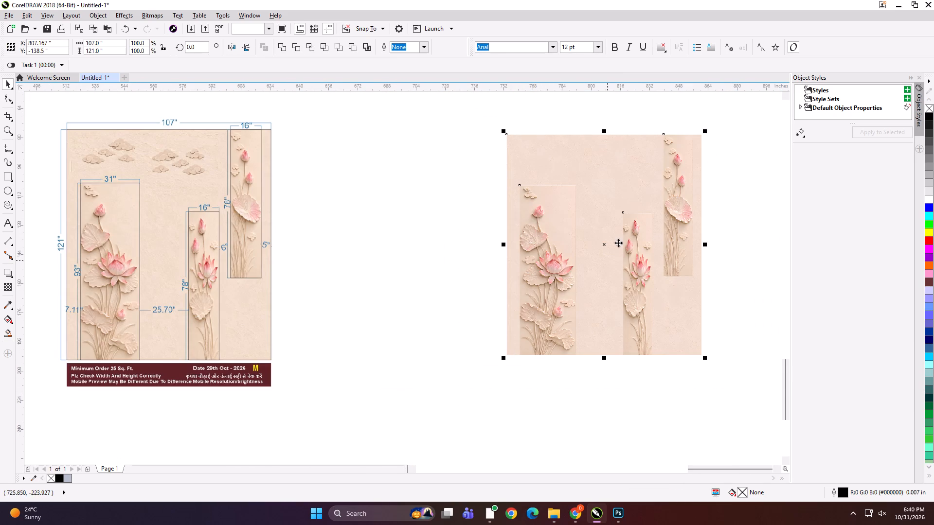
drag(613, 238, 514, 242)
click(373, 212)
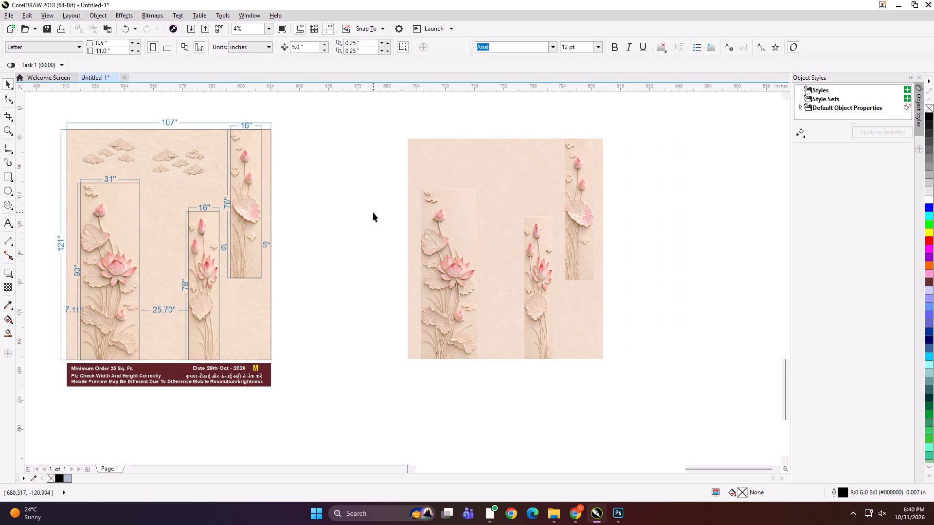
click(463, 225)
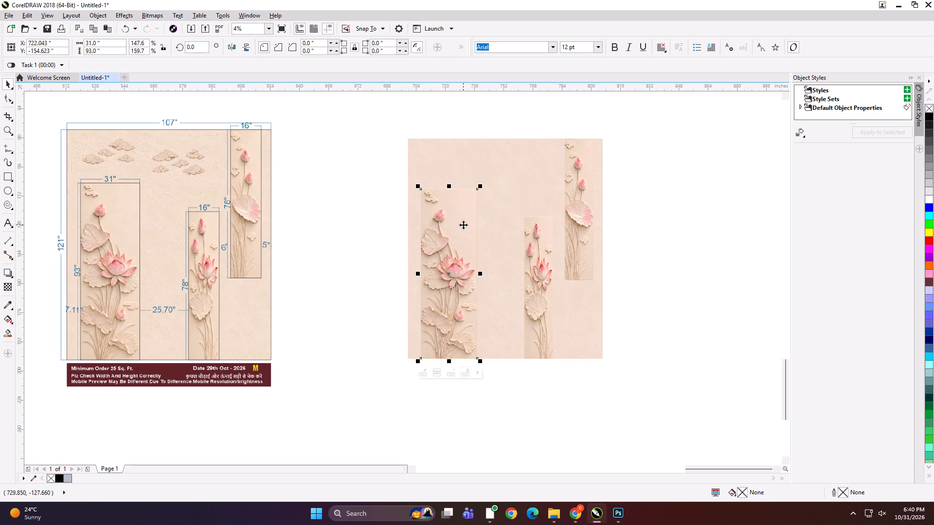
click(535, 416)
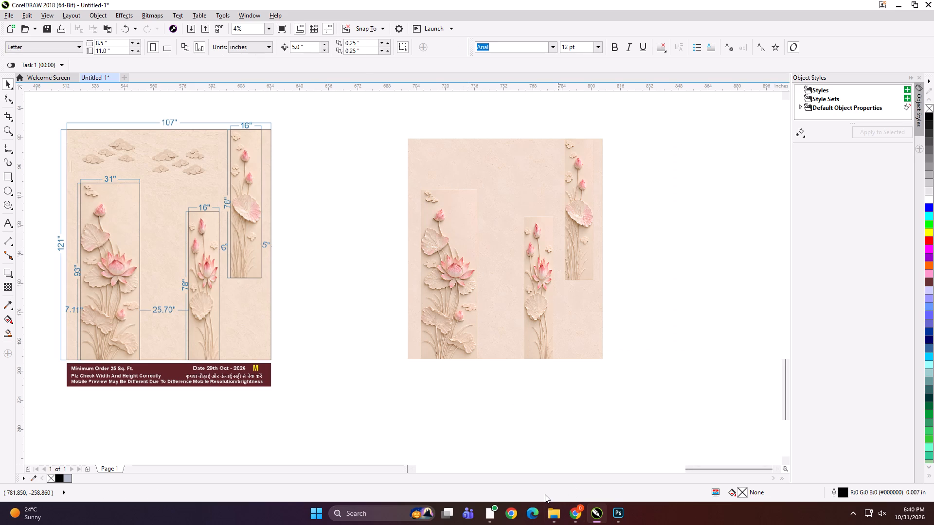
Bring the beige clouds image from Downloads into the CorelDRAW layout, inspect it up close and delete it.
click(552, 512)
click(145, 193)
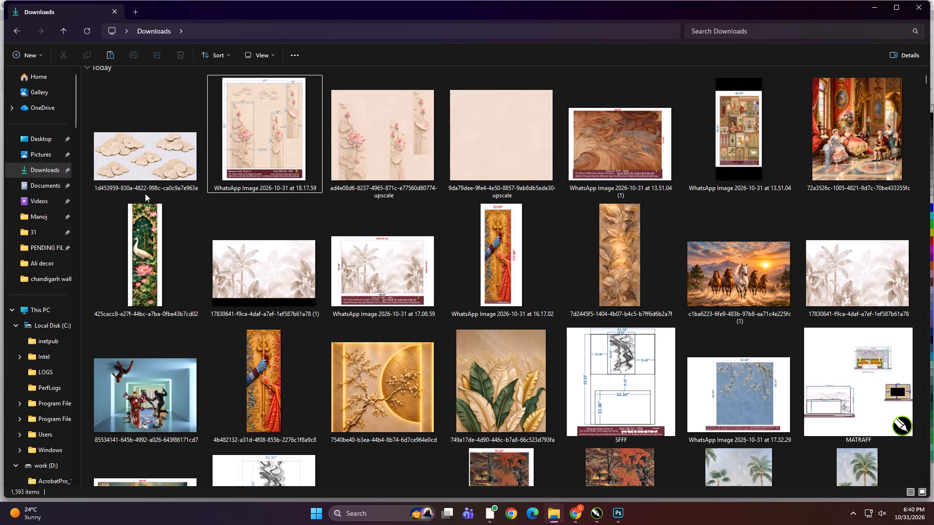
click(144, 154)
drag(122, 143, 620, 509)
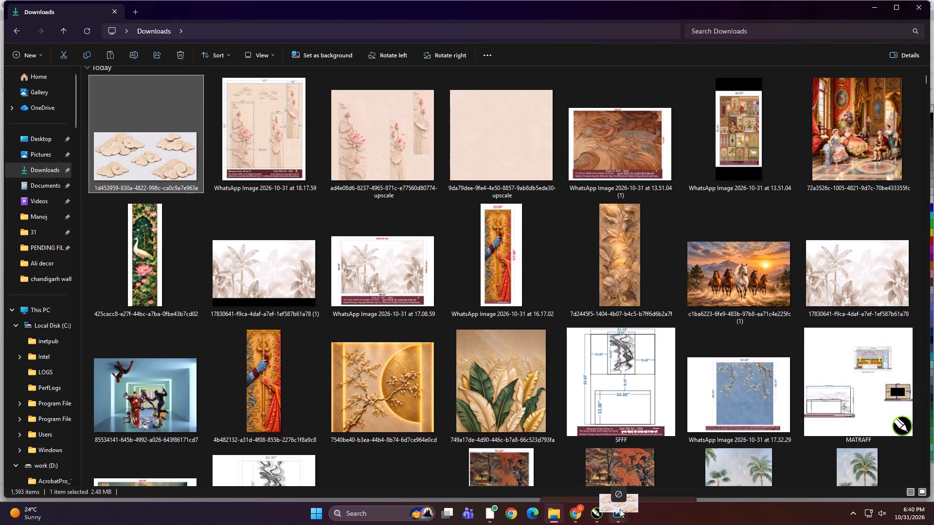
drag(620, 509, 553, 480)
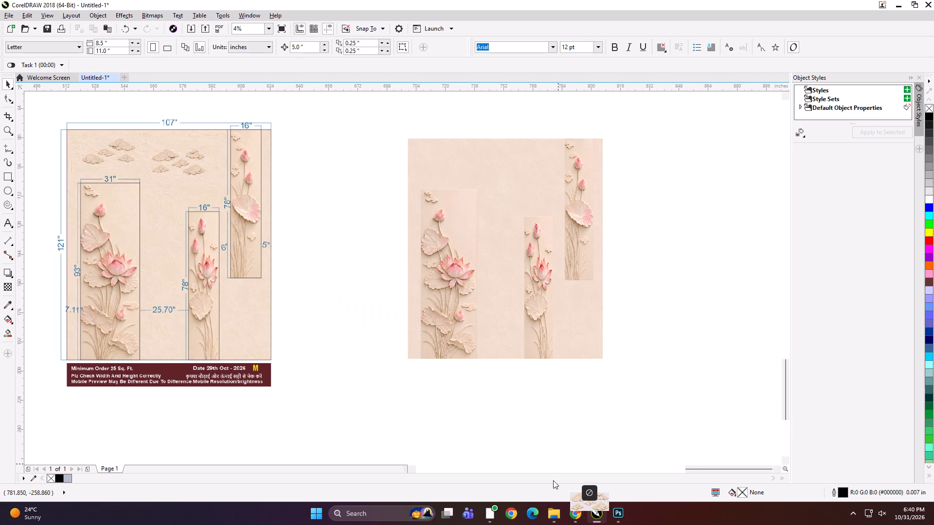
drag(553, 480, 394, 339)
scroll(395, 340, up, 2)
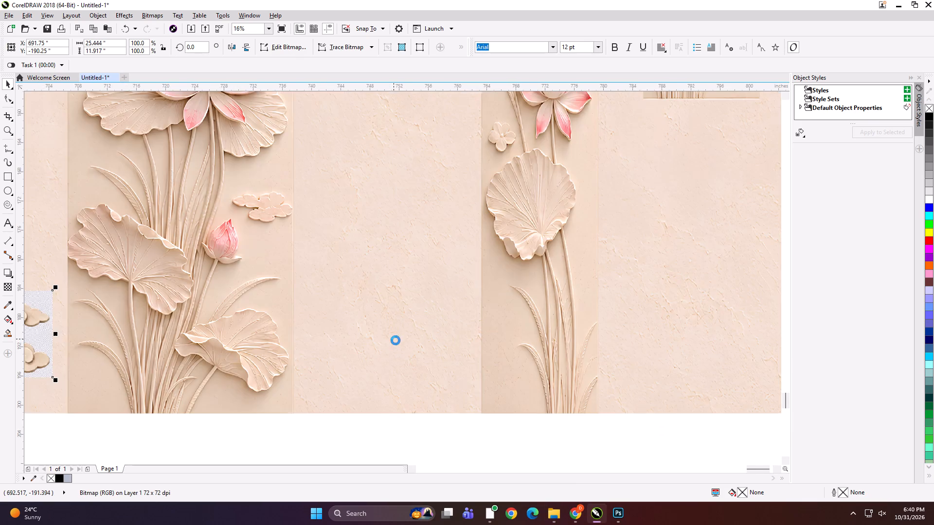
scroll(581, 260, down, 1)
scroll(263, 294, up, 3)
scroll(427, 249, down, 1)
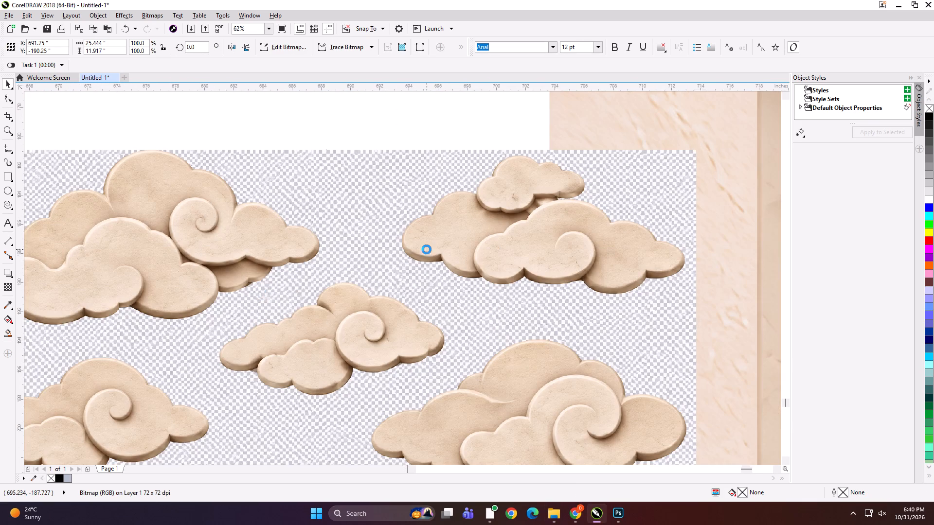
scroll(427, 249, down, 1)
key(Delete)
Open the beige clouds image from the Downloads folder as a separate document in Photoshop.
scroll(449, 306, down, 3)
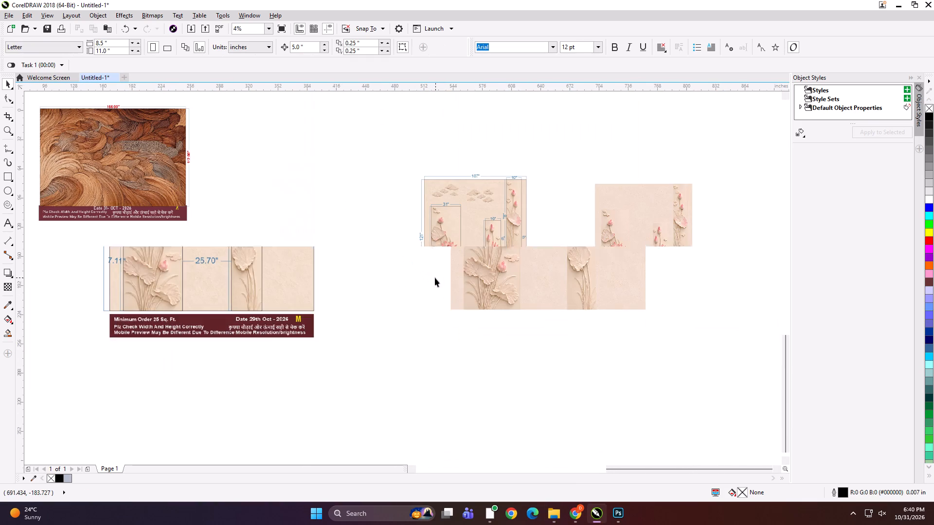
click(453, 372)
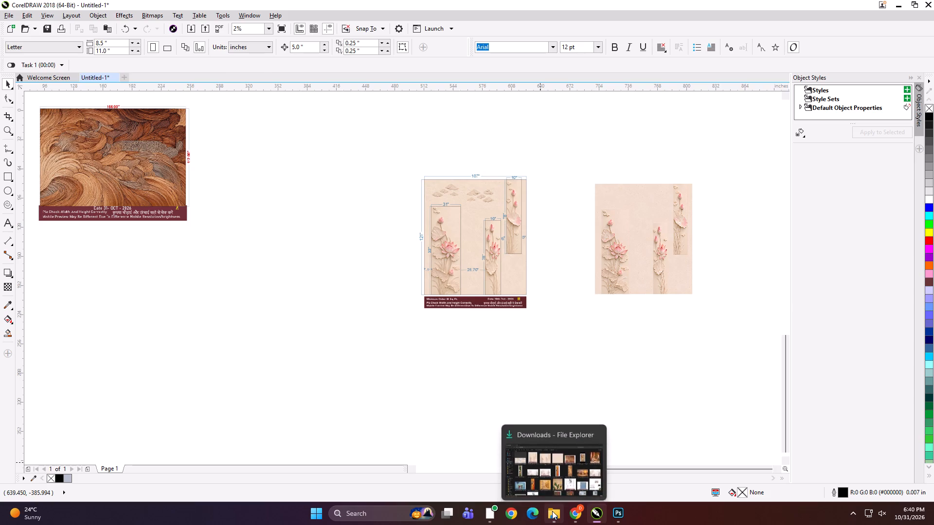
click(528, 452)
drag(164, 151, 193, 187)
drag(142, 148, 620, 511)
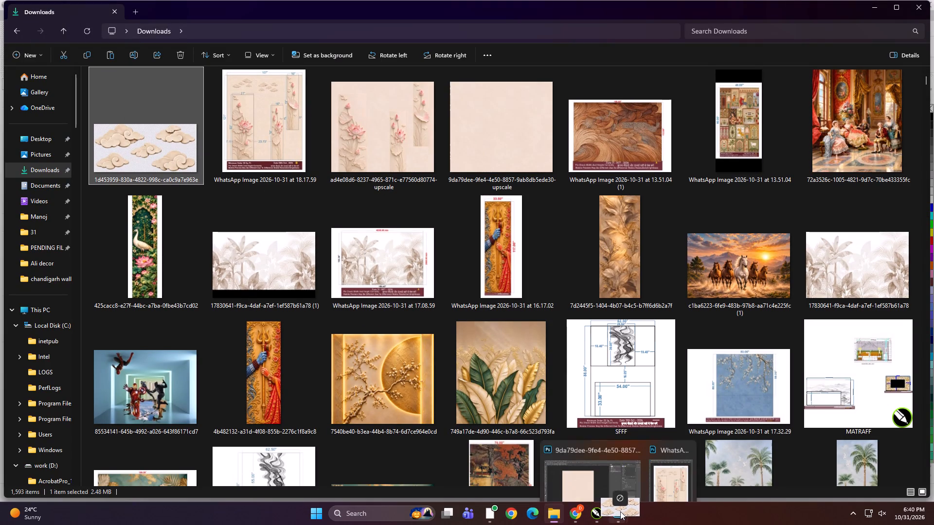
drag(620, 511, 585, 468)
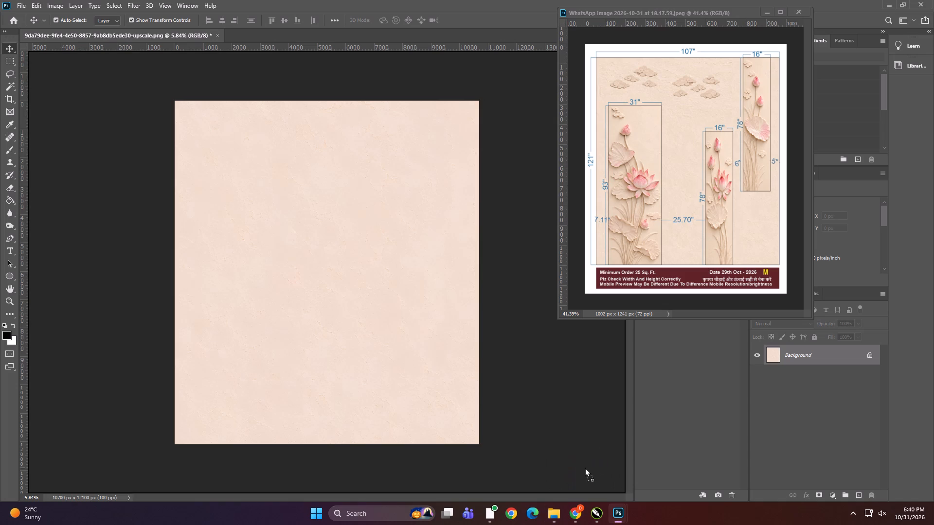
drag(585, 468, 390, 37)
Outline the large upper-left cloud in the clouds image with the Pen tool in Path mode.
alt+scroll(265, 178, down, 4)
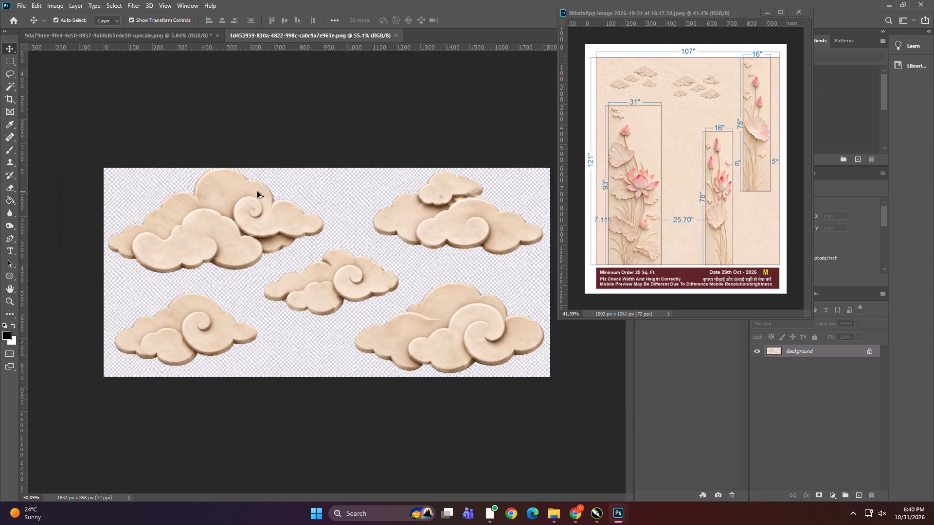
alt+scroll(209, 154, down, 3)
alt+scroll(222, 205, up, 12)
alt+scroll(365, 256, down, 3)
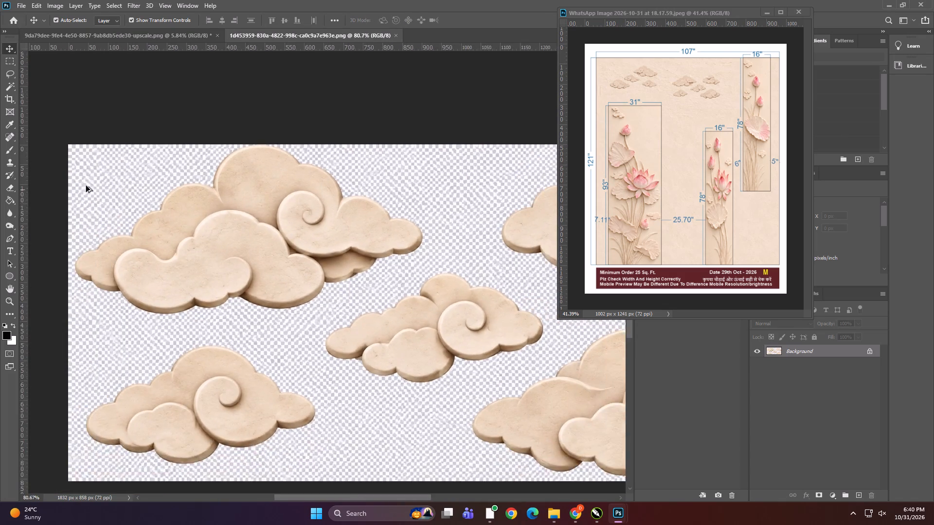
alt+scroll(76, 184, up, 3)
alt+scroll(155, 200, up, 2)
alt+scroll(147, 177, down, 7)
alt+scroll(144, 182, up, 7)
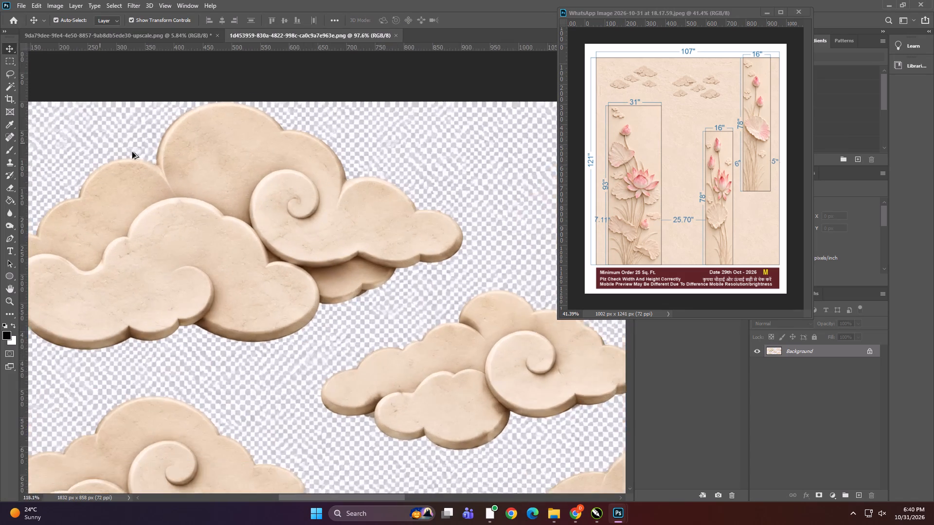
key(space)
key(space)
key(space)
key(space)
key(space)
key(space)
key(space)
key(space)
key(space)
key(space)
key(space)
key(space)
key(space)
drag(151, 173, 292, 240)
key(p)
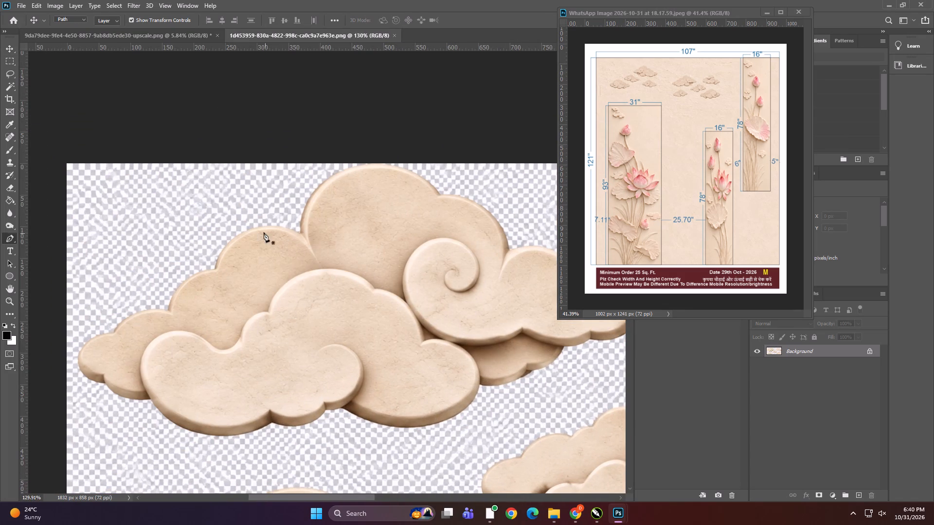
key(space)
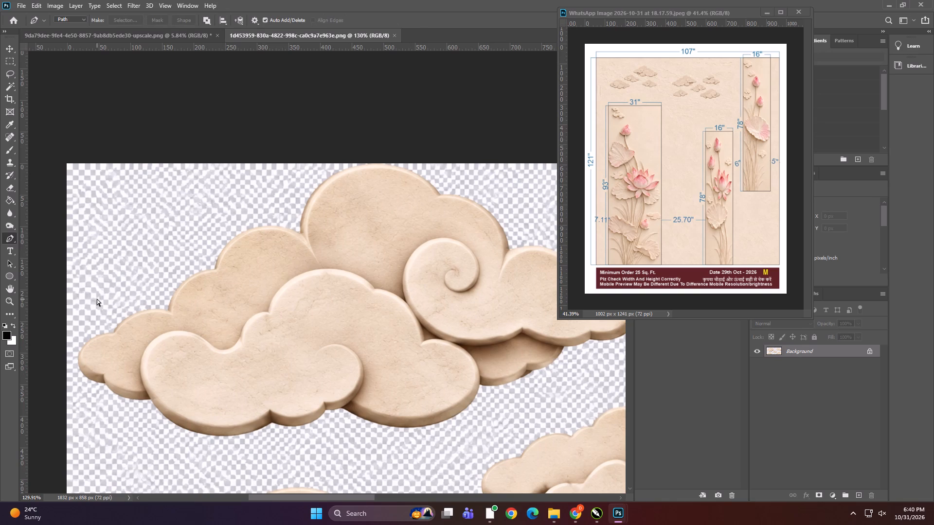
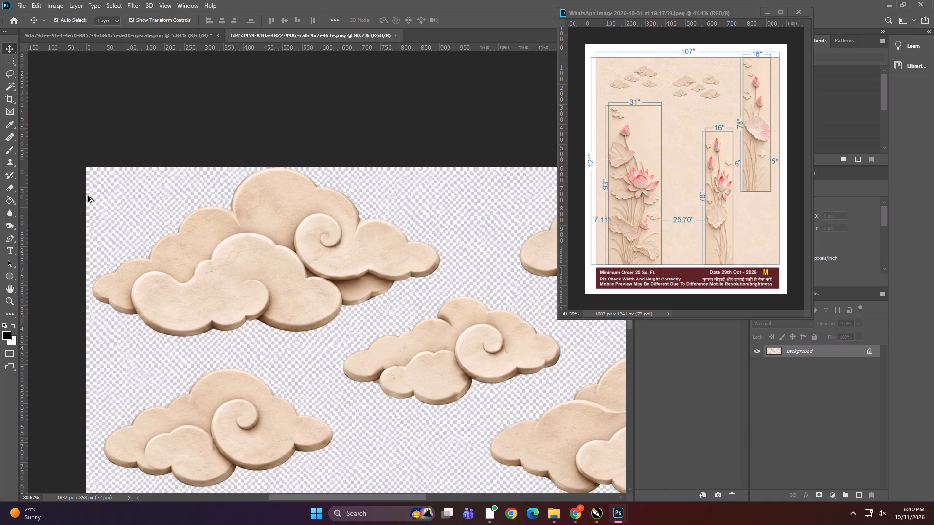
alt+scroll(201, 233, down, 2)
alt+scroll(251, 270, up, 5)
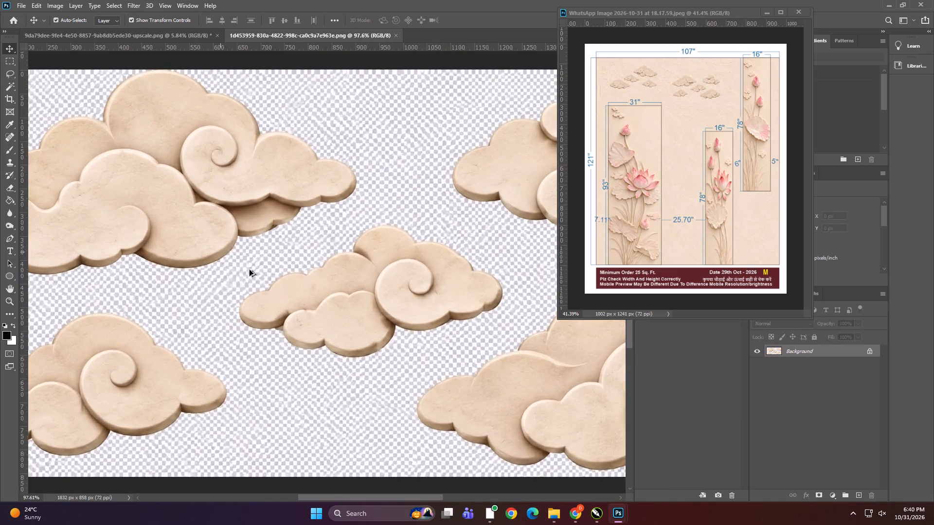
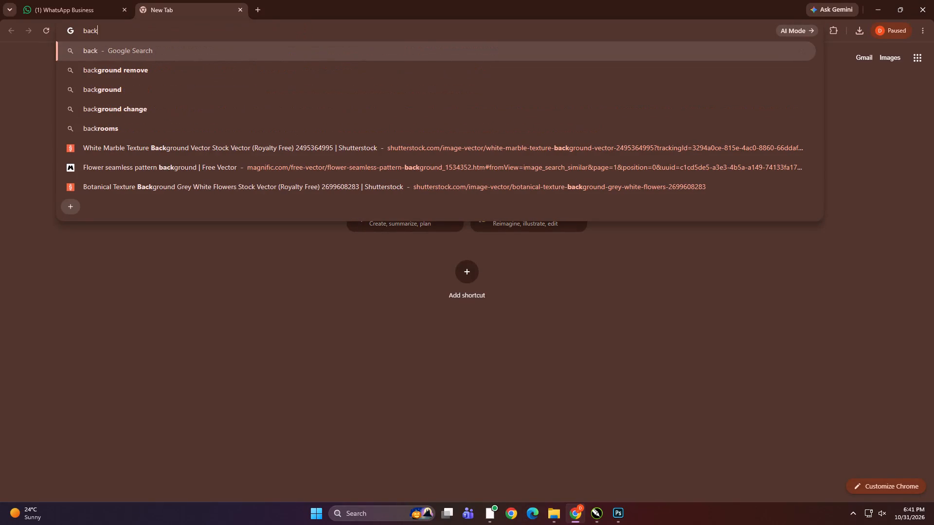
Search the web for "background remove" and open the remove.bg site from the results.
text(grou)
key(Down)
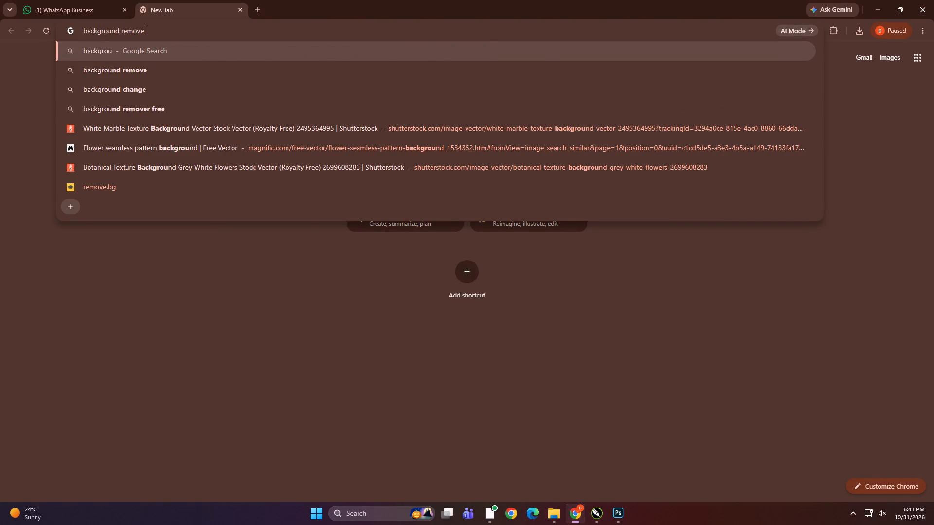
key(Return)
click(223, 147)
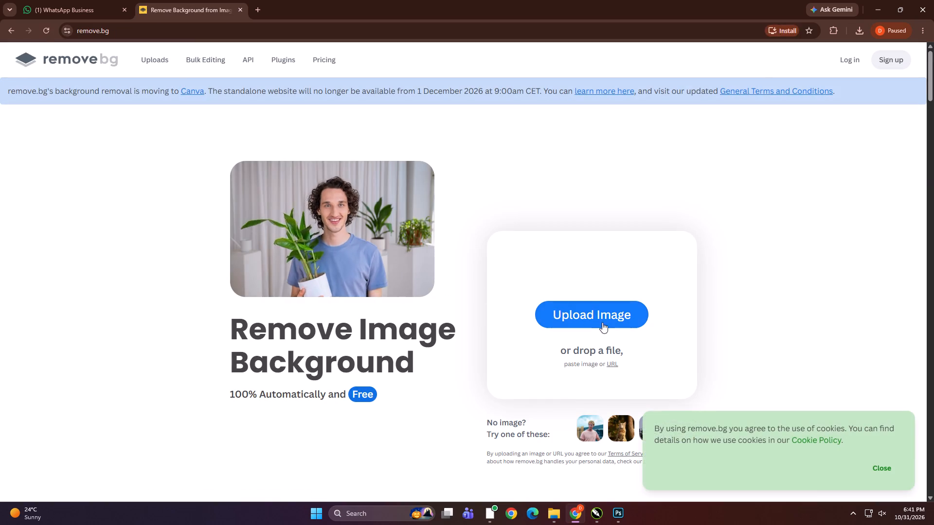
Upload the beige clouds image from the Downloads folder to remove.bg for background removal.
click(602, 322)
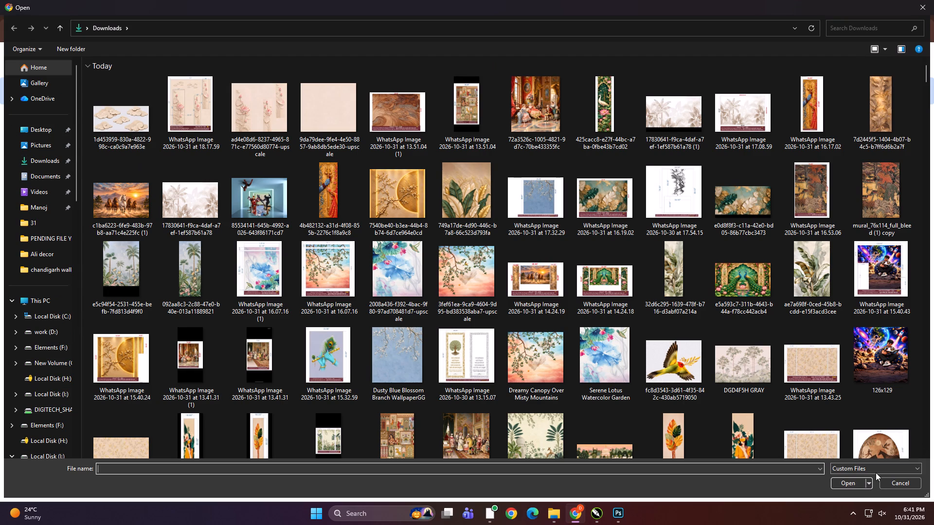
click(853, 480)
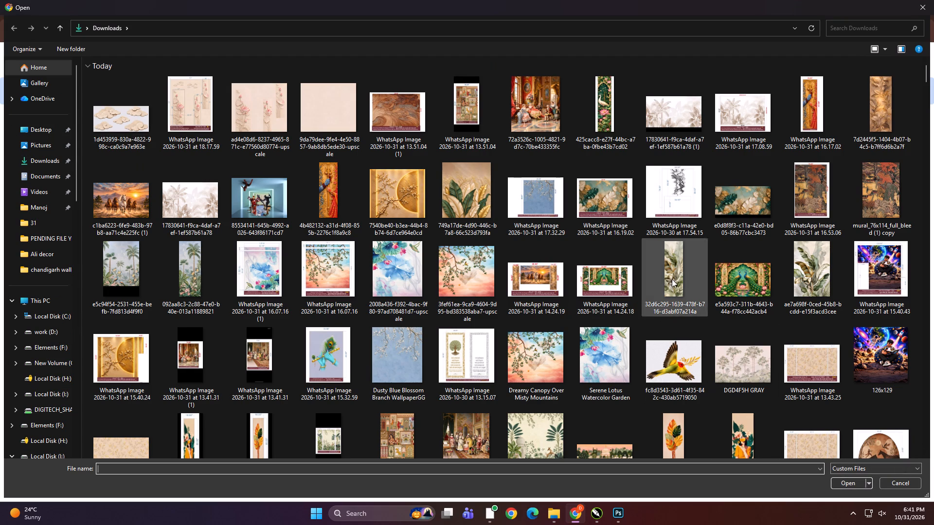
click(848, 481)
click(836, 478)
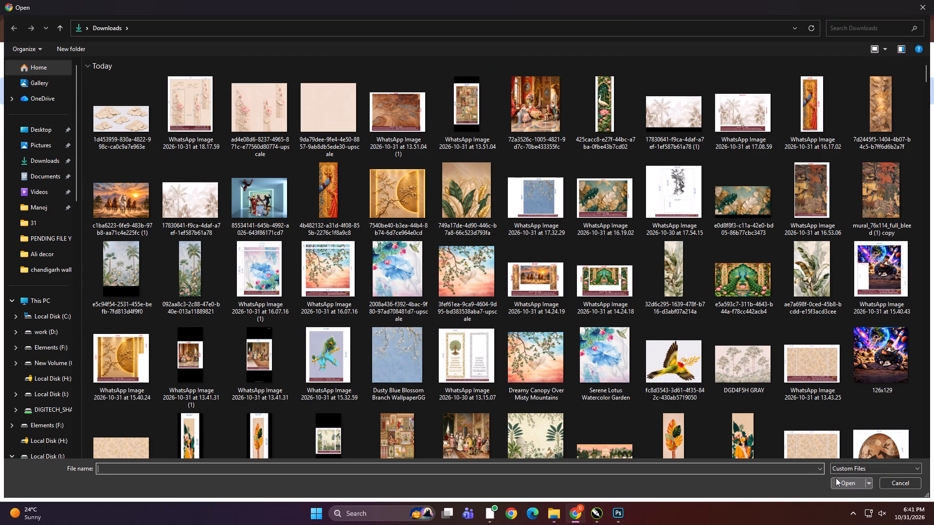
click(839, 487)
triple_click(839, 483)
triple_click(839, 483)
click(839, 483)
click(124, 122)
click(846, 488)
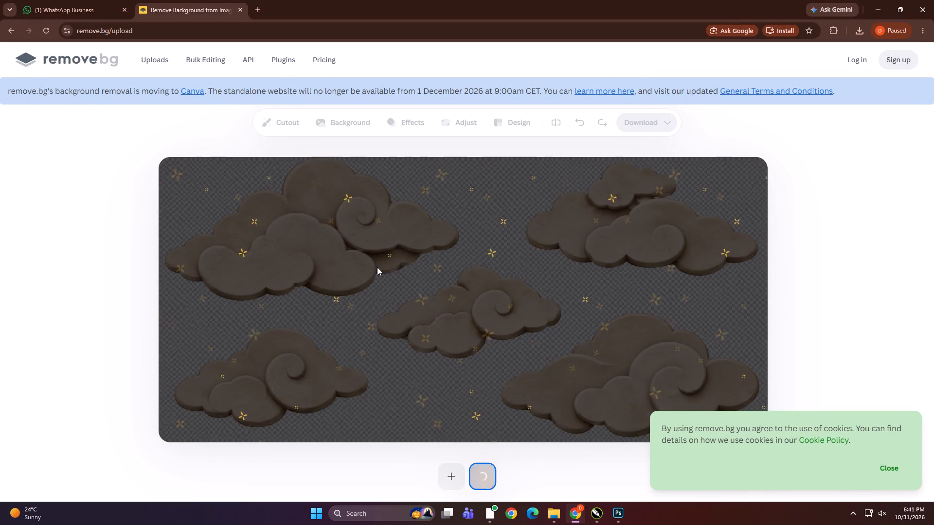
scroll(460, 233, down, 1)
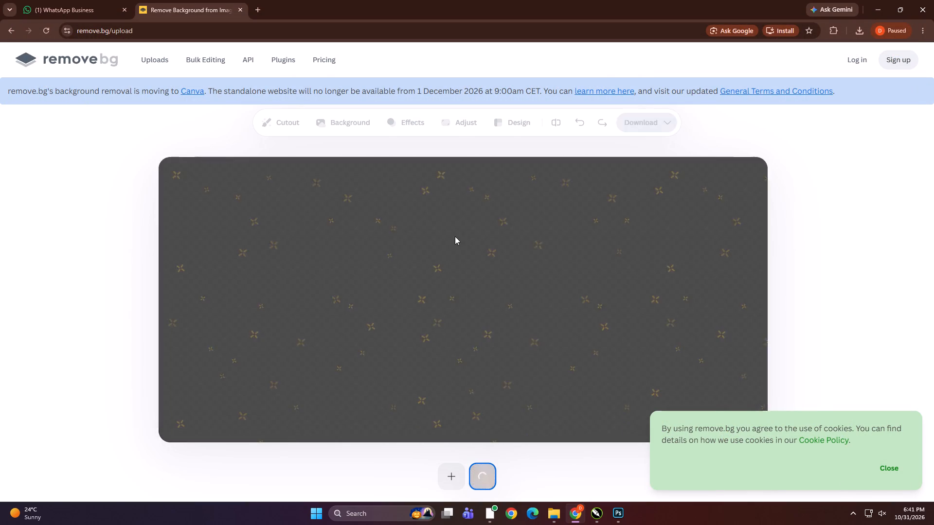
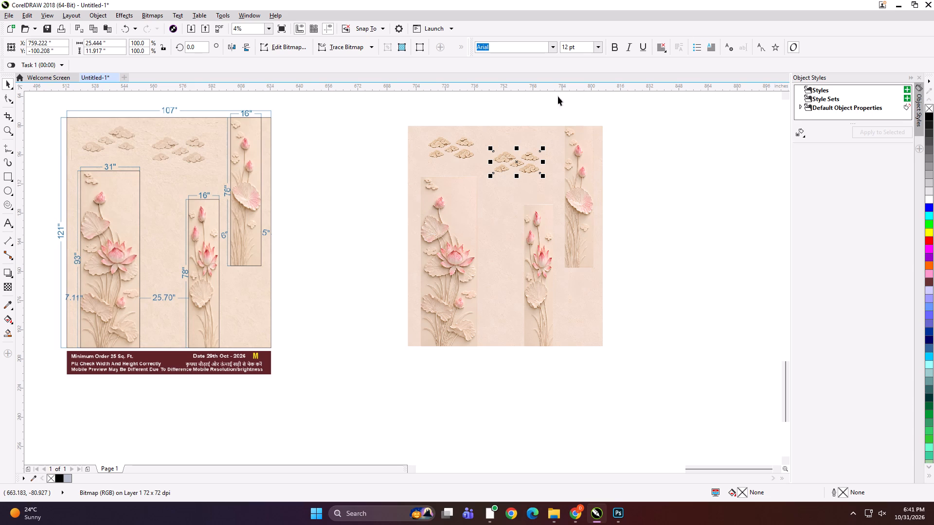
Mirror the selected cloud cluster horizontally in the undimensioned copy of the lotus mural.
click(229, 47)
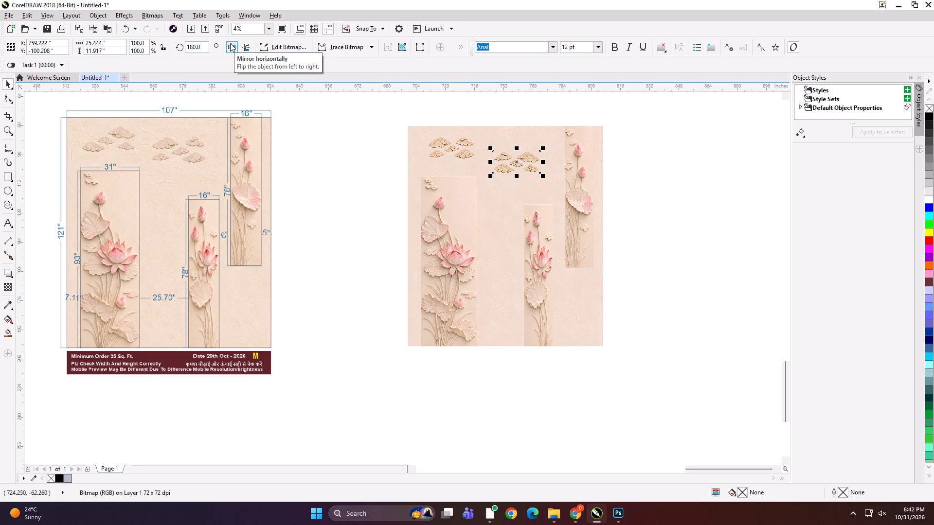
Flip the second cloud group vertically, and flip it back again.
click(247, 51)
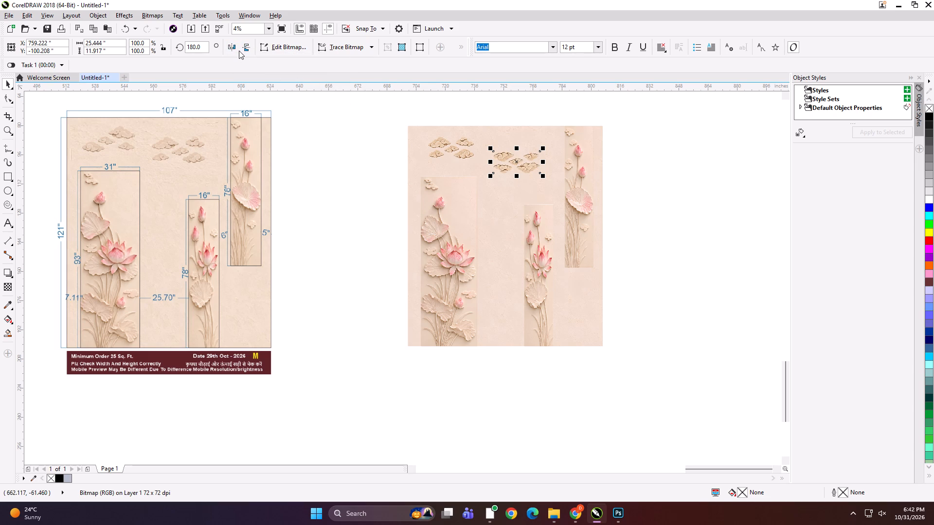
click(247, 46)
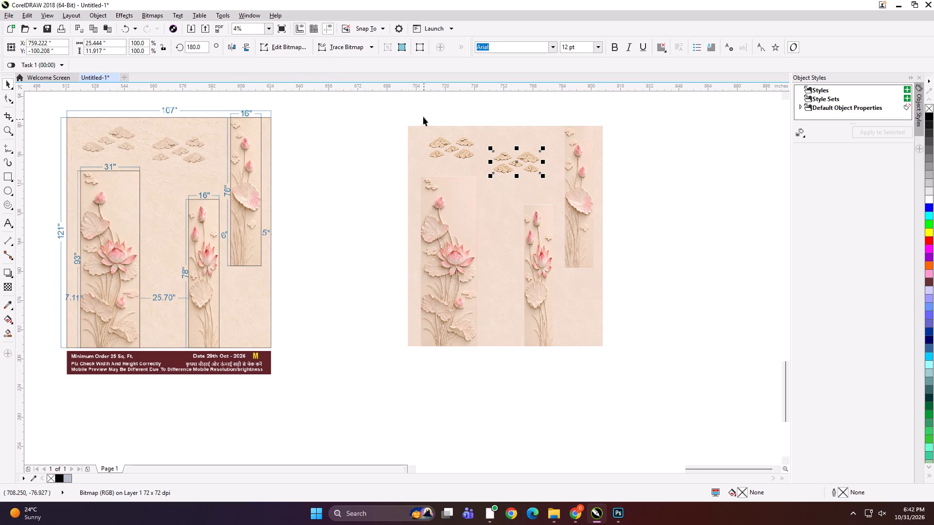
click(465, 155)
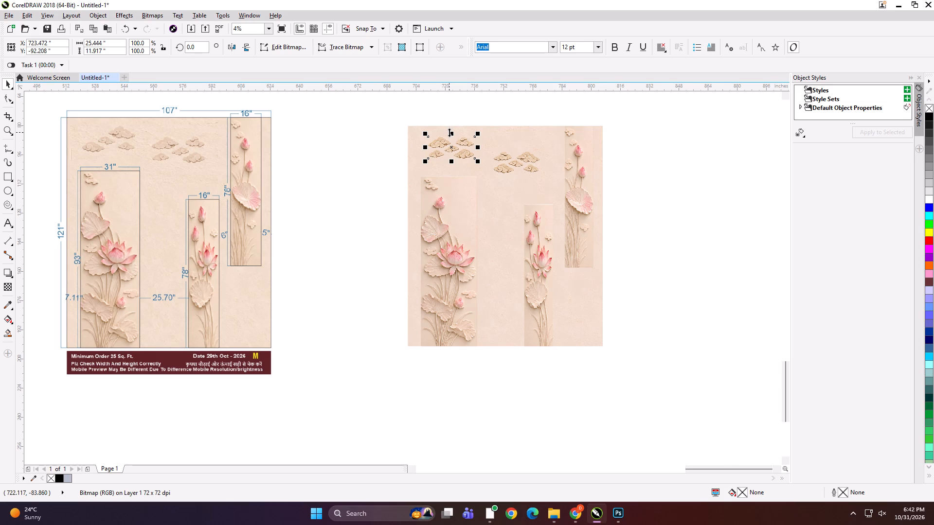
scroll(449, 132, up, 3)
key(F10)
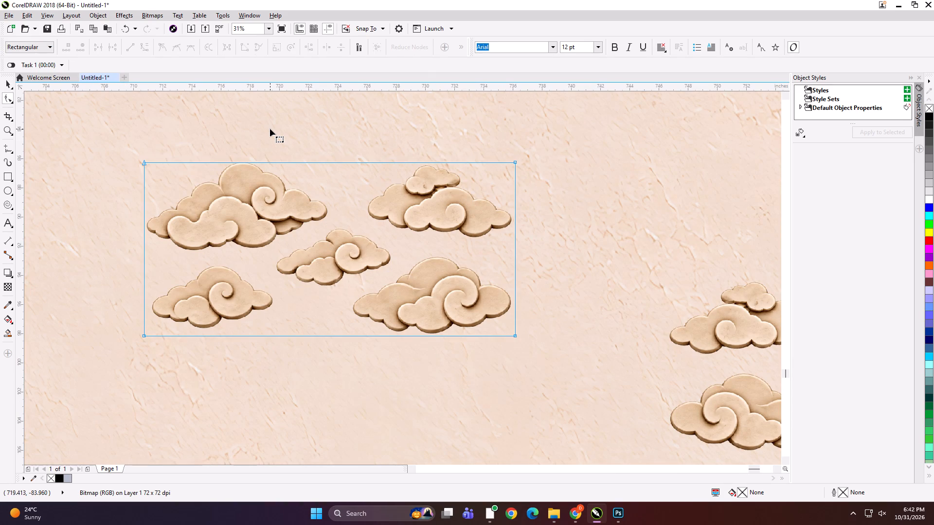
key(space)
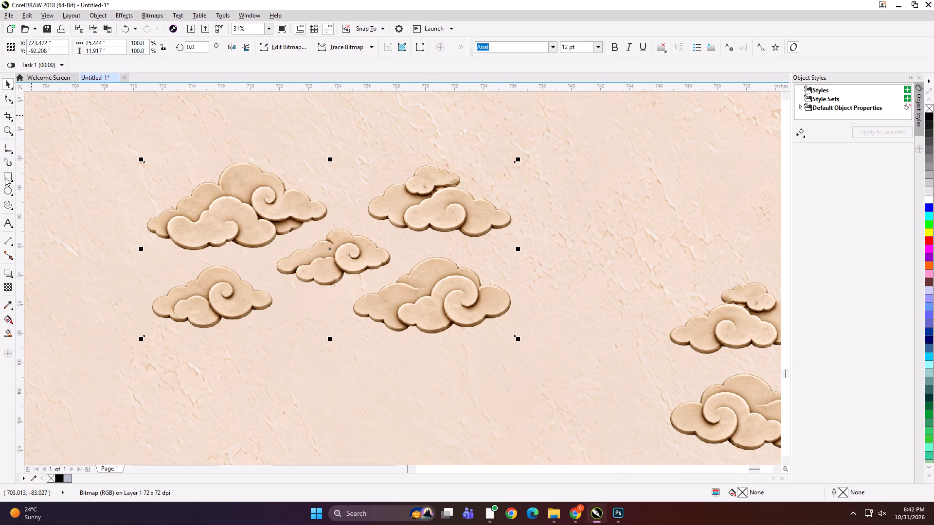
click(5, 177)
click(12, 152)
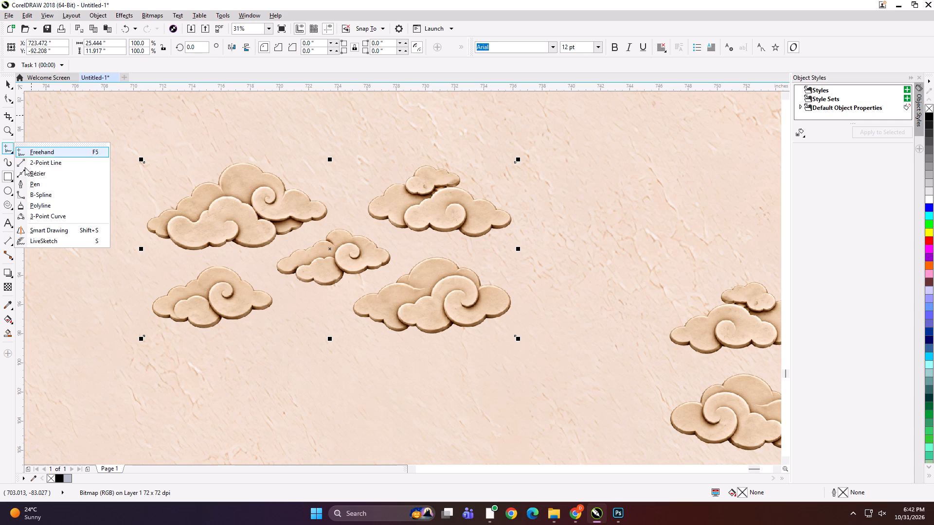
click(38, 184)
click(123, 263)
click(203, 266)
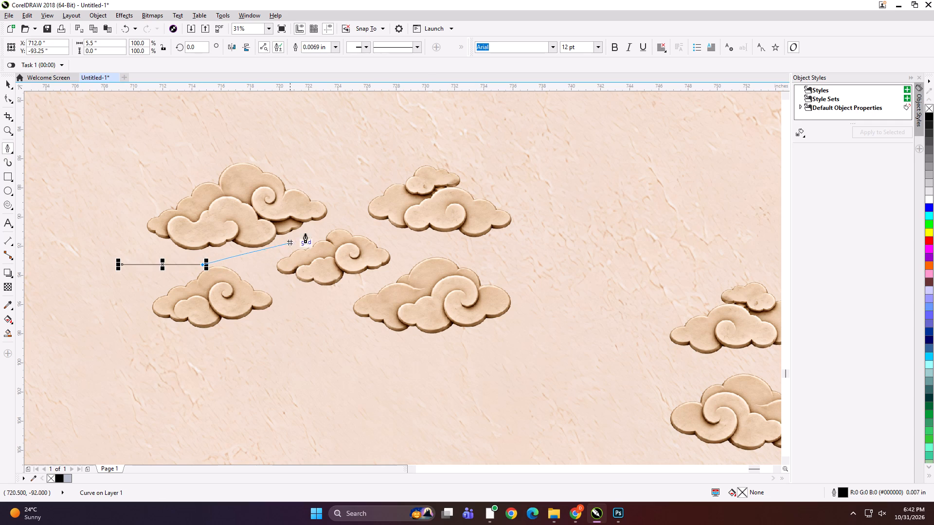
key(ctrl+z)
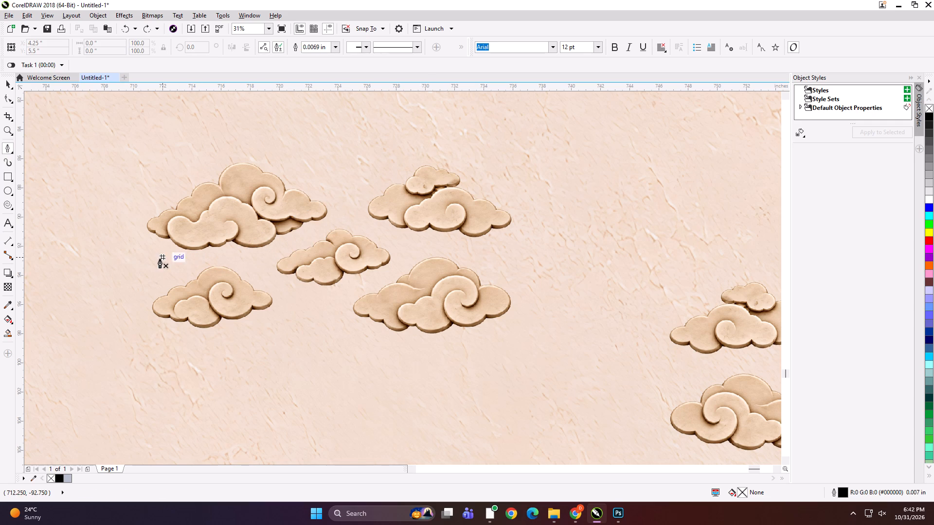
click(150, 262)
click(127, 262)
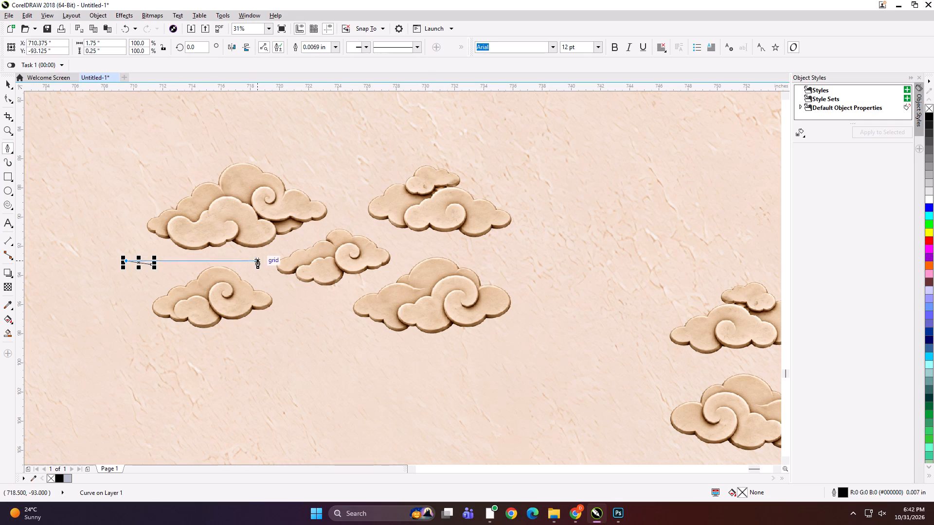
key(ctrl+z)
Trace a closed Pen outline around four clouds of the first group, leaving out the large cloud at its upper left.
click(162, 260)
click(256, 254)
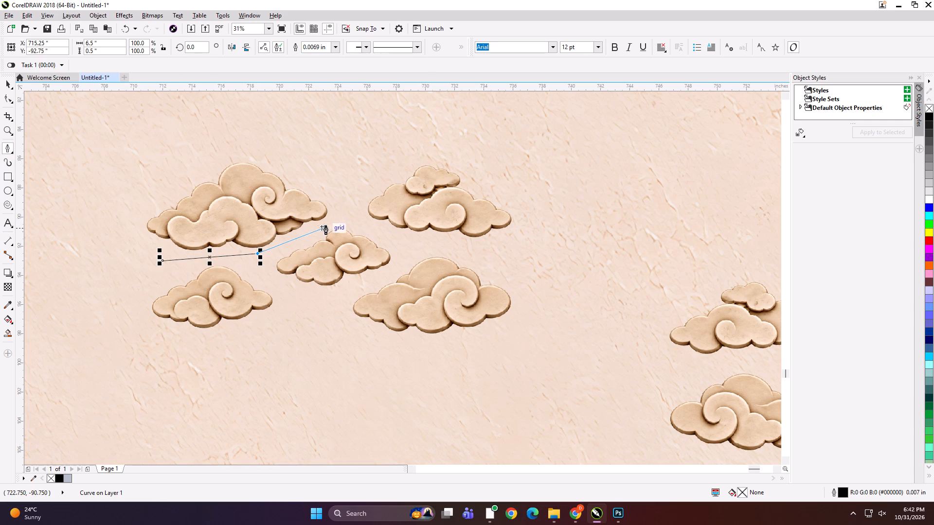
click(328, 224)
click(367, 178)
click(449, 147)
click(503, 181)
click(535, 227)
click(521, 293)
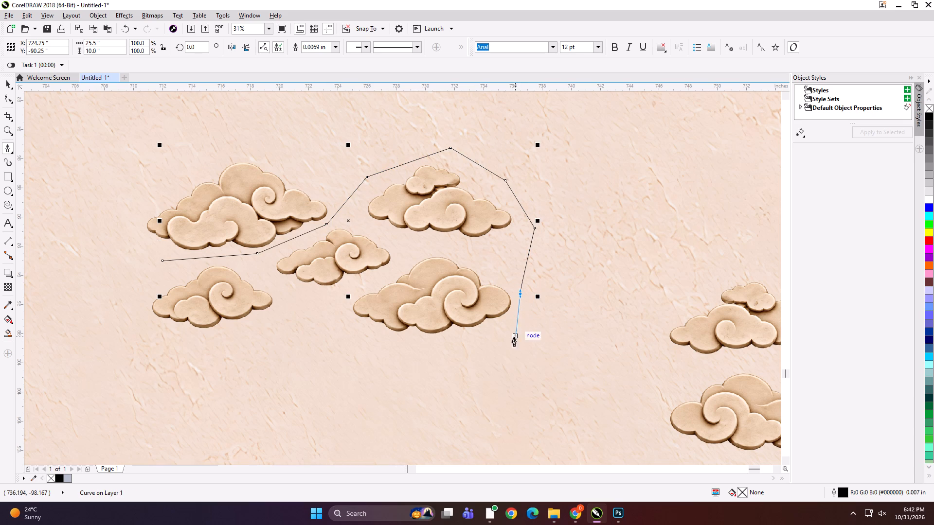
key(ctrl+z)
click(519, 323)
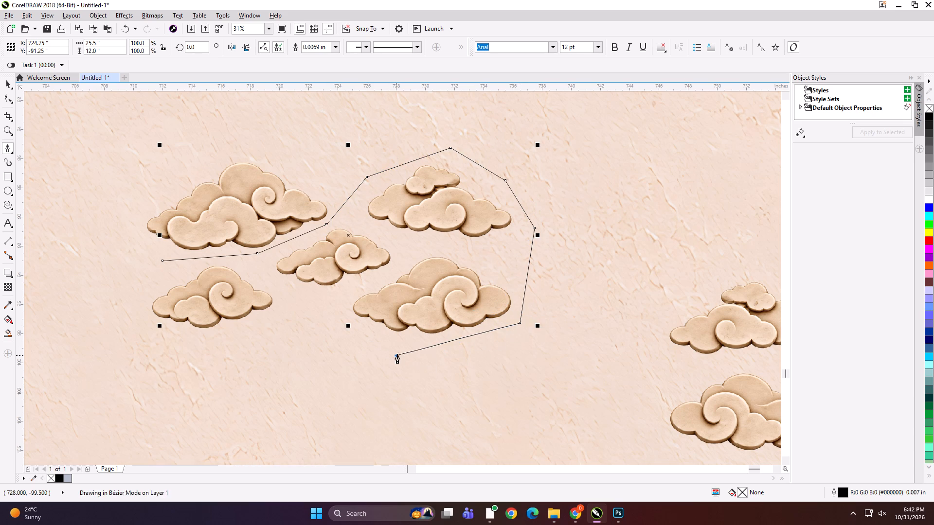
click(397, 354)
click(283, 303)
click(243, 329)
click(144, 310)
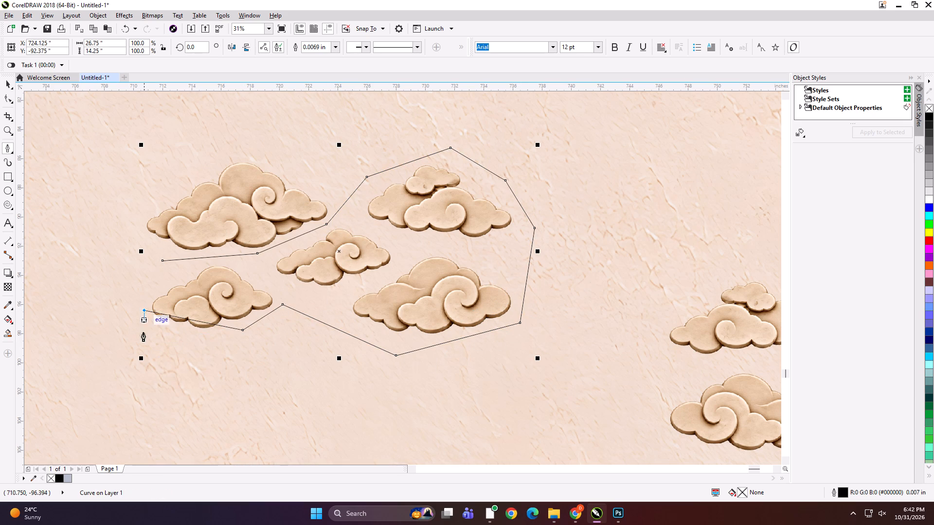
key(ctrl+z)
click(156, 345)
click(136, 311)
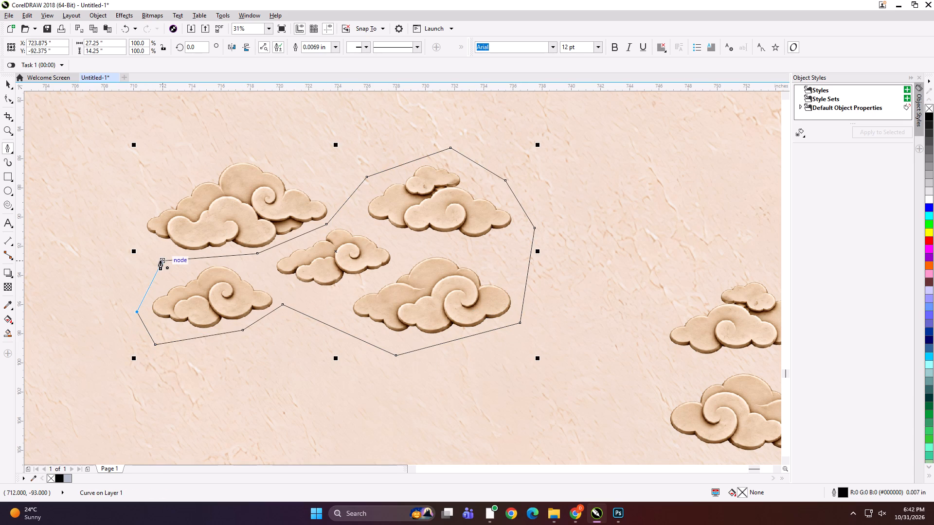
click(160, 261)
key(space)
PowerClip the first cloud bitmap inside the traced curve and remove the curve's outline colour.
click(206, 229)
key(shift+Return)
click(365, 206)
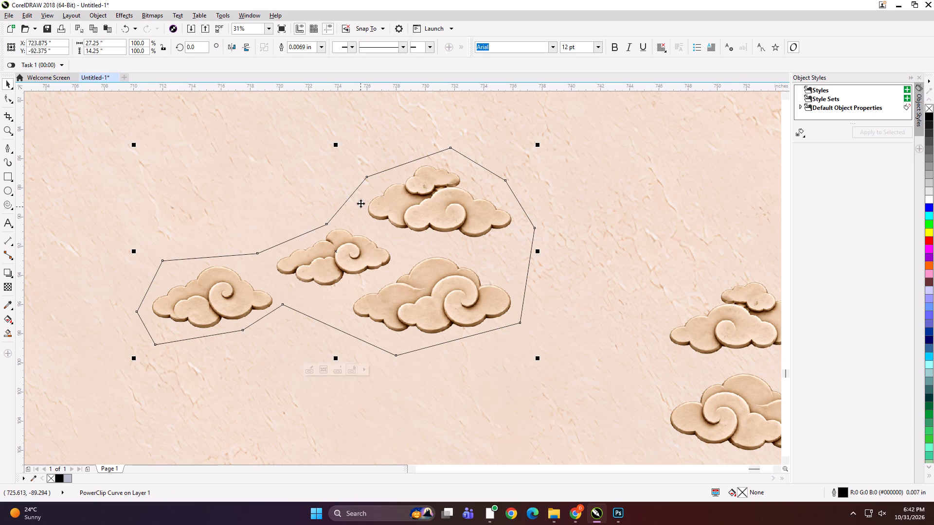
right_click(928, 107)
Select the whole 107" by 121" mural, including its background, lotus panels and both cloud groups, and group it.
scroll(162, 181, down, 2)
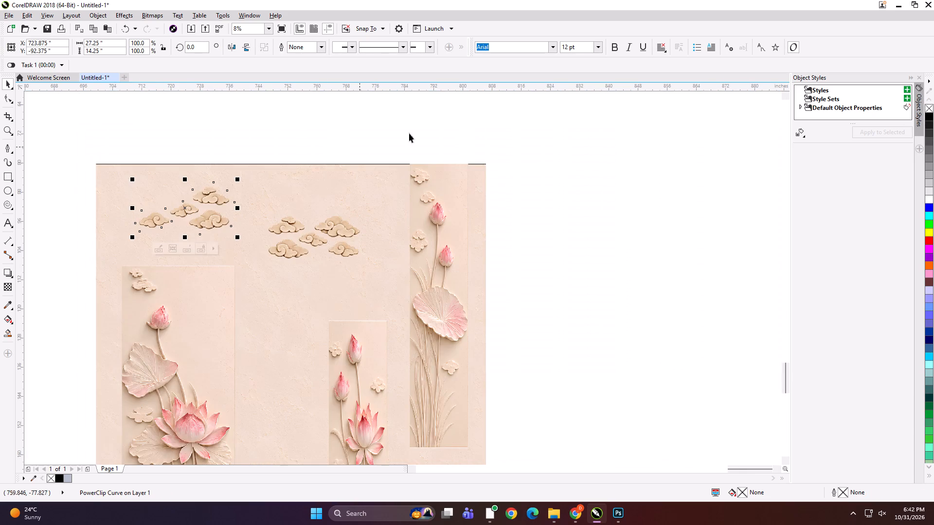
scroll(454, 110, down, 1)
scroll(572, 215, up, 2)
scroll(226, 260, up, 2)
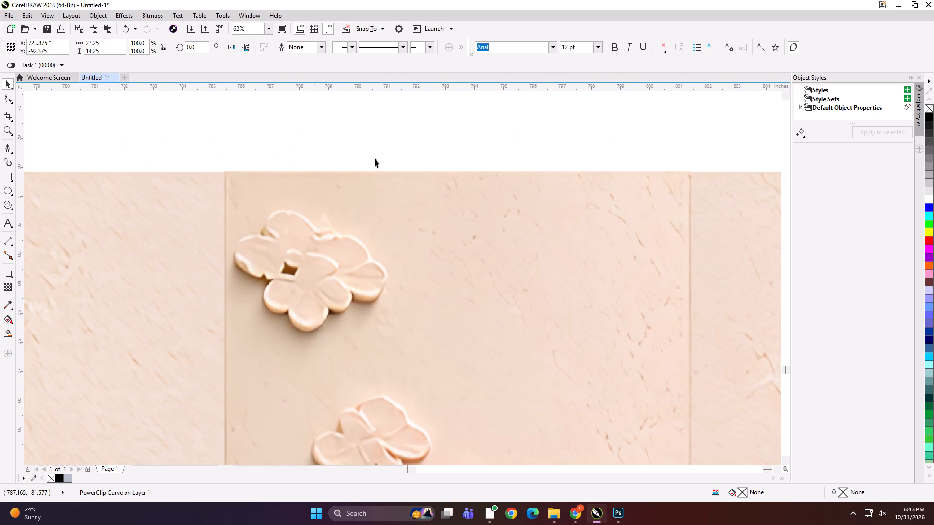
scroll(443, 130, down, 4)
click(643, 175)
click(650, 165)
drag(647, 188, 358, 449)
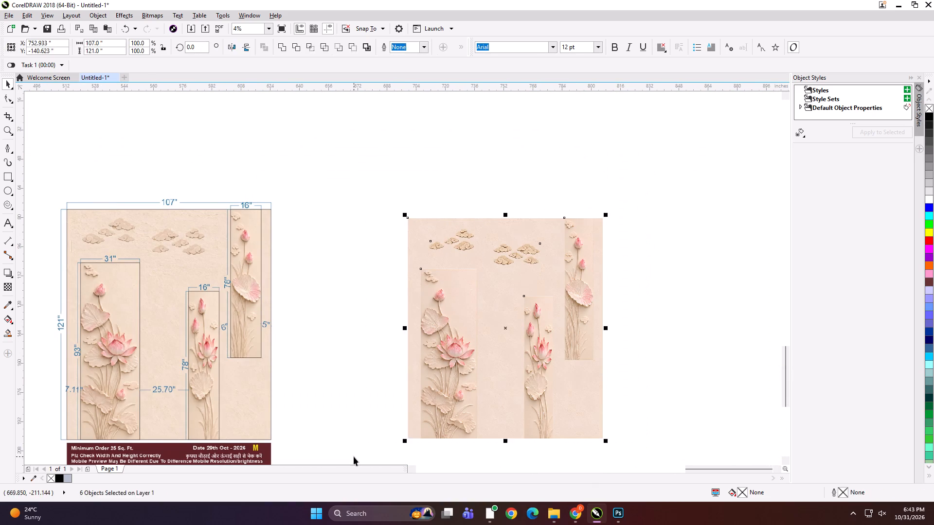
click(354, 456)
drag(394, 201, 611, 445)
key(ctrl+g)
Add a 107" by 121" rectangle matching the bounds of the grouped mural.
shift+double_click(6, 175)
key(shift+space)
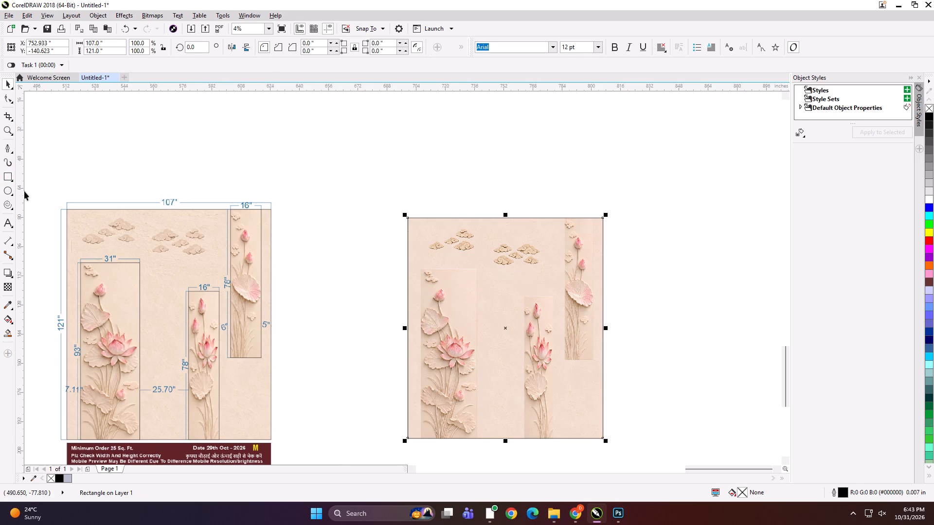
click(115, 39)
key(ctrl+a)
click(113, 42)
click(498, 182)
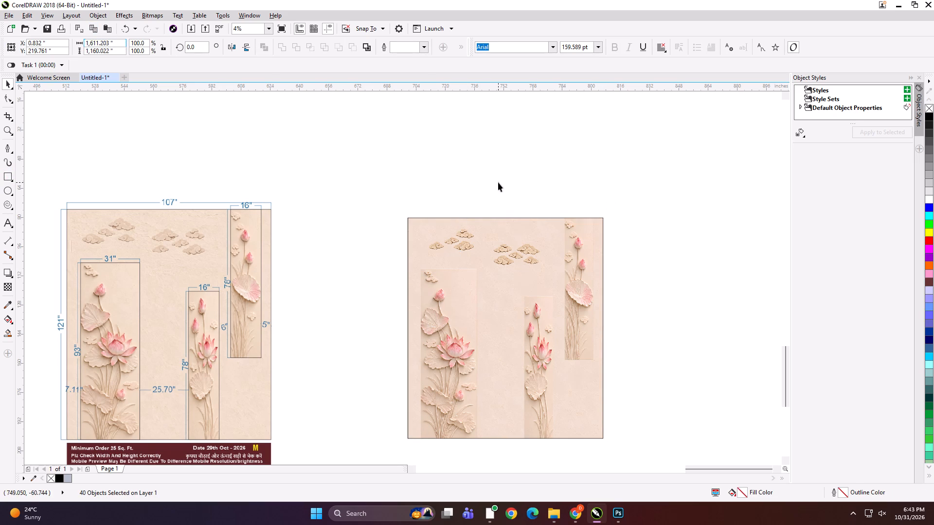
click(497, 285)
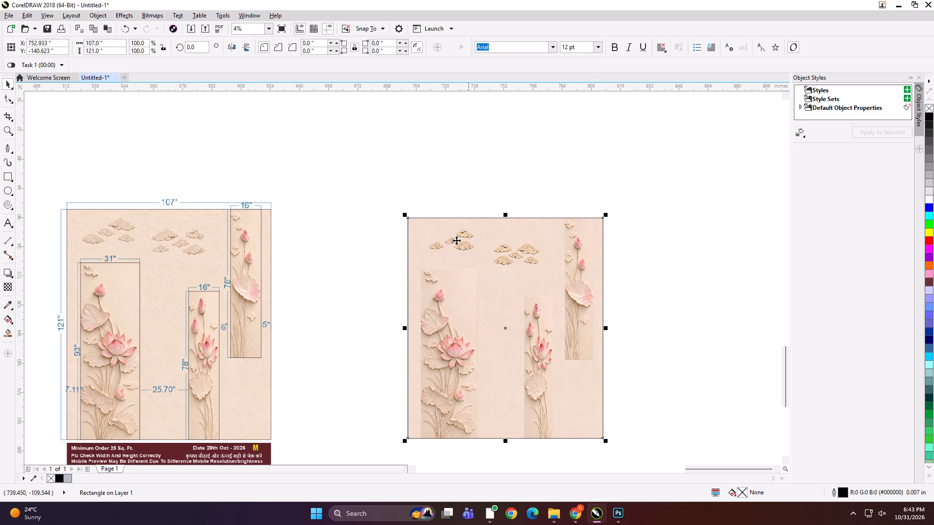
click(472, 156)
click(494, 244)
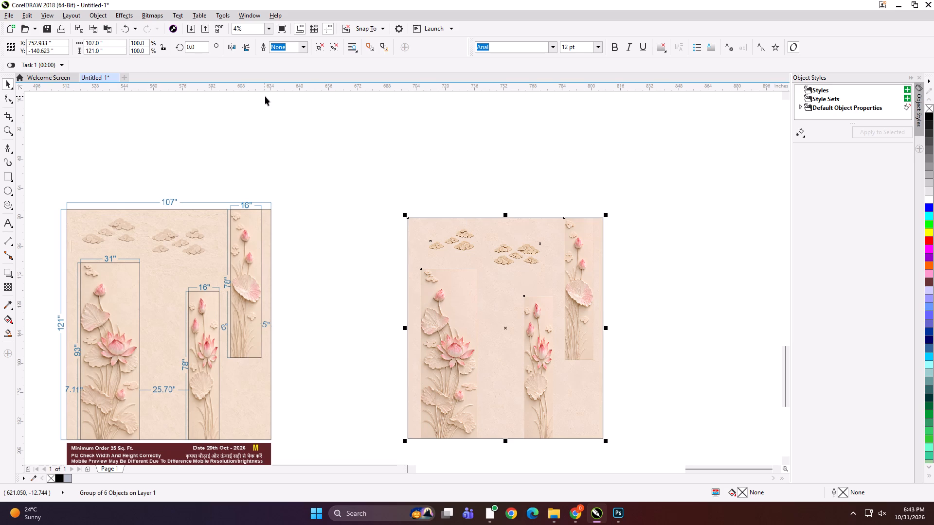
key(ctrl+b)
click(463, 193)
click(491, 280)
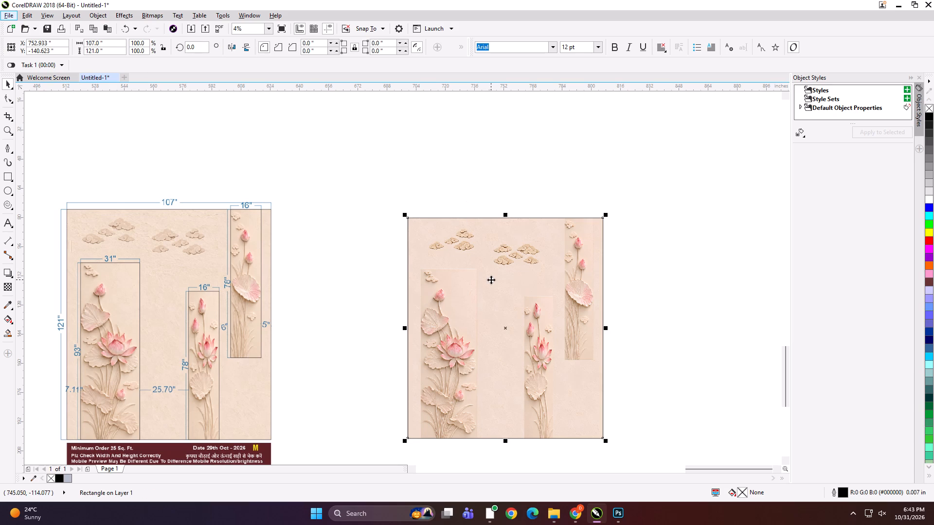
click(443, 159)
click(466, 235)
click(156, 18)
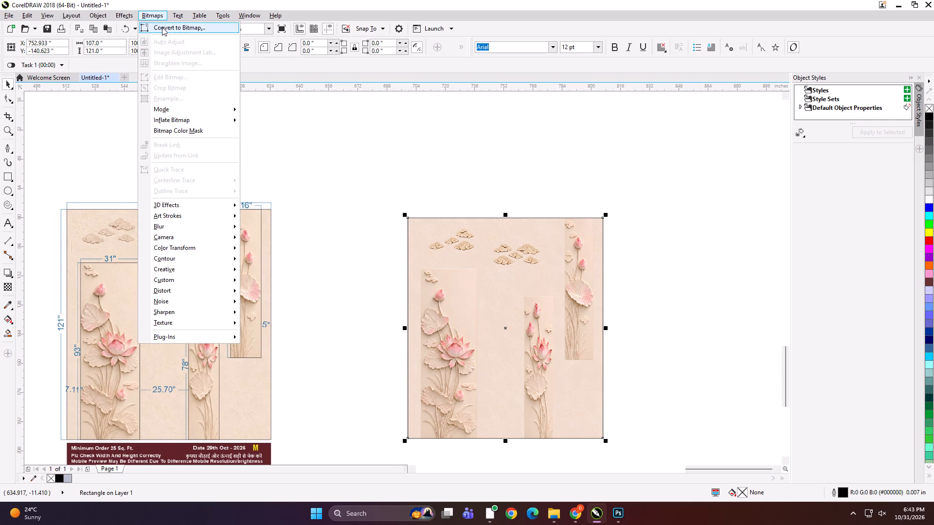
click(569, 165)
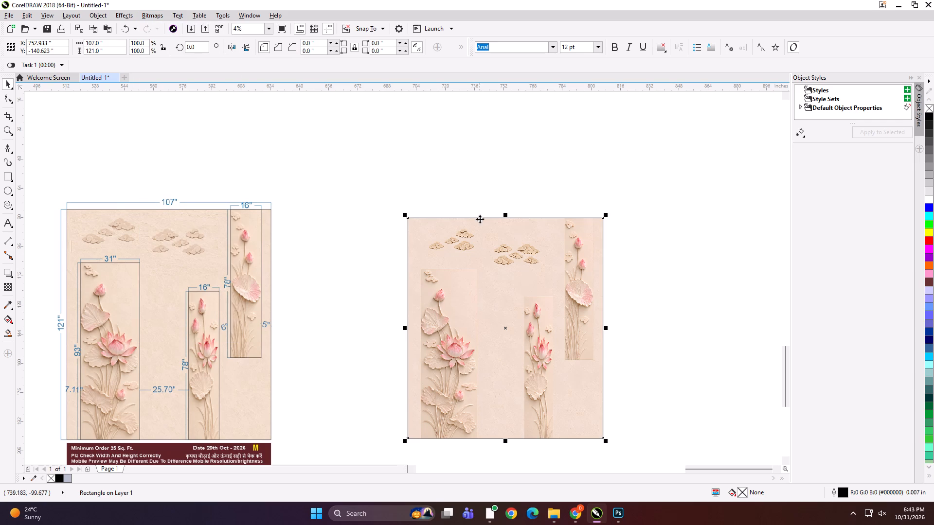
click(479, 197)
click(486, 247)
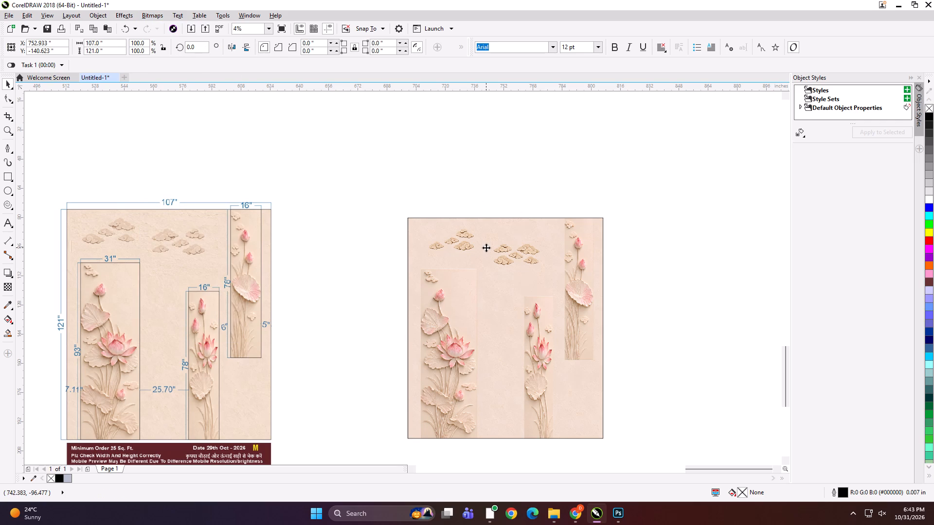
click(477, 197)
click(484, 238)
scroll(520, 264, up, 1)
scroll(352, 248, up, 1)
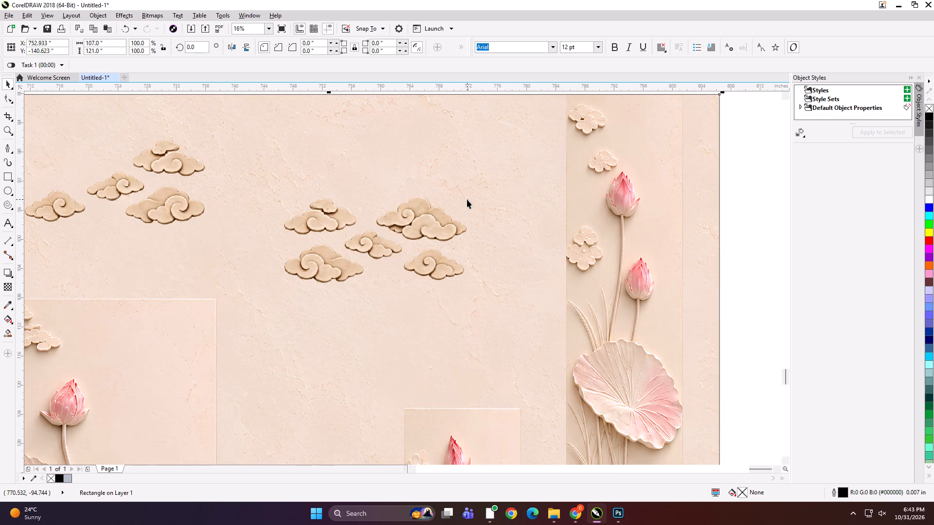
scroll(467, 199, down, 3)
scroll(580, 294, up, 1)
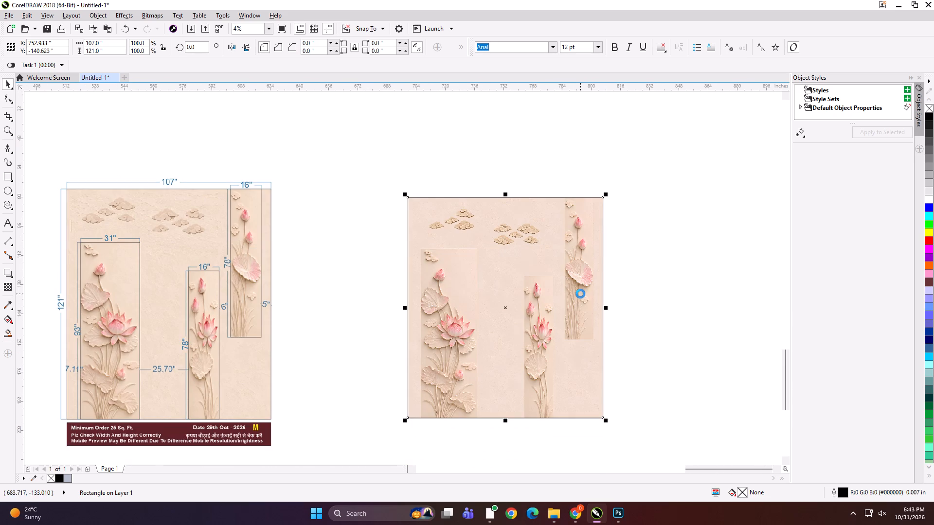
Set the width of the rectangle over the mural to 53".
click(580, 136)
drag(536, 235, 553, 235)
key(ctrl+z)
click(103, 42)
key(ctrl+a)
text(53)
key(Return)
Align the 53" wide rectangle with the left edge of the grouped mural.
shift+click(418, 253)
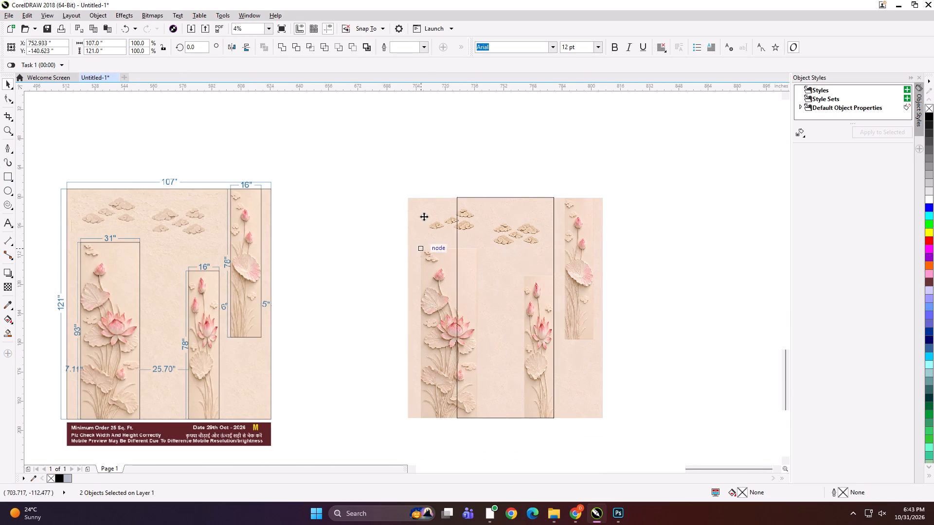
key(l)
click(443, 167)
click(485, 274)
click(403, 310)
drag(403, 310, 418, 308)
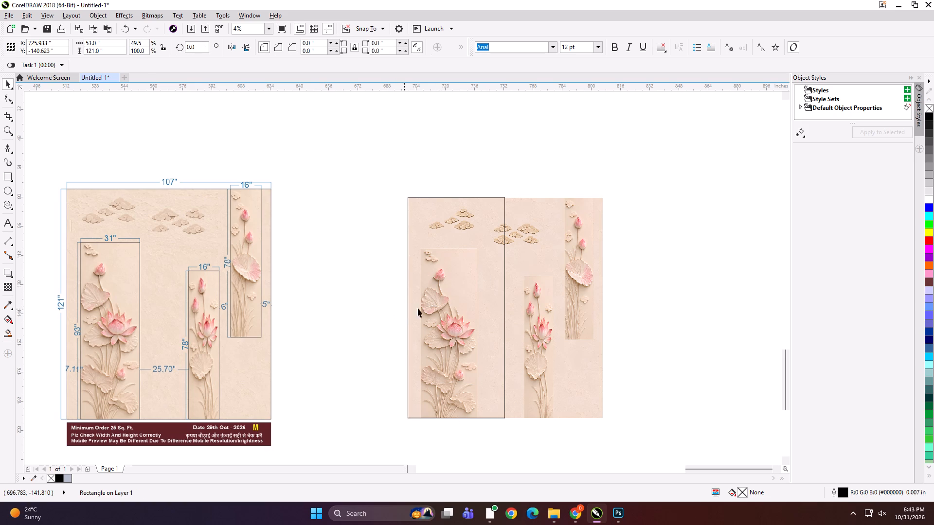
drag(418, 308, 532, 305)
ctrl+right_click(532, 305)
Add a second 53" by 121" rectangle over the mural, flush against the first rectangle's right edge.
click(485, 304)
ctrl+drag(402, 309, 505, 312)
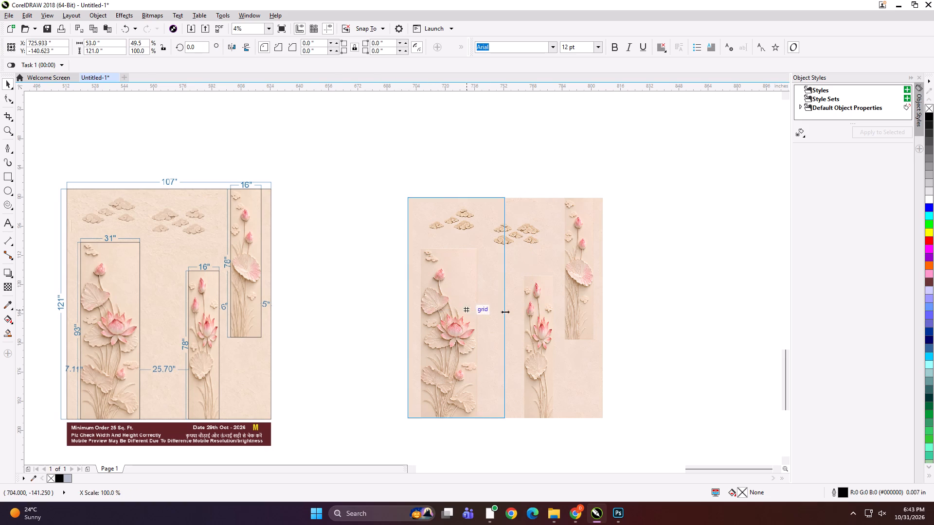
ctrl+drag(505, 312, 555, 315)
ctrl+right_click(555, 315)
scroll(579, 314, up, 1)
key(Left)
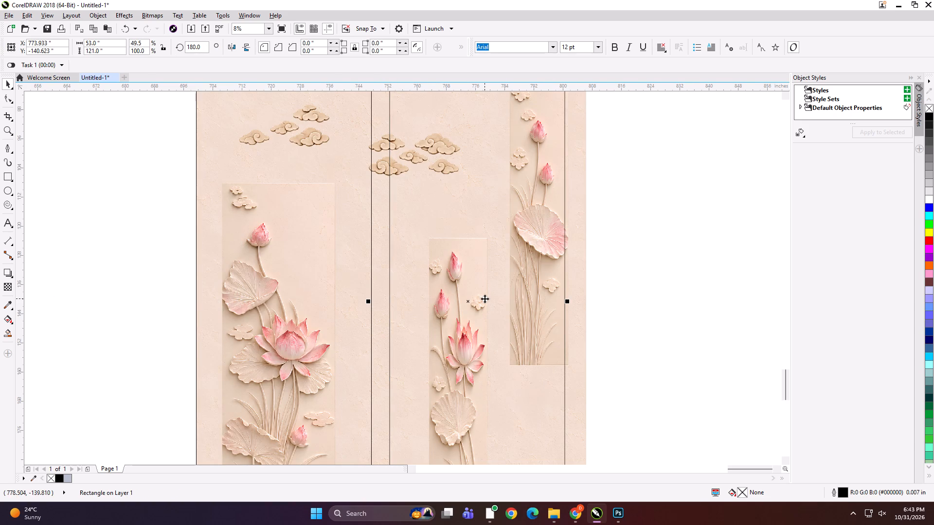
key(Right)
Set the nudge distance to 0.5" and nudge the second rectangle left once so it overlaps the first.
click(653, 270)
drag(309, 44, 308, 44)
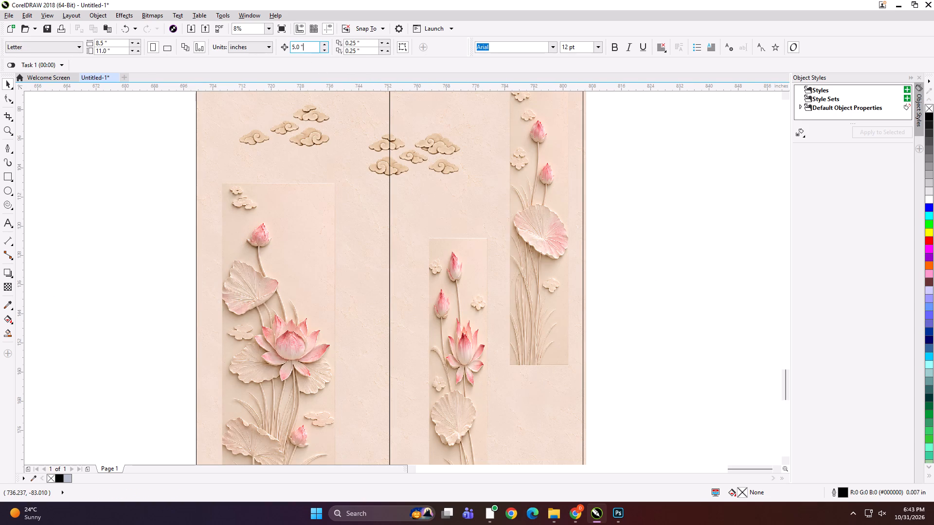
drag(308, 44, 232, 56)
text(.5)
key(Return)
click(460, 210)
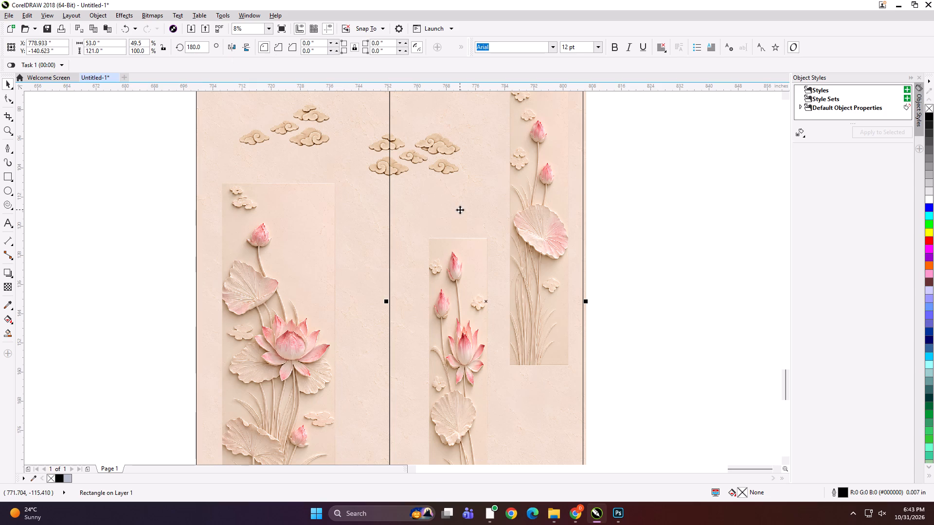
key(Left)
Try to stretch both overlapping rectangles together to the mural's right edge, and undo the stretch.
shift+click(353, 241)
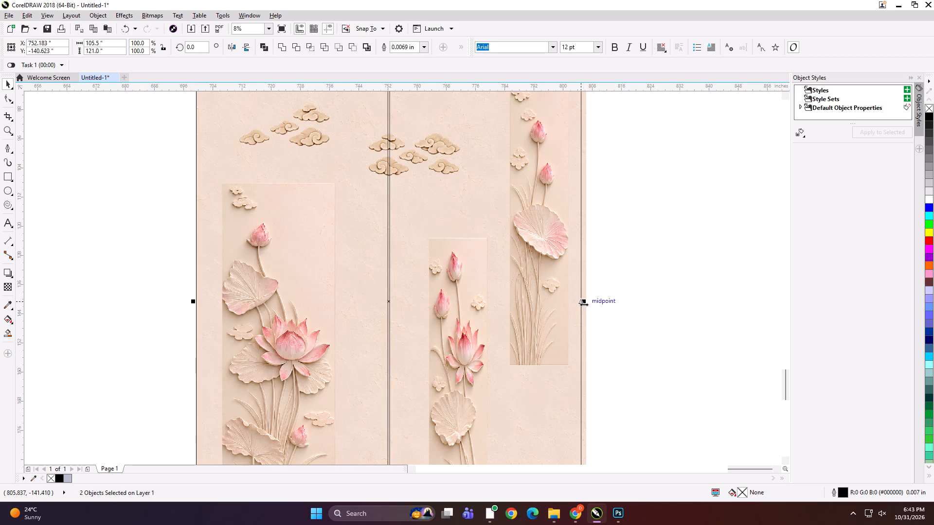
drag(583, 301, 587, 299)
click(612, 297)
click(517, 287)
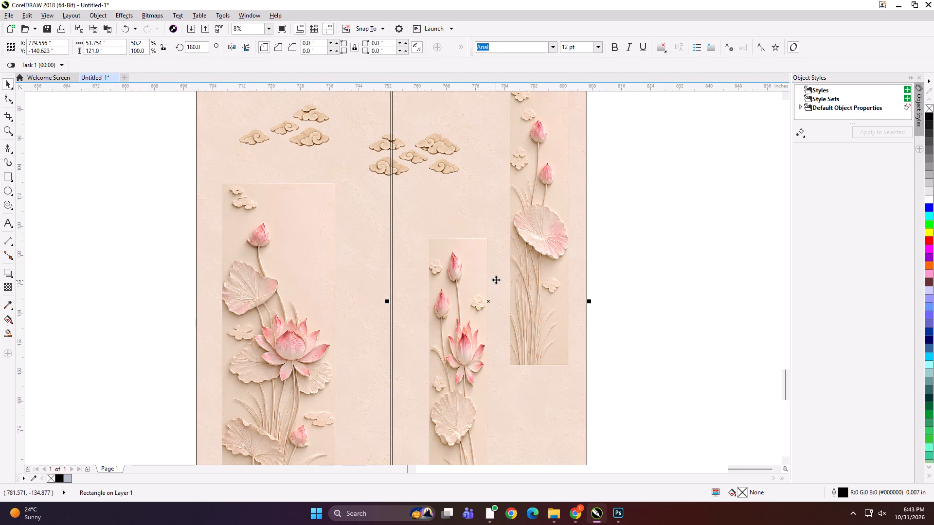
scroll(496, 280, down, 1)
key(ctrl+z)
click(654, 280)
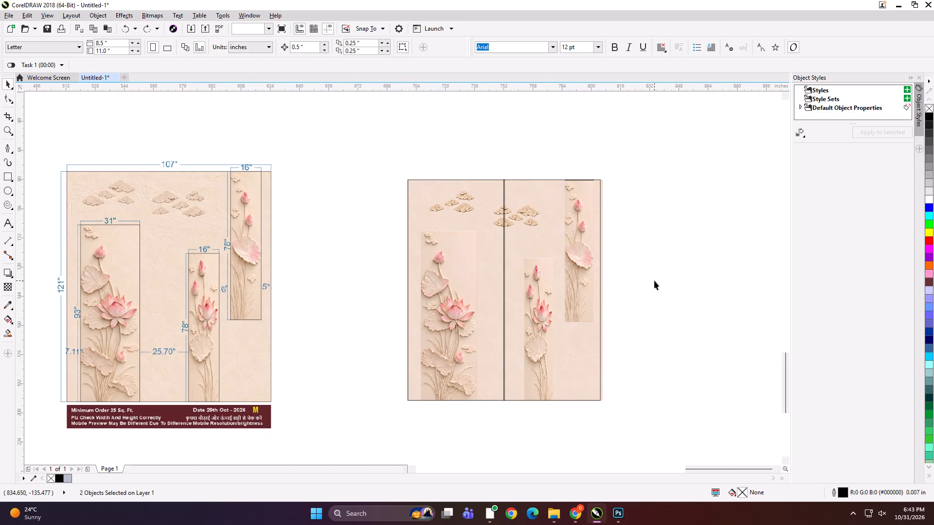
Set the nudge distance to 0.35".
drag(311, 47, 288, 50)
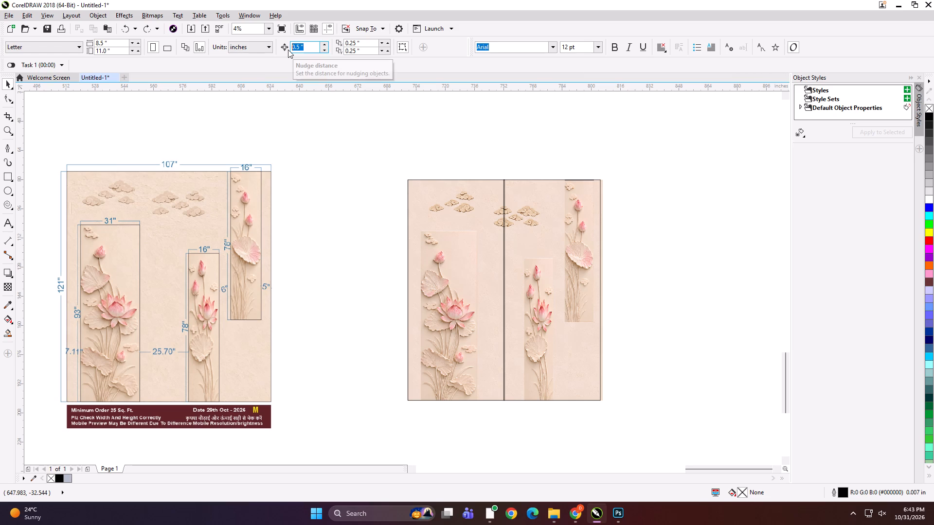
text(.35)
key(Return)
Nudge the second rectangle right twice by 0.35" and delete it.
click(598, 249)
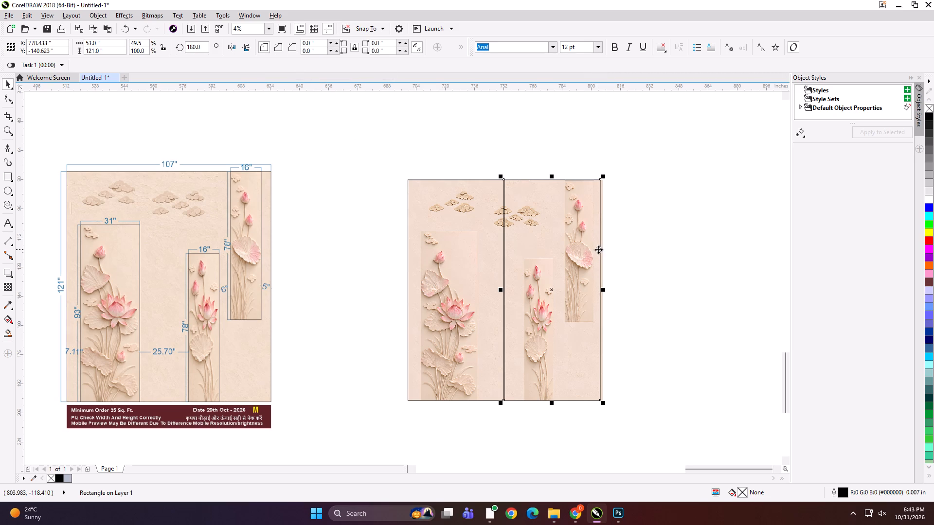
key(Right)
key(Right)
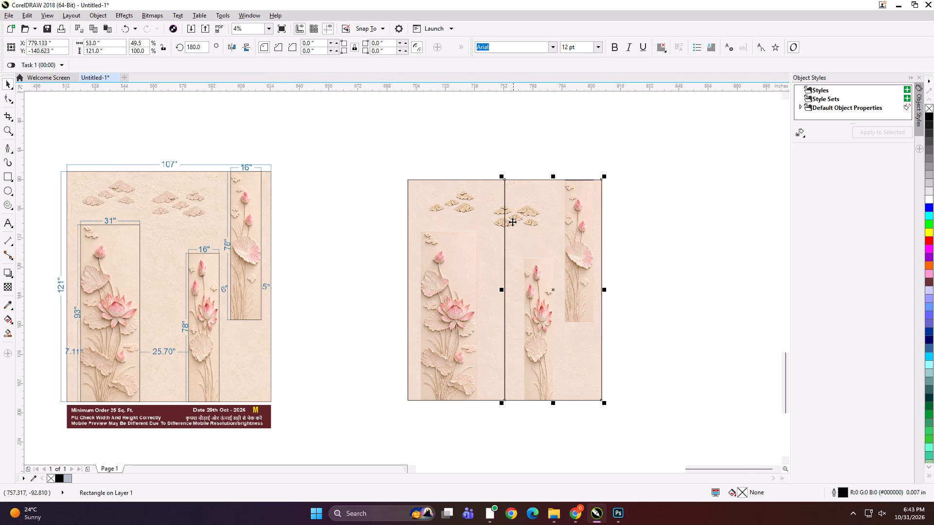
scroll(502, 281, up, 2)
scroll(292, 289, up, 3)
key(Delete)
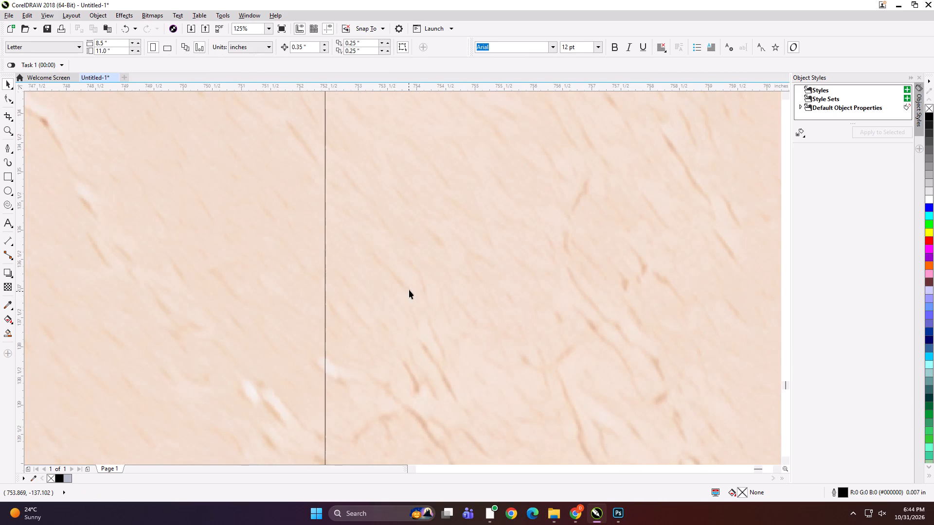
Add a mirrored 53" by 121" copy of the rectangle on its right side, overlapping the first by 0.35".
scroll(409, 290, down, 4)
click(365, 280)
drag(209, 303, 619, 342)
ctrl+right_click(619, 342)
scroll(446, 326, up, 1)
key(Left)
scroll(448, 297, down, 2)
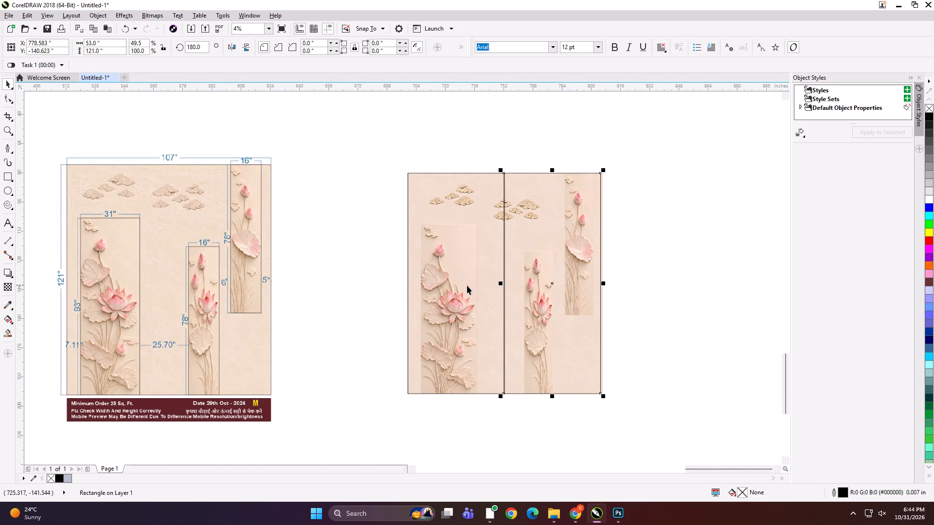
Stretch both overlapping rectangles together to the mural's right edge so they span its full 107" width.
shift+click(494, 278)
scroll(593, 281, up, 2)
scroll(441, 289, up, 1)
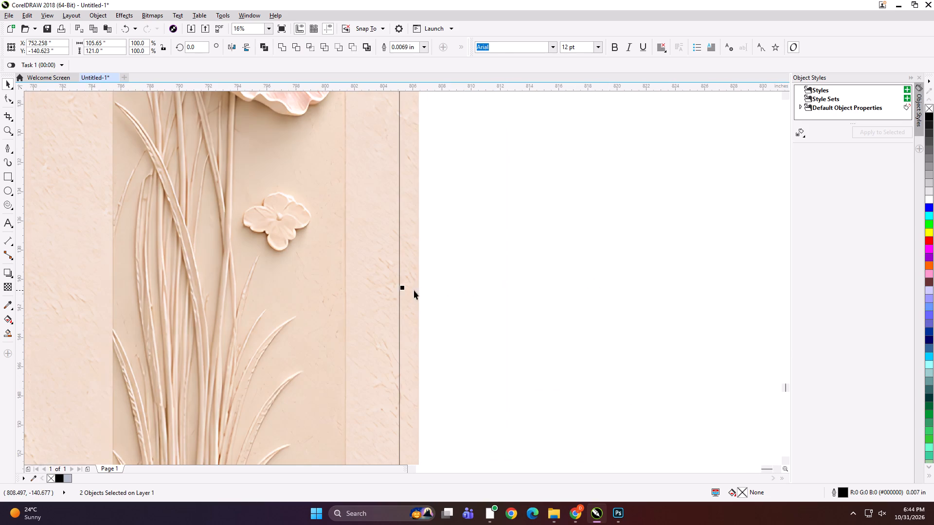
drag(401, 287, 421, 287)
scroll(479, 279, down, 3)
click(550, 274)
click(668, 251)
Group the two overlapping panel rectangles.
click(574, 247)
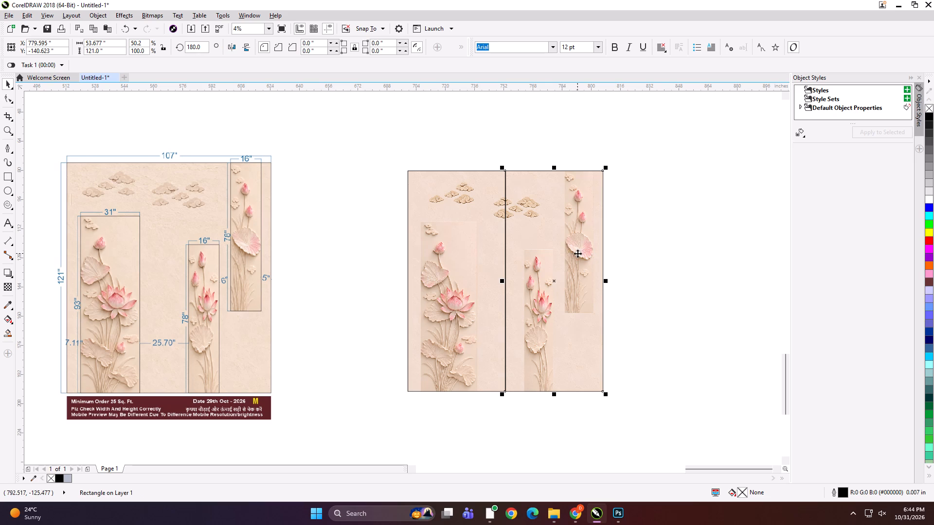
click(471, 233)
shift+click(552, 243)
key(ctrl+g)
click(645, 243)
PowerClip the grouped mural inside the grouped rectangles and ungroup them into two separate panels.
alt+click(557, 254)
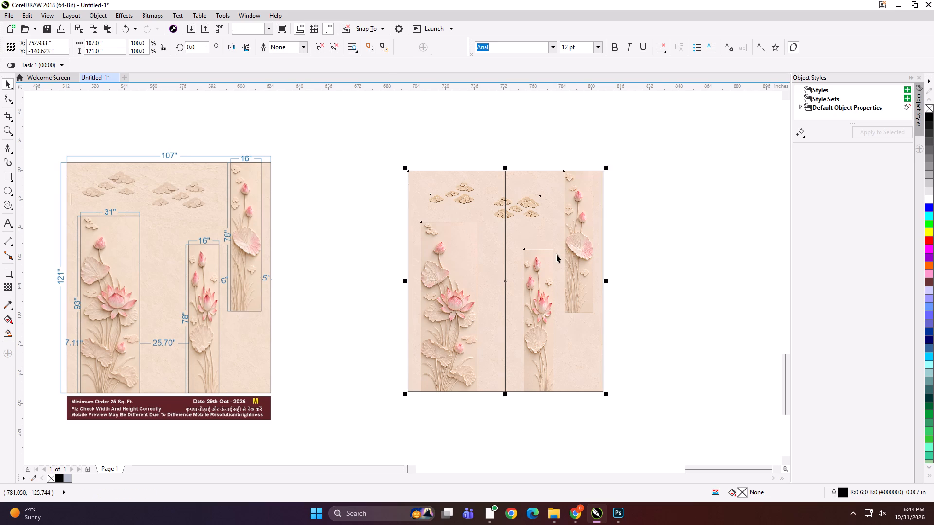
key(shift+Return)
click(557, 254)
key(ctrl+u)
click(656, 248)
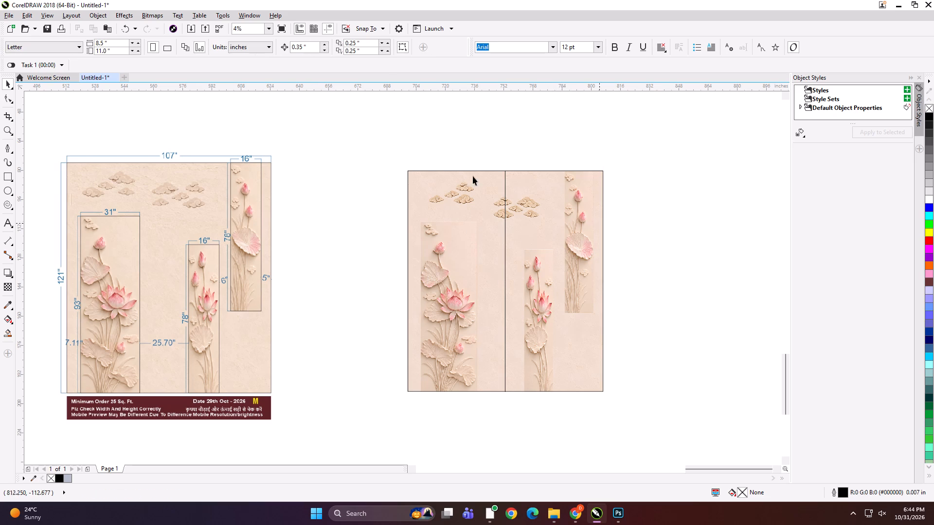
Set the nudge distance to 0.5".
click(312, 49)
key(ctrl+a)
text(.35)
key(Return)
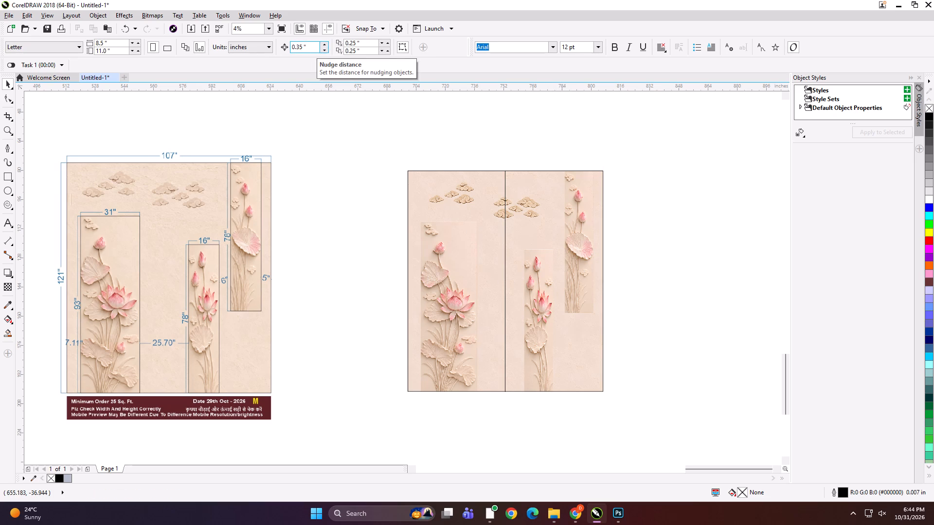
click(310, 49)
key(ctrl+a)
text(.5)
key(Return)
click(435, 123)
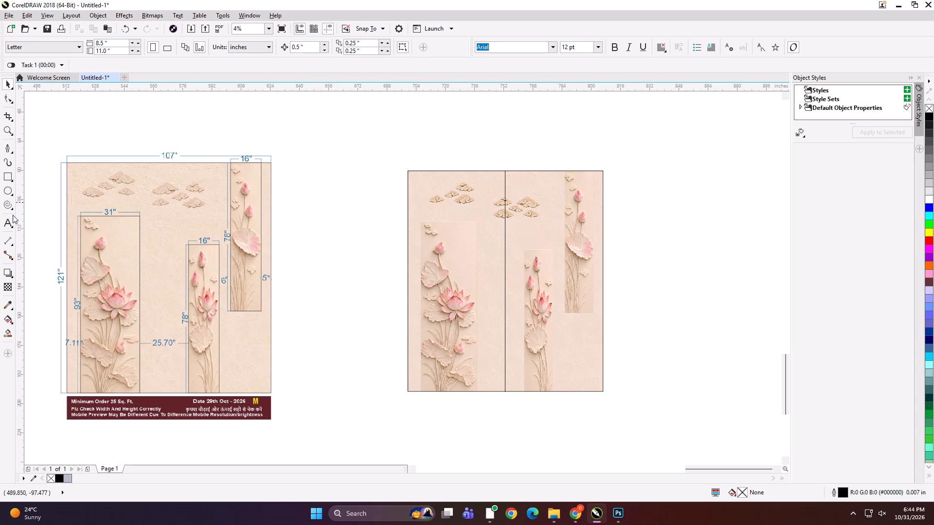
Add the text label "107X121 panel 1" at the top edge of the left mural panel.
click(8, 220)
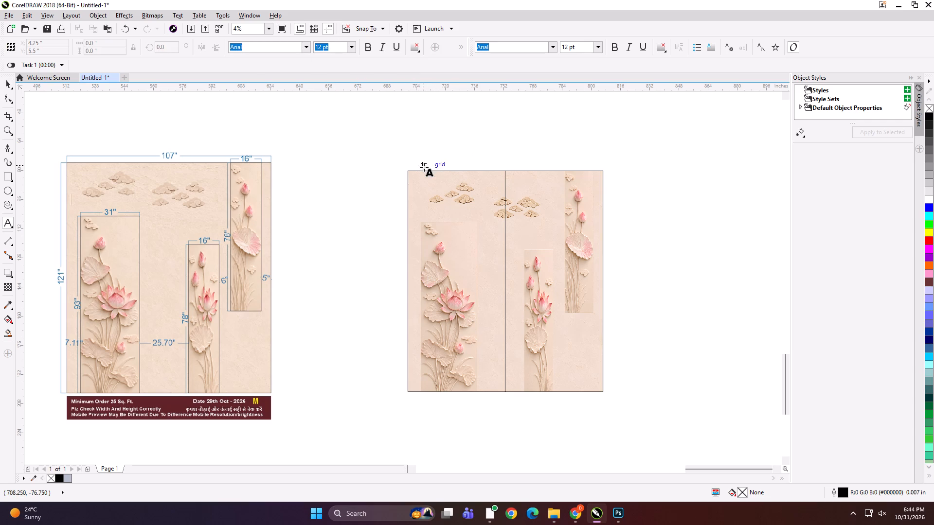
click(432, 169)
text(107)
text(X121 panel 1)
key(ctrl+a)
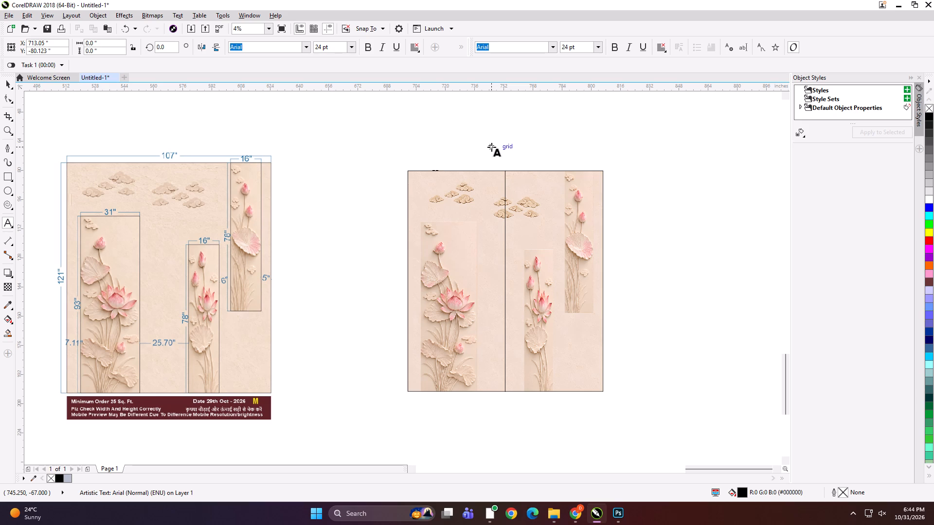
Copy the label to the top edge of the right mural panel and change its ending to "panel 2".
key(ctrl+c)
click(538, 169)
key(ctrl+v)
key(BackSpace)
key(2)
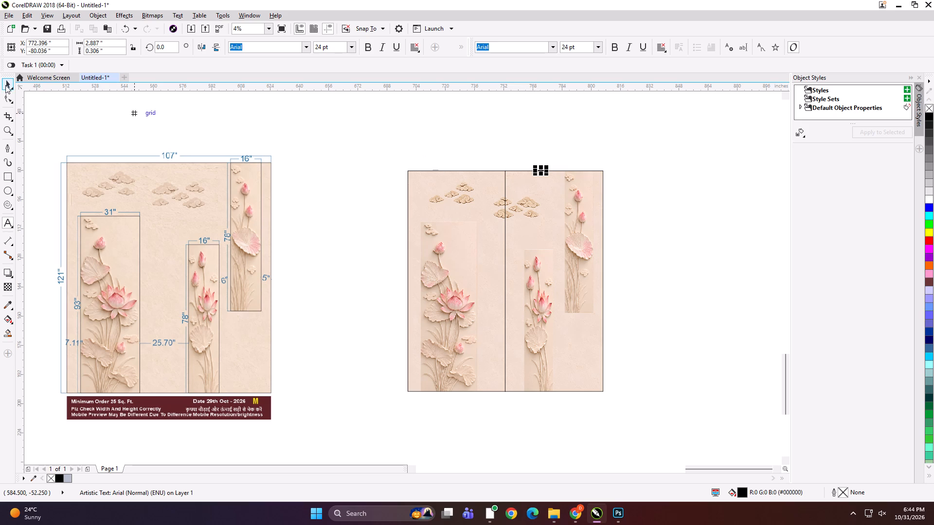
click(10, 83)
Group the right mural panel with its panel 2 label.
shift+click(557, 215)
key(ctrl+g)
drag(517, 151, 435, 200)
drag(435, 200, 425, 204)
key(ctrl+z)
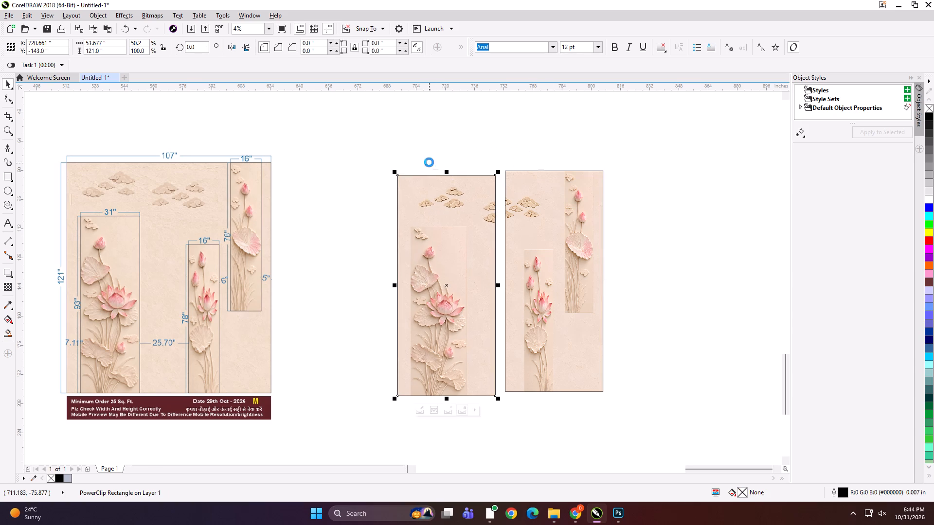
Group the left mural panel with its panel 1 label.
click(408, 136)
drag(400, 138, 525, 424)
key(ctrl+g)
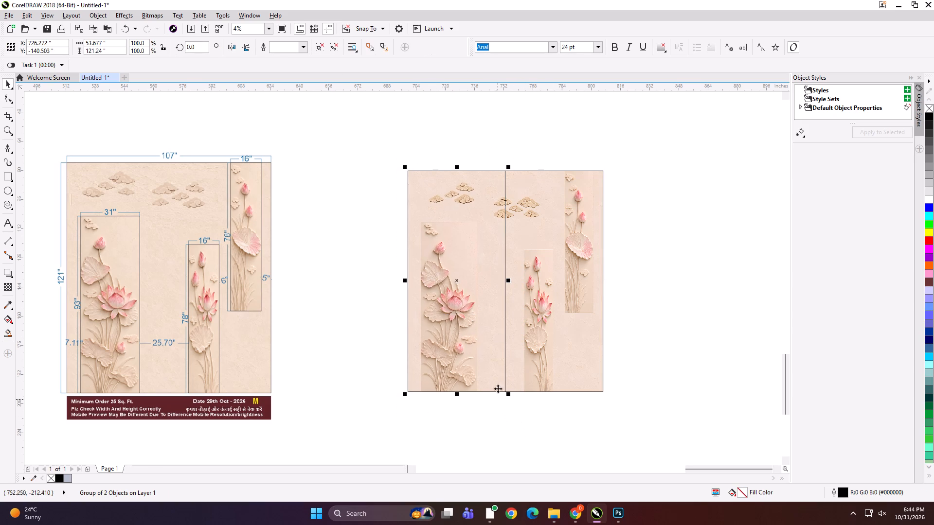
Start exporting only the selected panel 1 group as a TIFF bitmap.
key(ctrl+e)
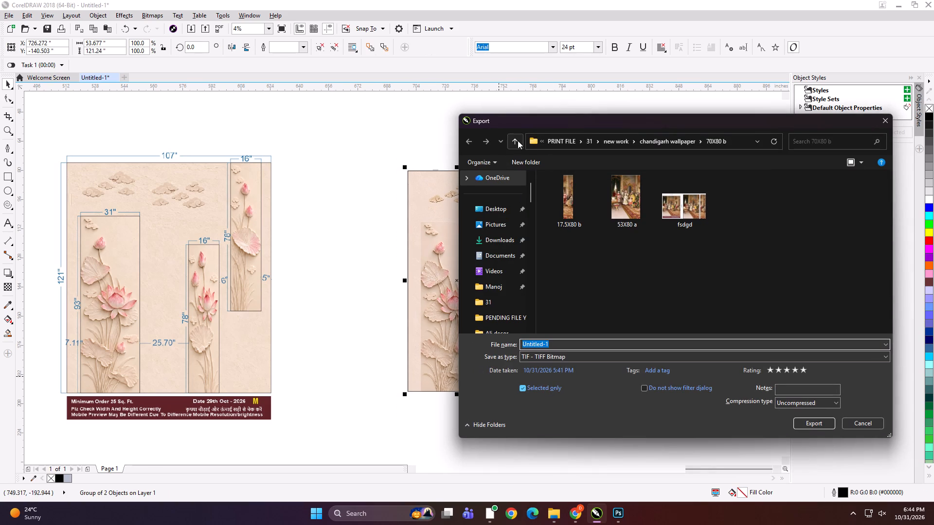
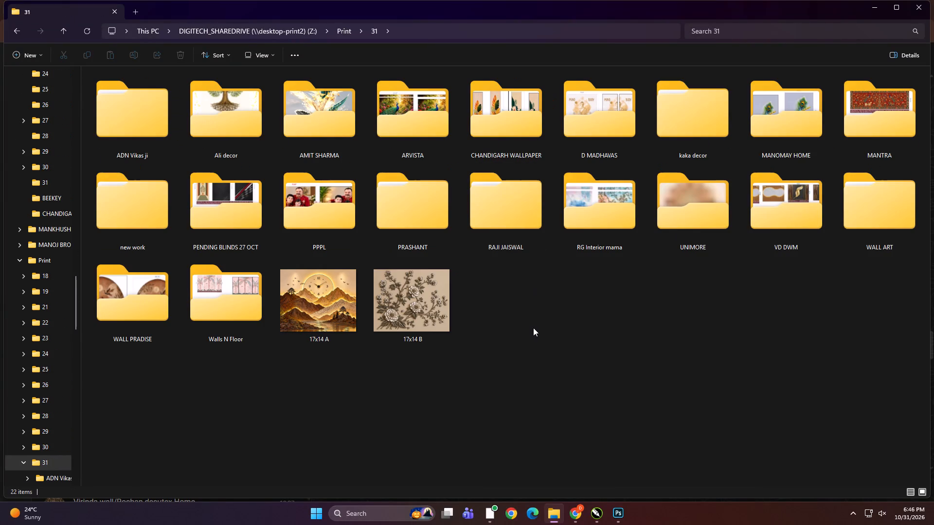
Open the 31 folder inside the file folder on the shared Z: drive.
click(533, 328)
key(BackSpace)
key(BackSpace)
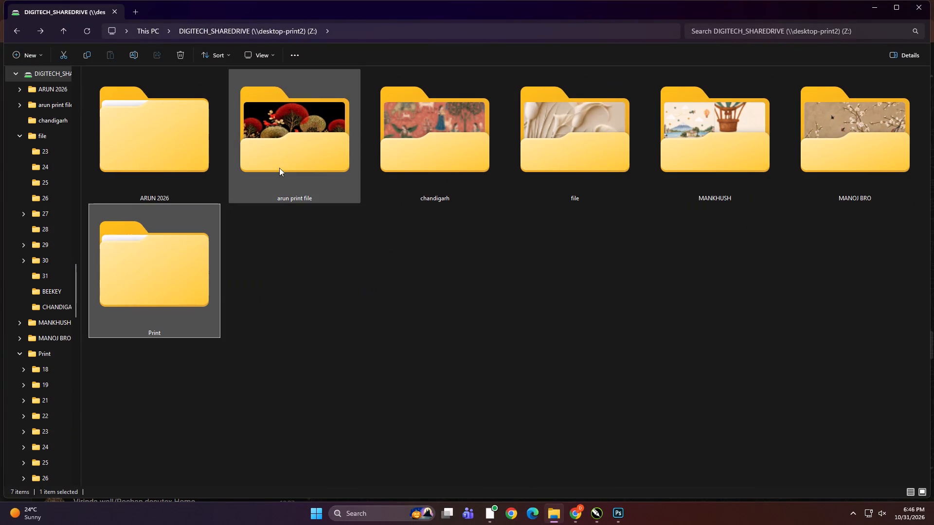
double_click(568, 155)
double_click(759, 267)
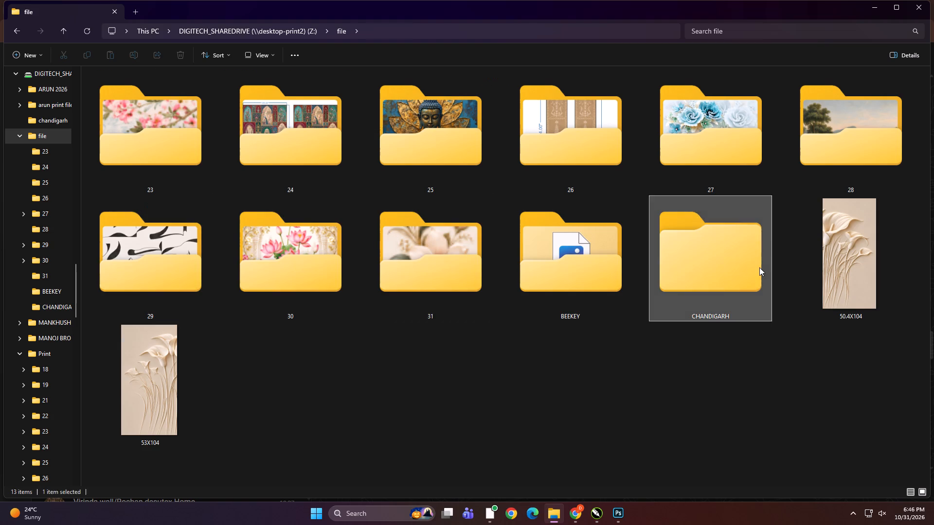
key(BackSpace)
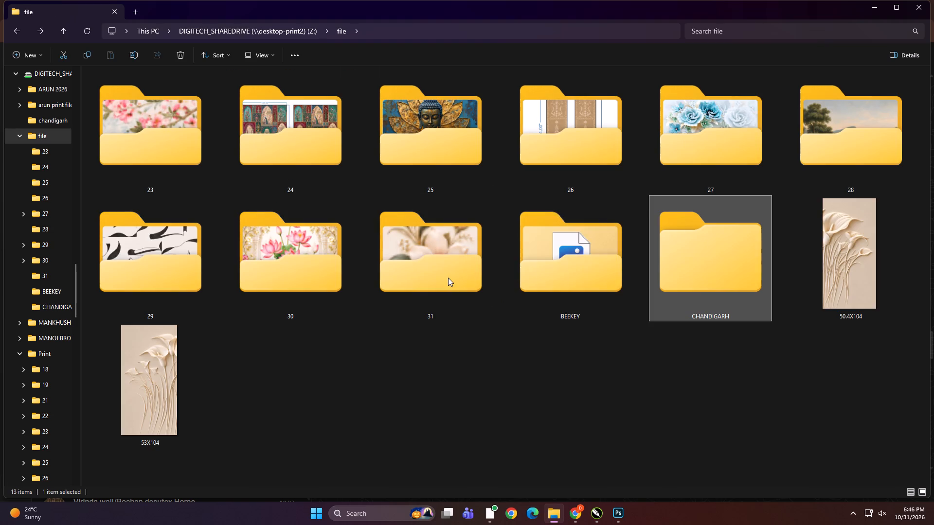
double_click(448, 278)
ctrl+scroll(515, 356, down, 1)
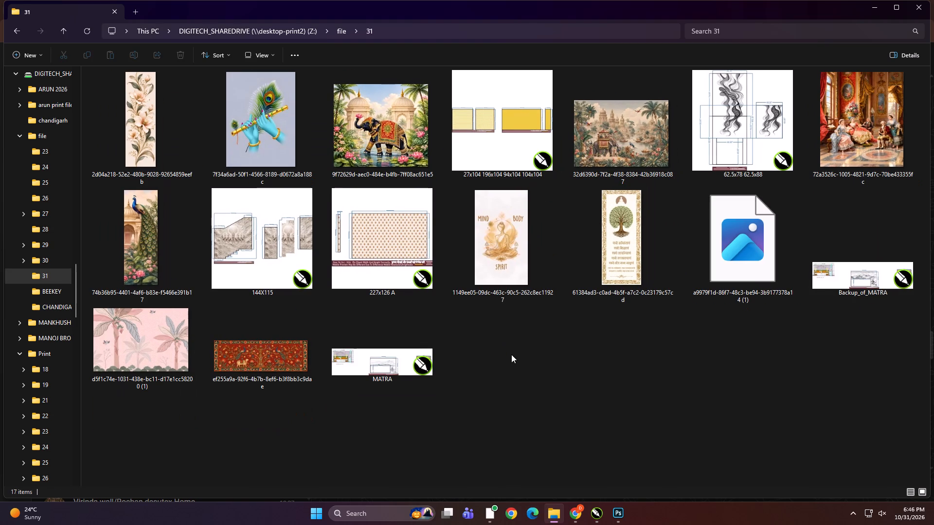
Try to preview the image a9979f1d-86f7-48c3-be94-3b9177378a14 (1), and close the viewer.
double_click(746, 254)
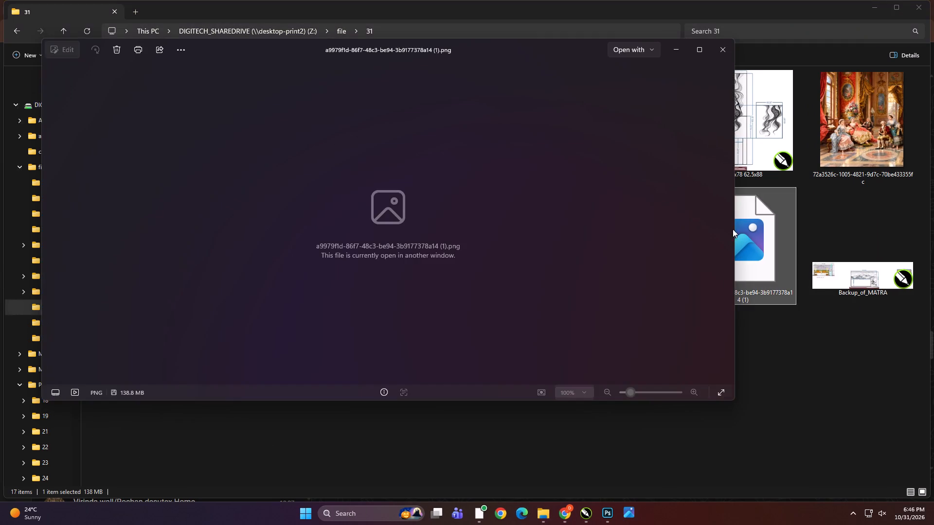
click(721, 53)
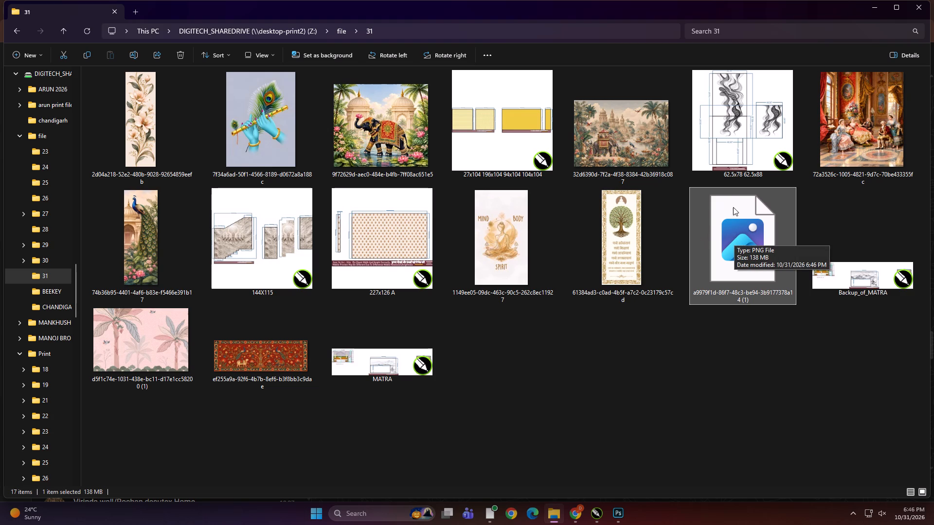
drag(737, 227, 737, 232)
double_click(730, 268)
click(740, 224)
click(738, 257)
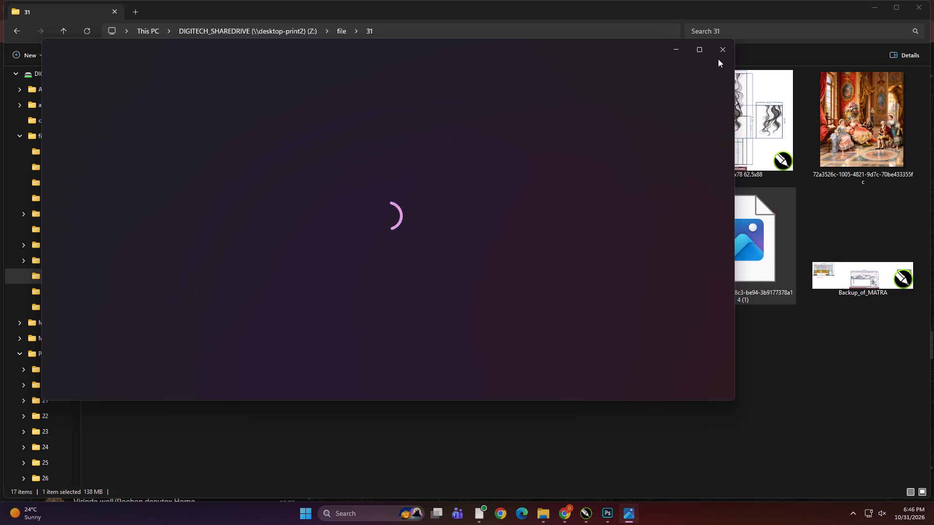
click(718, 48)
Switch to CorelDRAW and cancel the open Export dialog.
drag(750, 227, 597, 517)
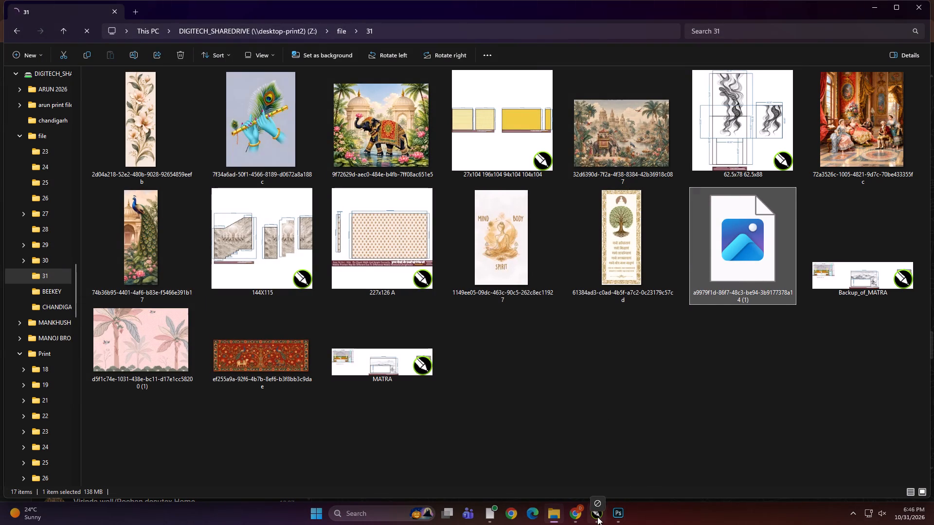
drag(597, 517, 693, 522)
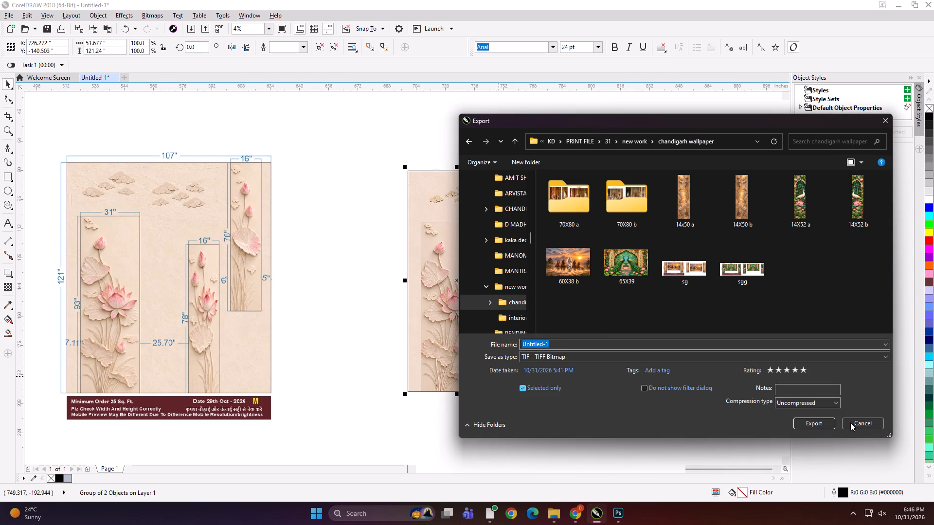
click(853, 420)
Move the dimensioned lotus mockup next to its two-panel print artwork.
scroll(543, 278, down, 1)
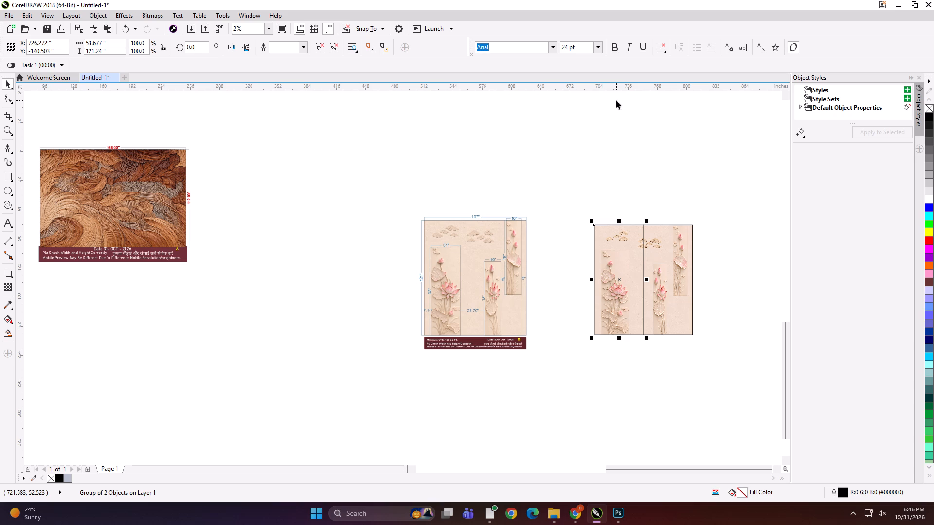
click(616, 113)
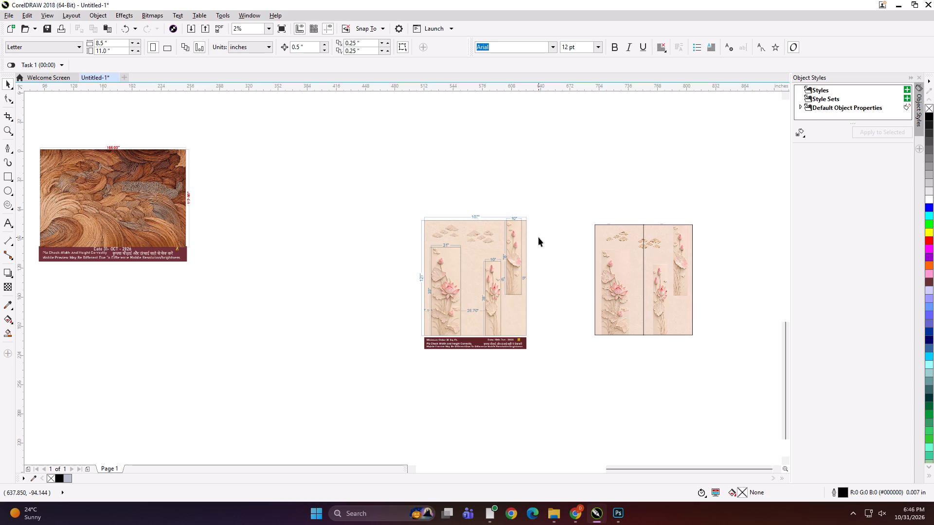
click(539, 144)
drag(489, 269, 519, 266)
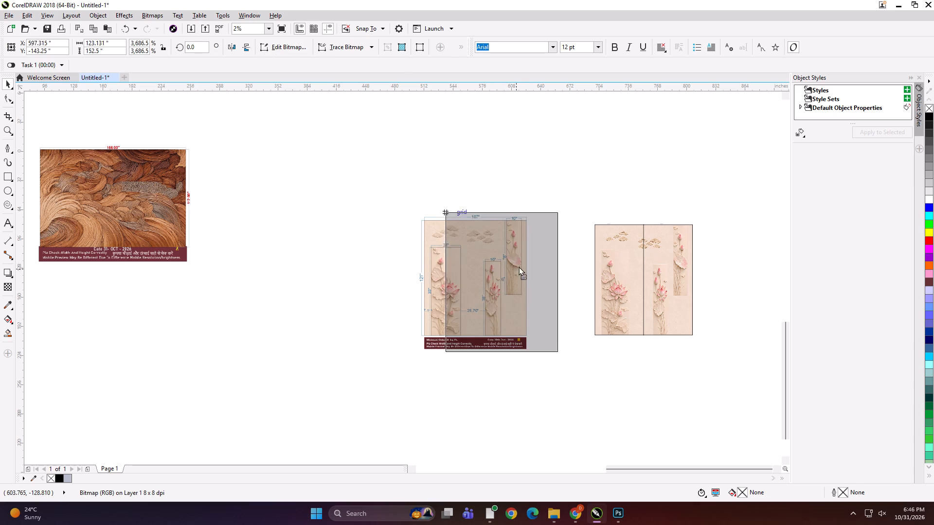
drag(519, 266, 549, 264)
click(596, 141)
Examine the workspace designs to locate the brown wood-wave mockup and match it with the image in folder 31.
scroll(490, 261, down, 1)
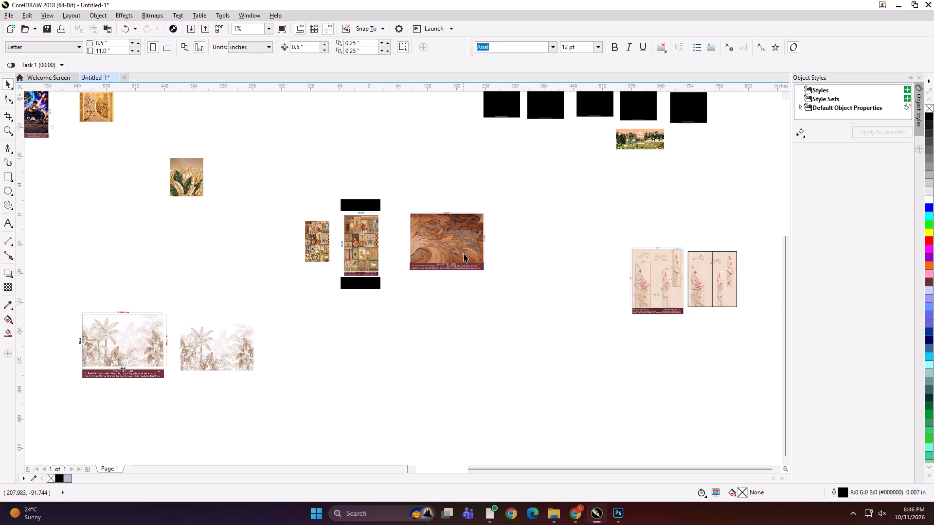
scroll(417, 227, up, 1)
scroll(384, 216, down, 1)
scroll(323, 267, up, 1)
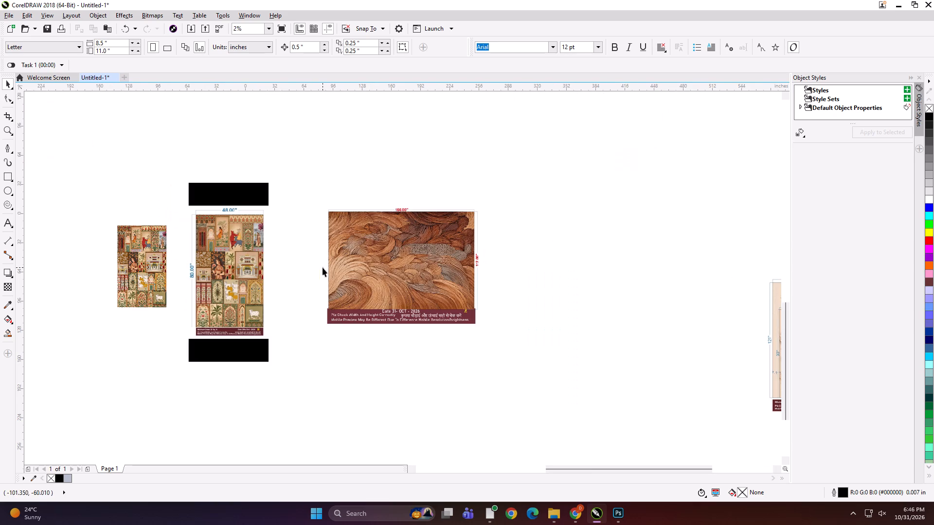
scroll(216, 257, up, 1)
scroll(222, 243, down, 1)
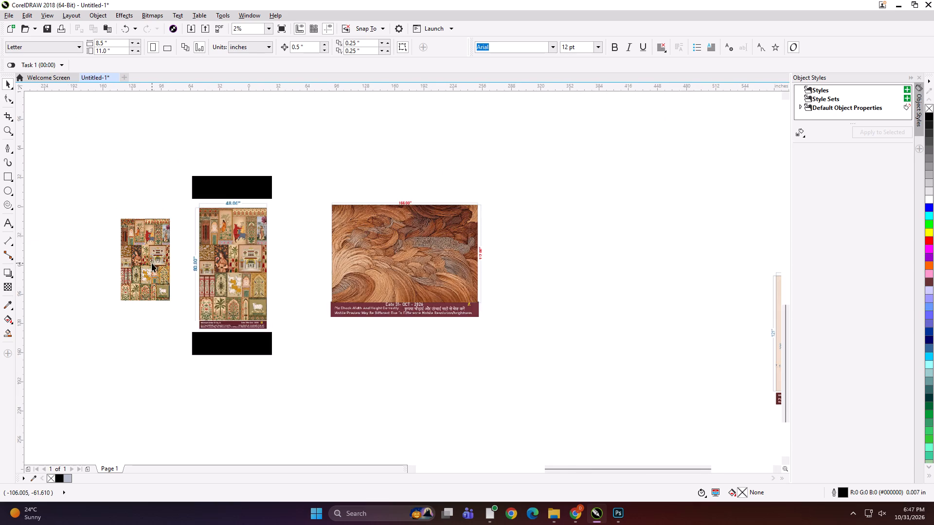
scroll(152, 263, up, 1)
click(152, 263)
scroll(157, 260, down, 1)
click(339, 255)
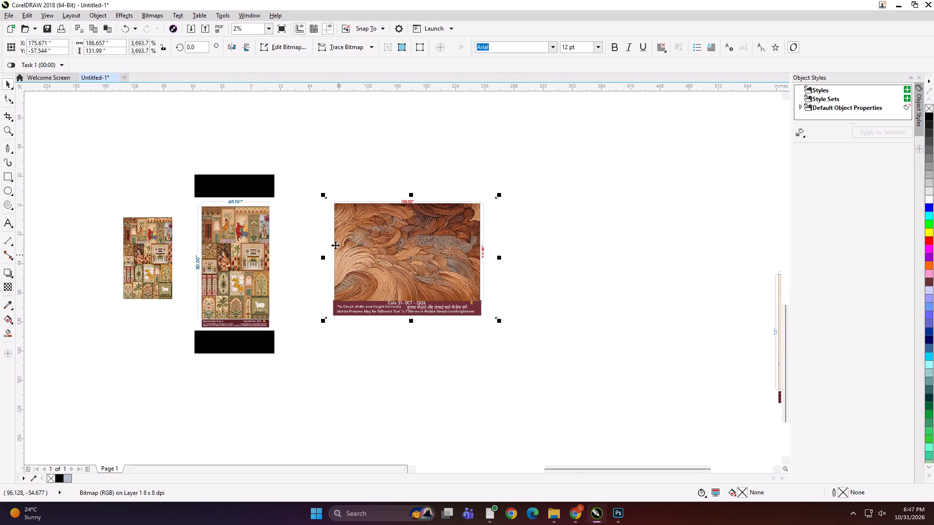
click(549, 524)
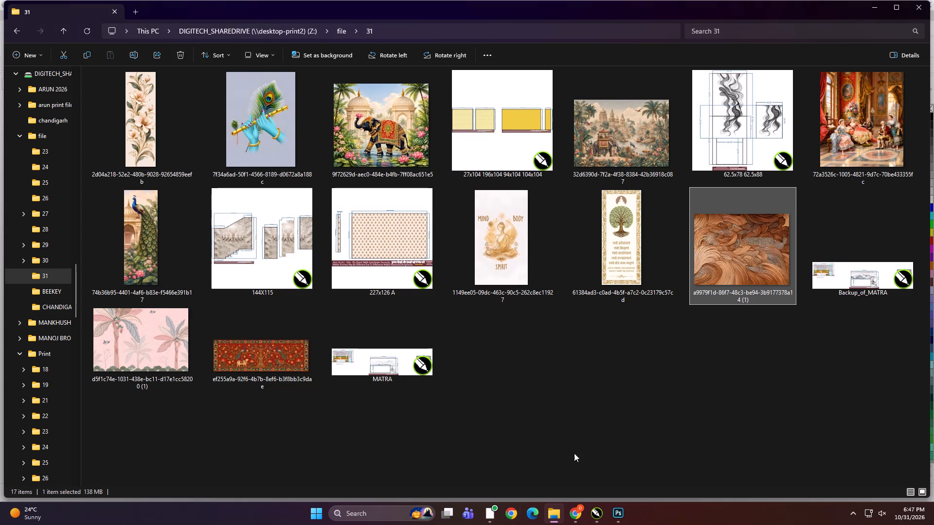
click(597, 517)
key(F4)
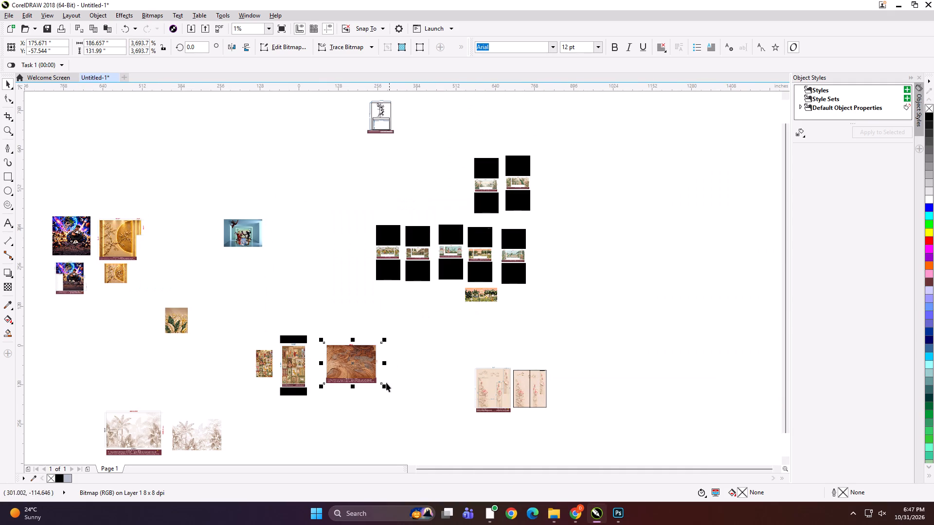
scroll(344, 400, up, 1)
click(463, 406)
Import the wood-wave image from folder 31 into the CorelDRAW document and place it beside its dimensioned mockup.
click(557, 515)
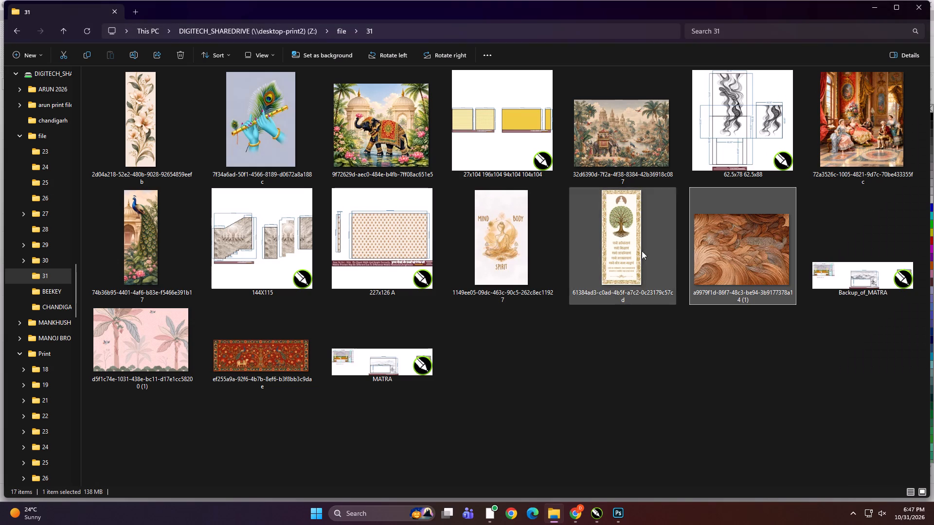
click(736, 243)
drag(735, 245, 608, 489)
click(721, 54)
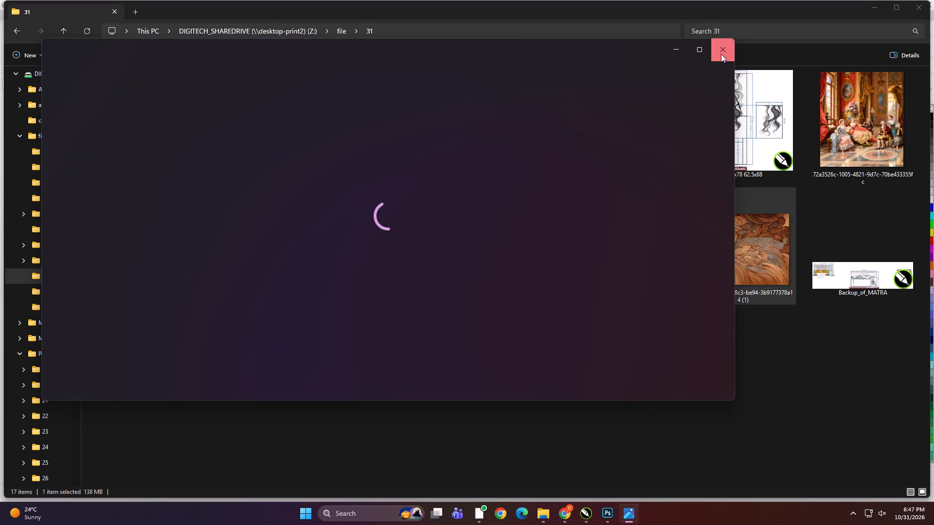
drag(748, 237, 597, 519)
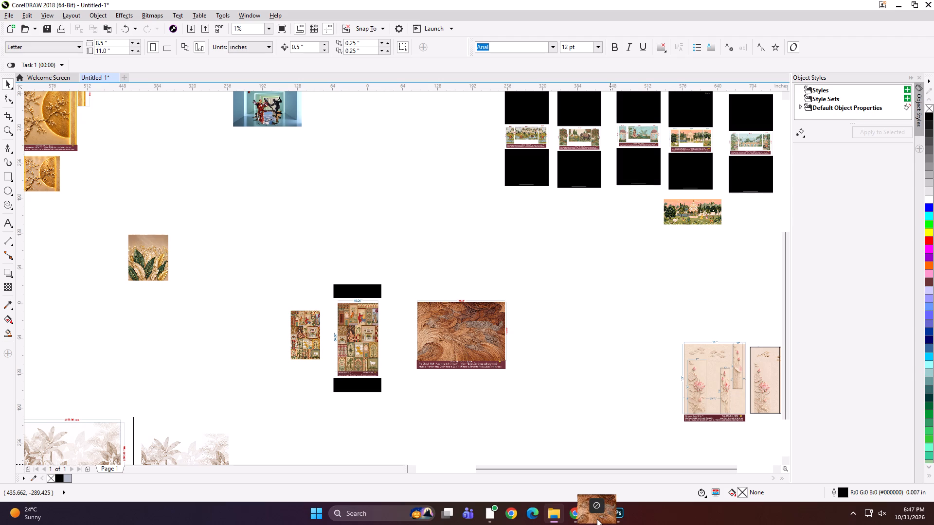
drag(597, 519, 528, 342)
drag(528, 337, 530, 331)
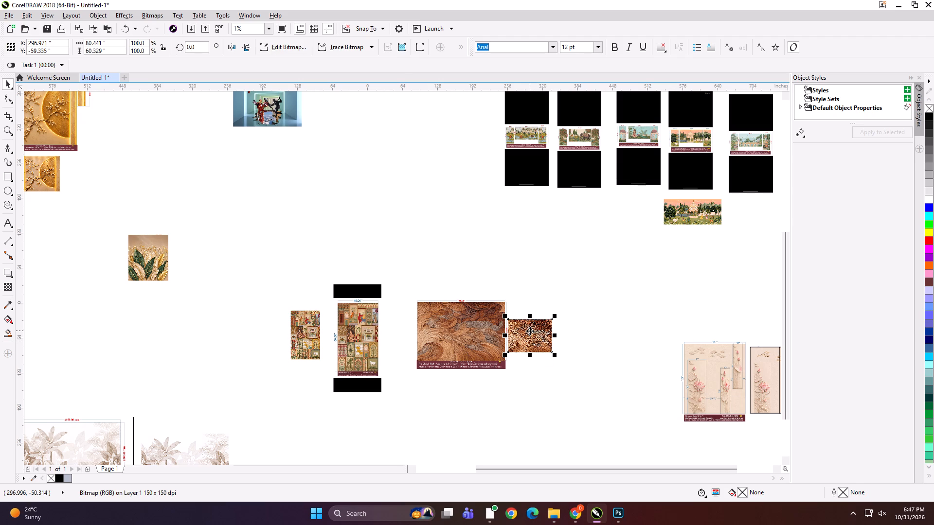
drag(535, 334, 540, 325)
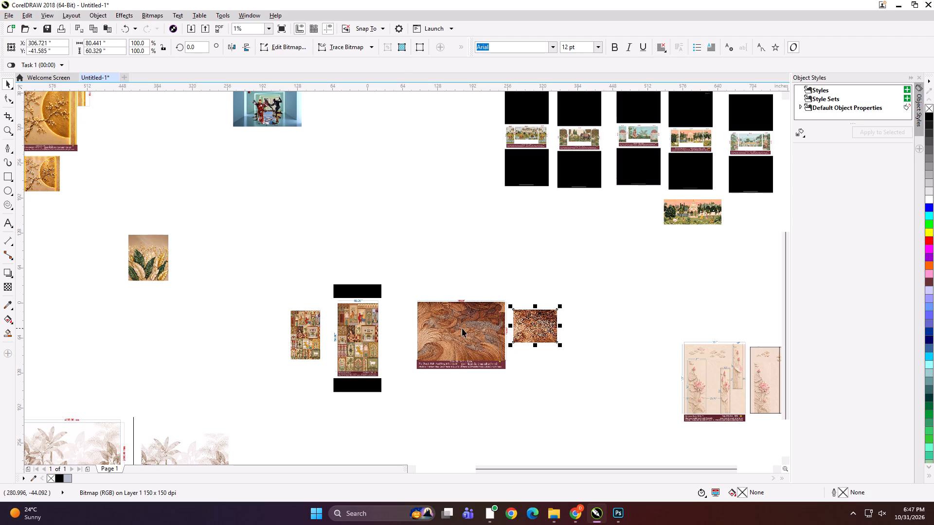
Move the dimensioned wood-wave mockup away from the imported image to make room between them.
shift+click(462, 328)
shift+click(295, 332)
key(shift+F2)
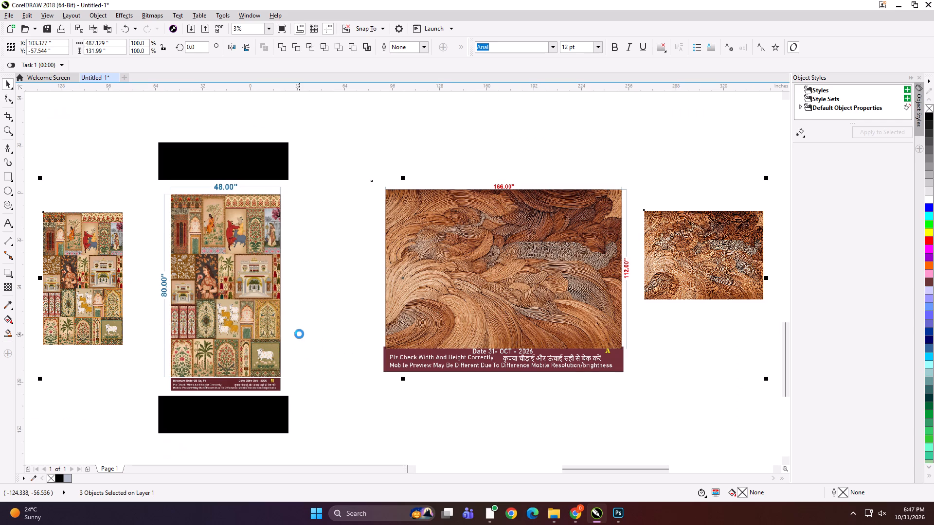
click(336, 159)
drag(472, 266, 431, 256)
Resize the imported wood-wave image to 166 inches wide and 112 inches high.
click(726, 239)
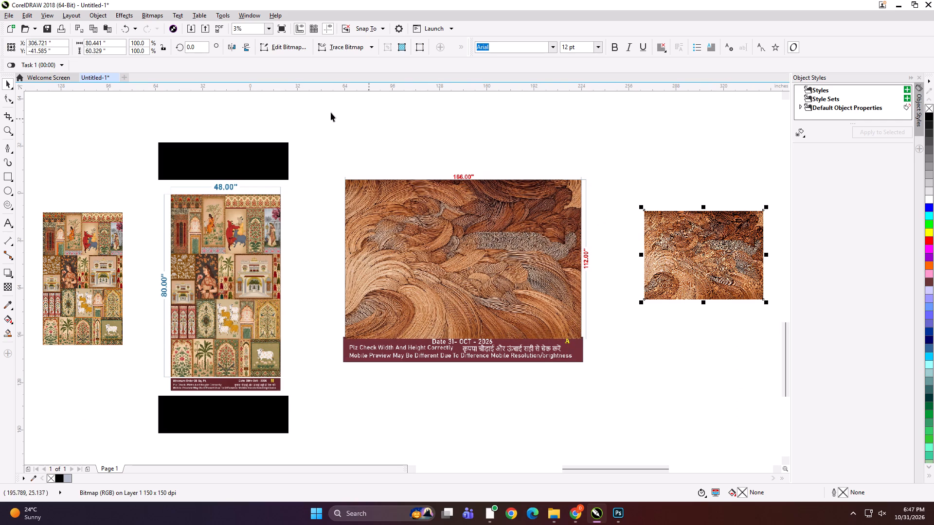
click(111, 43)
key(ctrl+a)
text(166)
key(Tab)
text(112)
key(Return)
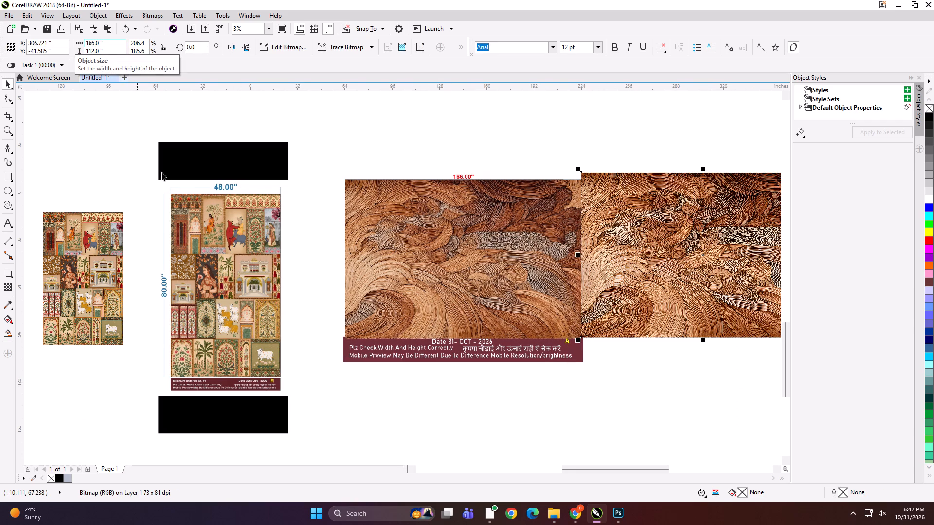
Move the resized wood-wave image clear of its mockup so the two sit side by side.
scroll(162, 177, down, 1)
click(443, 215)
drag(448, 216, 463, 220)
shift+click(336, 224)
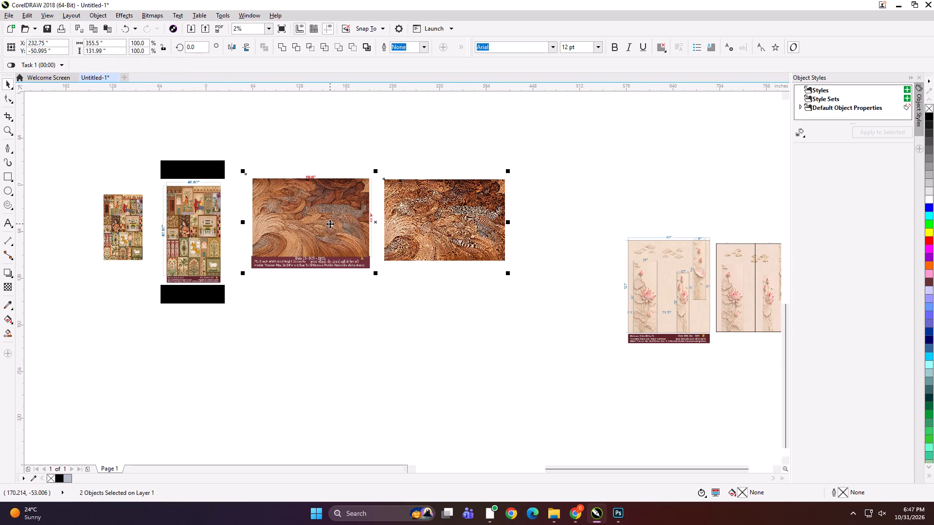
key(shift+F2)
click(415, 134)
Create a rectangle over the resized wood-wave image and set its size to 166 by 112 inches.
click(459, 188)
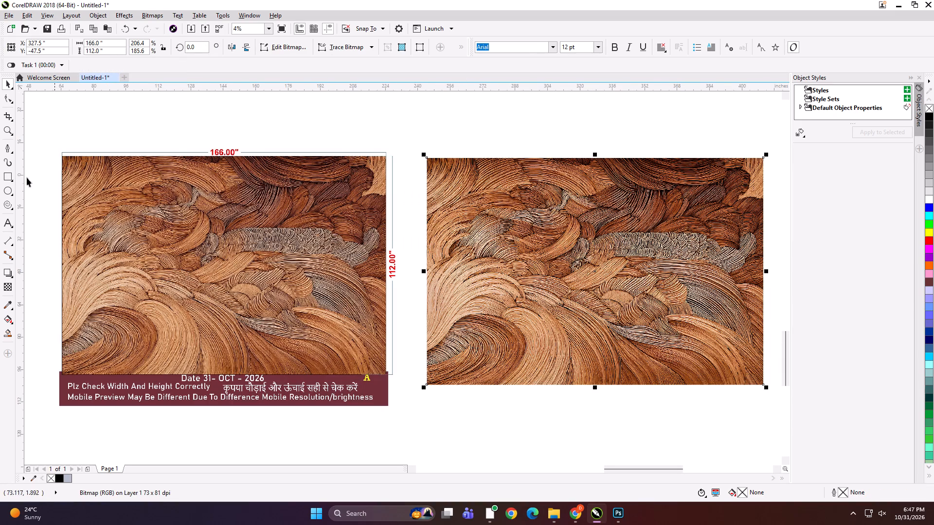
shift+double_click(4, 175)
key(shift+space)
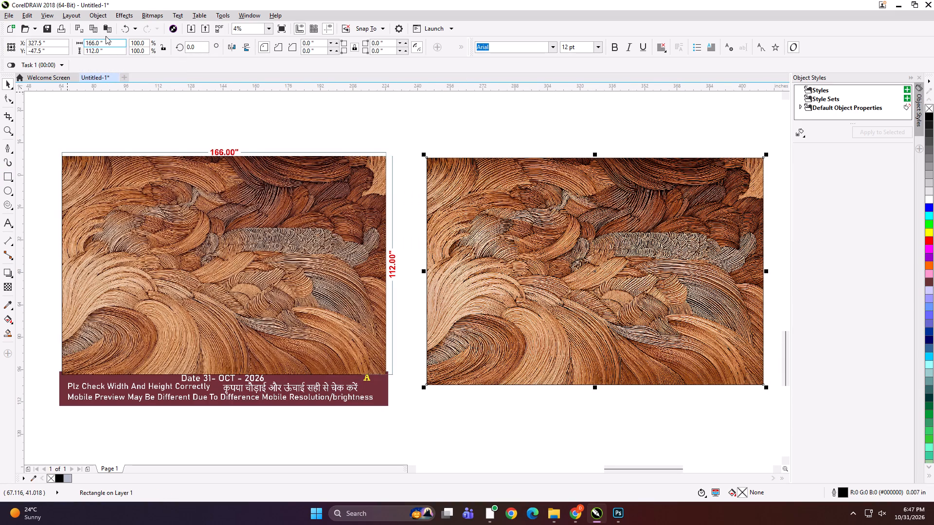
click(106, 35)
click(110, 42)
key(ctrl+a)
text(166X1)
key(BackSpace)
key(BackSpace)
key(Tab)
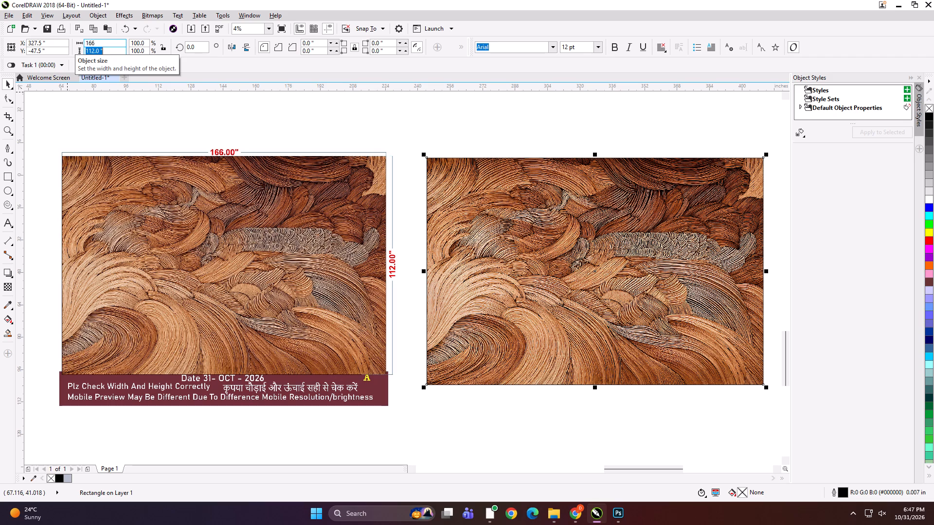
text(112)
key(Return)
Enter a narrower width for the rectangle over the wood-wave image.
click(510, 137)
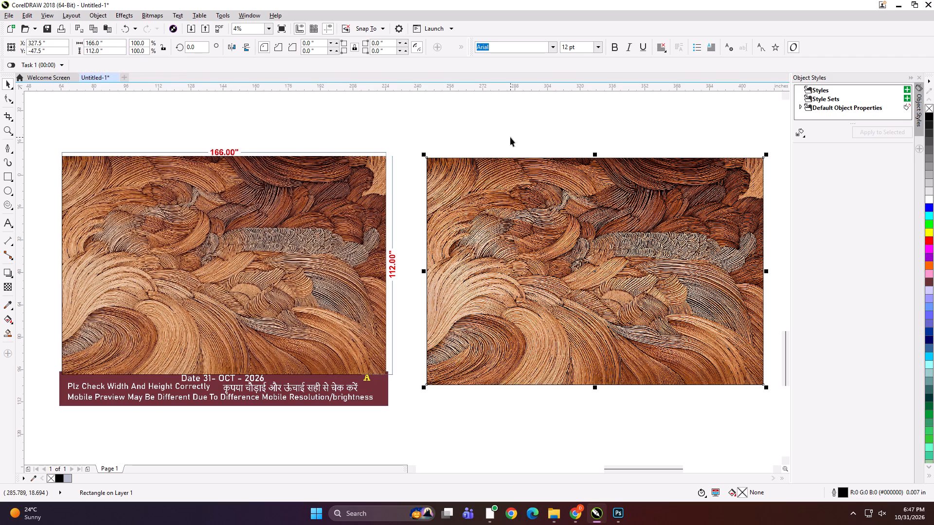
click(509, 185)
click(110, 36)
click(110, 42)
key(ctrl+a)
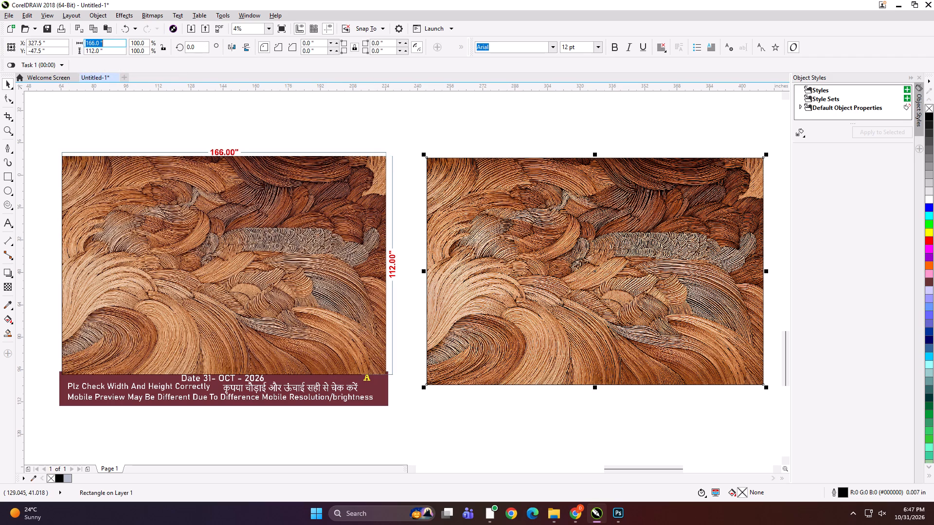
key(4)
key(9)
key(ctrl+a)
text(4)
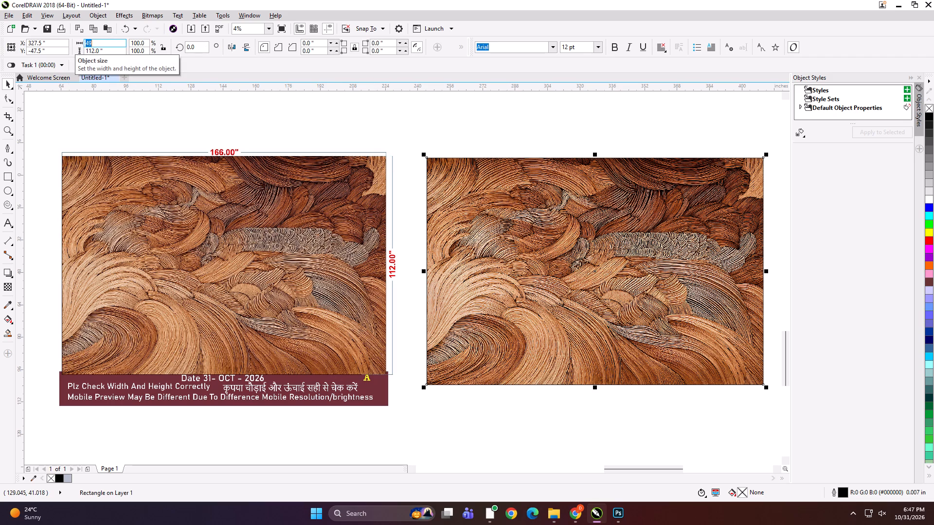
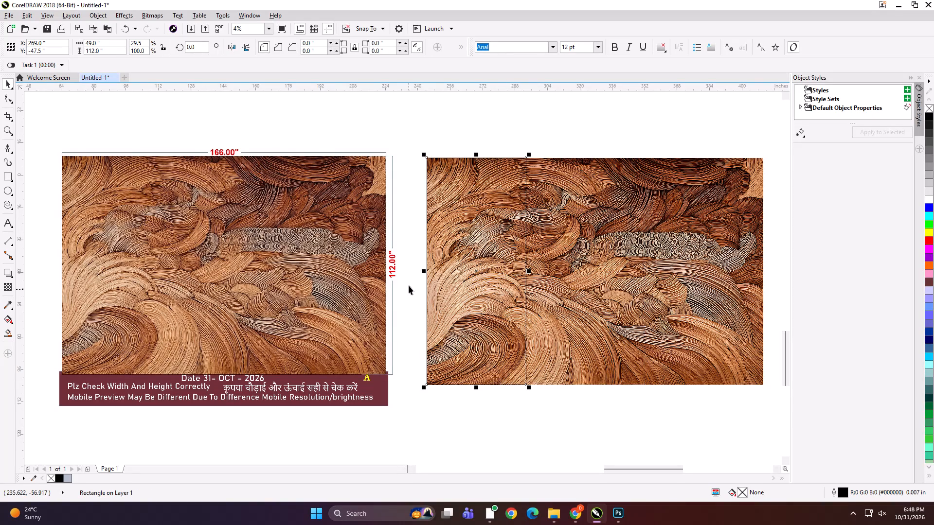
Mirror-copy the 49 by 112 inch rectangle across the wood-wave image into a row of four, nudging each copy back 0.5 inch to overlap.
drag(423, 273, 581, 269)
ctrl+right_click(581, 269)
key(Left)
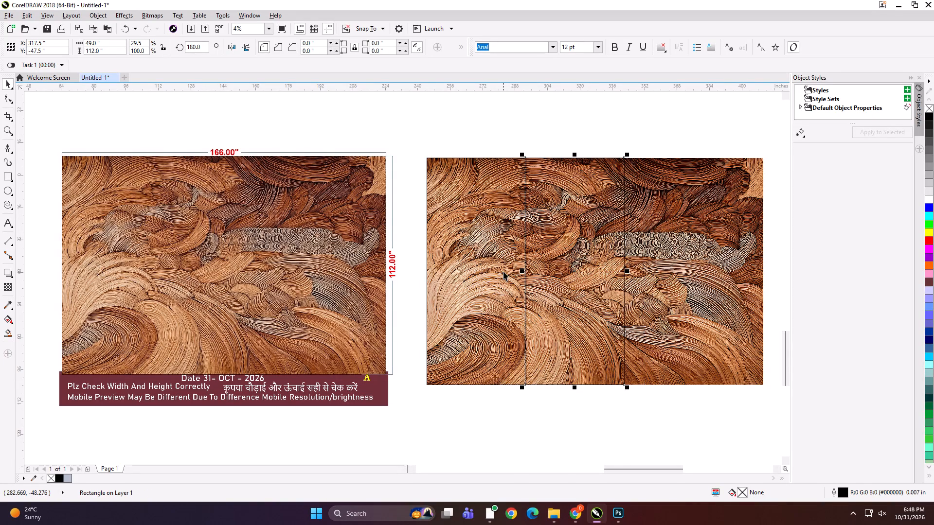
shift+double_click(503, 271)
shift+click(467, 270)
drag(423, 272, 860, 281)
ctrl+right_click(860, 281)
key(Left)
click(680, 115)
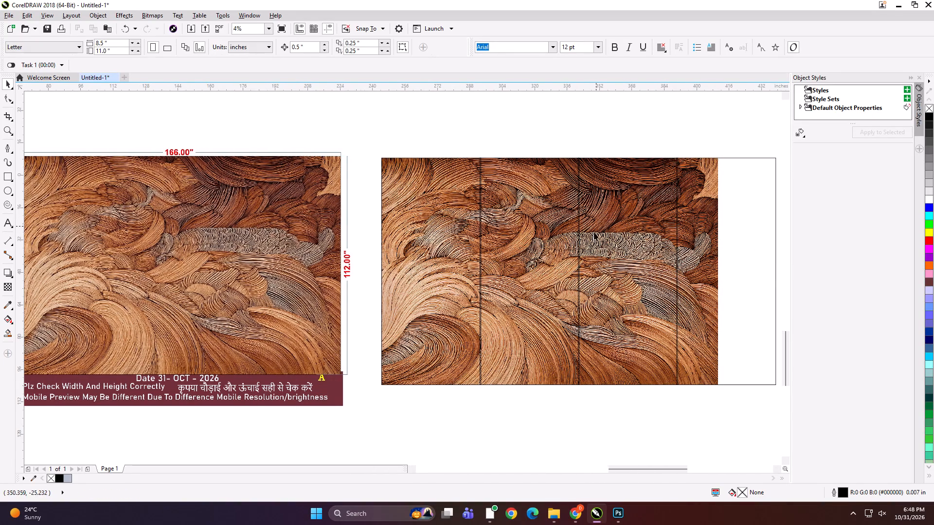
Narrow the fourth panel rectangle so its outer edge meets the edge of the wood-wave image.
scroll(594, 232, down, 1)
scroll(630, 254, up, 1)
click(722, 248)
drag(758, 253, 723, 253)
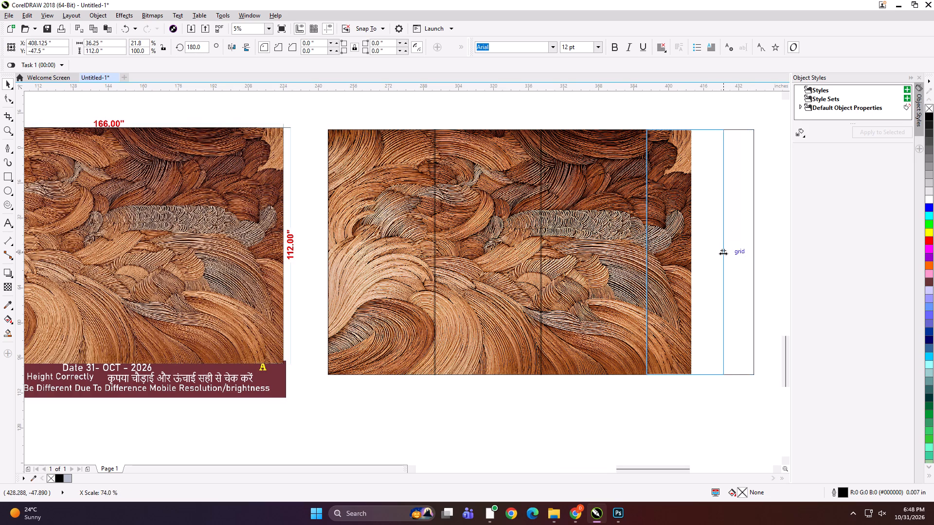
drag(723, 253, 697, 253)
Group the four panel rectangles, PowerClip the wood-wave image inside them, and ungroup them into separate panels.
shift+click(588, 237)
shift+click(505, 222)
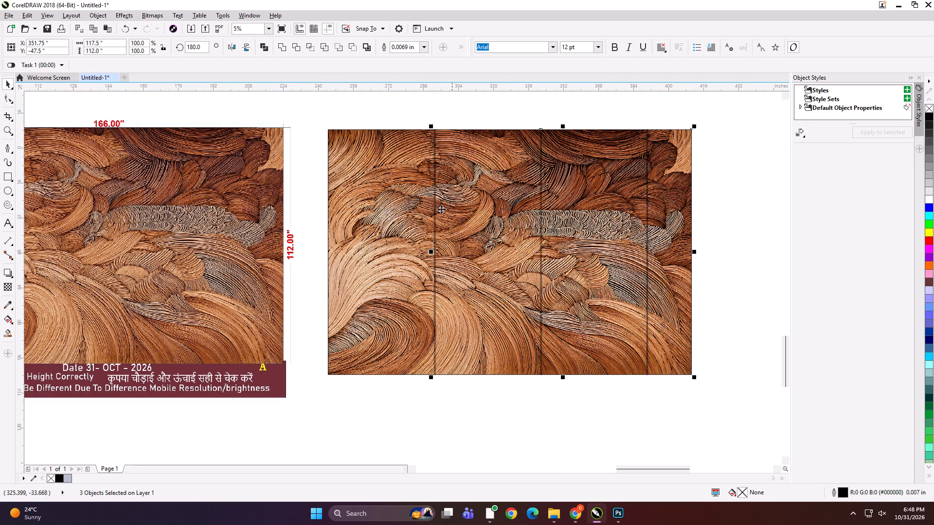
shift+click(414, 198)
key(ctrl+g)
click(469, 119)
alt+click(491, 201)
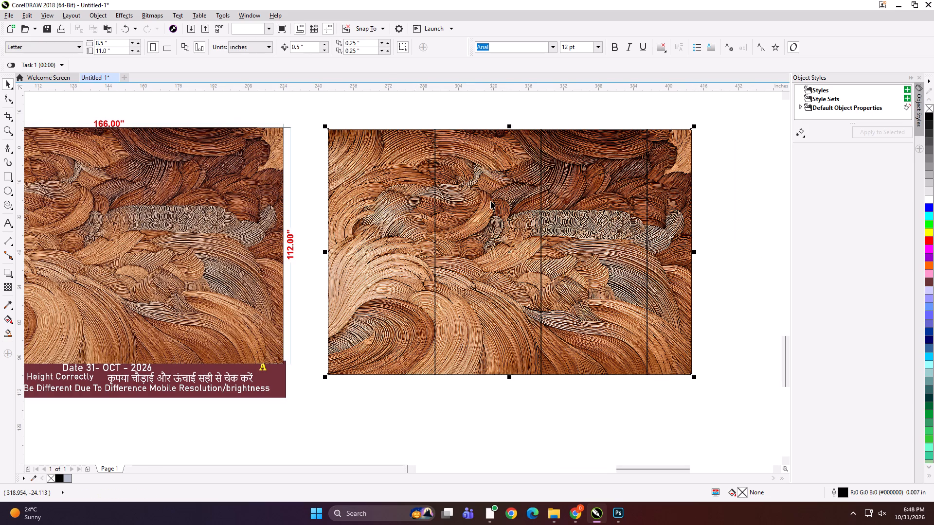
key(shift+Return)
click(525, 203)
key(ctrl+u)
click(481, 114)
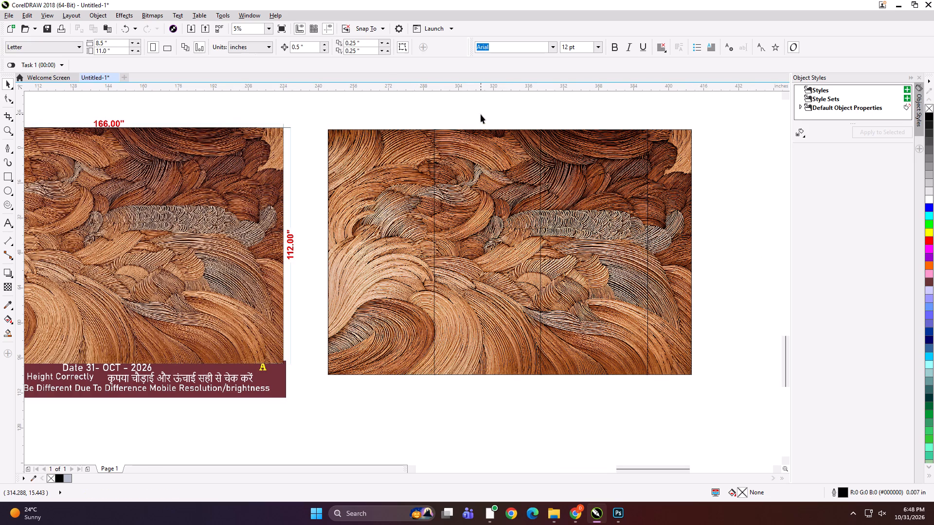
Add the text label "166*112 panel 1" on the top edge of the first panel.
click(9, 226)
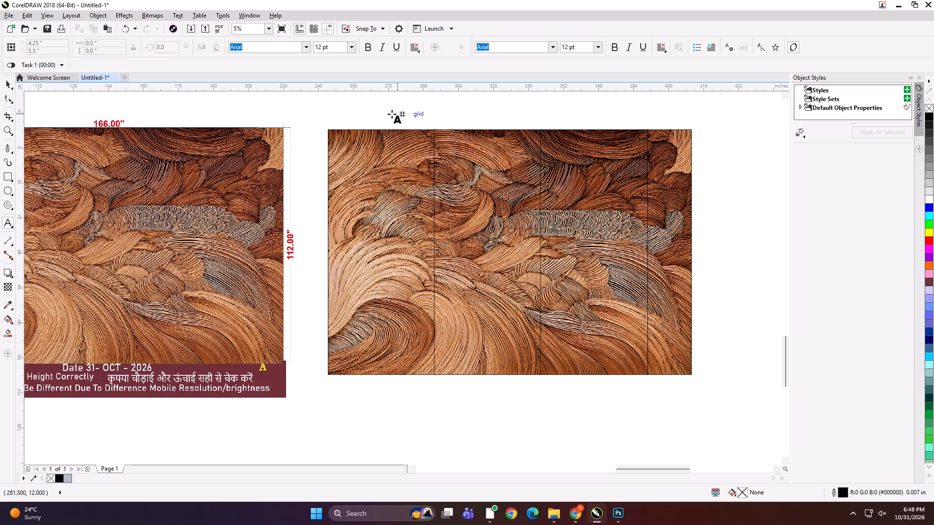
click(355, 127)
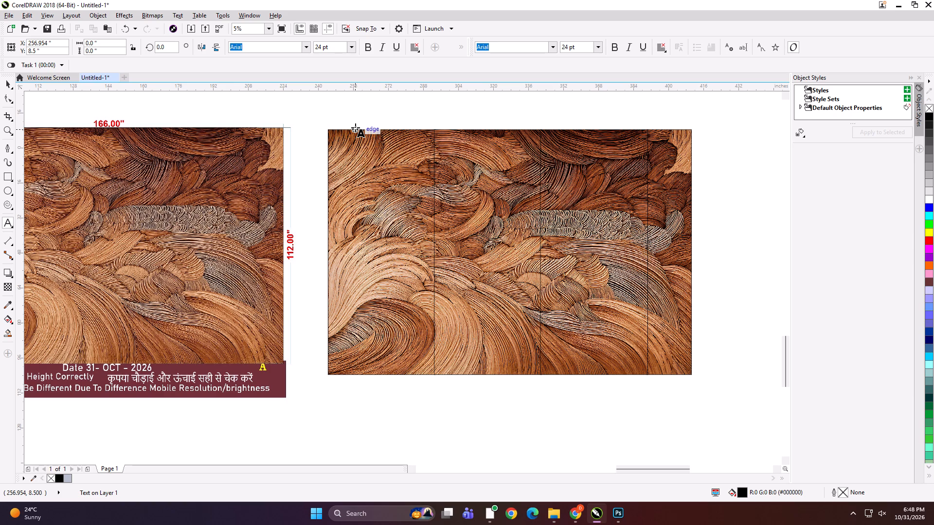
text(166*112)
key(space)
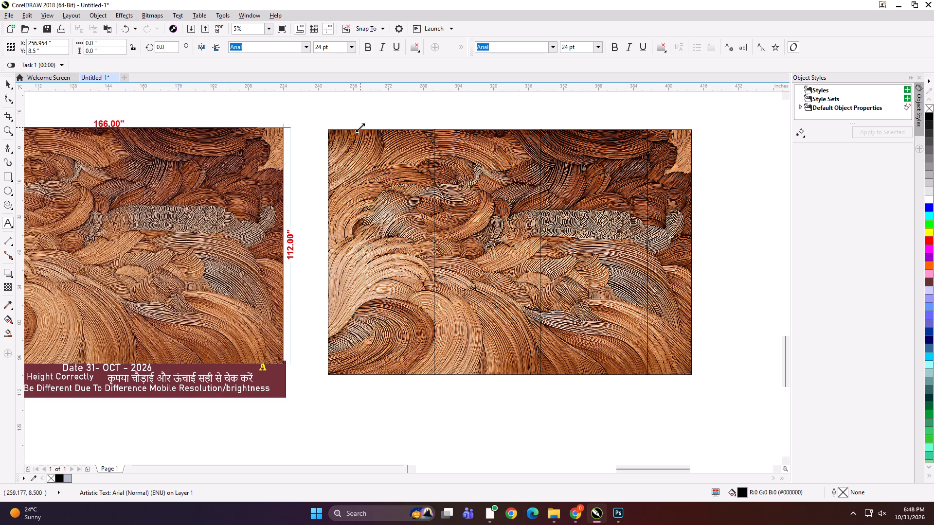
text(panel 1)
Copy the panel label onto the top edges of the second and third panels, numbering them panel 2 and panel 3.
key(ctrl+a)
key(ctrl+c)
click(453, 128)
key(ctrl+v)
key(BackSpace)
key(2)
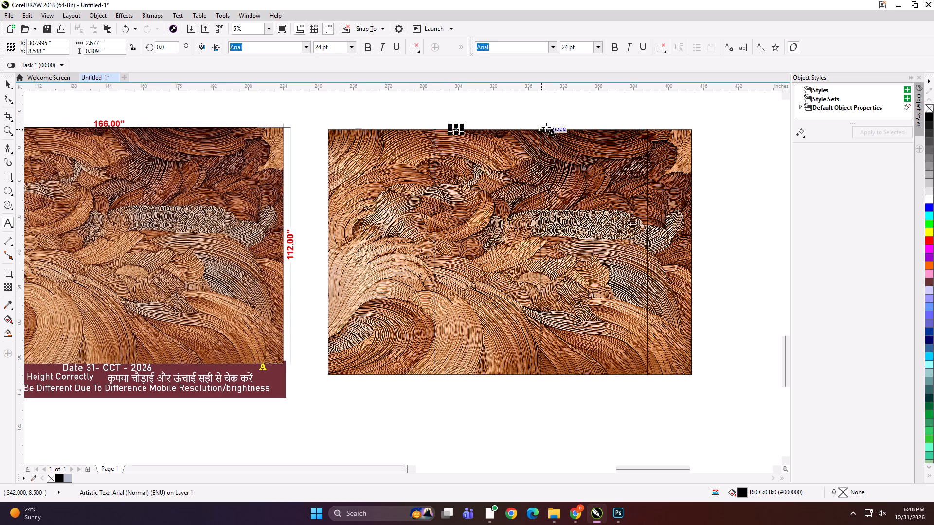
click(559, 129)
key(ctrl+v)
key(BackSpace)
key(3)
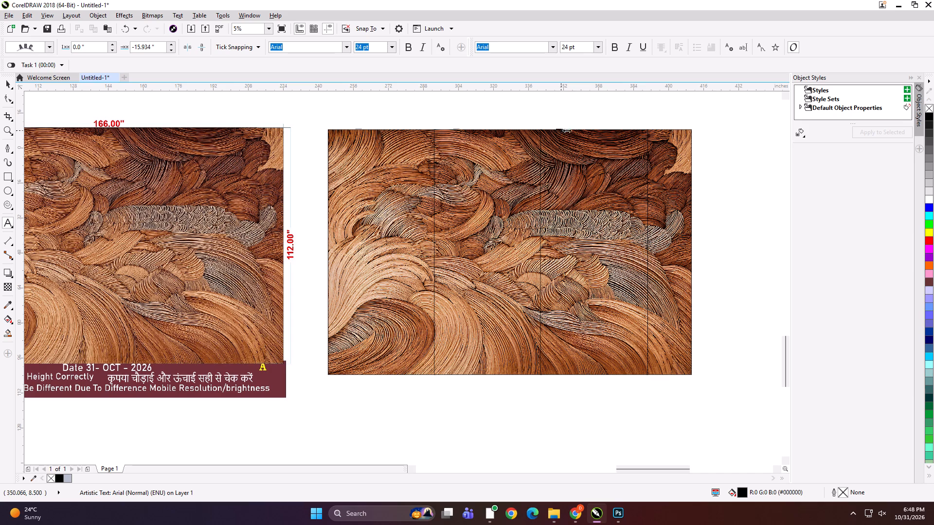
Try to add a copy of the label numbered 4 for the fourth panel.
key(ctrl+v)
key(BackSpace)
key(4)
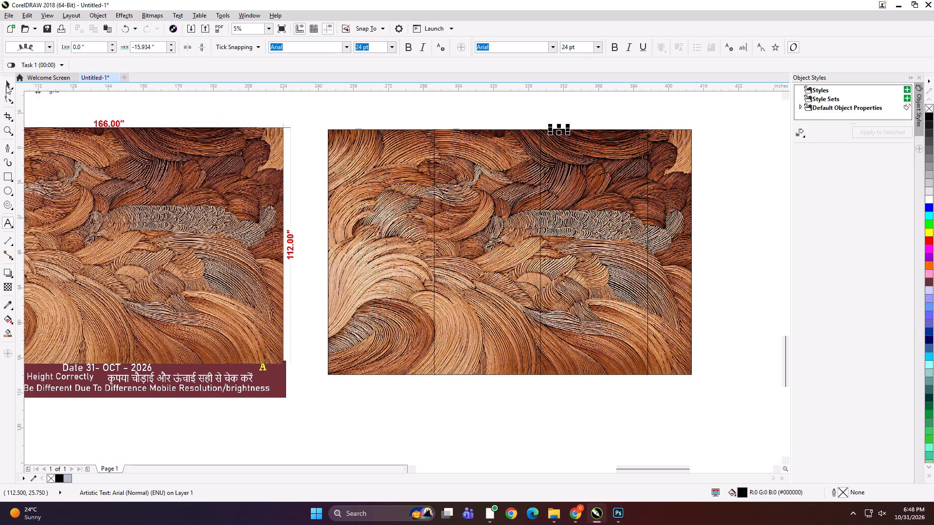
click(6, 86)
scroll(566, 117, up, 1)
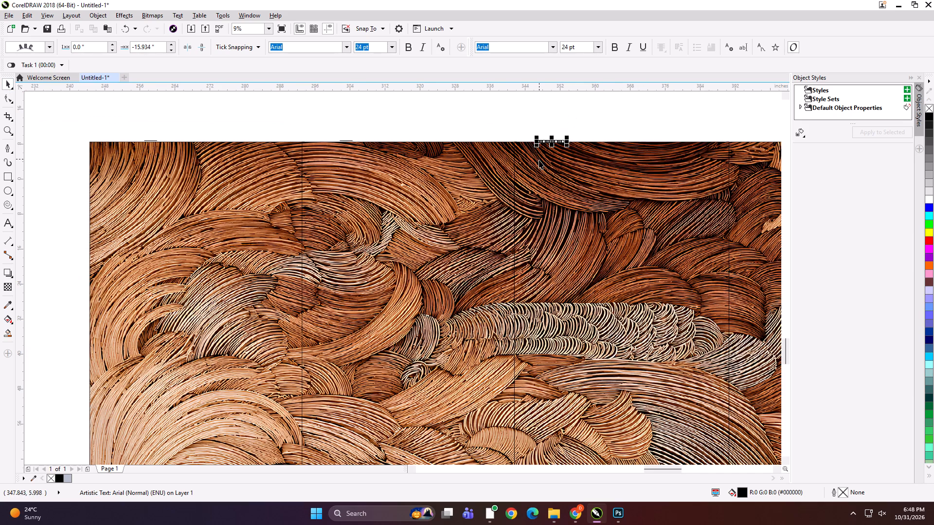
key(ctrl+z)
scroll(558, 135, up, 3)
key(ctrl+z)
Paste the copied label onto the top edge of the fourth panel and number it panel 4.
scroll(387, 156, down, 1)
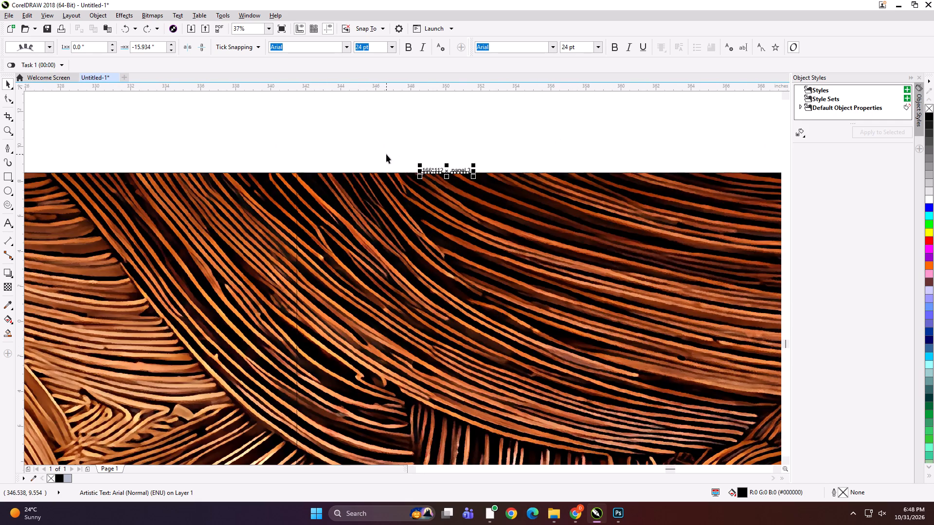
scroll(382, 154, down, 2)
key(space)
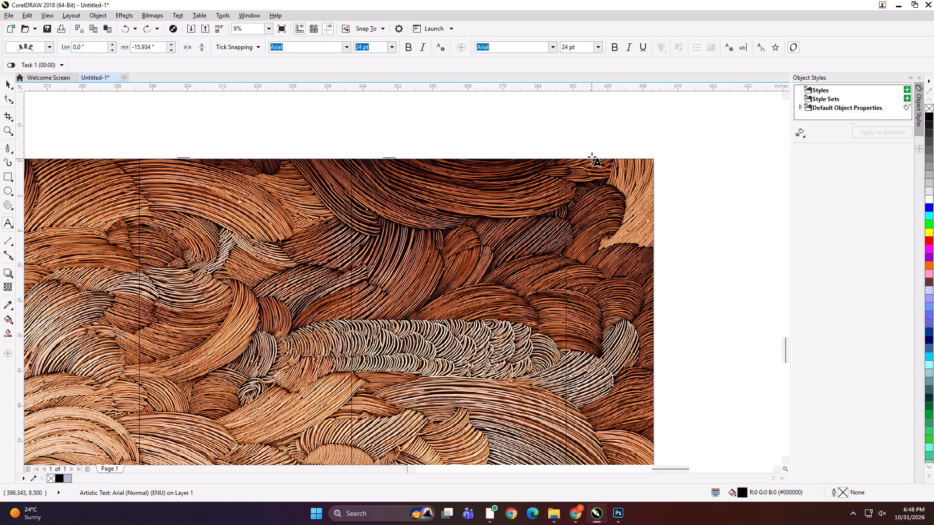
click(592, 157)
scroll(595, 157, up, 2)
key(ctrl+v)
key(BackSpace)
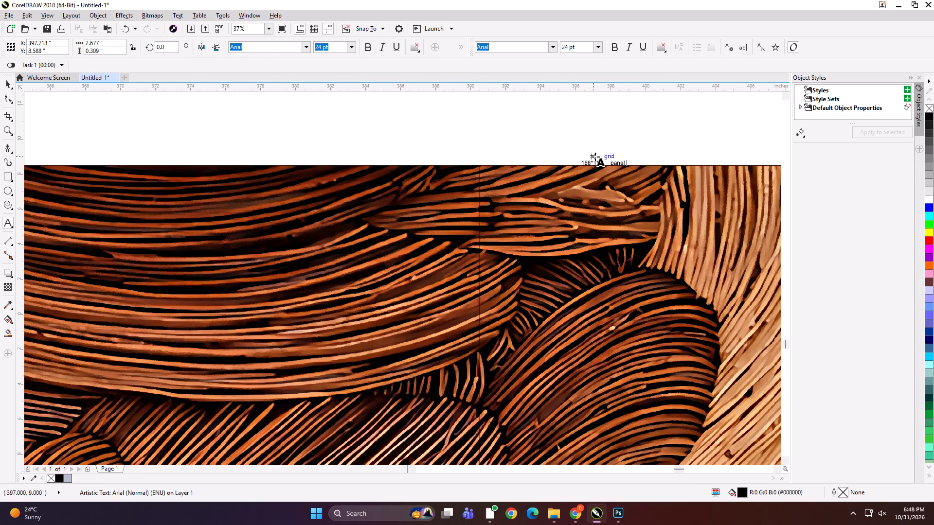
key(4)
scroll(540, 154, down, 3)
click(7, 87)
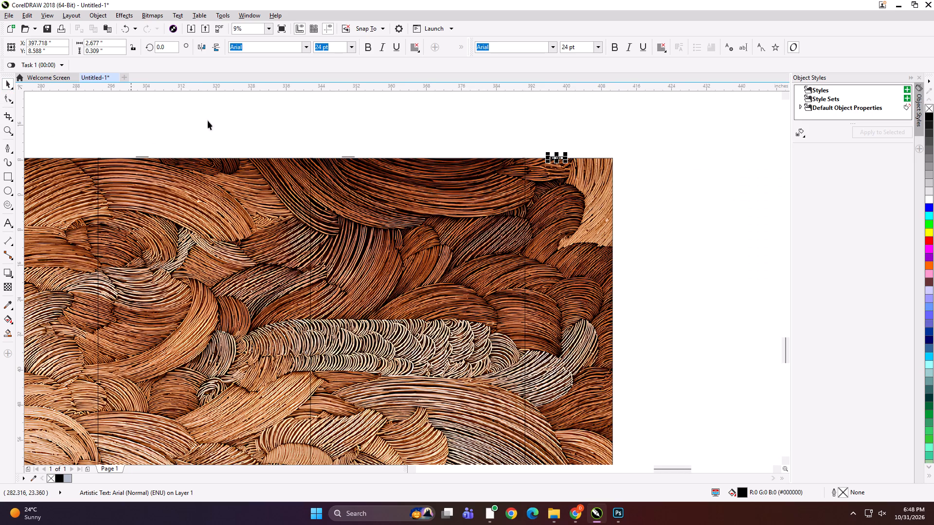
Group each of the four panels with its own text label, working from the fourth panel back to the first.
shift+click(557, 214)
key(ctrl+g)
scroll(575, 167, down, 1)
drag(453, 142, 484, 240)
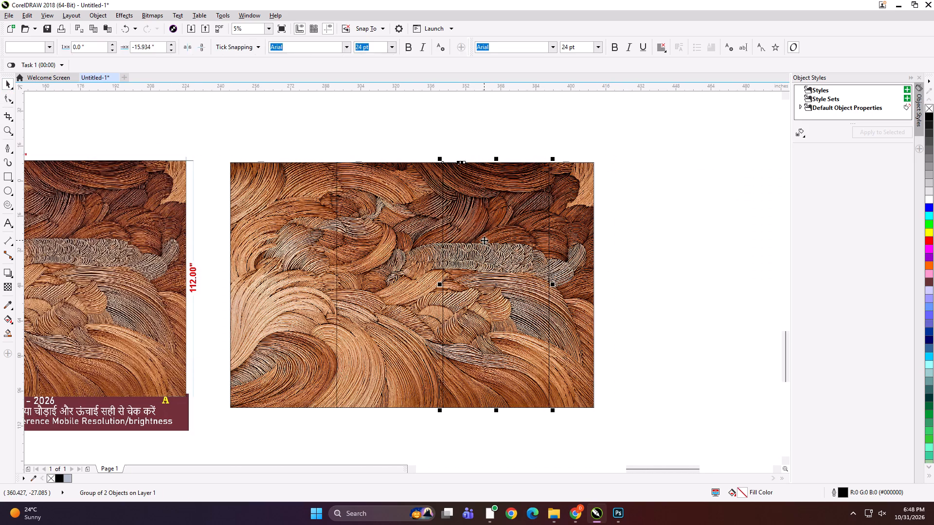
shift+click(484, 240)
ctrl+click(497, 240)
key(ctrl+g)
drag(340, 125, 385, 229)
shift+click(385, 229)
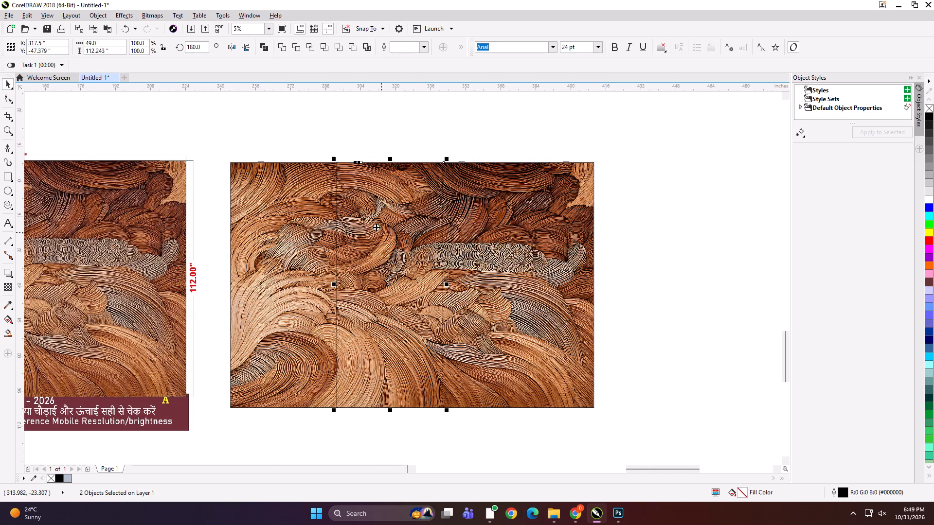
key(ctrl+g)
drag(347, 125, 254, 220)
shift+click(275, 206)
key(ctrl+g)
Start exporting the first panel and create a folder named 166X112 inside the chandigarh wallpaper folder.
scroll(390, 228, down, 1)
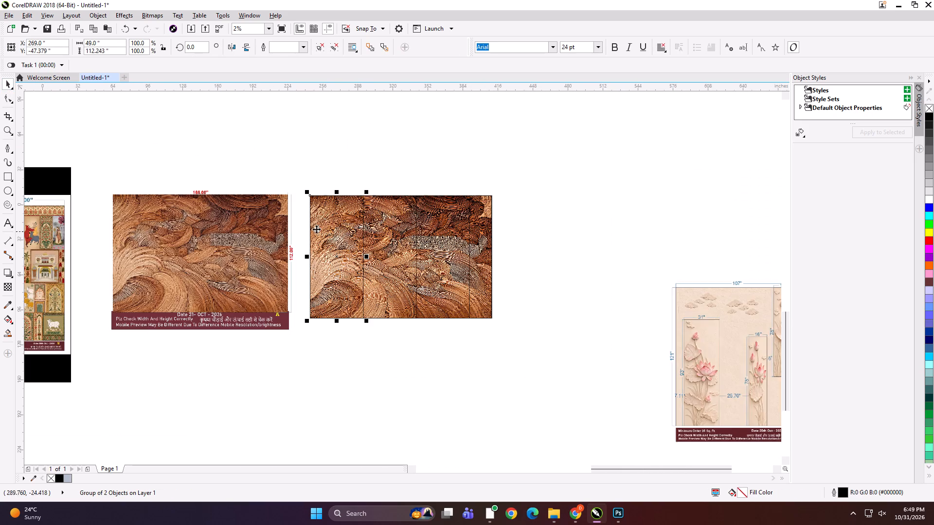
scroll(210, 224, up, 1)
key(ctrl+e)
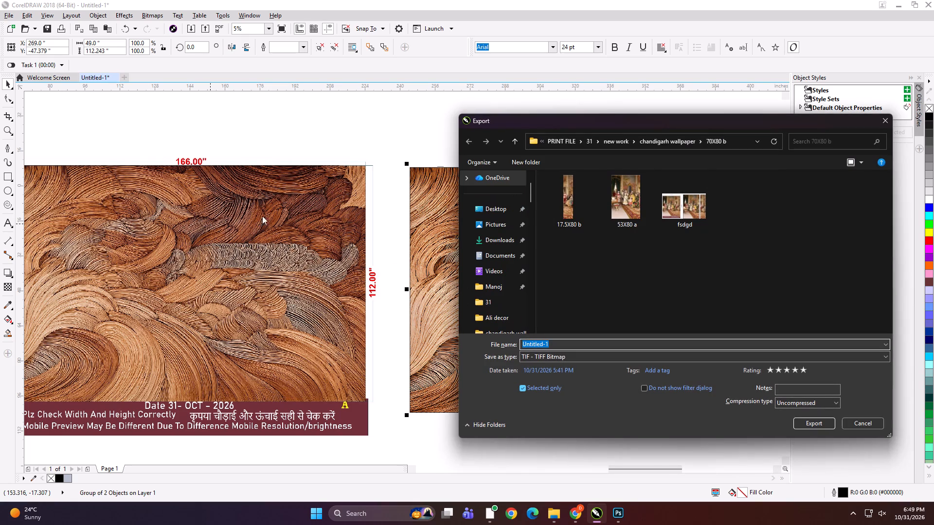
click(518, 141)
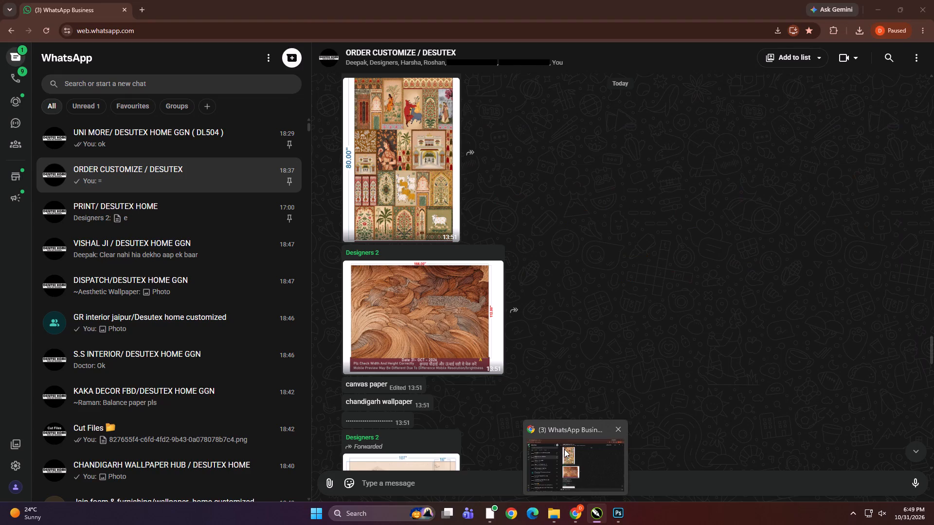
click(535, 163)
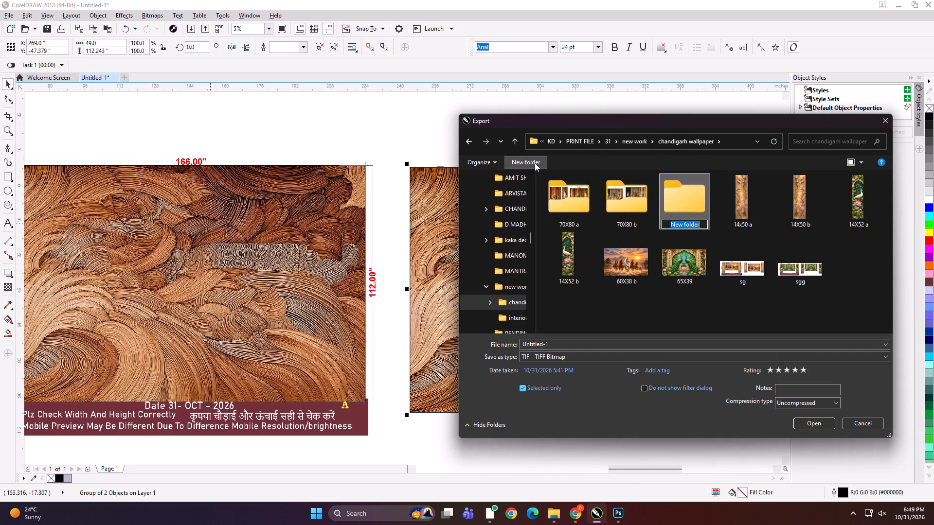
text(166X1)
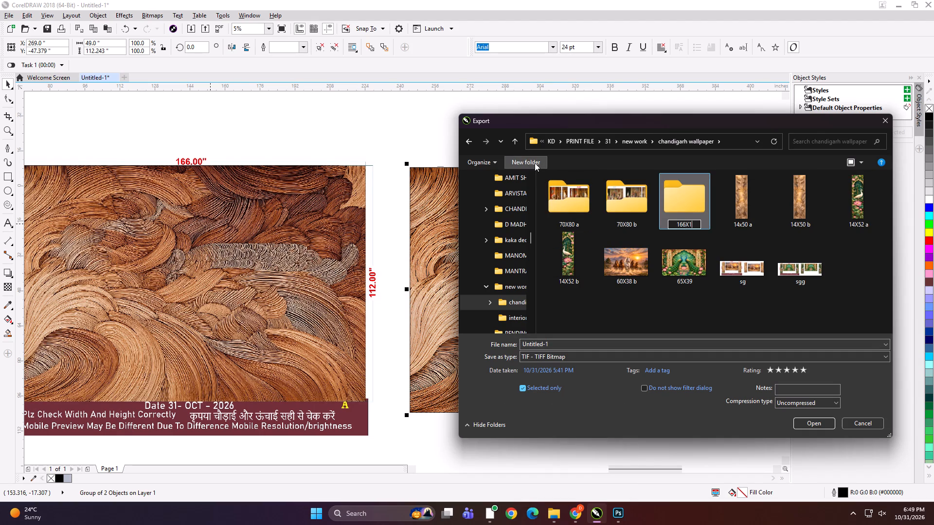
text(12)
key(Return)
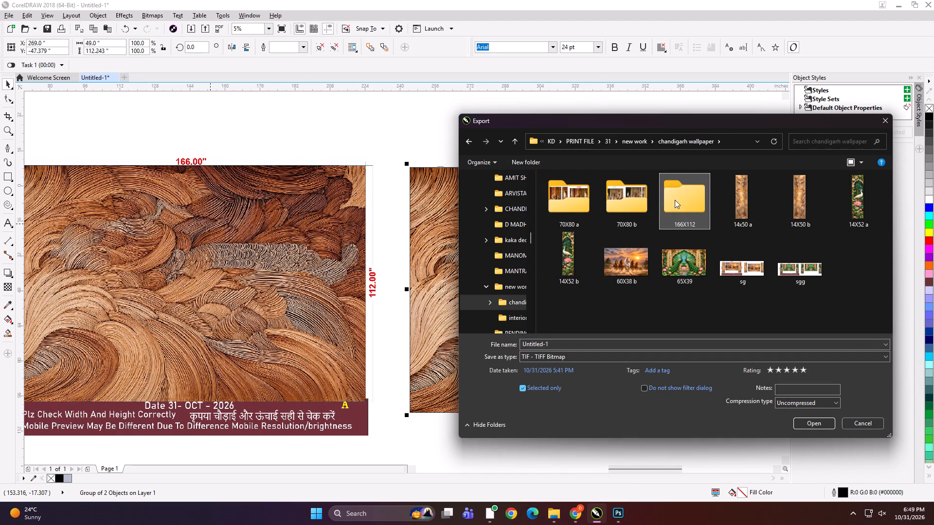
Export the first panel as the TIFF file "49X112 a" in the 166X112 folder.
double_click(675, 200)
click(589, 338)
click(589, 343)
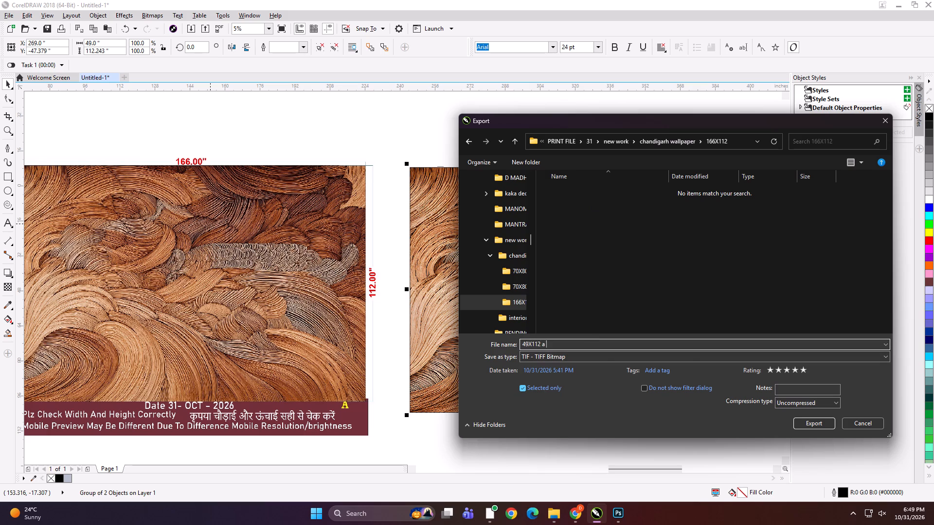
key(Return)
key(Return)
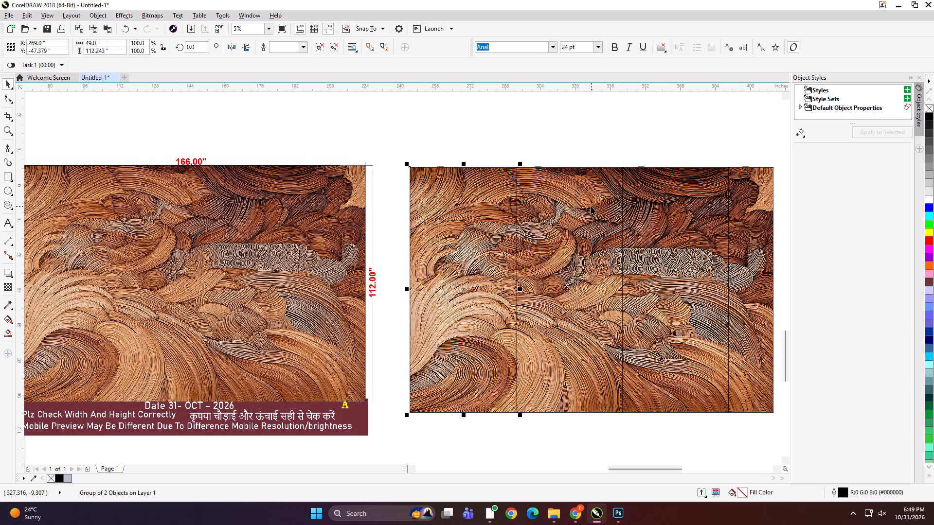
Export the second panel as the TIFF file "49X112 b" in the 166X112 folder.
double_click(591, 206)
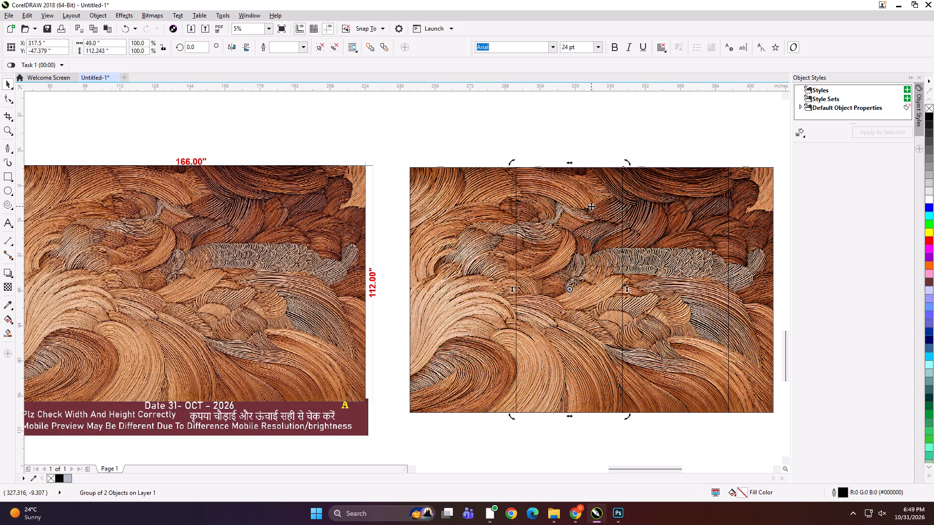
key(ctrl+e)
click(573, 222)
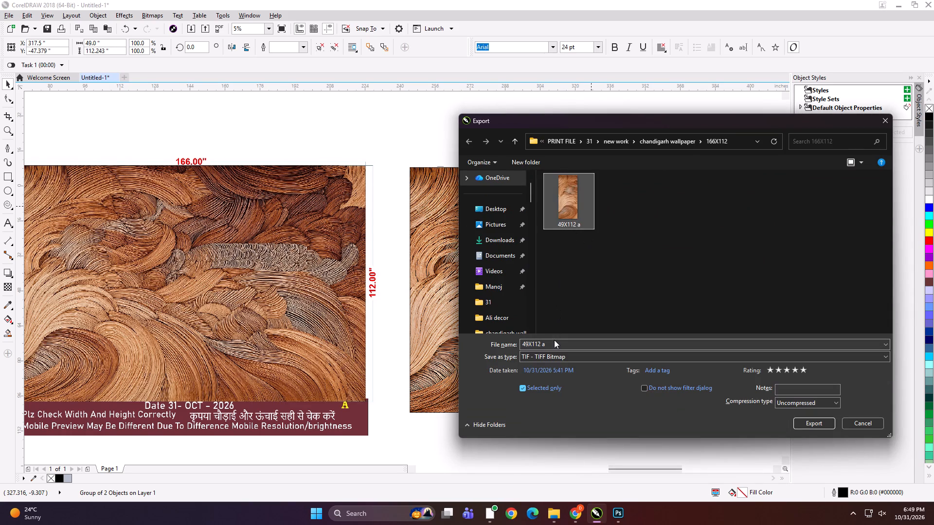
double_click(550, 343)
key(b)
key(Return)
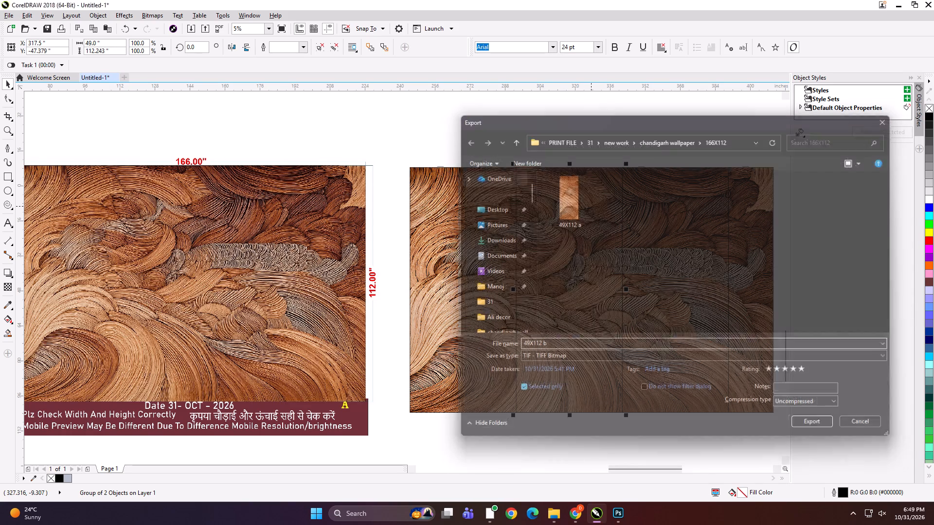
key(Return)
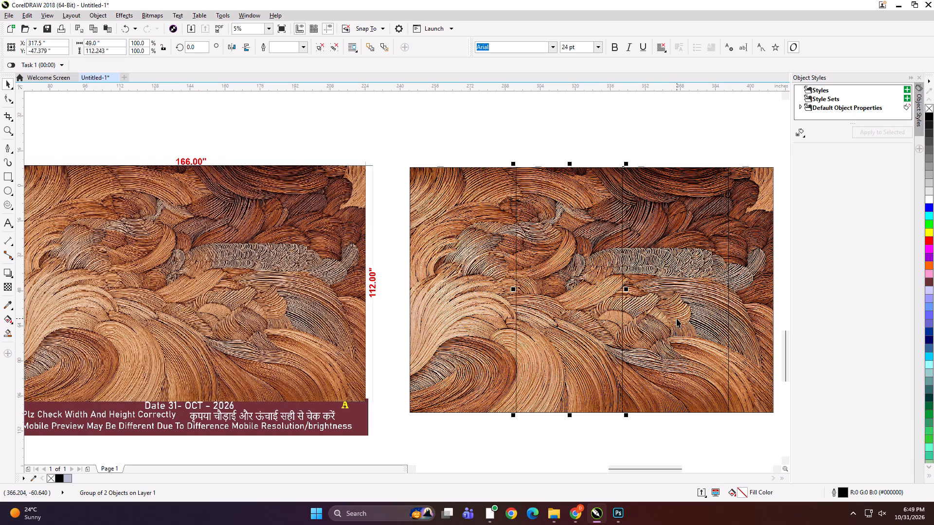
Export the third panel as the TIFF file "49X112 c" in the 166X112 folder.
click(677, 318)
key(ctrl+e)
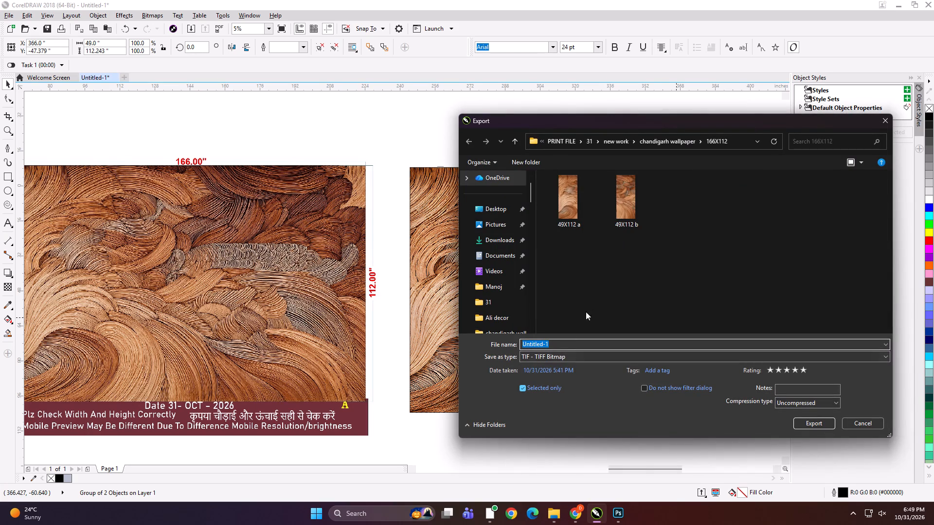
click(623, 210)
double_click(555, 345)
key(c)
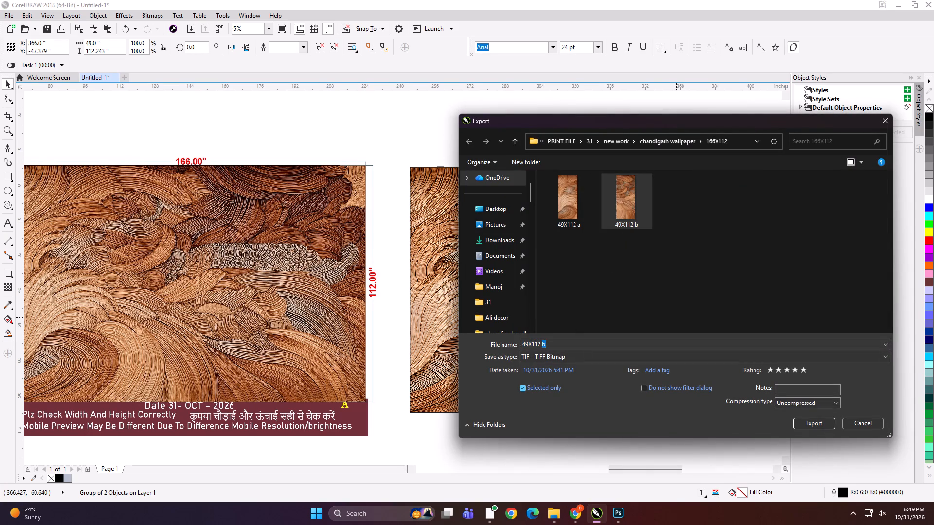
key(Return)
key(Return)
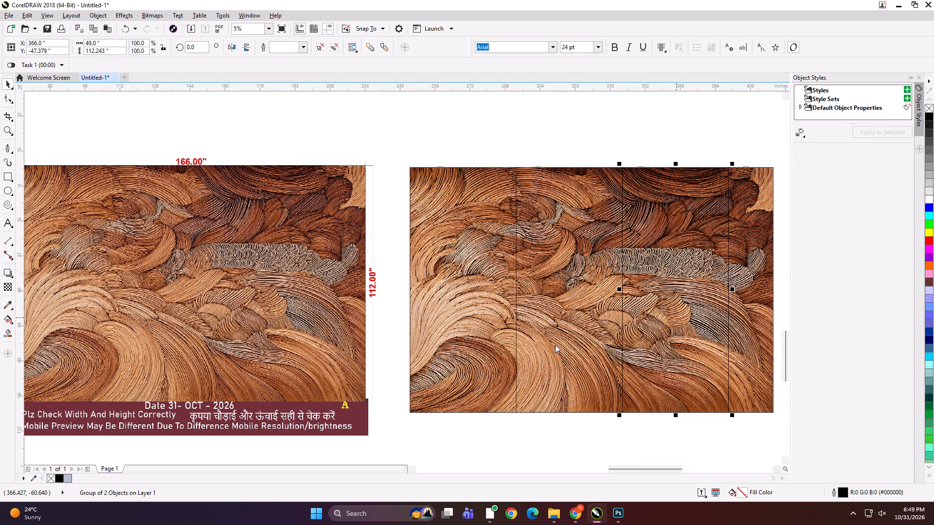
Export the narrow fourth panel as a TIFF file in the 166X112 folder alongside the other three.
scroll(496, 262, down, 1)
drag(587, 182, 665, 376)
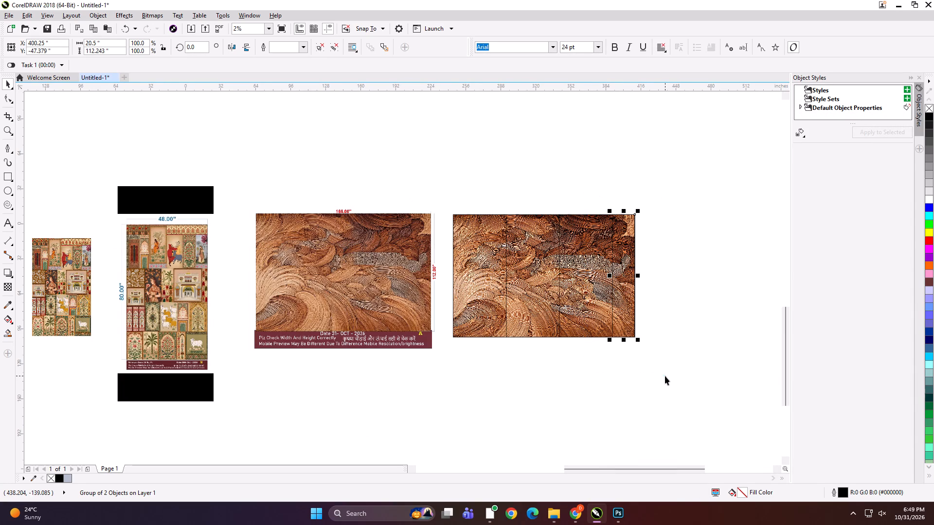
key(ctrl+e)
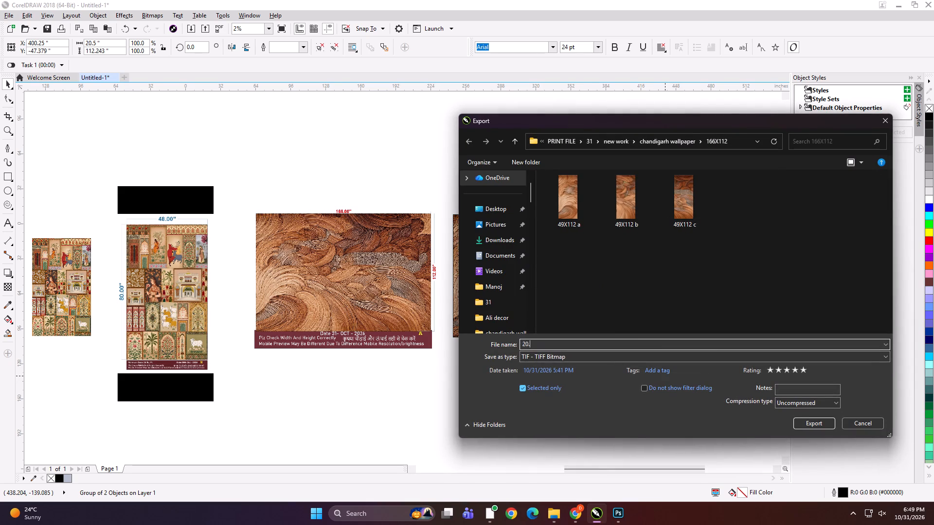
key(Return)
key(Return)
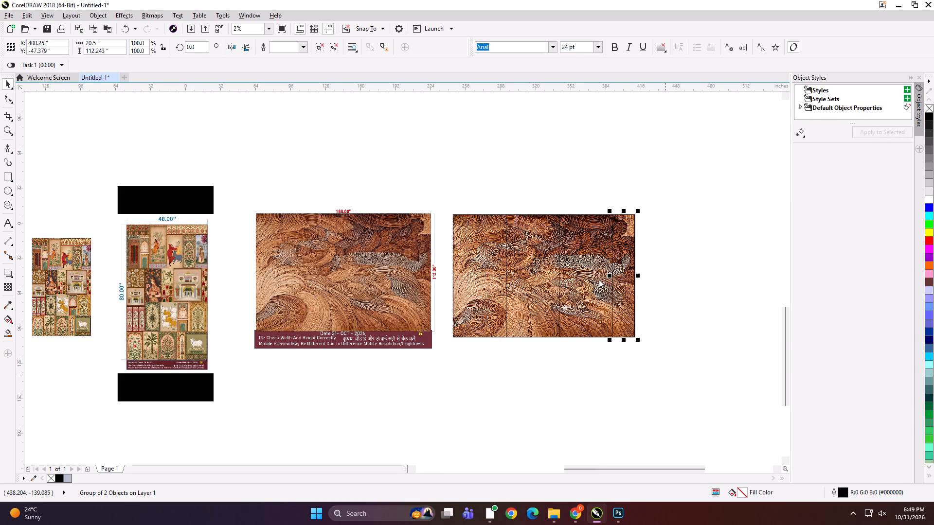
Shift the second, third and fourth panels to the right so that a narrow gap separates each neighbouring pair.
drag(496, 185, 647, 394)
key(Right)
key(Right)
key(Right)
key(Right)
key(Right)
key(Right)
key(Right)
key(Right)
key(Right)
key(Right)
key(Right)
key(Right)
key(Right)
key(Right)
key(Right)
key(Right)
key(Right)
key(Right)
key(Right)
key(Right)
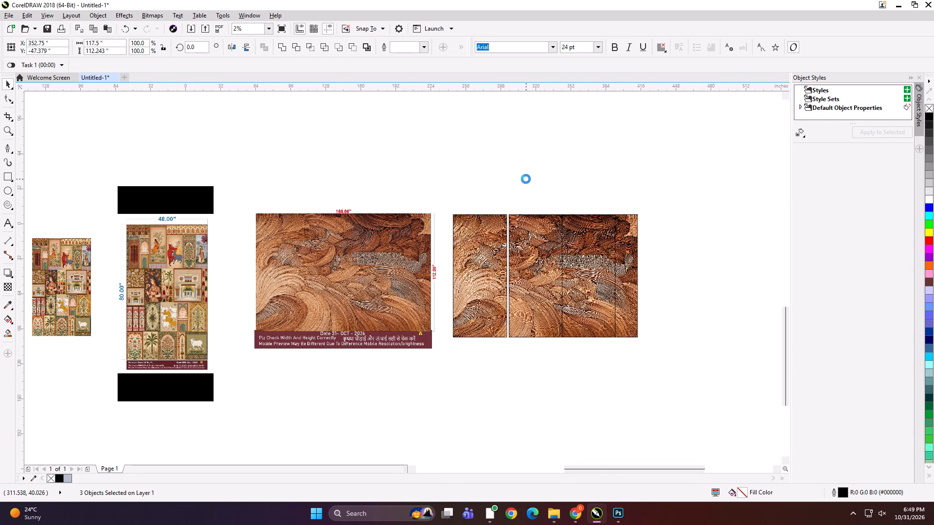
drag(526, 179, 678, 367)
key(Right)
key(Right)
key(Right)
key(Right)
drag(589, 179, 675, 356)
key(Right)
key(Right)
key(Right)
key(Right)
key(Right)
key(Right)
key(Right)
key(Right)
key(Right)
key(Right)
key(Right)
key(Right)
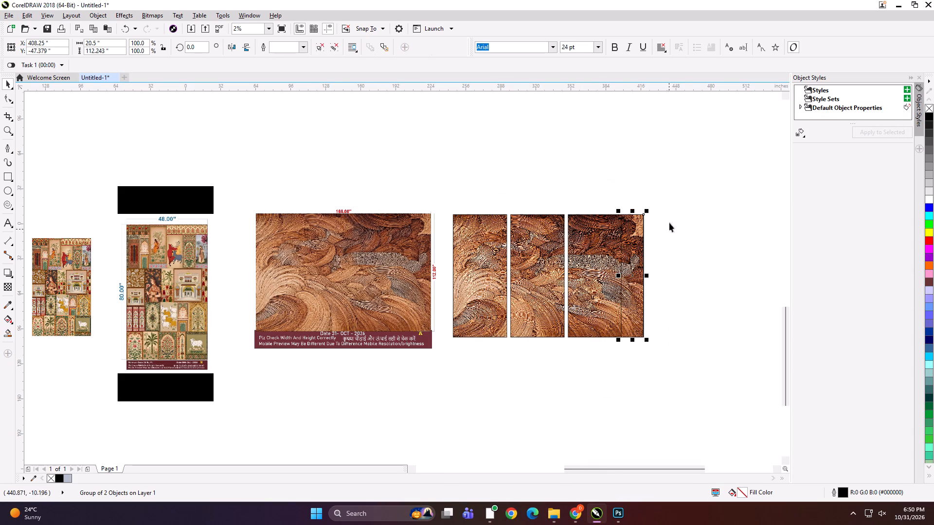
Group the wood-wave mockup with its four separated panels and scale the group down to about 6.5 by 2.3 inches.
click(671, 193)
drag(670, 201, 436, 354)
click(432, 355)
shift+click(392, 299)
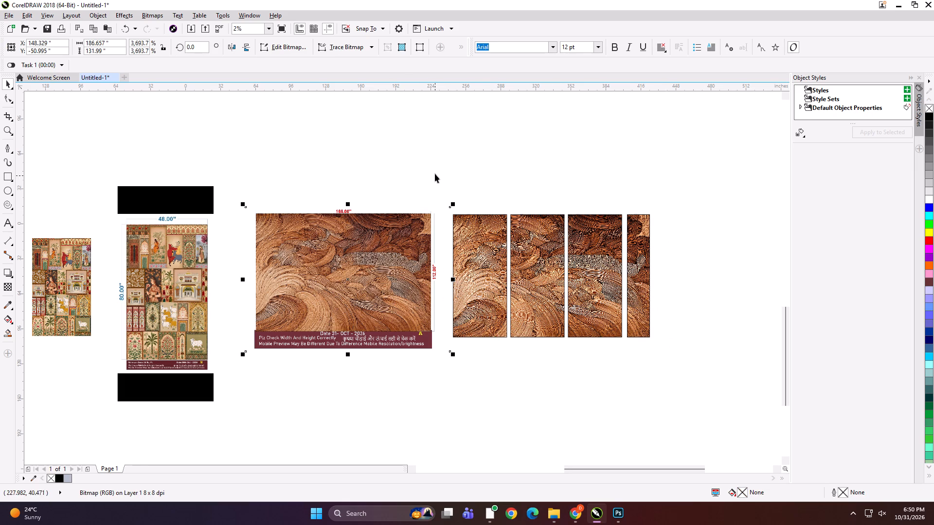
shift+drag(435, 177, 667, 381)
key(ctrl+g)
shift+drag(654, 354, 569, 343)
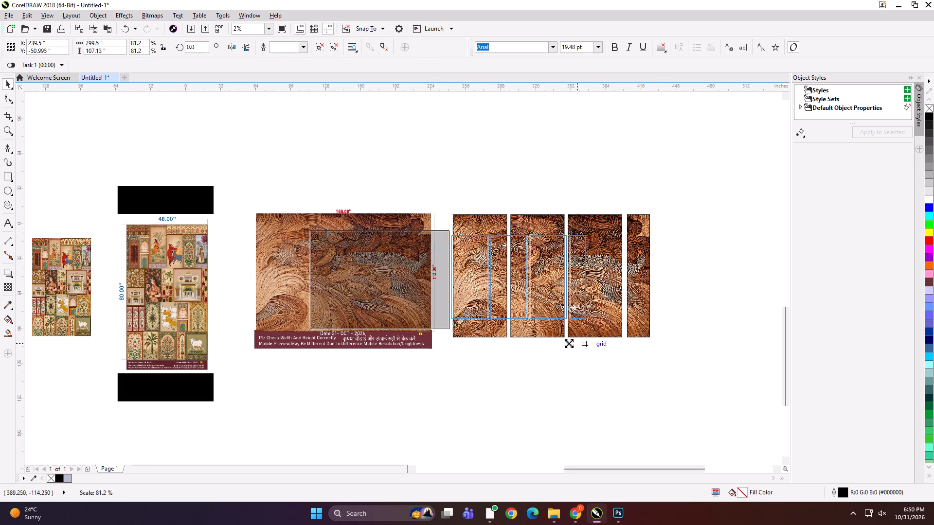
shift+drag(569, 343, 463, 295)
scroll(453, 278, up, 3)
scroll(413, 290, up, 1)
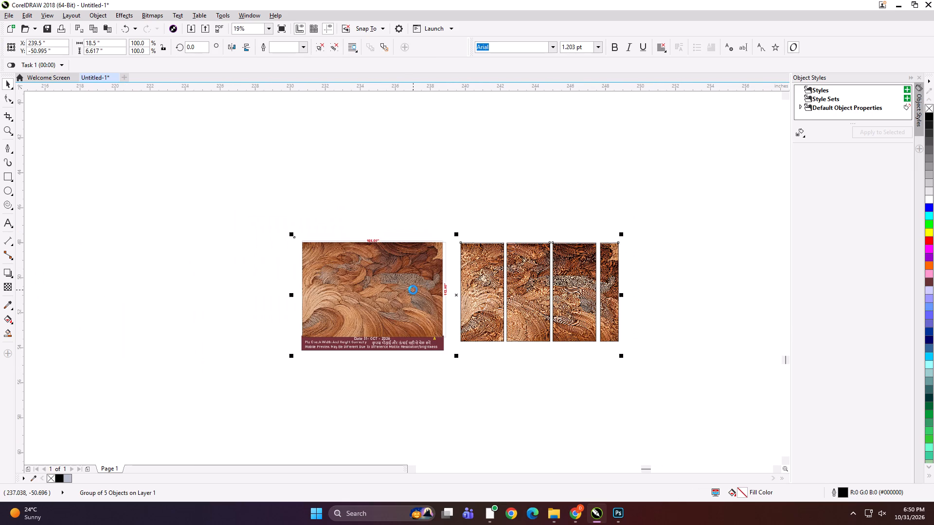
shift+drag(615, 354, 527, 335)
shift+click(621, 353)
shift+drag(623, 356, 551, 341)
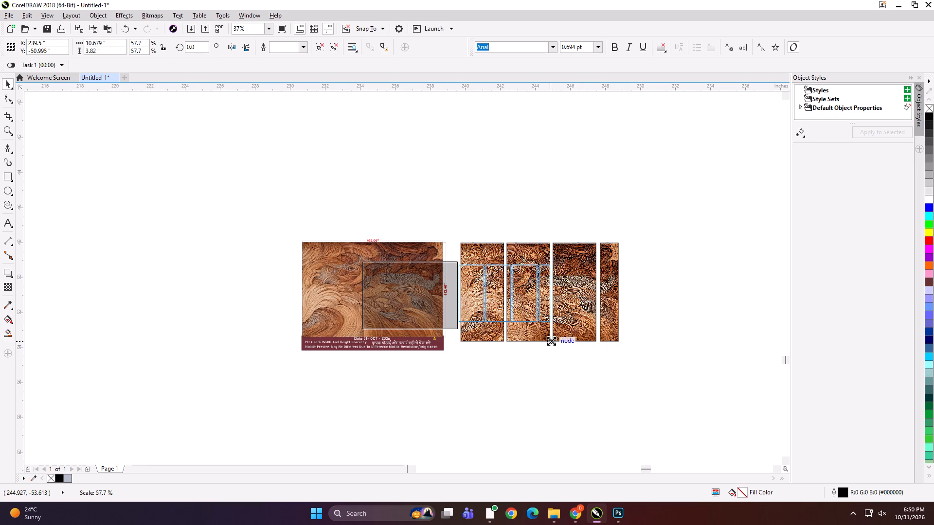
shift+drag(551, 341, 520, 334)
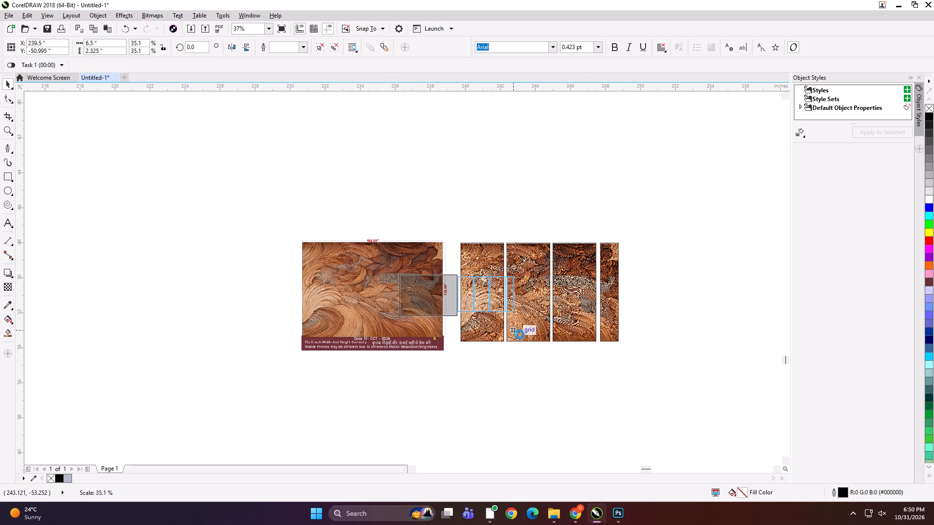
Export the reduced wood-wave group as a TIFF file named "sgdfh".
key(ctrl+e)
text(sgdfh)
key(Return)
key(Return)
key(Return)
key(Return)
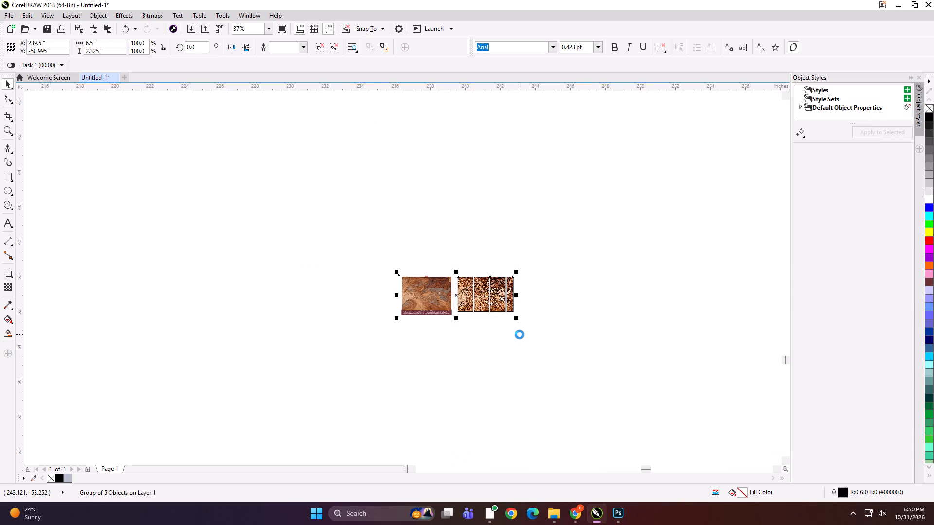
Delete the reduced wood-wave group from the canvas.
key(Delete)
Resize the plain folk-art collage image beside its dimensioned mockup to 48 by 80 inches.
key(F4)
scroll(316, 360, up, 1)
scroll(293, 406, up, 1)
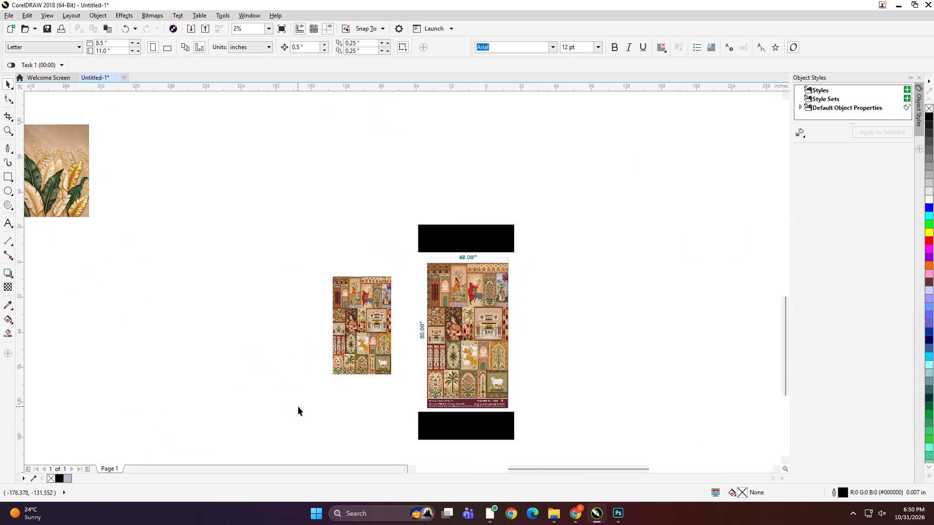
scroll(371, 332, up, 1)
double_click(355, 301)
click(114, 45)
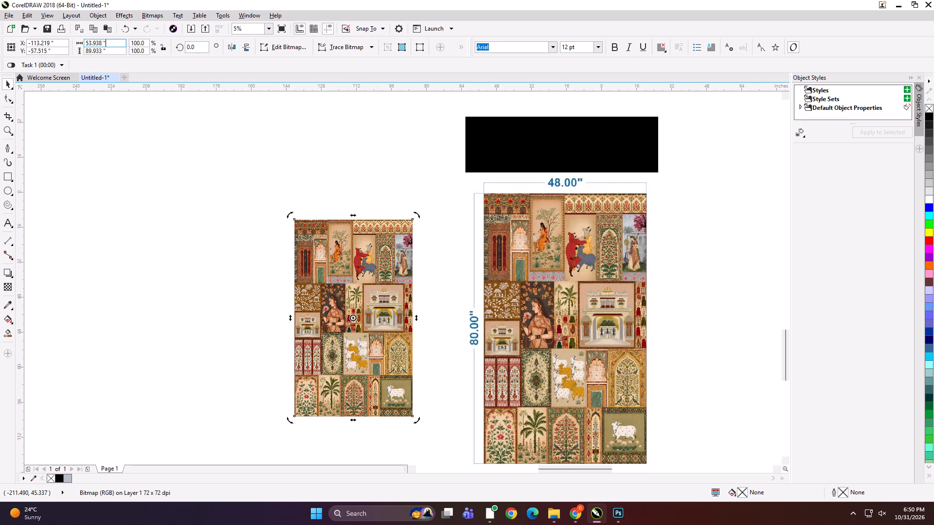
key(ctrl+a)
text(48)
key(Tab)
text(80)
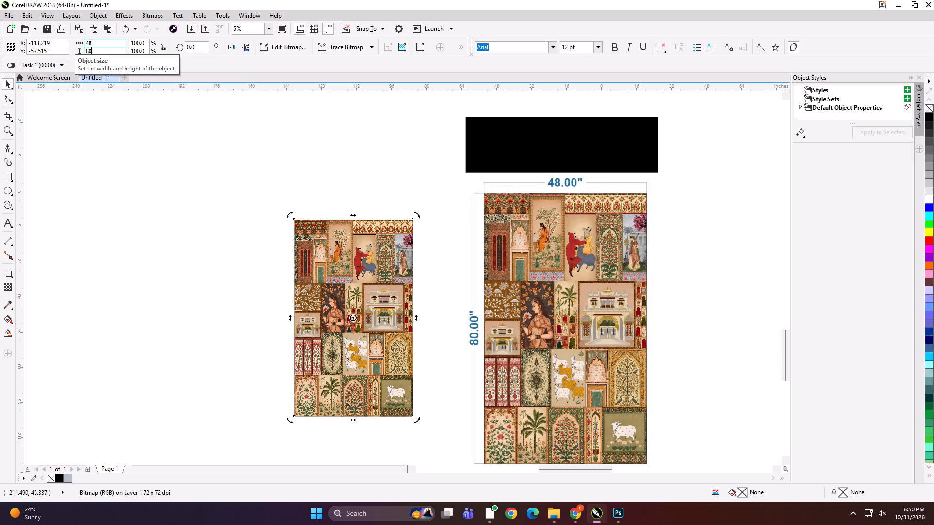
key(Return)
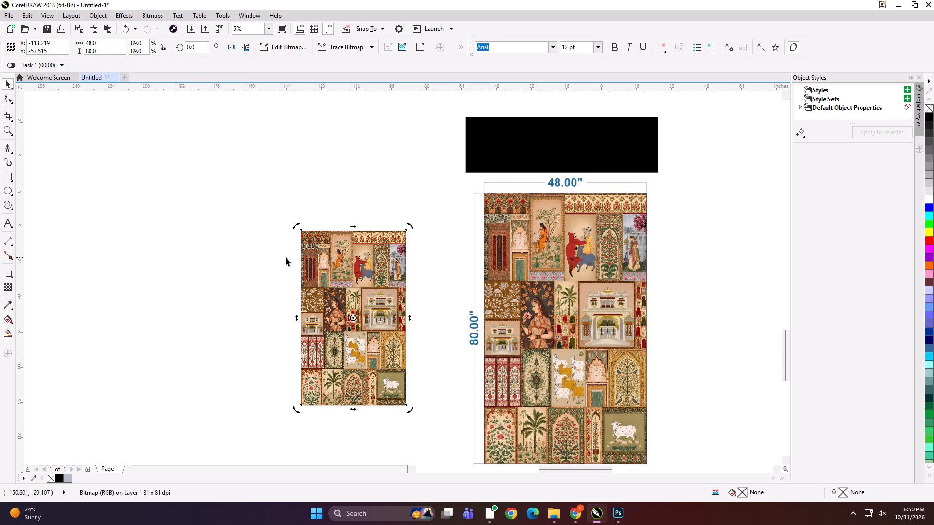
Frame the resized collage image with a matching 48 by 80 inch rectangle and group the two.
click(246, 232)
click(340, 261)
shift+double_click(8, 174)
key(shift+space)
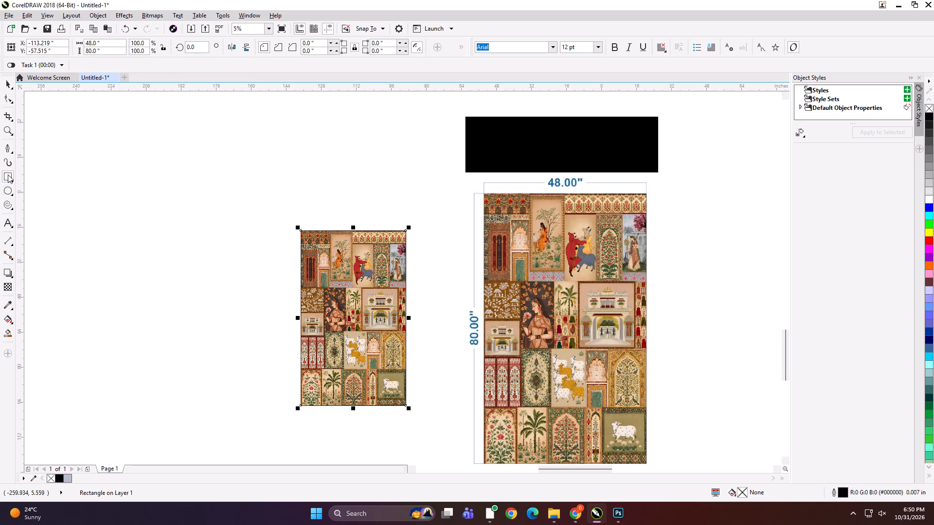
click(106, 45)
key(ctrl+a)
key(Return)
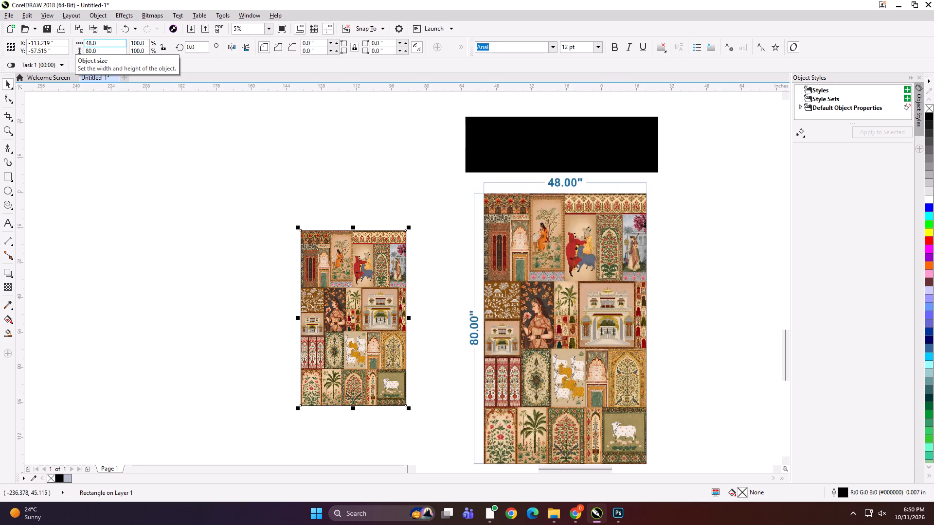
click(199, 162)
drag(202, 173, 455, 445)
key(ctrl+g)
Export the framed collage as the TIFF file "48X80" in the chandigarh wallpaper folder.
key(ctrl+e)
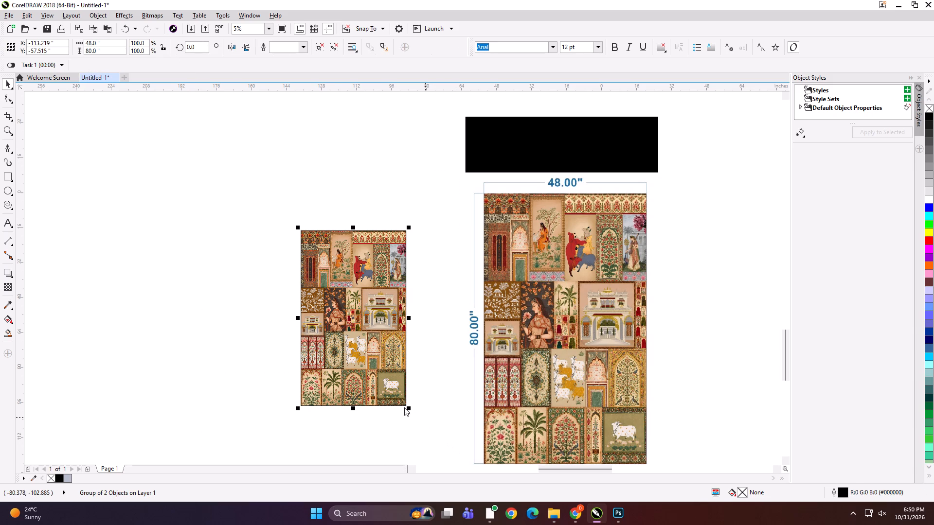
click(512, 134)
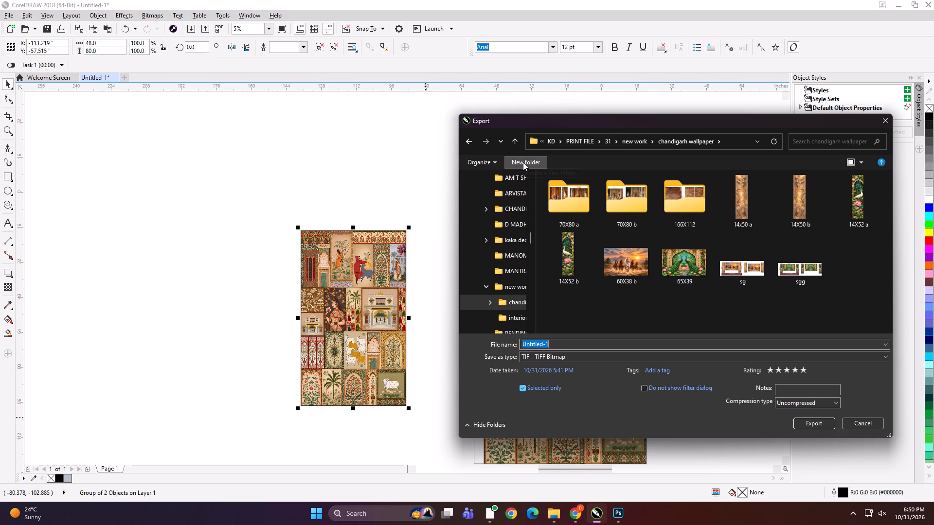
text(48X0)
key(space)
key(Return)
key(Return)
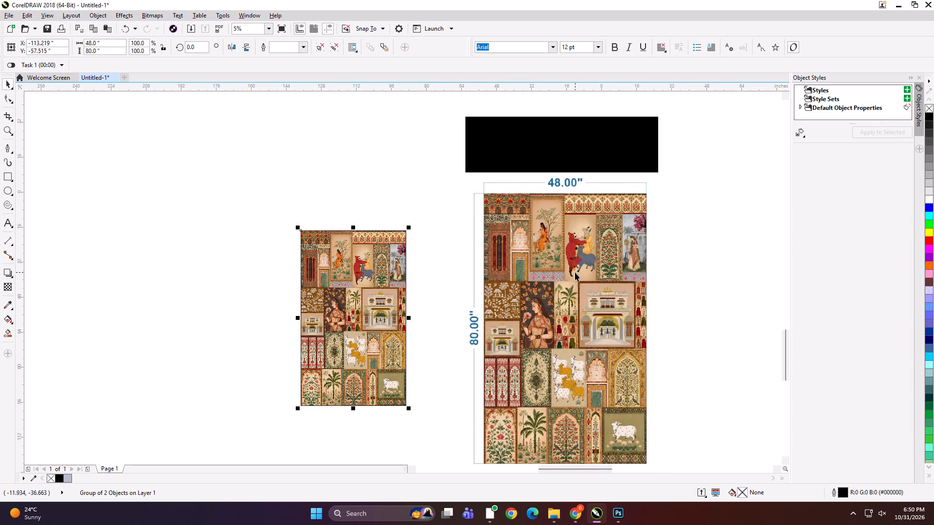
Enlarge the framed collage about its centre to roughly the height of the mockup artwork beside it.
scroll(458, 244, down, 1)
shift+click(433, 329)
shift+drag(433, 329, 459, 354)
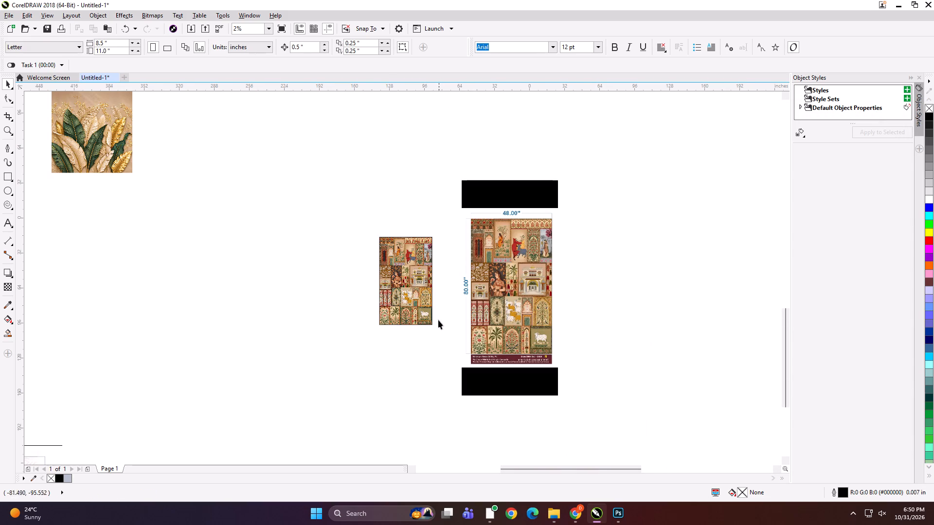
click(433, 315)
click(429, 315)
shift+drag(435, 330, 473, 355)
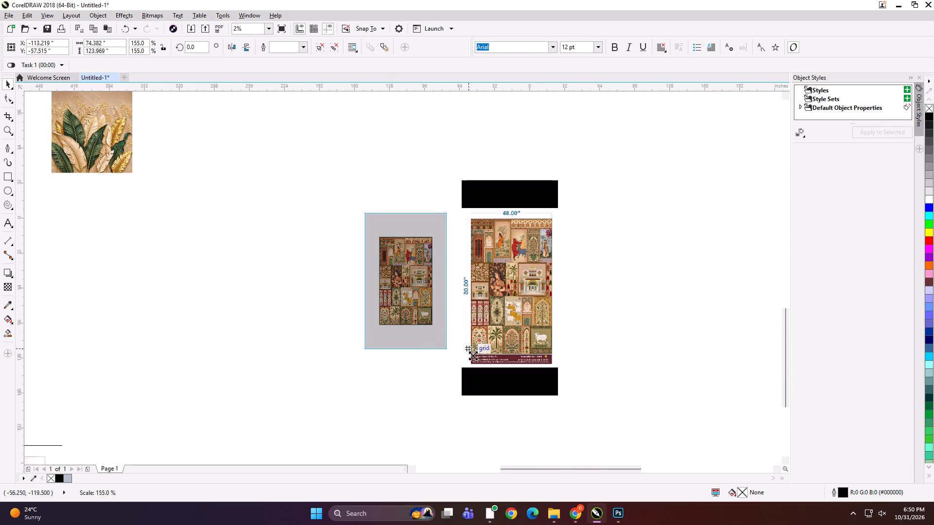
shift+drag(473, 355, 477, 358)
Group the enlarged collage with its black-barred mockup and scale the group down to about 1.27 by 1.4 inches.
shift+click(543, 323)
key(ctrl+g)
shift+click(561, 400)
shift+drag(561, 400, 560, 400)
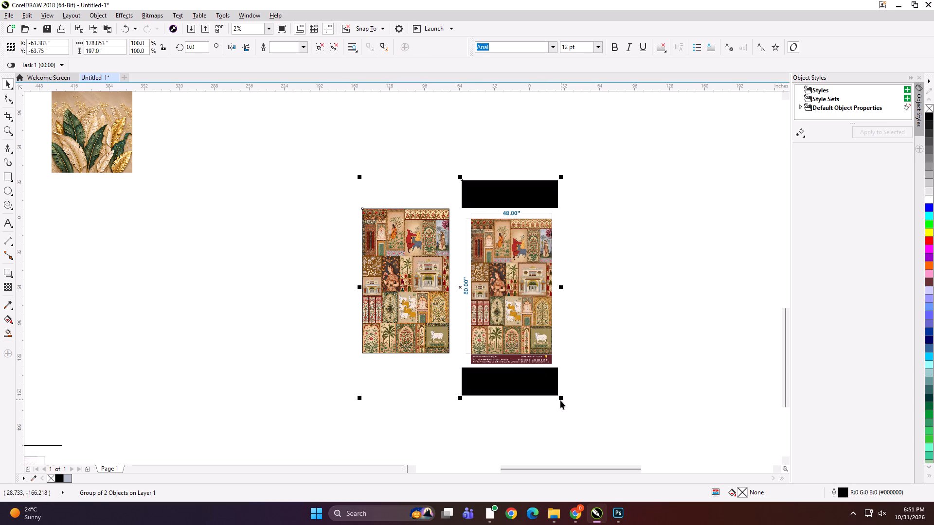
shift+drag(560, 400, 499, 356)
shift+drag(561, 401, 480, 330)
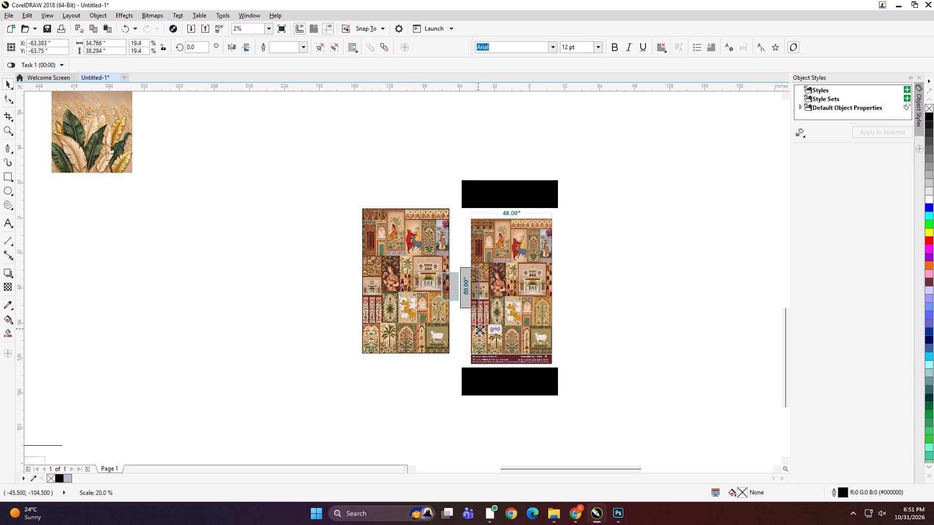
shift+drag(480, 330, 472, 317)
scroll(455, 287, up, 3)
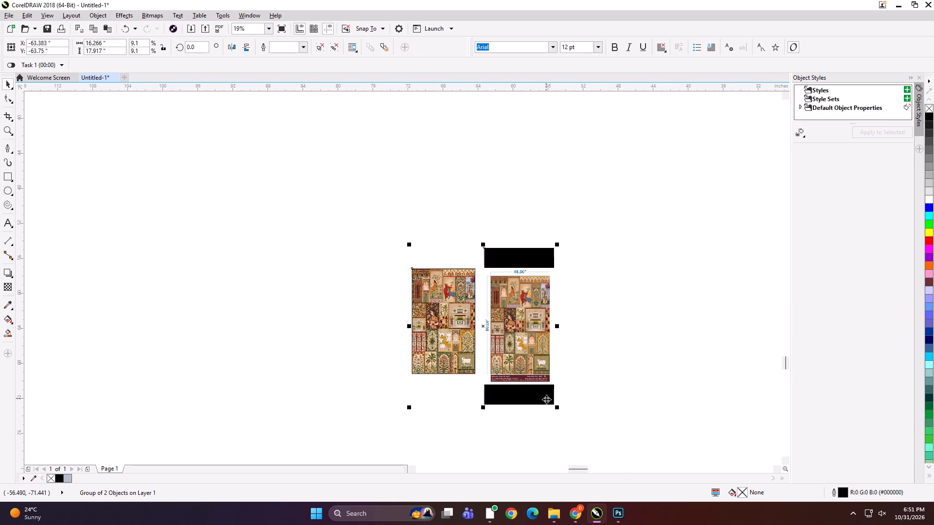
shift+drag(558, 408, 497, 347)
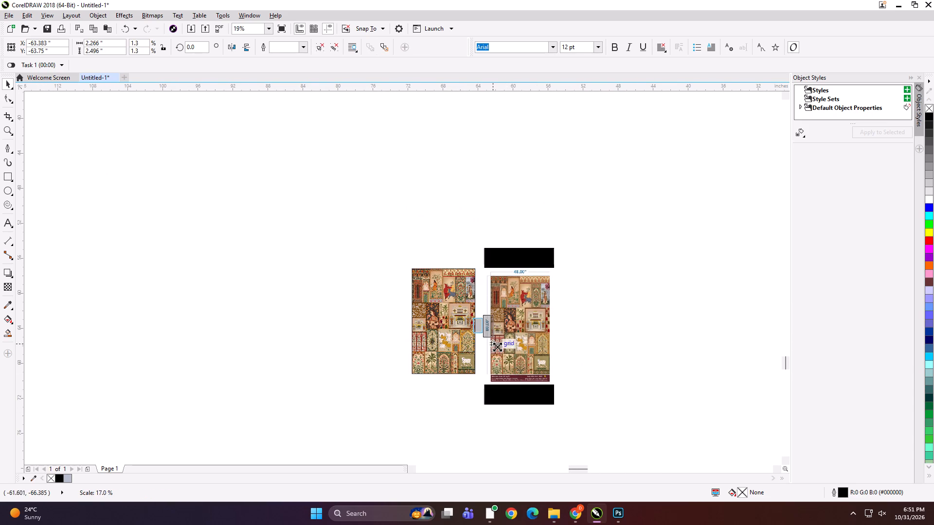
shift+drag(497, 347, 493, 346)
scroll(487, 325, up, 3)
scroll(448, 328, up, 1)
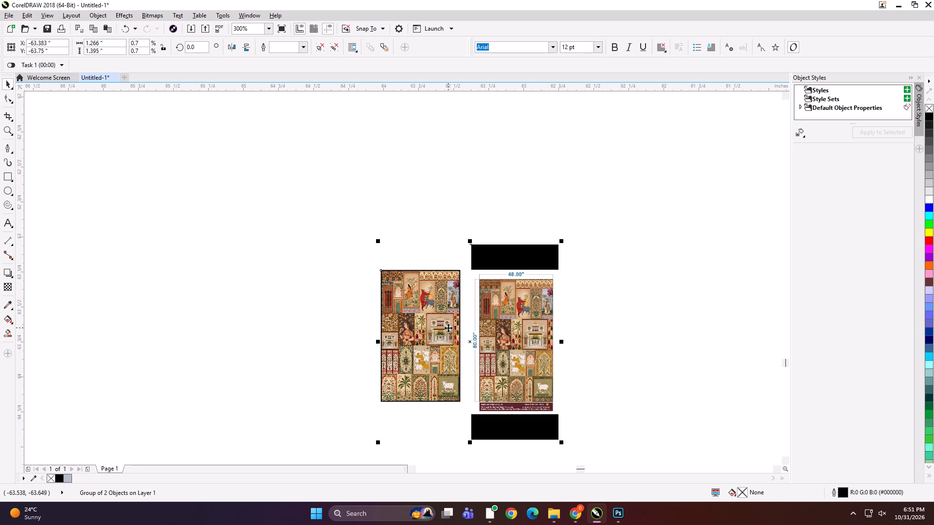
Enlarge the combined collage and mockup group slightly to about 1.55 by 1.71 inches.
scroll(398, 258, down, 1)
shift+click(480, 351)
shift+drag(480, 351, 497, 369)
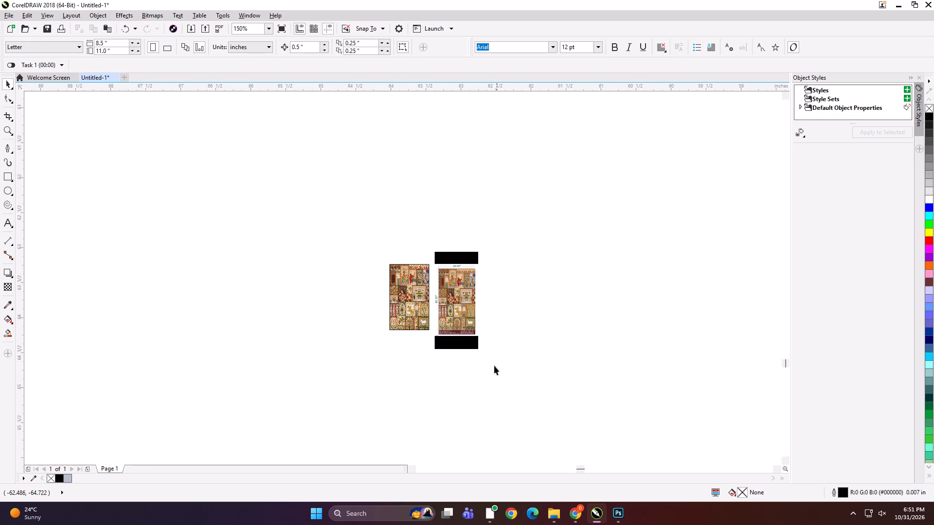
click(459, 320)
shift+drag(481, 350, 498, 361)
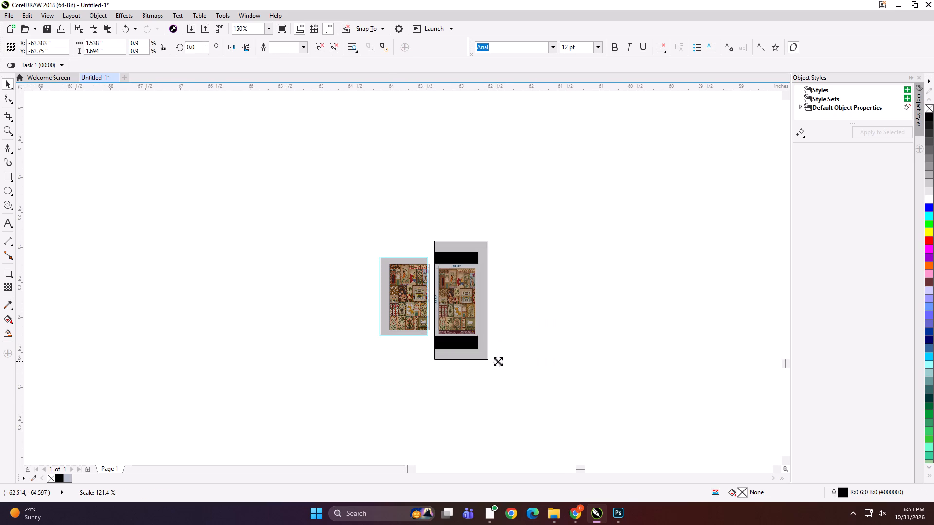
shift+drag(498, 361, 498, 362)
Start exporting the collage and mockup group as a TIFF named "dgh" in the chandigarh wallpaper folder.
key(ctrl+e)
text(dgh)
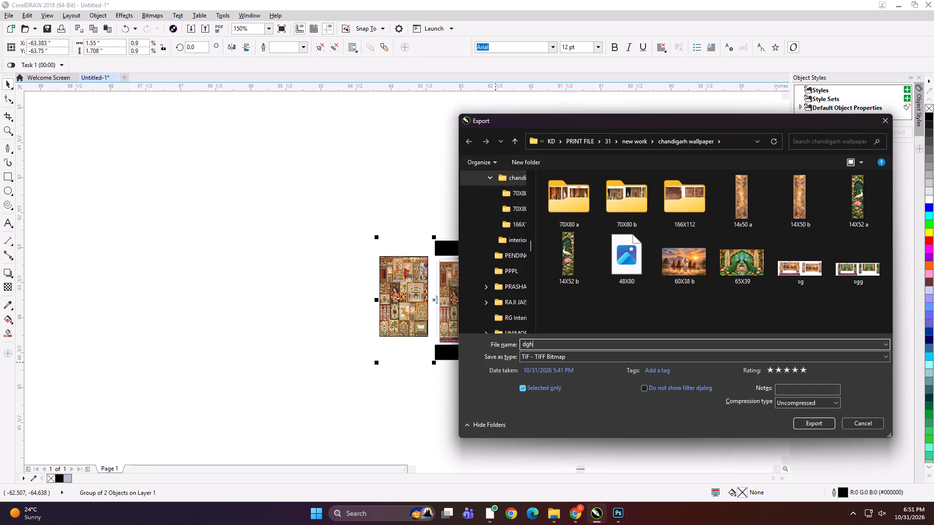
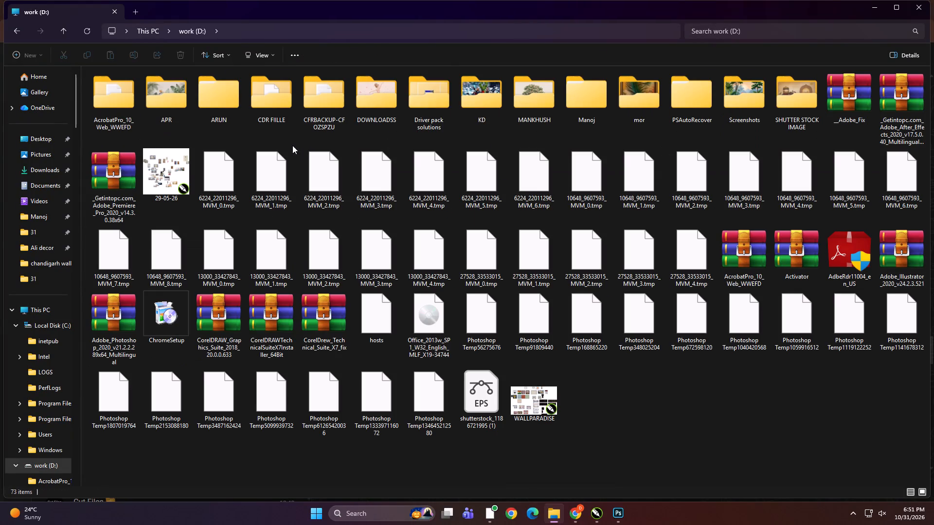
Browse the work (D:) drive in File Explorer to the client folders in KD > PRINT FILE > 31.
double_click(490, 98)
triple_click(388, 161)
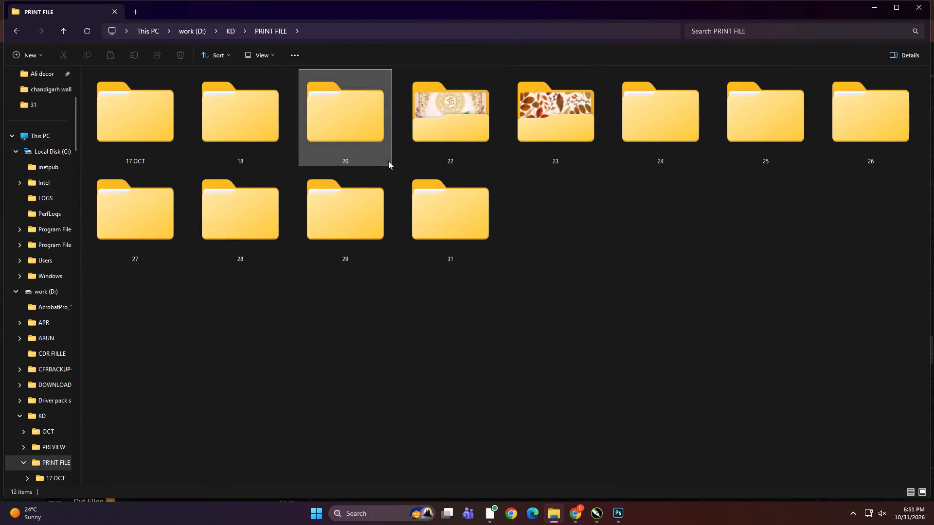
double_click(440, 245)
ctrl+scroll(431, 319, up, 6)
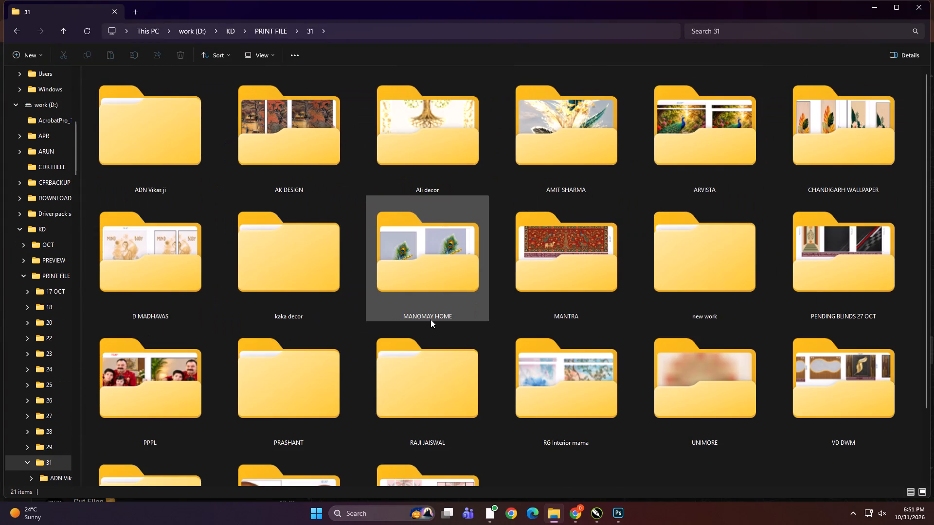
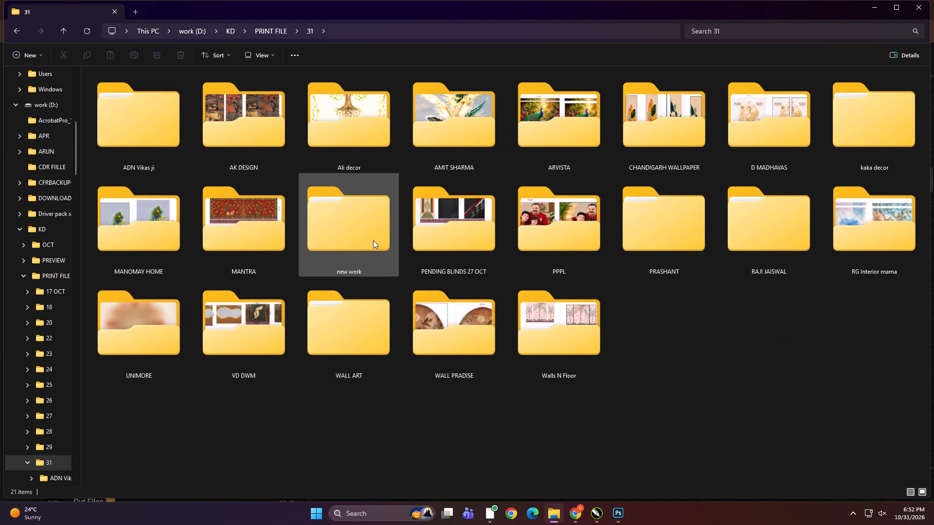
Copy the 70X80 a, 70X80 b and 166X112 folders plus the 48X80 and dgh files from new work > chandigarh wallpaper.
double_click(375, 224)
ctrl+scroll(318, 242, up, 14)
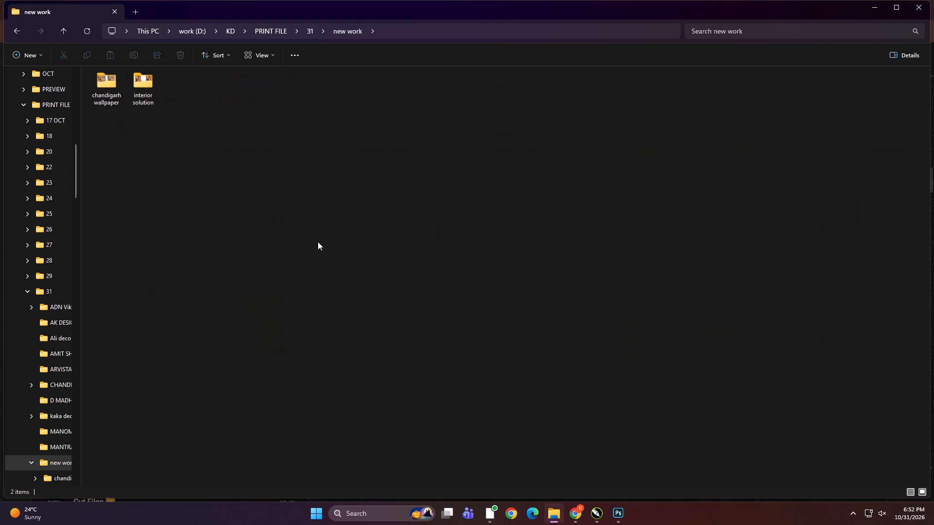
ctrl+scroll(318, 242, up, 20)
ctrl+scroll(318, 242, up, 13)
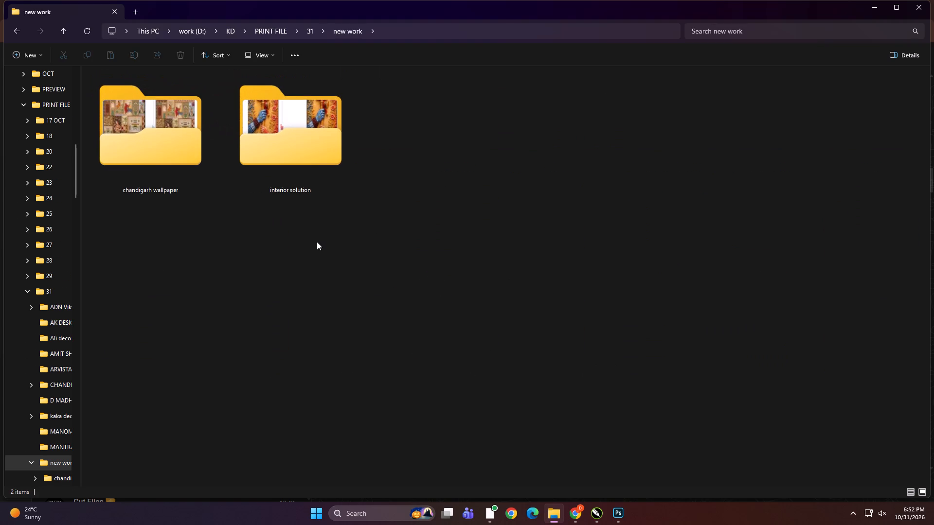
double_click(176, 151)
ctrl+scroll(283, 330, up, 3)
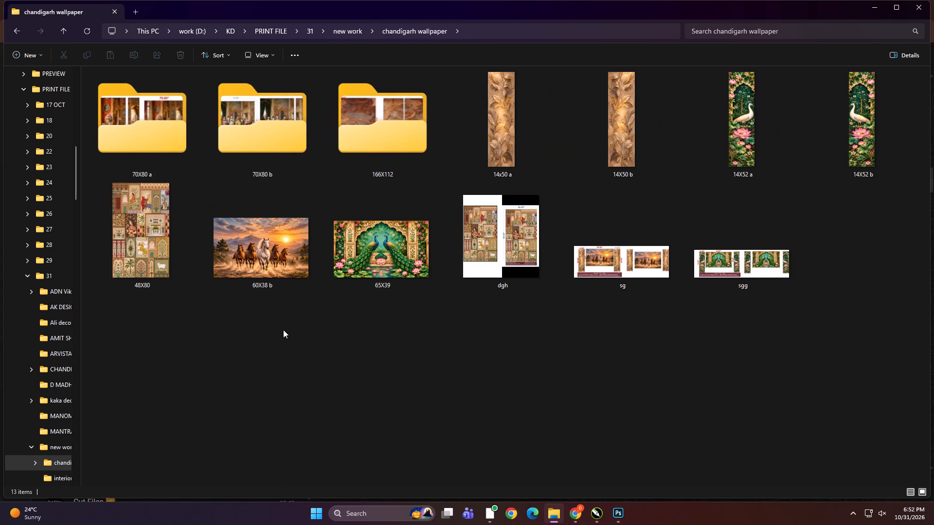
click(365, 153)
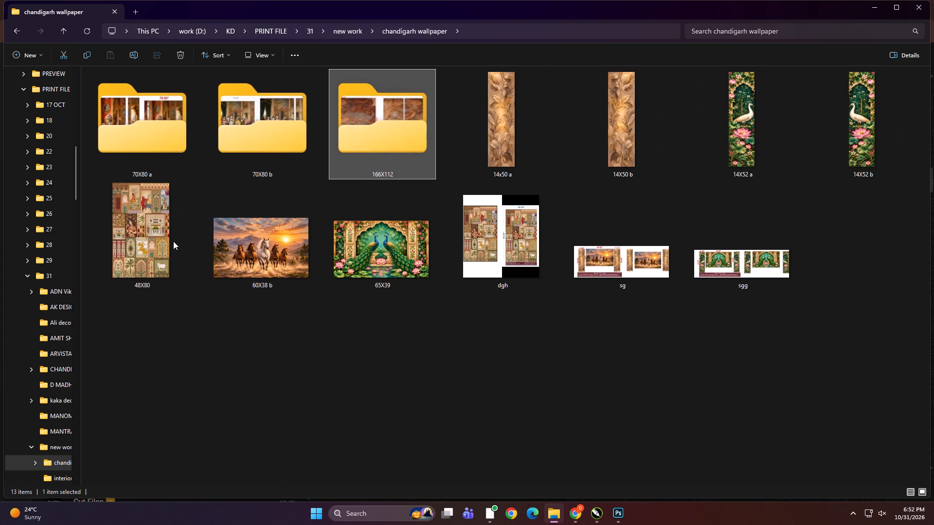
ctrl+click(173, 241)
ctrl+click(471, 248)
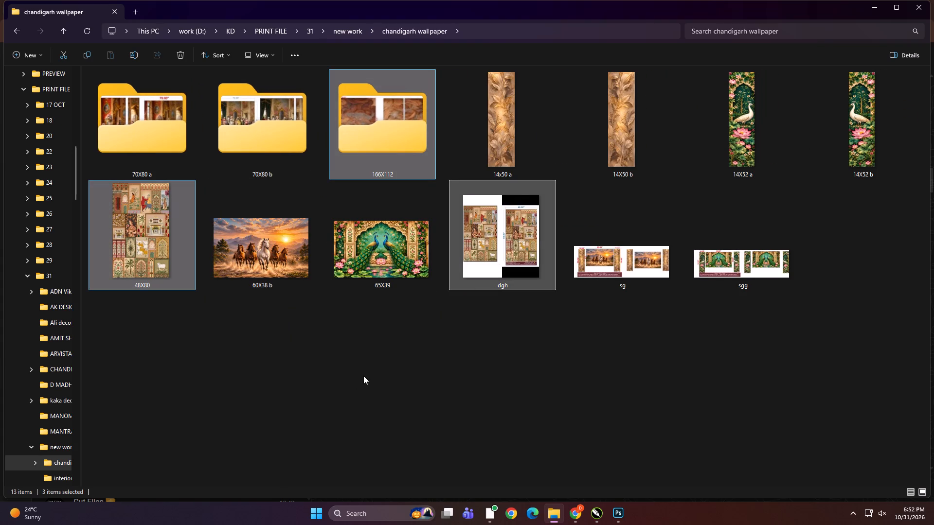
key(ctrl+c)
scroll(36, 341, up, 5)
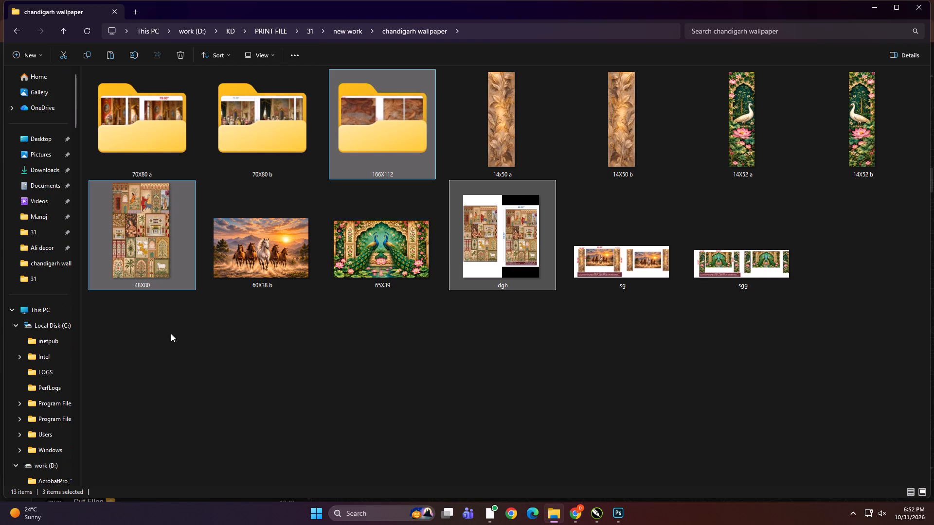
ctrl+click(173, 139)
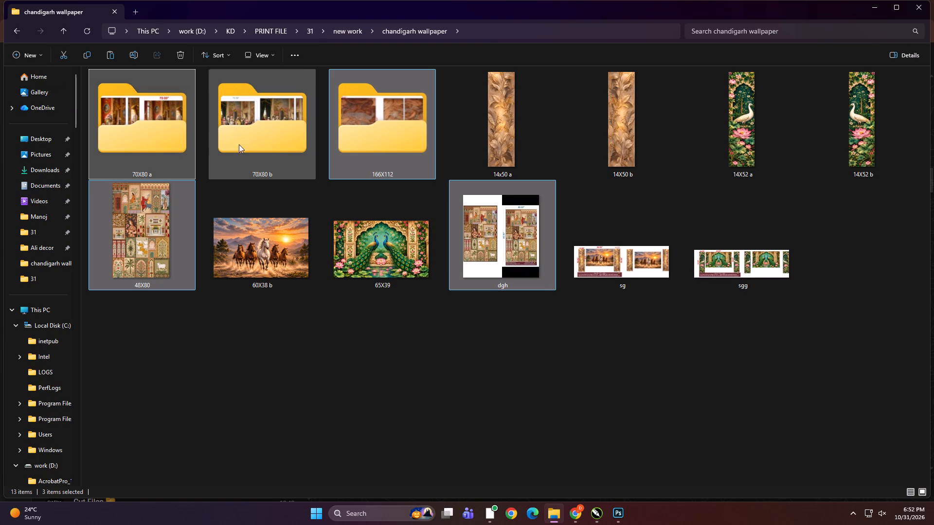
ctrl+click(281, 144)
key(ctrl+c)
Open Print > 31 > new work > chandigarh wallpaper on the DIGITECH_SHAREDRIVE (Z:) drive.
scroll(42, 335, up, 4)
click(42, 312)
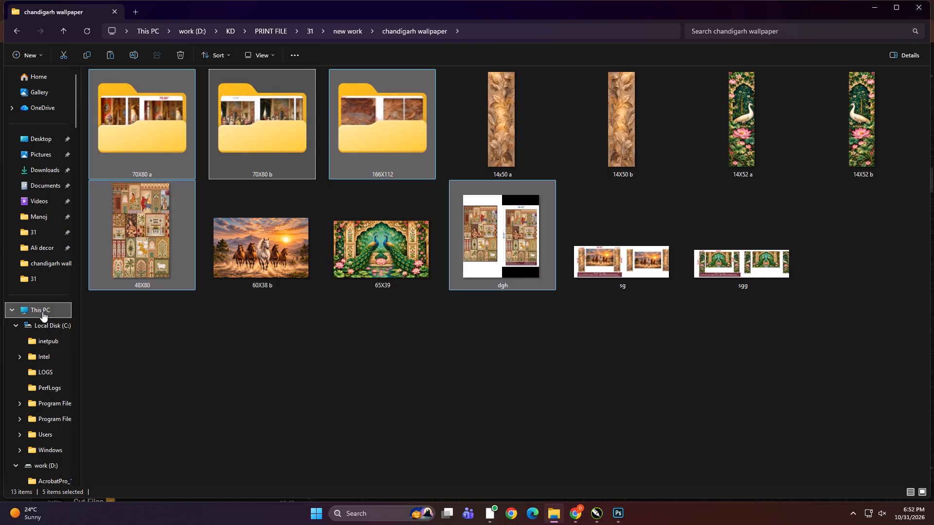
double_click(128, 299)
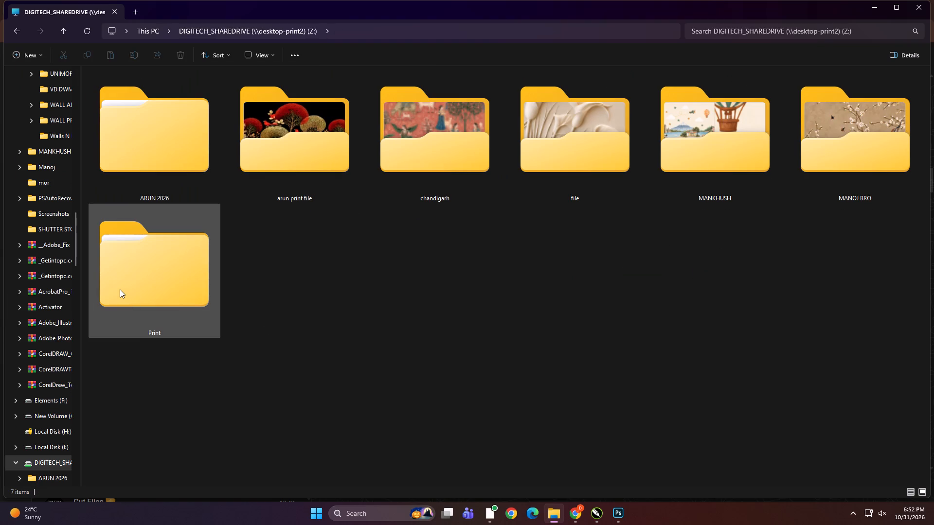
double_click(162, 280)
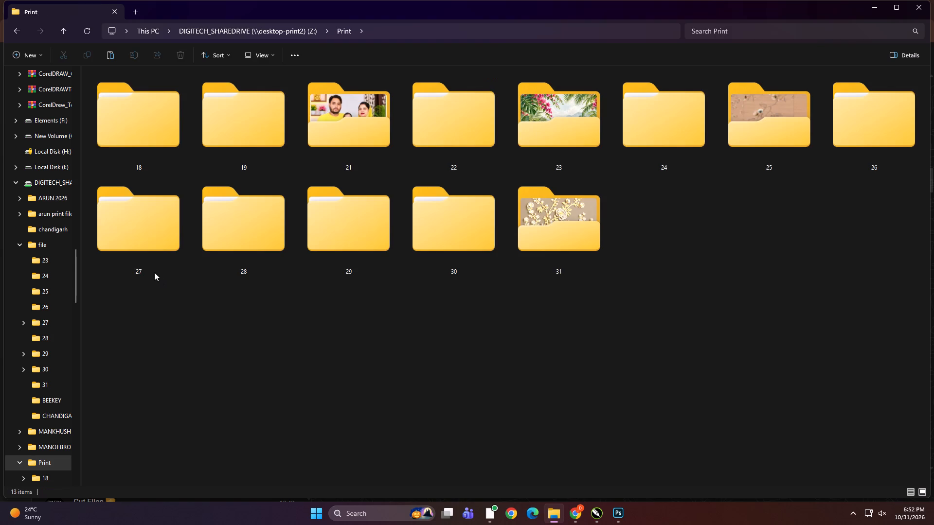
double_click(539, 242)
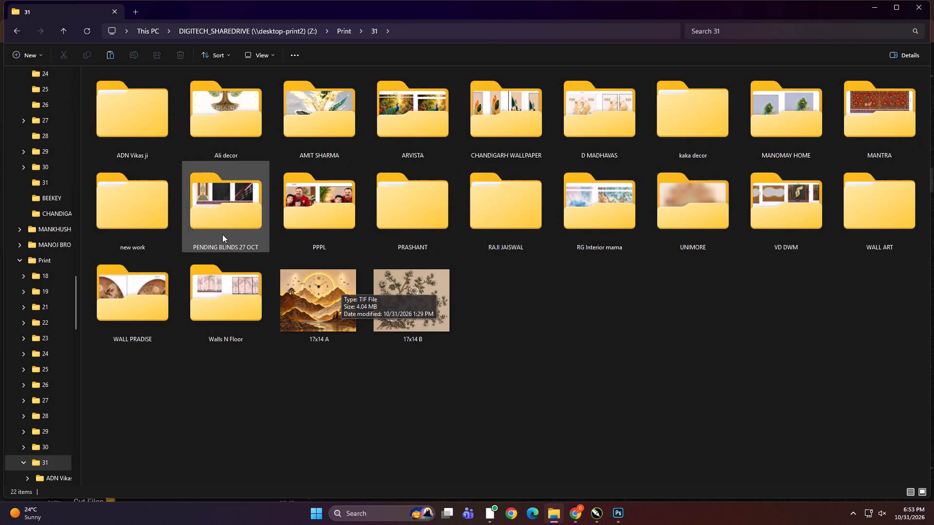
double_click(144, 206)
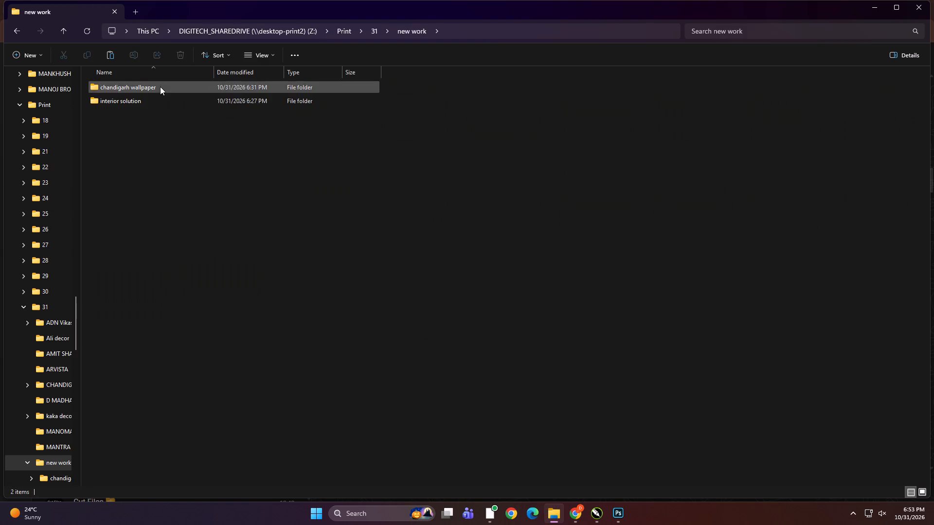
double_click(160, 85)
ctrl+scroll(251, 265, up, 7)
Permanently delete the 70X80 a and 70X80 b folders from the share drive's chandigarh wallpaper folder, including their Thumbs system files.
click(167, 132)
ctrl+click(289, 152)
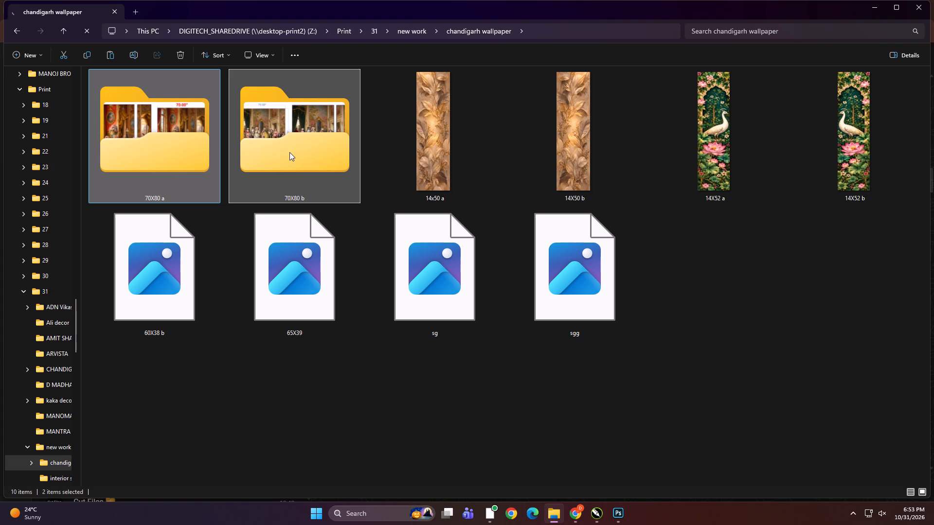
key(Delete)
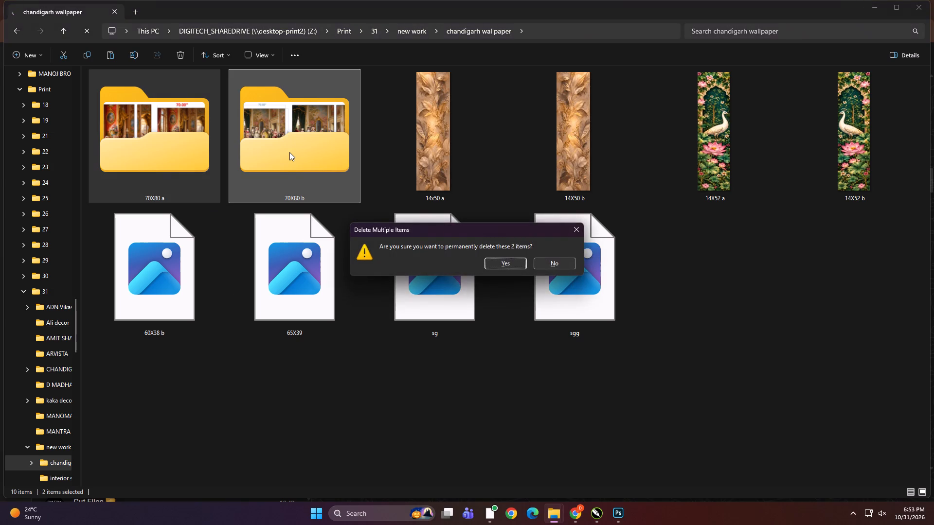
key(Return)
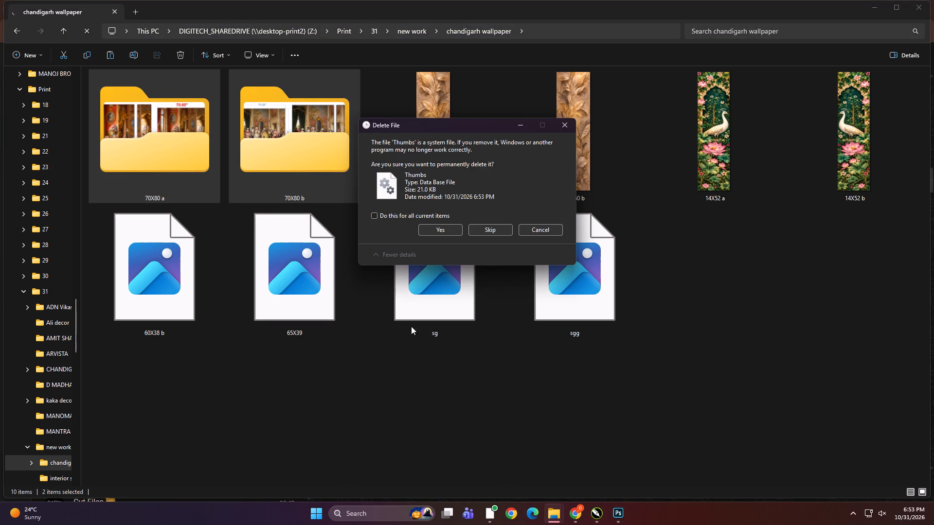
click(406, 215)
click(429, 227)
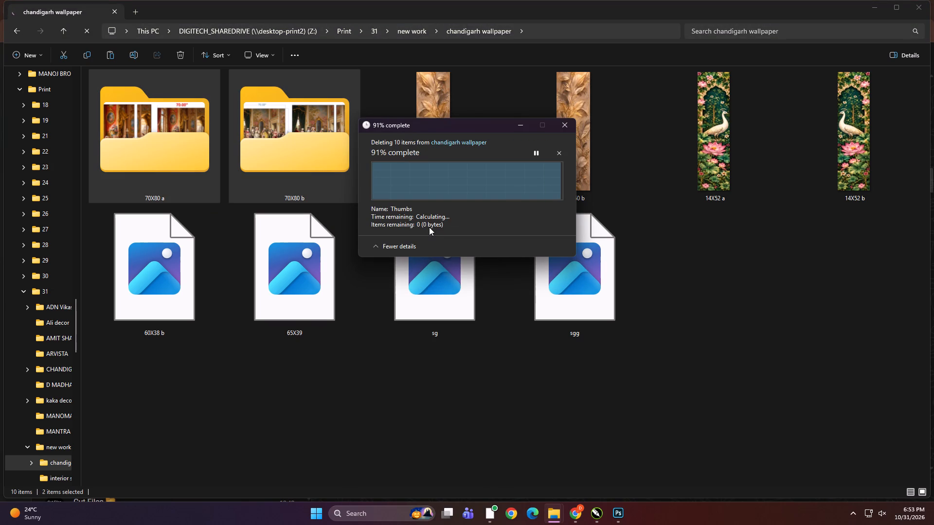
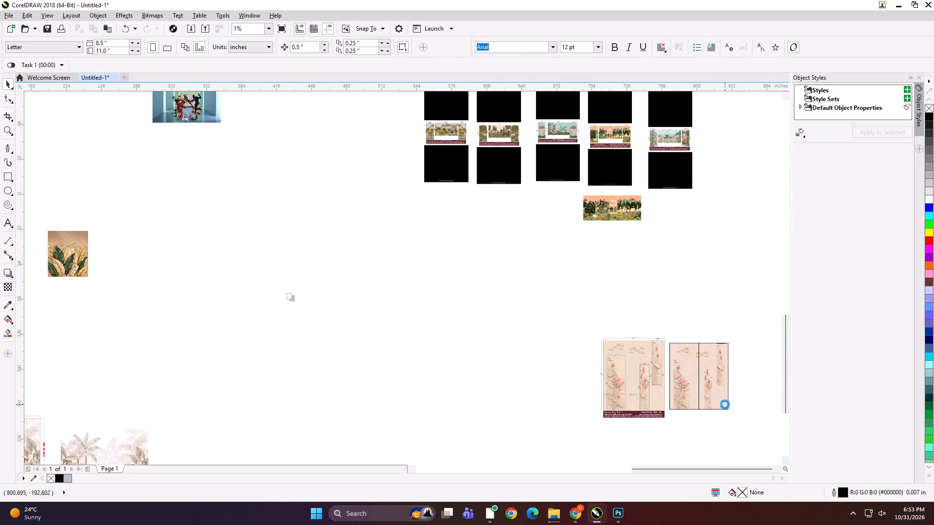
Select the left panel group of the two-panel lotus wallpaper, beside its dimensioned design preview.
scroll(659, 358, up, 1)
scroll(353, 227, down, 1)
click(561, 220)
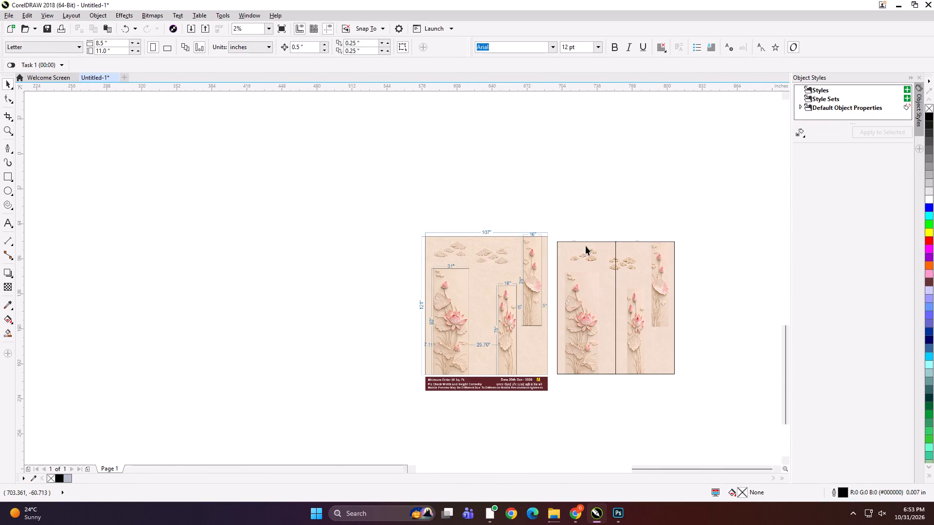
click(595, 271)
scroll(690, 318, up, 1)
click(427, 129)
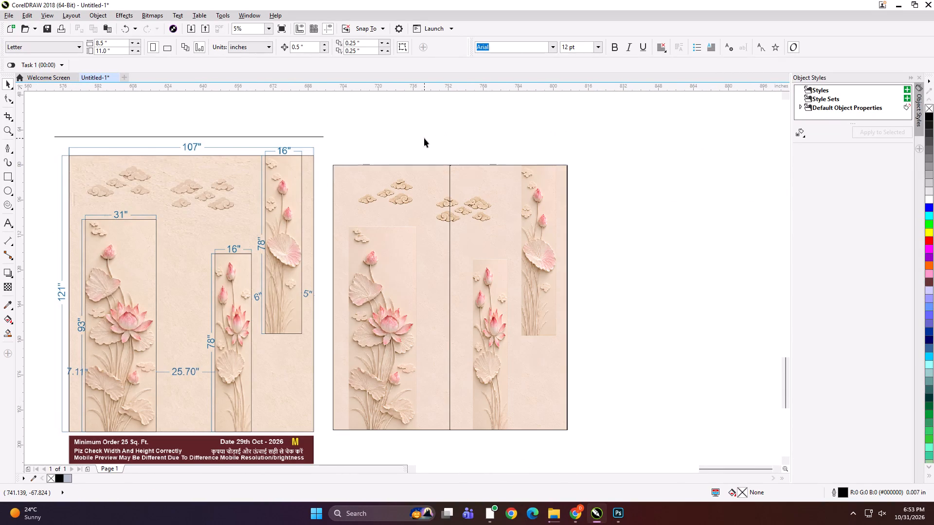
click(11, 221)
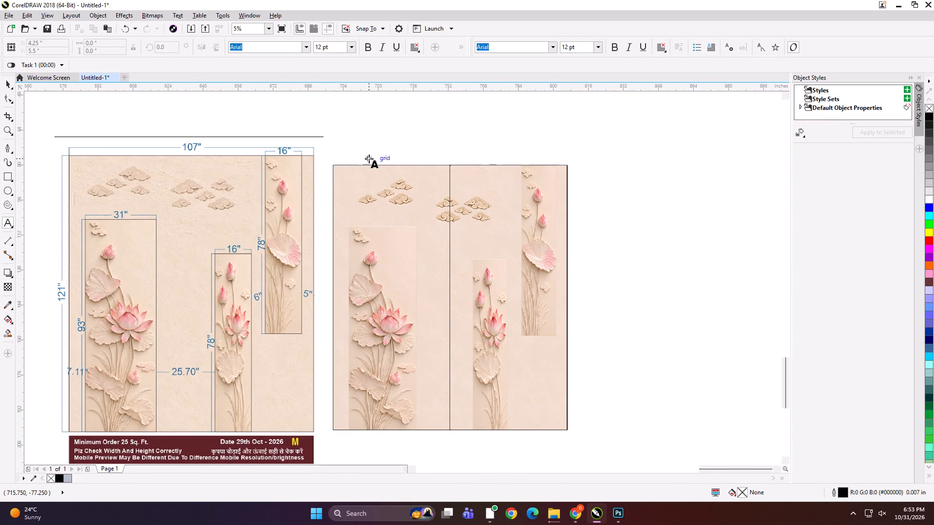
key(space)
click(376, 207)
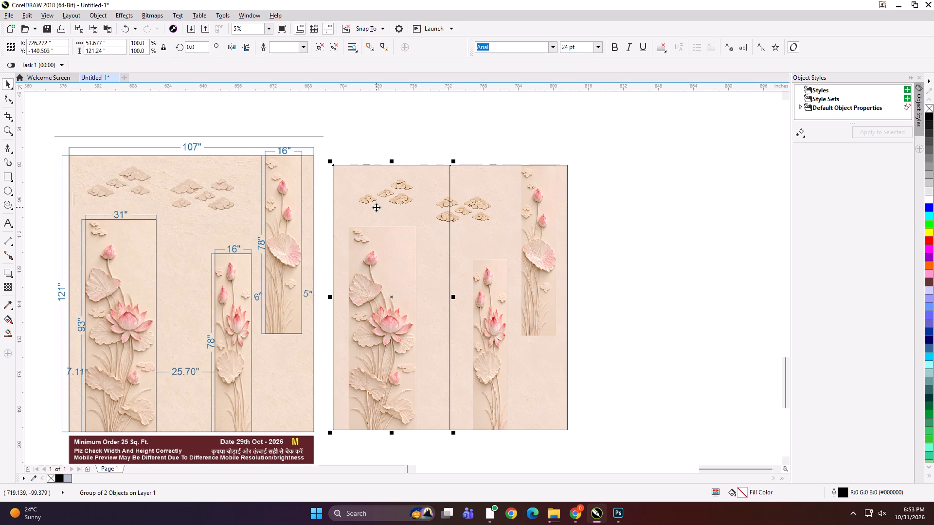
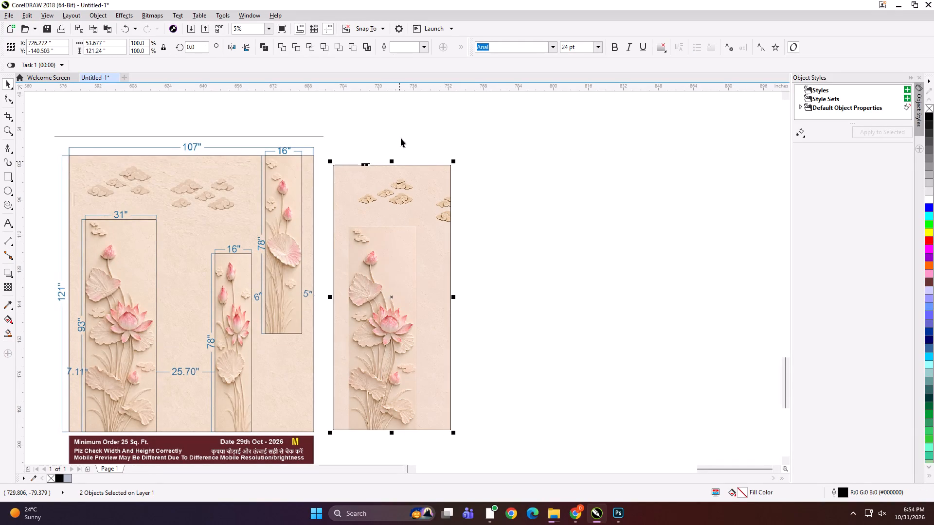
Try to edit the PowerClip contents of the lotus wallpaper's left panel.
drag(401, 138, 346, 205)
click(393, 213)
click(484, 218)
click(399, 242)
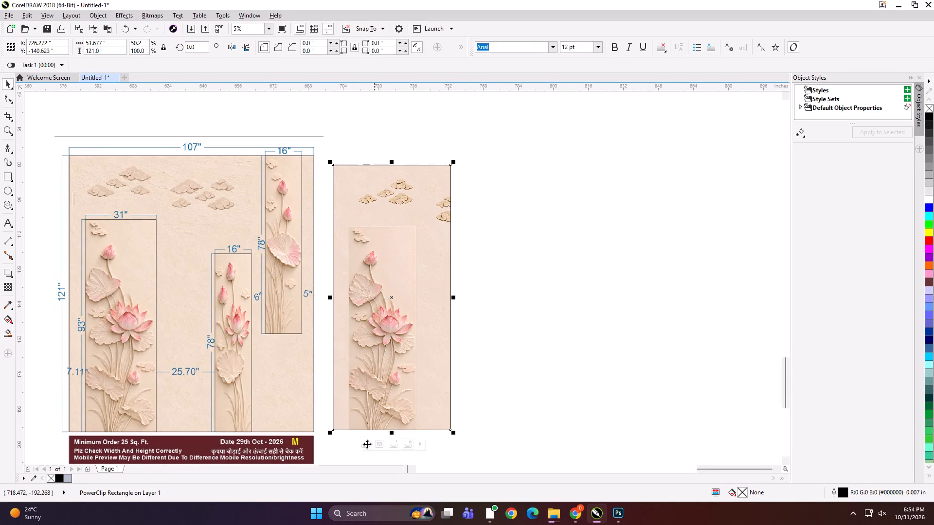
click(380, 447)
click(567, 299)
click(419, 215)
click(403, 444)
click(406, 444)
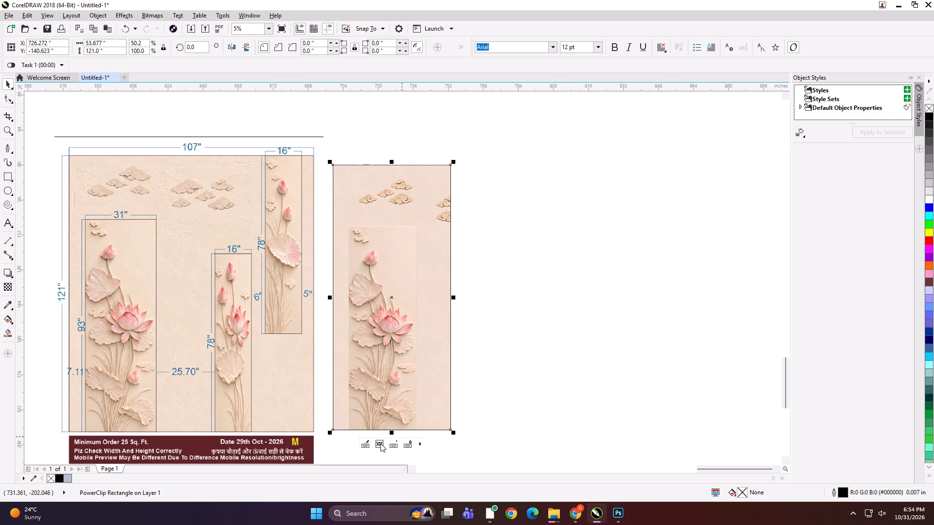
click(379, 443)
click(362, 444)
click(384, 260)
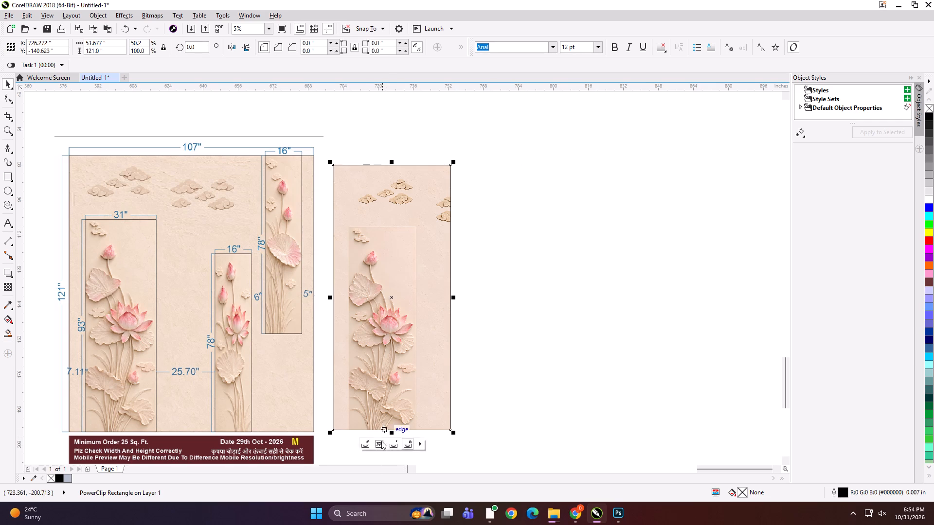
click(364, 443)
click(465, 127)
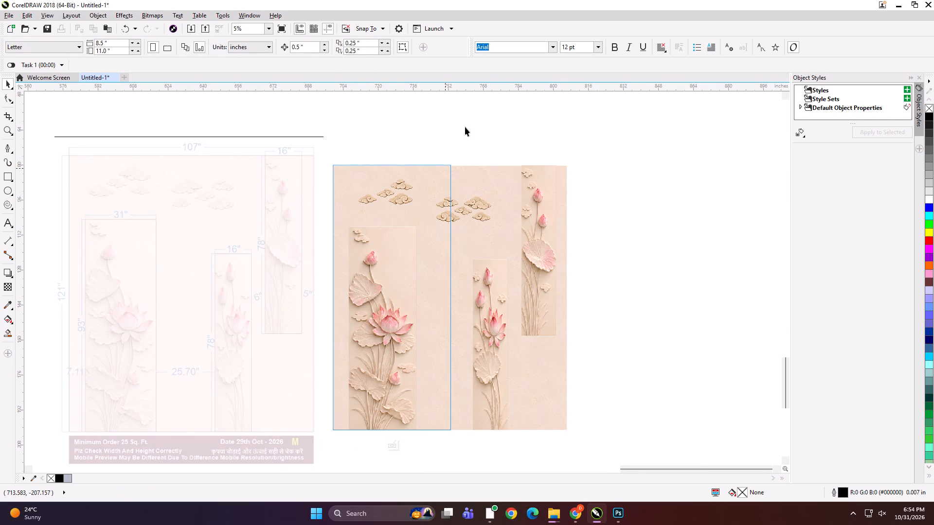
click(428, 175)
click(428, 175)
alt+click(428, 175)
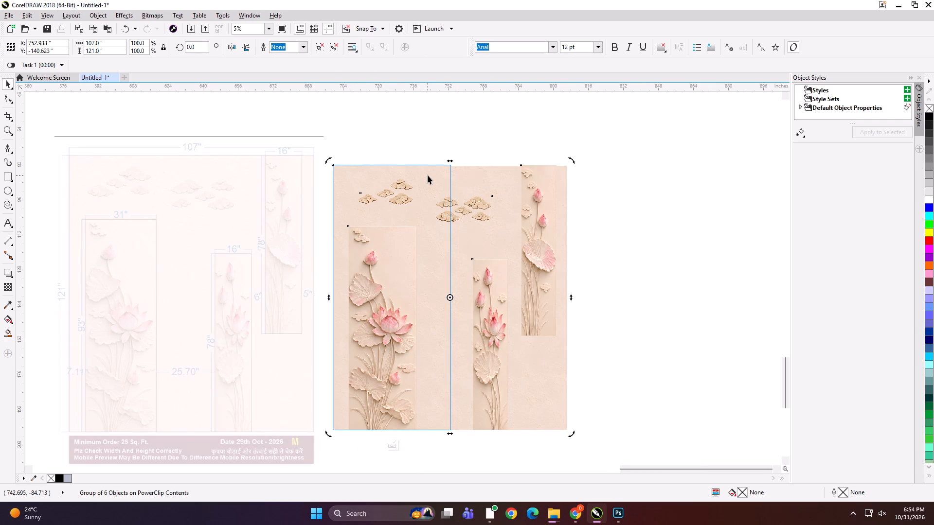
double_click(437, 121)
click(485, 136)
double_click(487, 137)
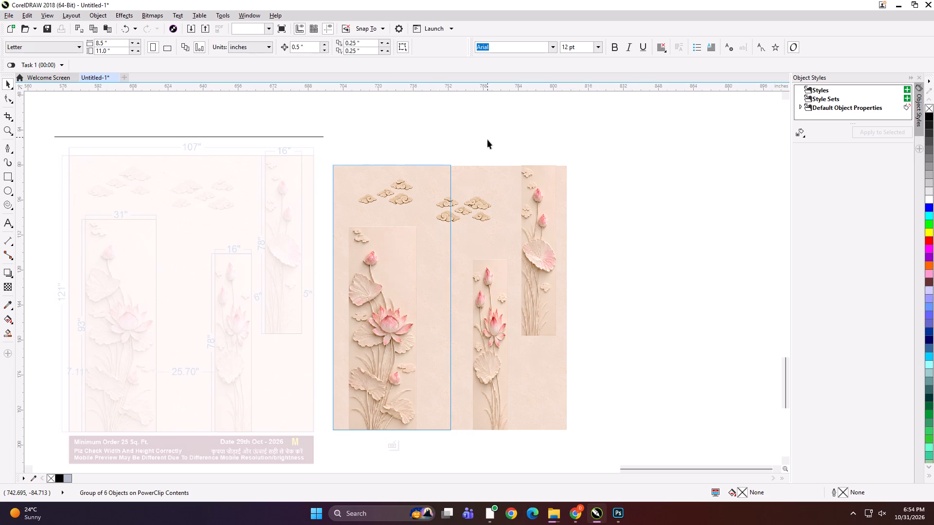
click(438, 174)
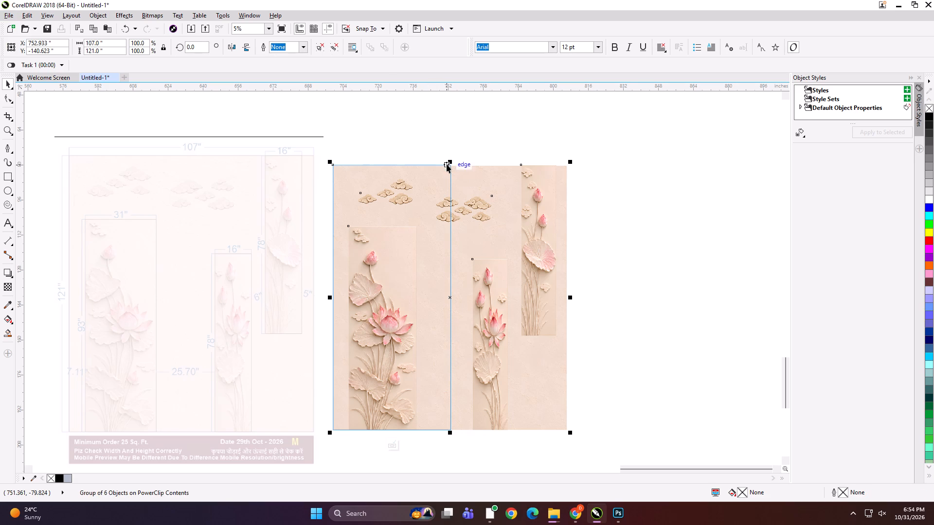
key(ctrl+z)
Extract the full lotus artwork from the left panel's PowerClip frame.
click(379, 442)
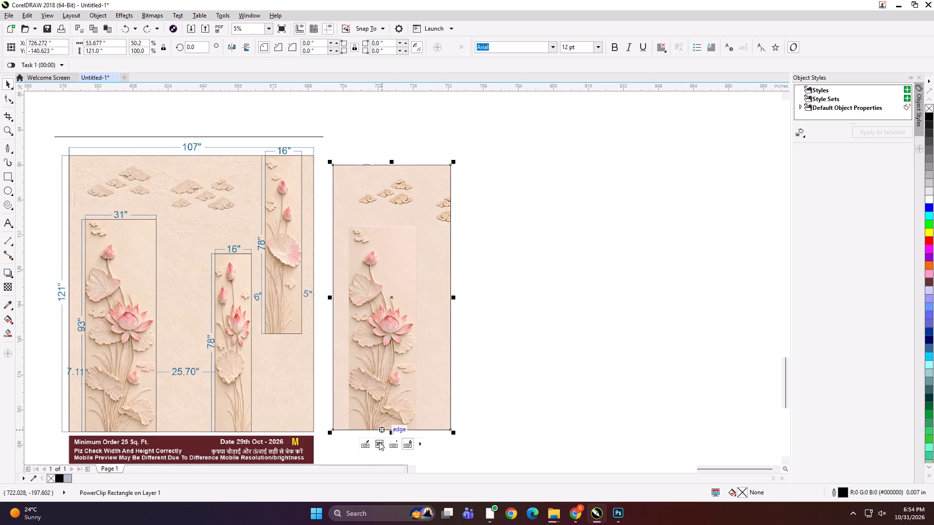
click(379, 442)
click(580, 278)
click(424, 302)
click(416, 383)
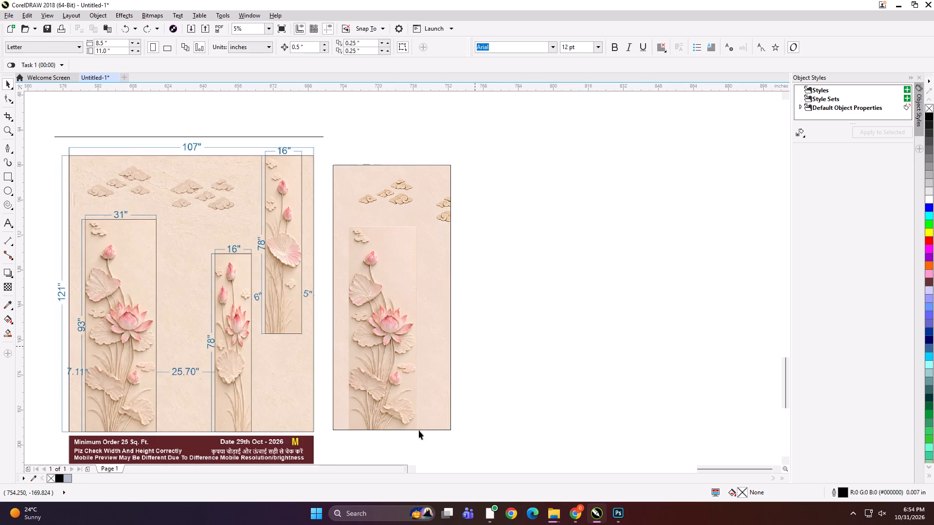
click(405, 363)
click(384, 273)
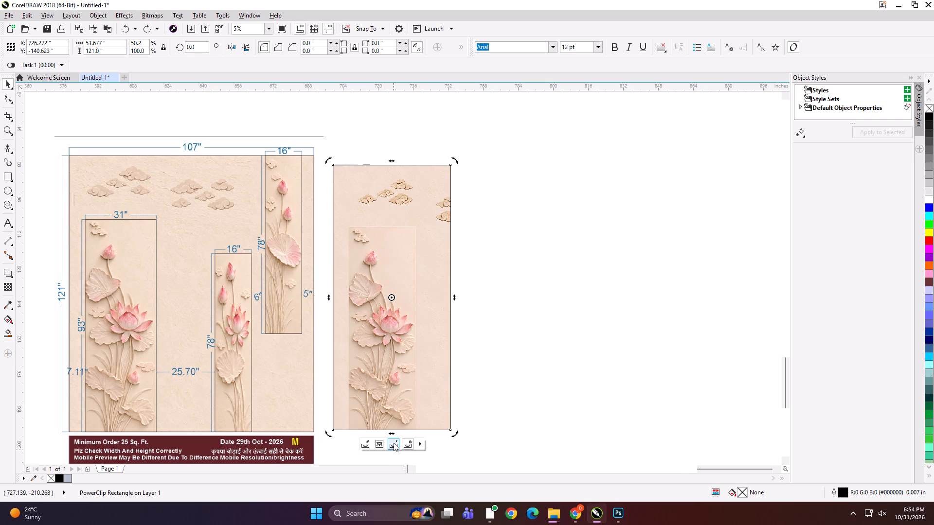
click(394, 443)
click(576, 288)
click(482, 139)
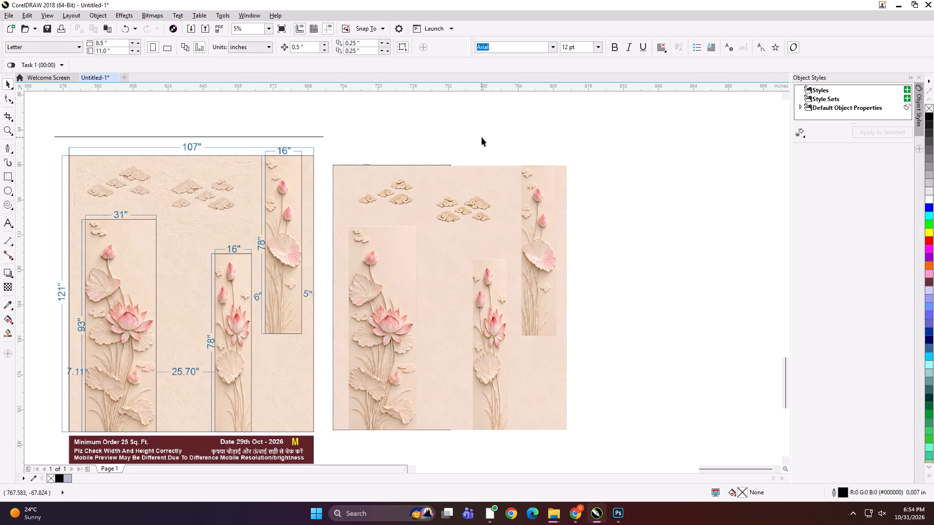
Delete the emptied panel frame and its old label from around the extracted artwork.
drag(474, 140, 328, 445)
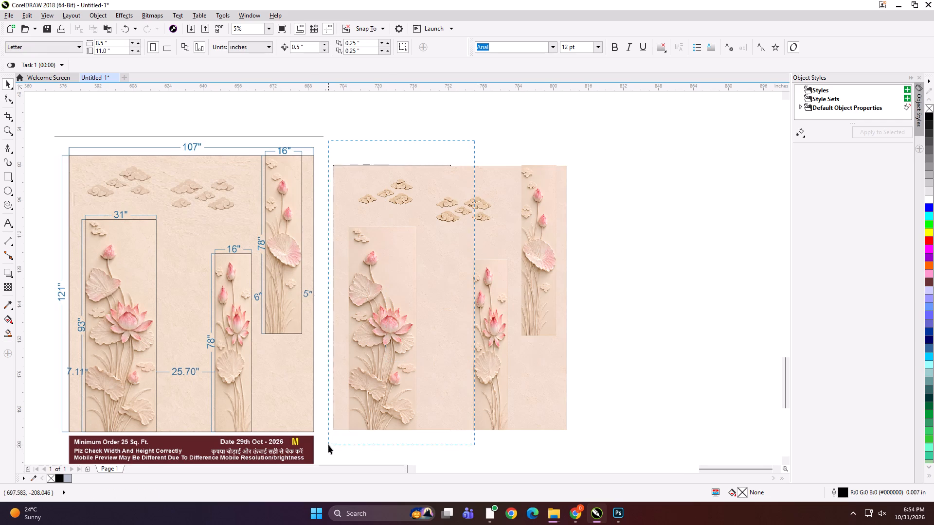
drag(328, 445, 322, 448)
key(Delete)
Resize the lotus artwork group to 109 x 123 inches and move it about 6 inches away from the dimensioned preview.
click(461, 270)
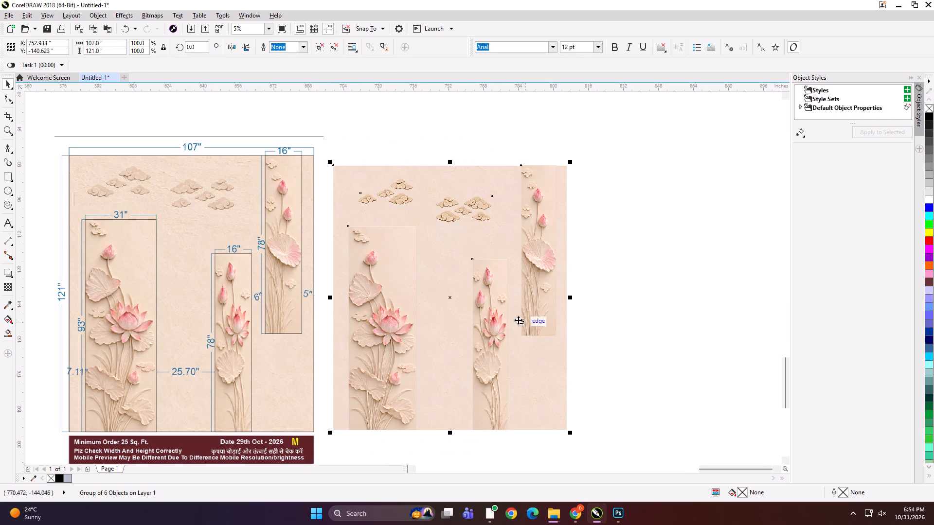
click(110, 46)
key(2)
key(Tab)
key(Right)
key(2)
key(Return)
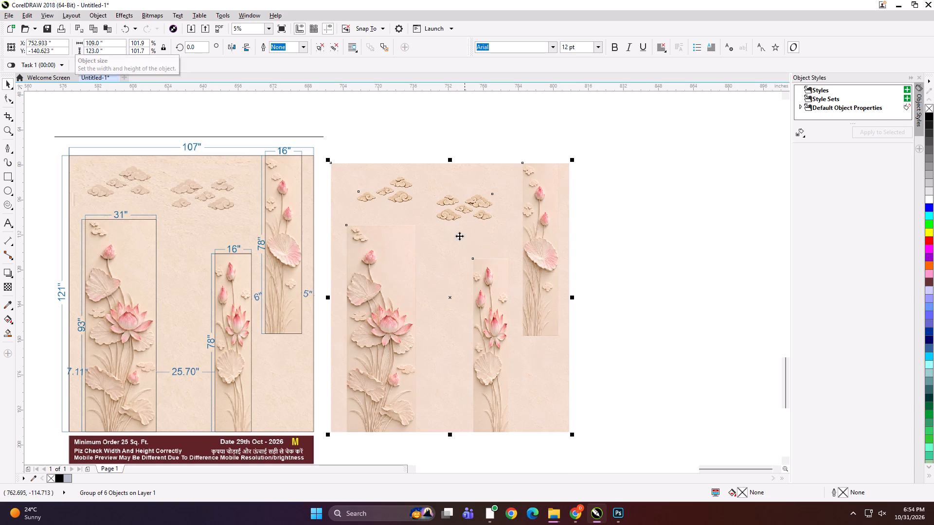
drag(424, 234, 436, 234)
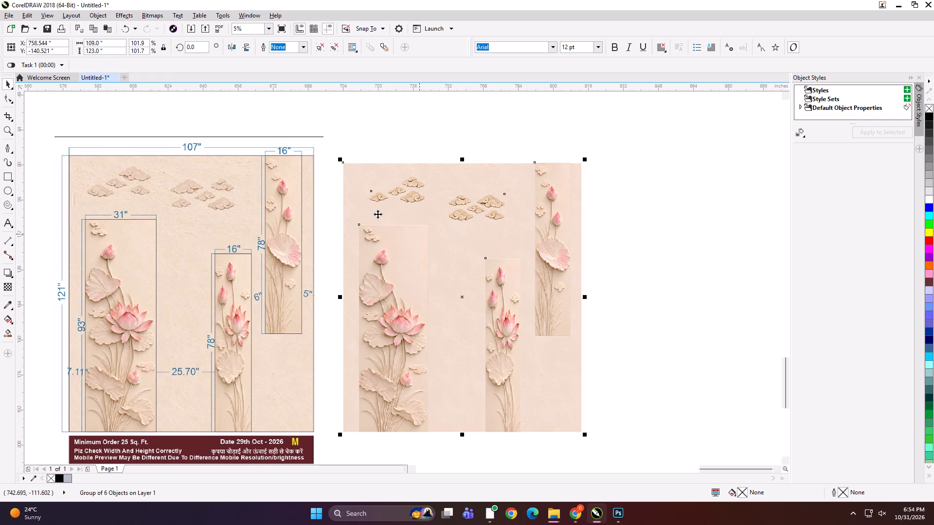
Add a rectangle frame 55 inches wide and 123 inches high over the lotus artwork, aligned to the artwork's left edge.
shift+double_click(5, 175)
key(shift+space)
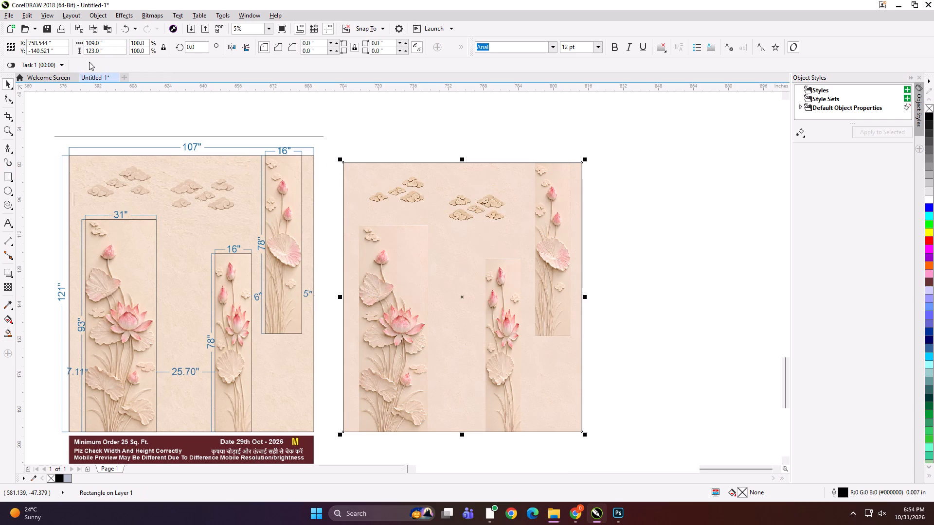
click(111, 43)
key(ctrl+a)
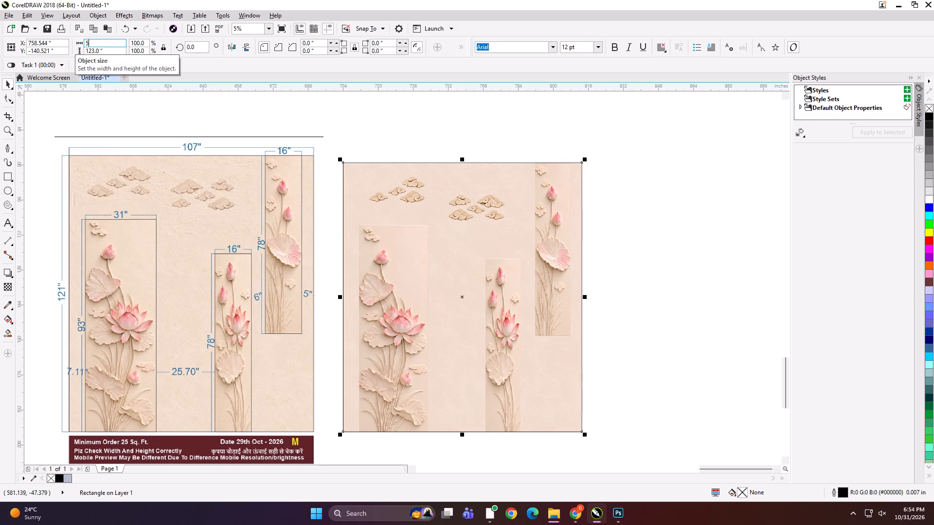
key(5)
key(Return)
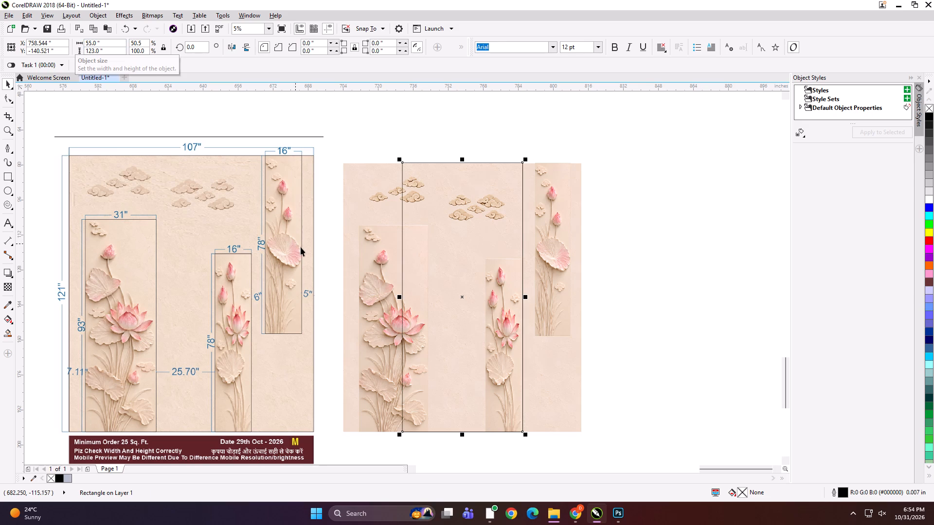
shift+click(364, 220)
key(l)
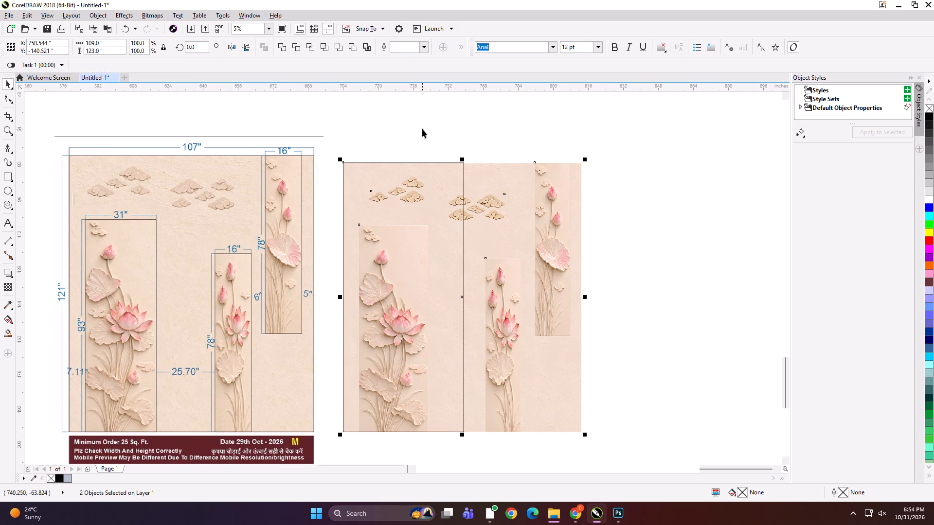
Make a mirrored copy of the 55-inch frame over the right half of the artwork, nudged 0.5 inch left.
click(423, 224)
click(463, 117)
click(451, 167)
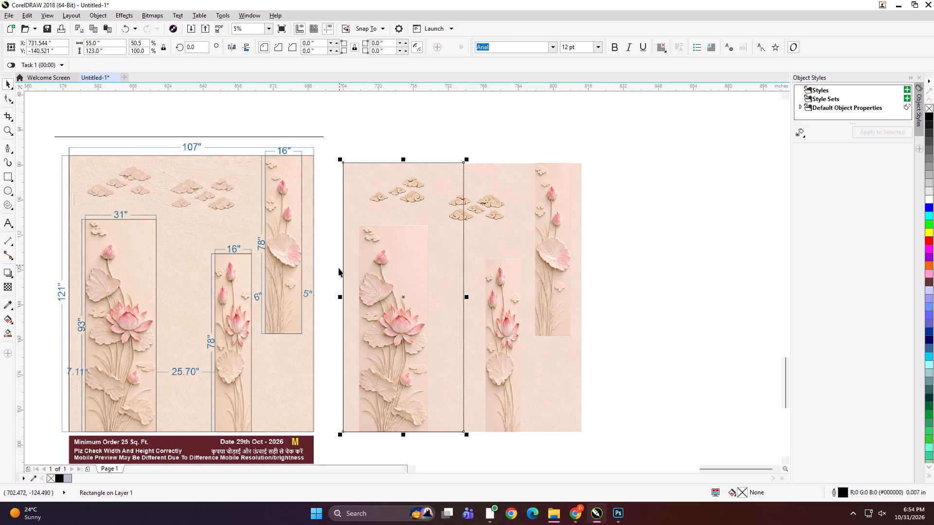
drag(339, 297, 533, 308)
ctrl+right_click(533, 308)
key(Left)
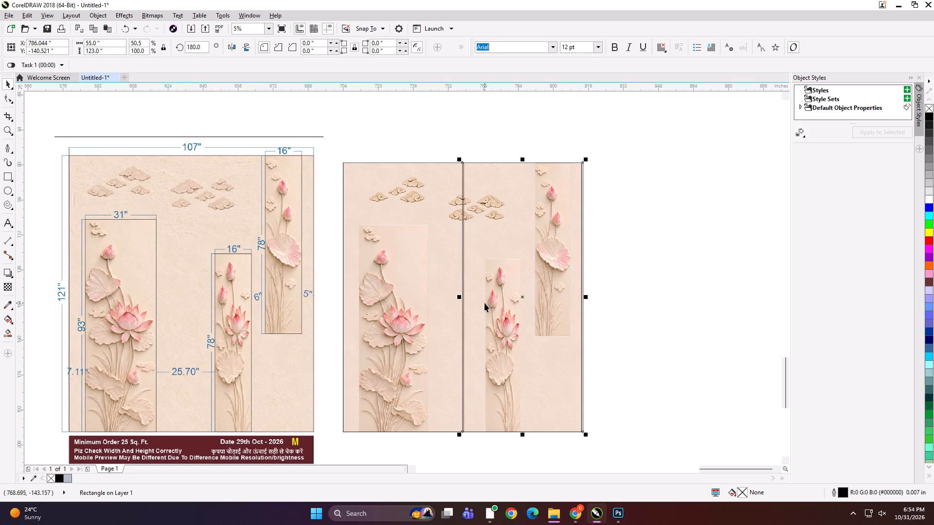
Scale the two panel frames together to 109 inches wide so they match the artwork's right edge.
scroll(565, 309, up, 1)
scroll(615, 293, up, 2)
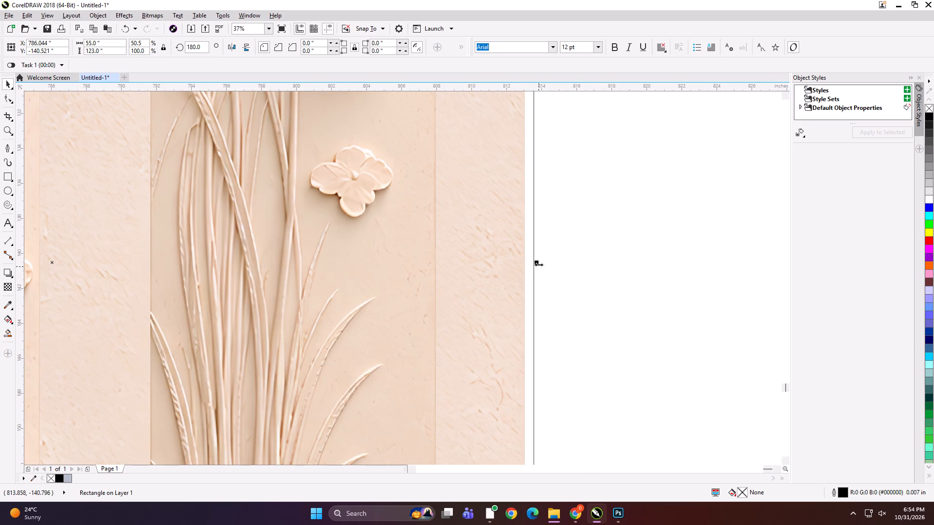
scroll(576, 272, down, 1)
shift+click(58, 223)
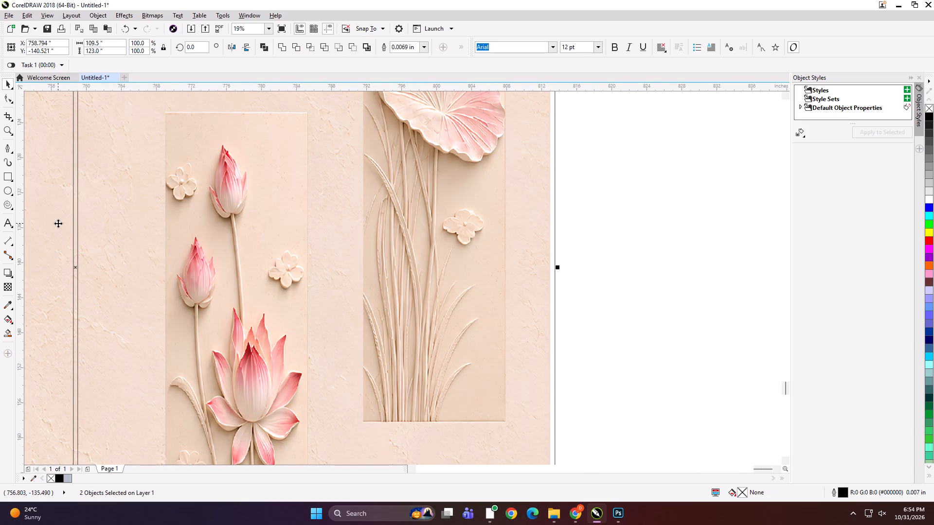
scroll(567, 268, up, 1)
drag(547, 268, 540, 269)
scroll(566, 275, down, 3)
Group the two frames, PowerClip the lotus artwork into them, and ungroup them into separate left and right panels.
key(ctrl+g)
click(653, 282)
alt+click(524, 273)
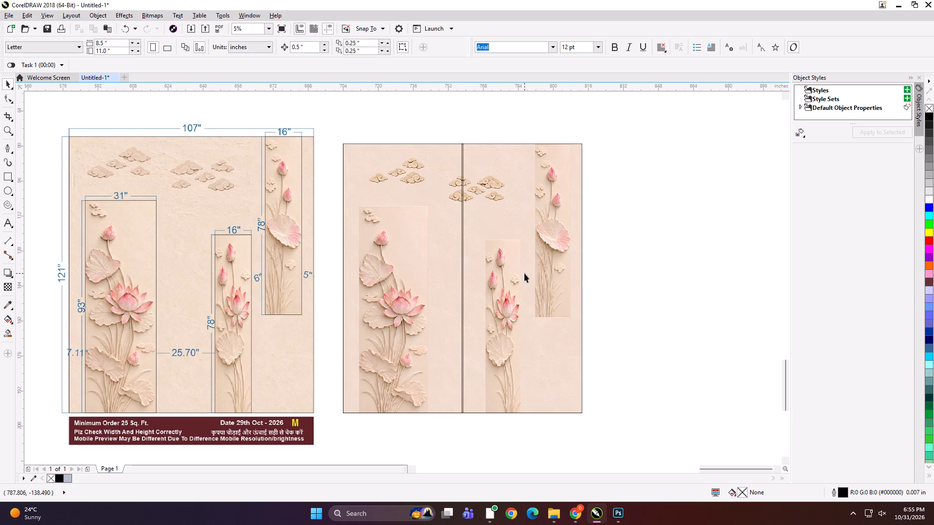
key(shift+Return)
click(524, 273)
key(ctrl+u)
key(ctrl+u)
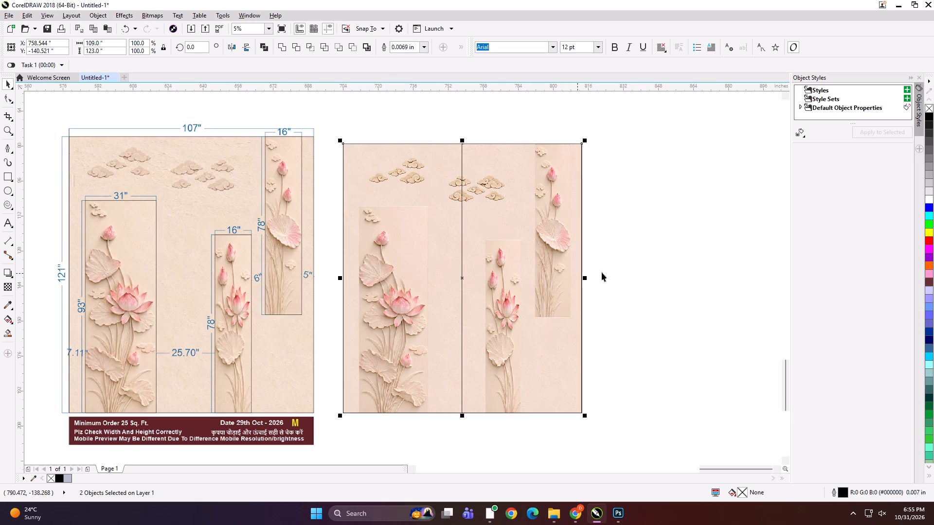
click(641, 268)
click(539, 247)
click(655, 244)
Add the text label "107*121 PANEL 1" at the top edge of the left panel.
click(8, 218)
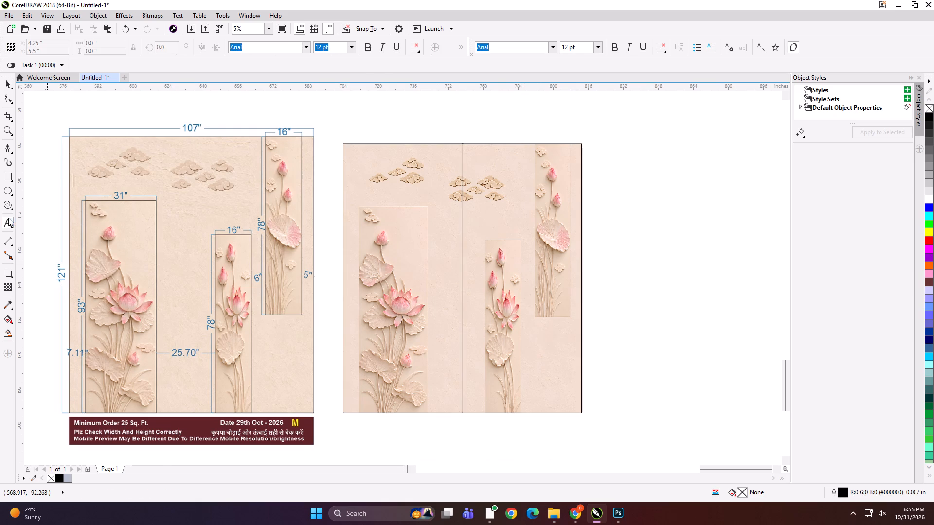
click(379, 142)
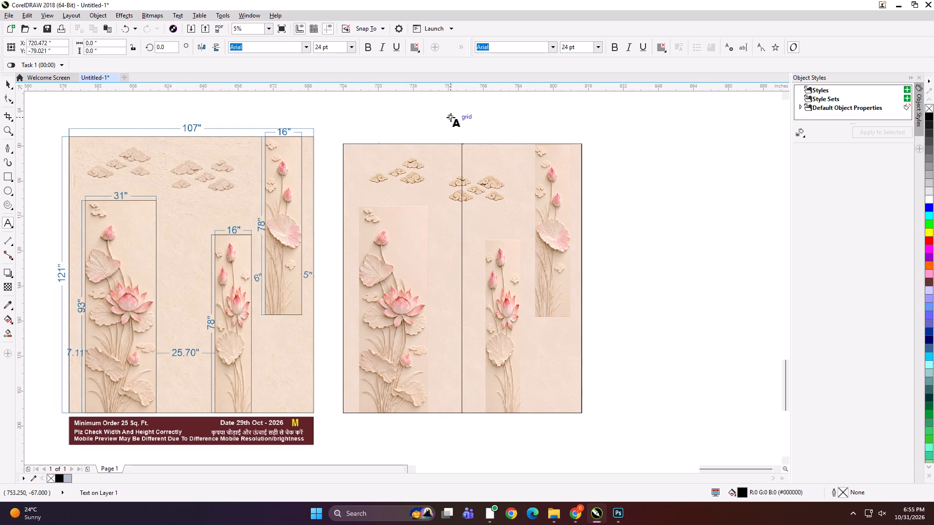
text(107*)
text(121)
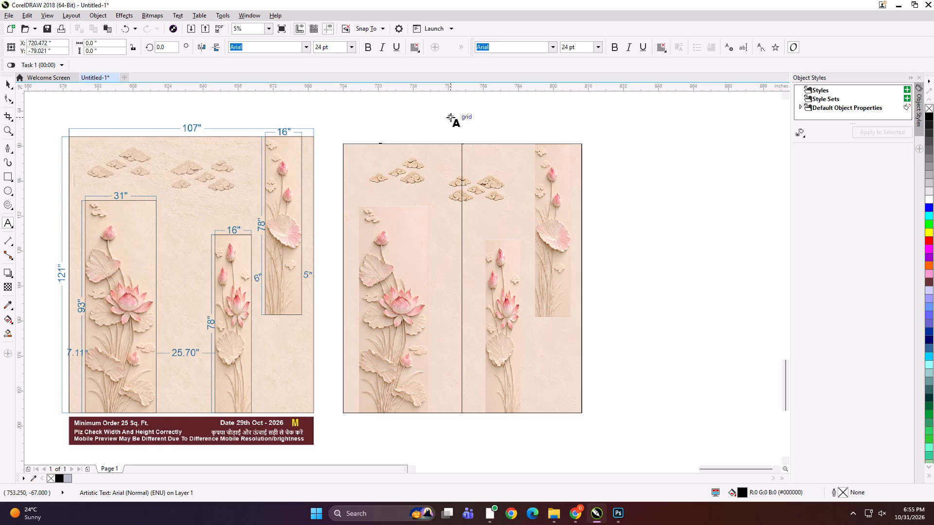
key(space)
key(space)
text(PANEL 1)
Copy the panel label to the top edge of the right panel and change its number to 2.
key(ctrl+a)
key(ctrl+c)
click(497, 143)
key(ctrl+v)
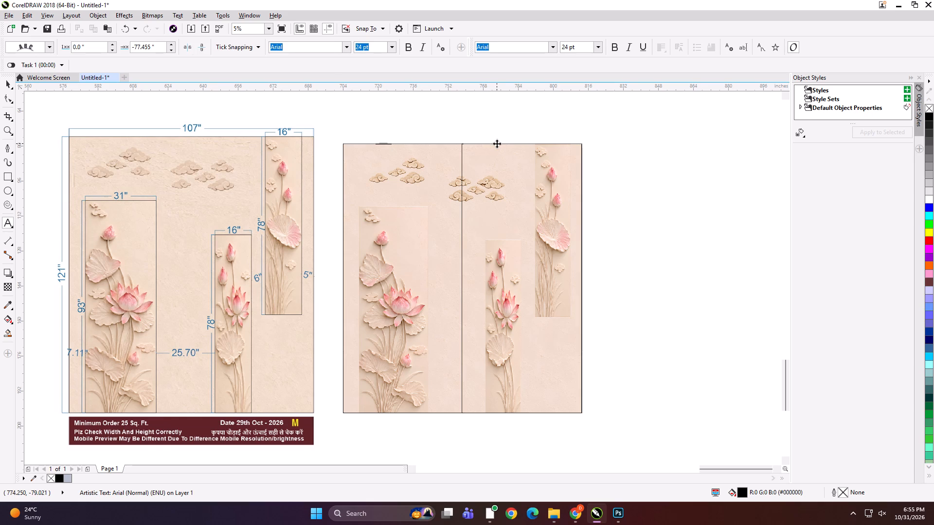
key(BackSpace)
key(2)
click(6, 85)
Group each panel with its own label, first the right panel and then the left.
shift+click(493, 192)
key(ctrl+g)
drag(464, 112, 341, 236)
shift+click(387, 215)
key(ctrl+g)
Start exporting the selected left panel and create a folder named RG inside print folder 31's new work folder.
key(ctrl+e)
scroll(503, 288, up, 2)
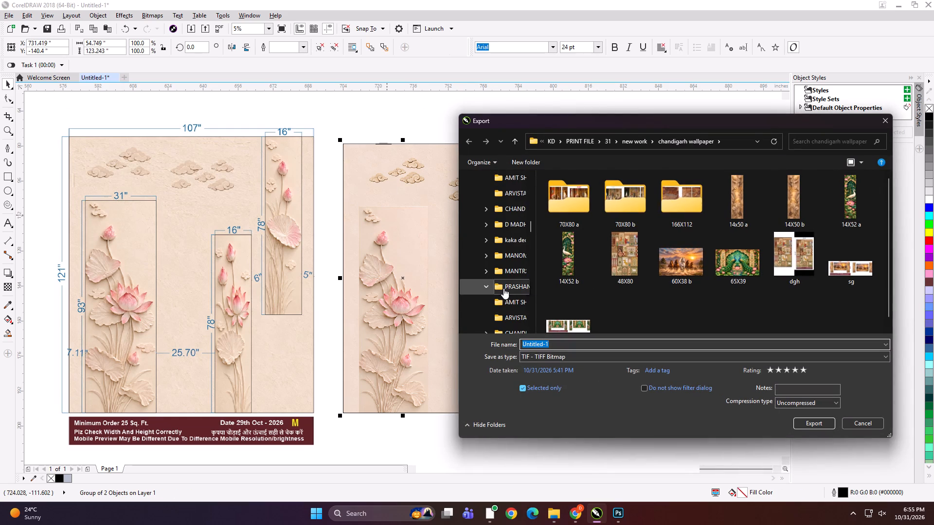
scroll(506, 272, up, 3)
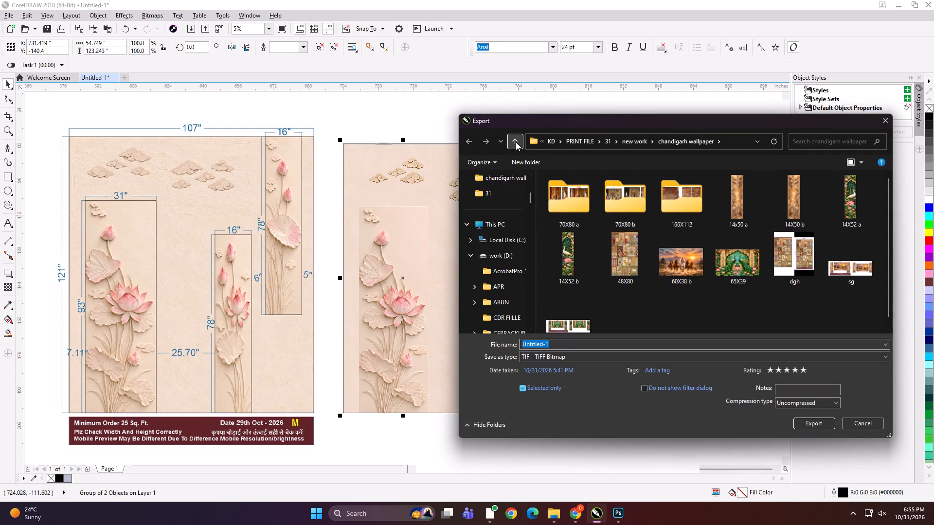
click(516, 142)
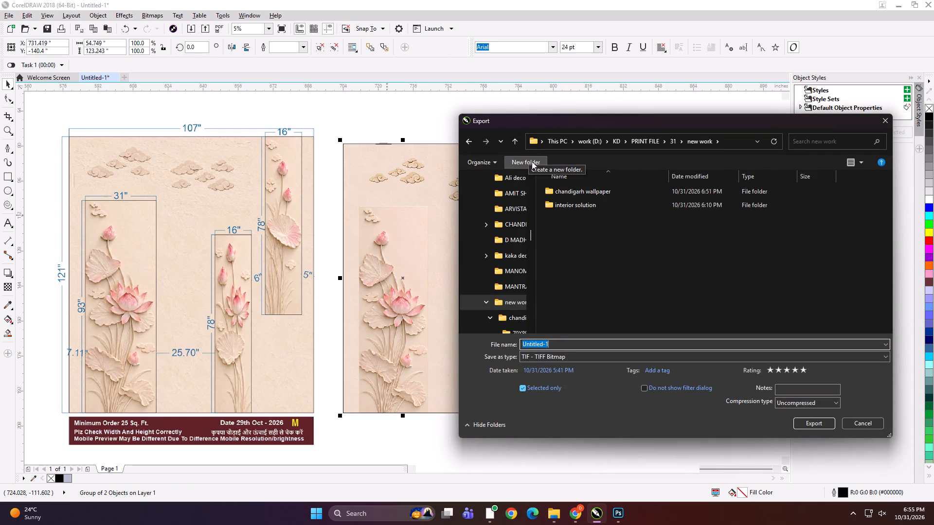
click(538, 163)
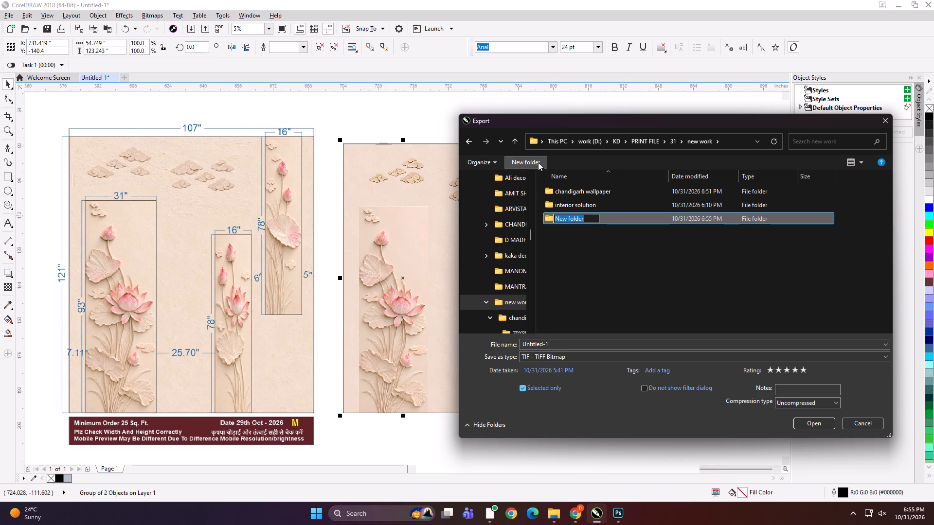
text(RA)
key(BackSpace)
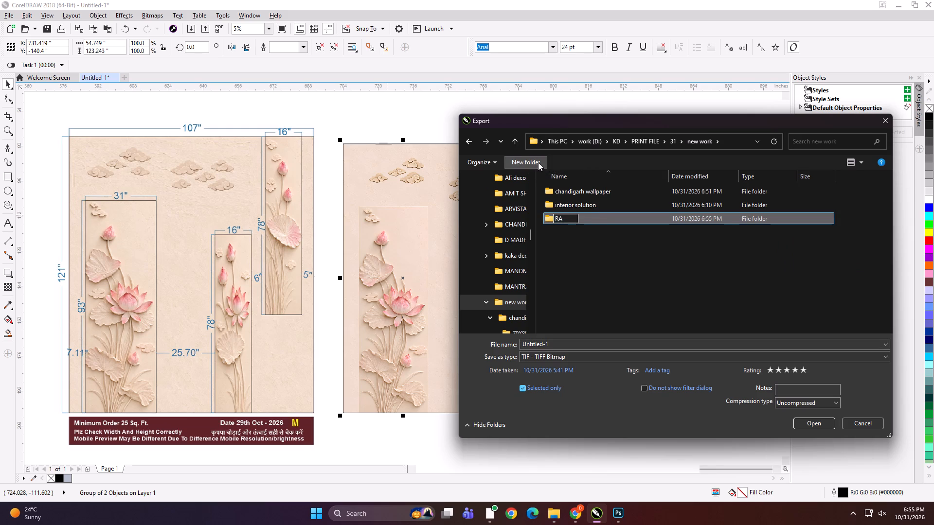
key(g)
key(Return)
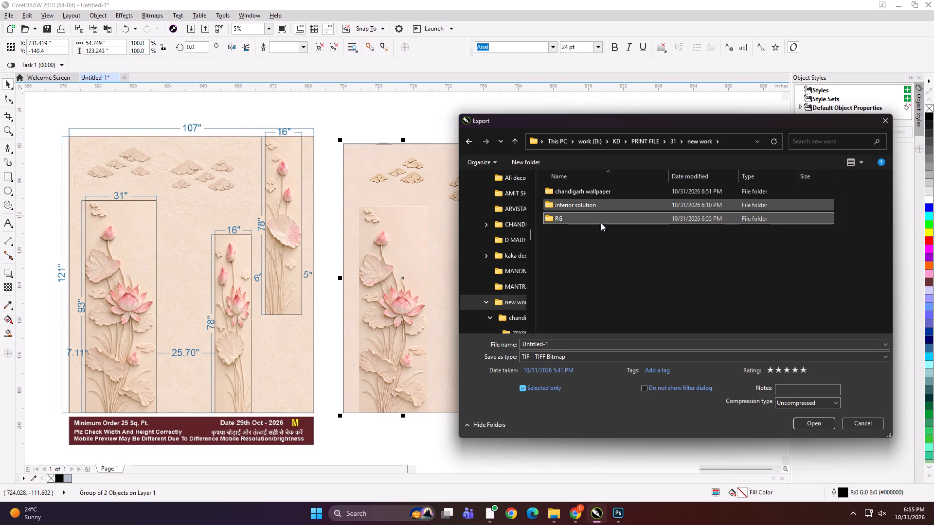
Export the left lotus panel into the RG folder as an uncompressed TIFF named 54.7x123 A.
double_click(603, 220)
click(601, 347)
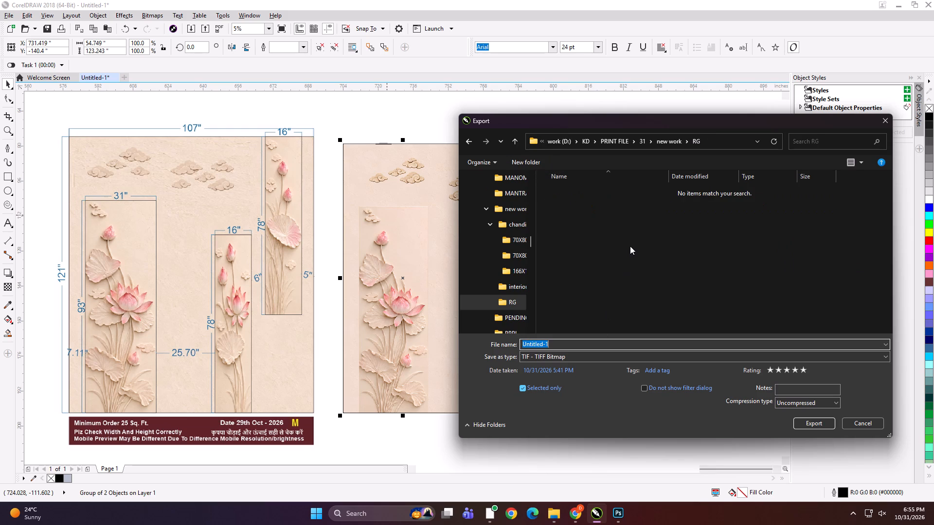
text(54.7x123 A)
key(space)
key(Return)
key(Return)
Export the right lotus panel into the RG folder as an uncompressed TIFF named 54.7x123 B.
click(497, 223)
key(ctrl+e)
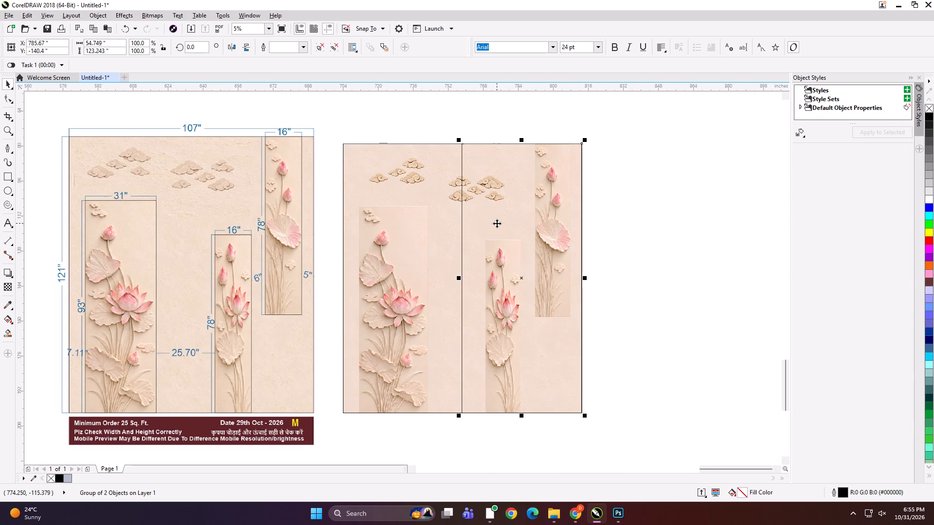
key(ctrl+e)
key(ctrl+e)
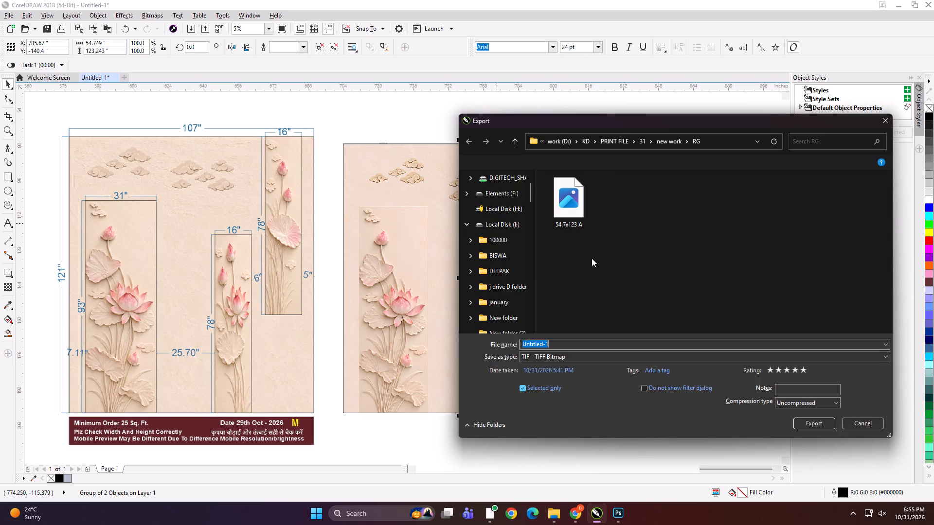
click(570, 210)
double_click(555, 345)
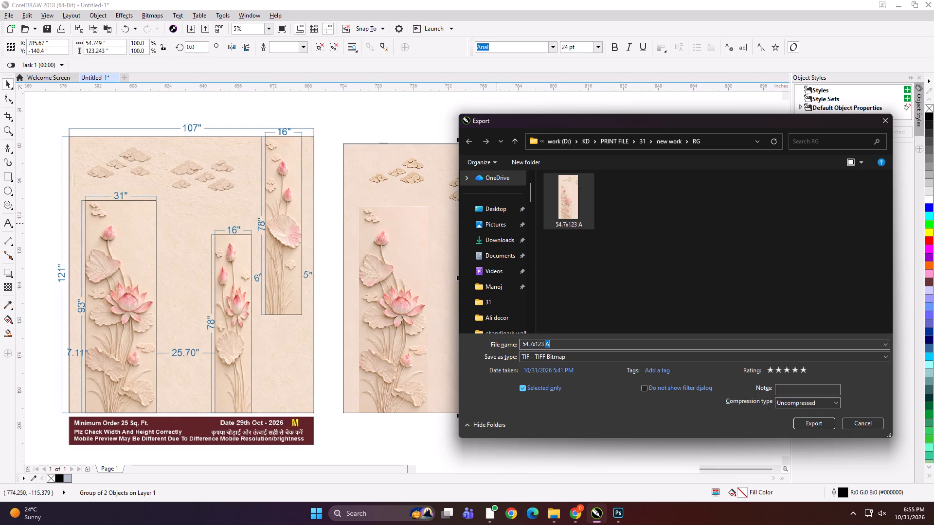
key(b)
key(Return)
key(Return)
Nudge the right panel away from the left one to leave a narrow gap between them.
key(Right)
key(Right)
key(Right)
key(Right)
key(Right)
key(Right)
key(Right)
key(Right)
key(Right)
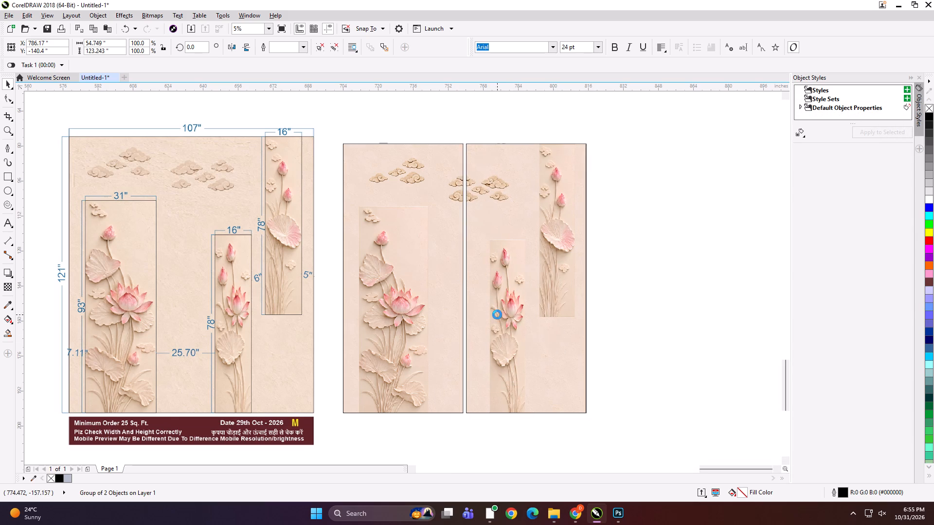
Group the dimensioned reference layout with both panels and scale the group down to about 4.6 x 2.9 inches.
scroll(443, 263, down, 1)
shift+click(579, 278)
shift+click(508, 273)
key(ctrl+g)
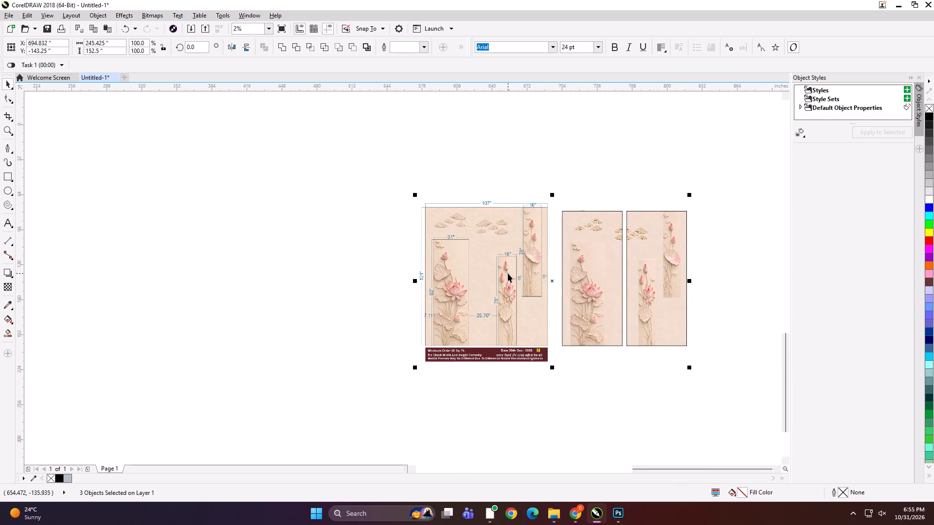
shift+drag(691, 368, 562, 301)
scroll(555, 276, up, 2)
scroll(51, 298, up, 2)
scroll(120, 320, up, 1)
drag(135, 302, 330, 289)
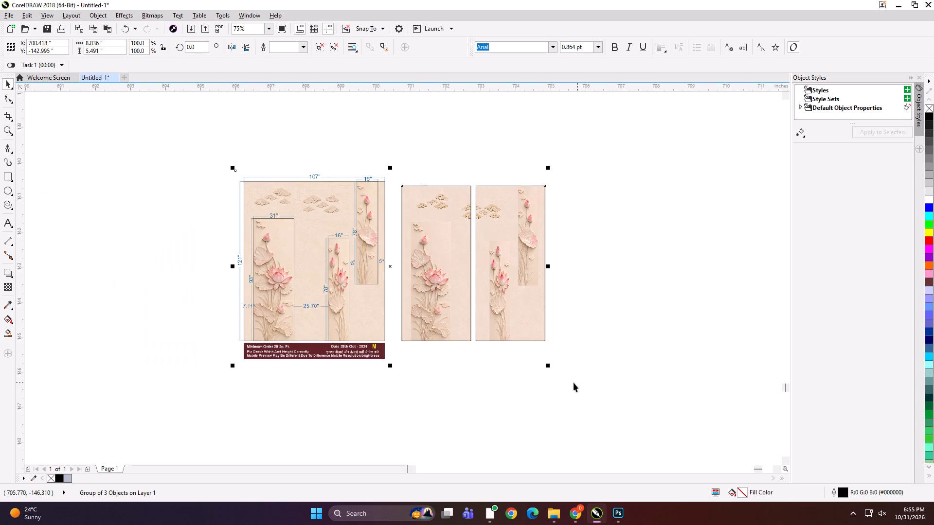
shift+drag(549, 364, 474, 334)
Export the reduced group as a 100 dpi RGB TIFF preview named SGDH in the RG folder.
key(ctrl+e)
text(SGDH)
key(Return)
key(Return)
key(Return)
key(Return)
key(Return)
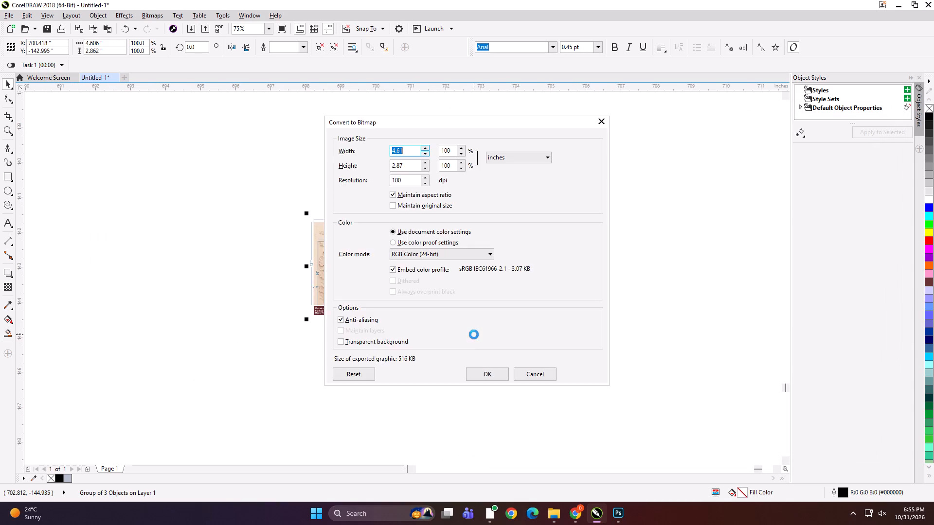
Delete the exported lotus preview group from the drawing.
key(Delete)
key(F4)
click(474, 334)
scroll(509, 312, down, 1)
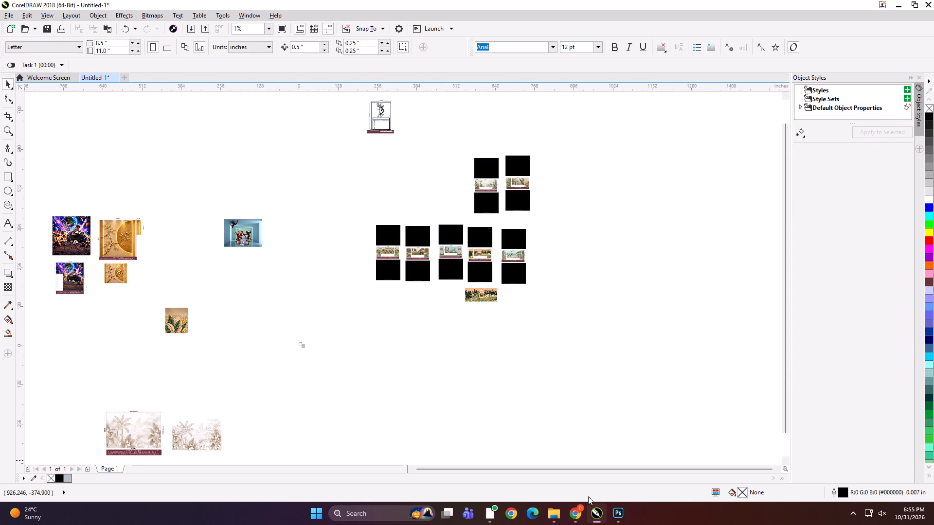
In File Explorer, copy the RG folder from KD > PRINT FILE > 31 > new work on the work (D:) drive.
click(543, 522)
click(499, 411)
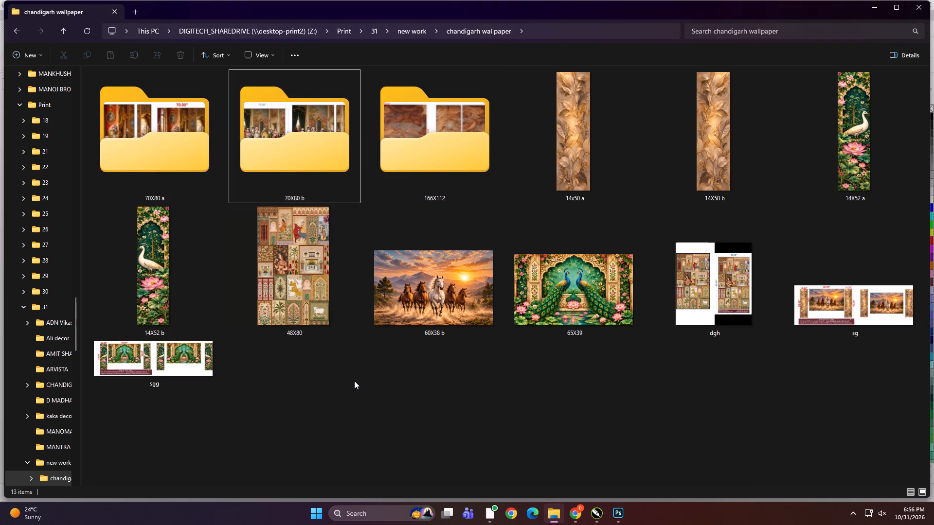
key(BackSpace)
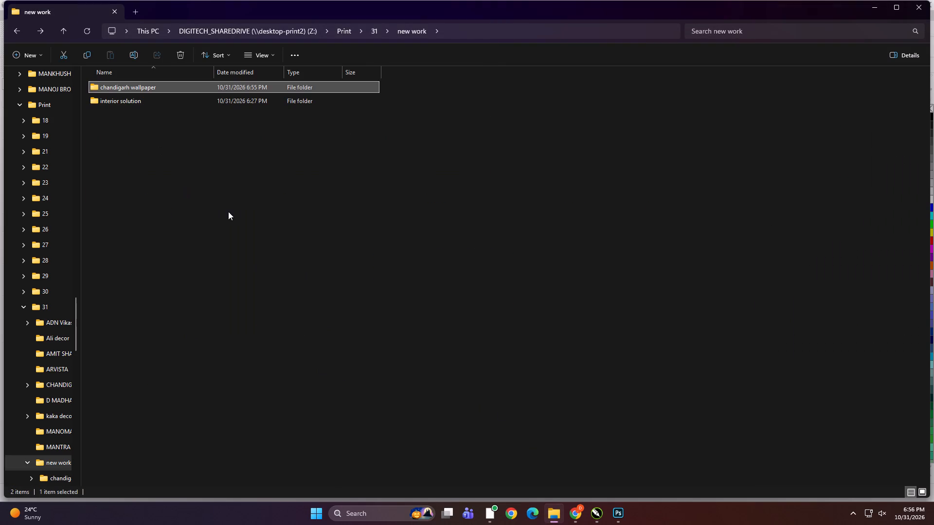
key(BackSpace)
scroll(46, 287, up, 5)
click(44, 315)
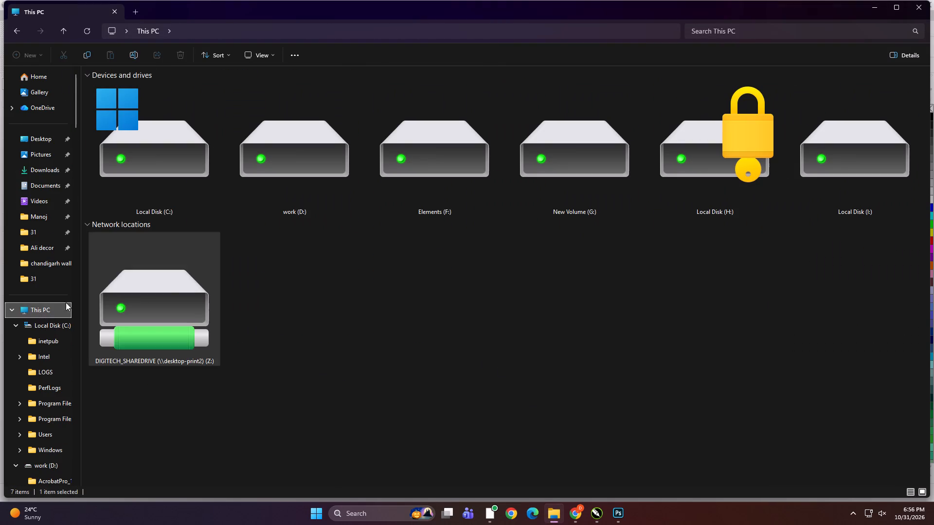
click(168, 292)
double_click(314, 161)
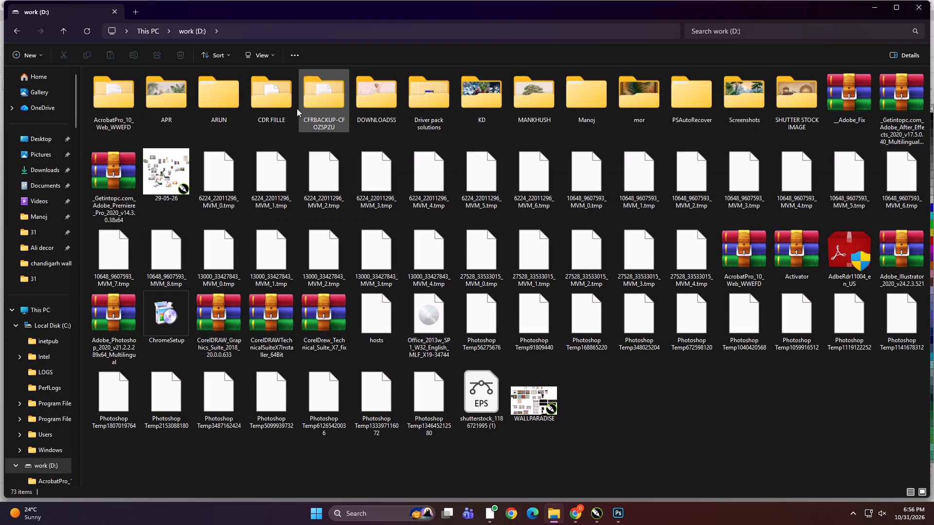
double_click(482, 102)
click(338, 135)
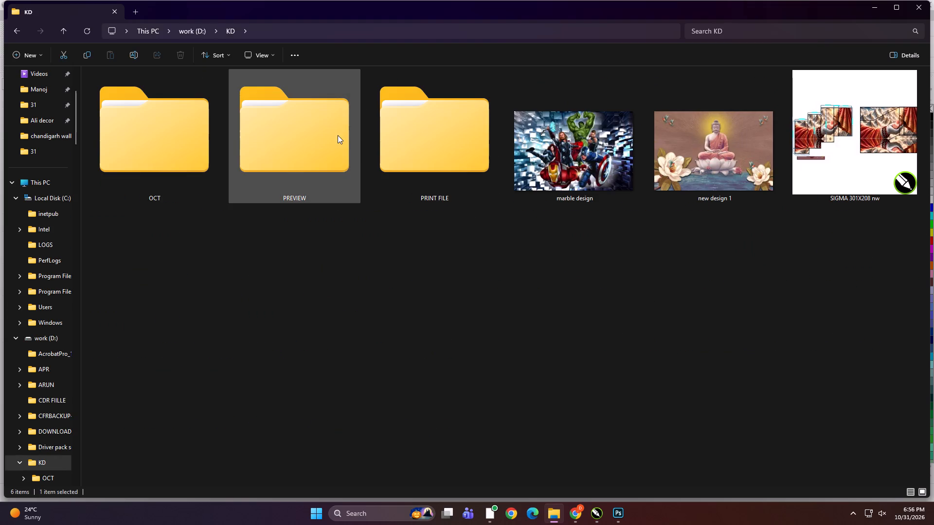
double_click(406, 141)
double_click(431, 209)
ctrl+scroll(431, 209, down, 3)
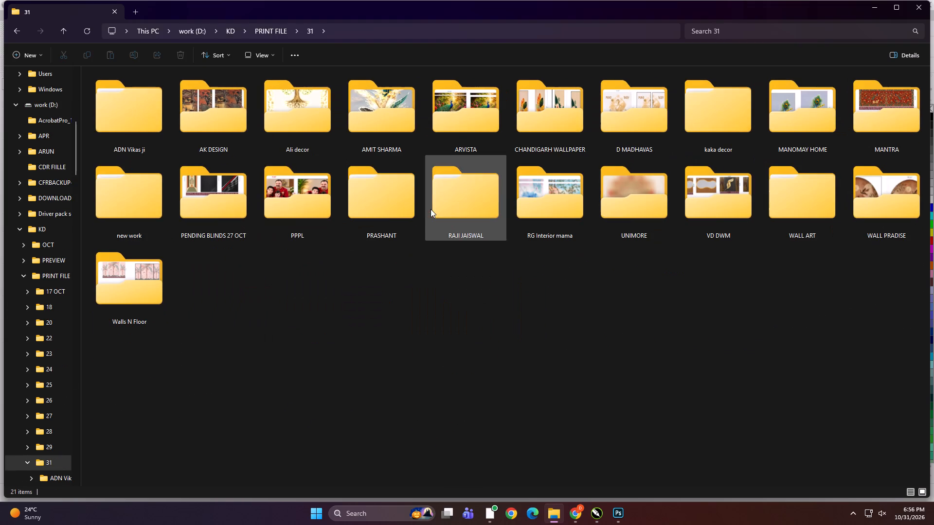
click(337, 344)
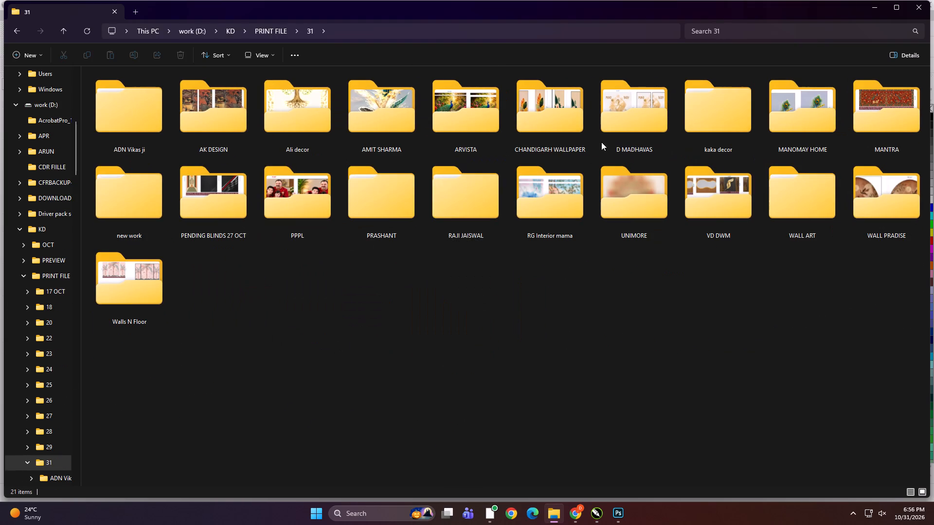
double_click(150, 215)
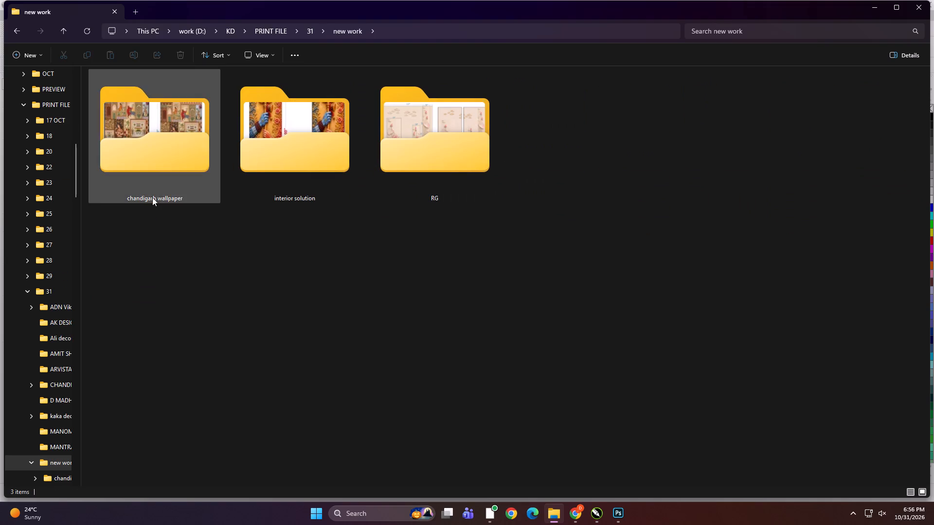
click(434, 140)
key(ctrl+c)
Paste the copied RG folder into Print > 31 > new work on the DIGITECH_SHAREDRIVE (Z:) drive.
scroll(46, 332, up, 4)
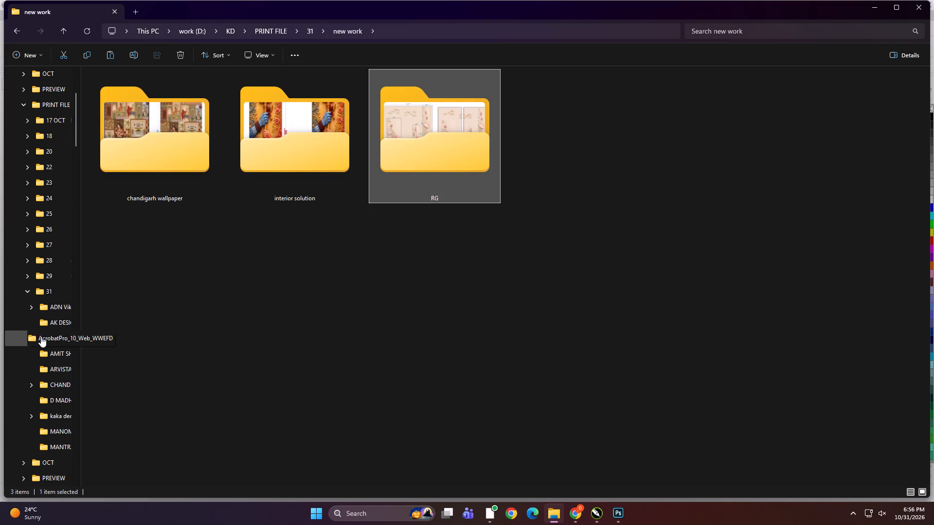
click(39, 315)
double_click(162, 312)
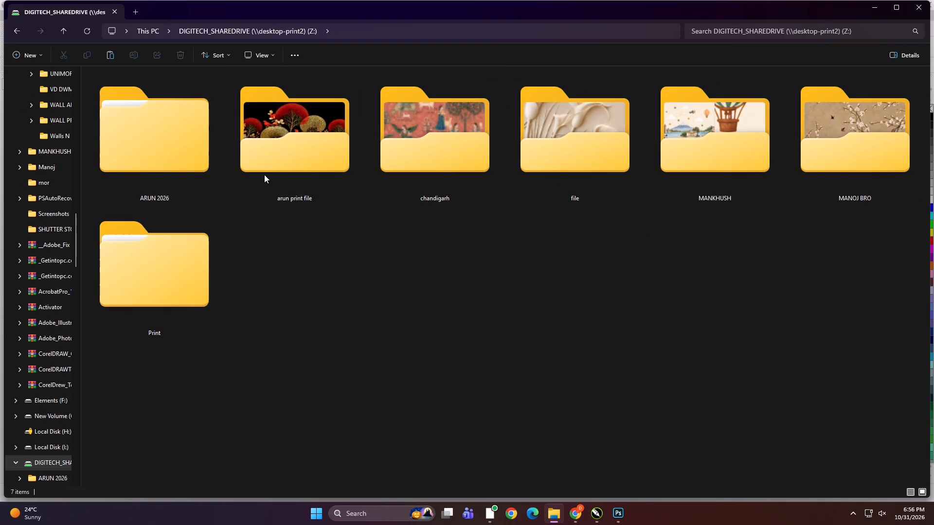
double_click(181, 267)
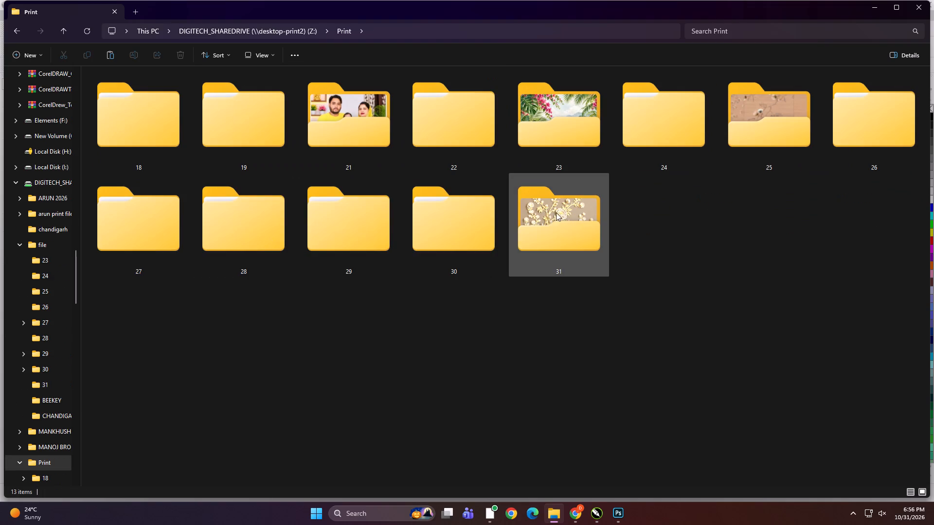
double_click(530, 216)
double_click(144, 198)
right_click(281, 221)
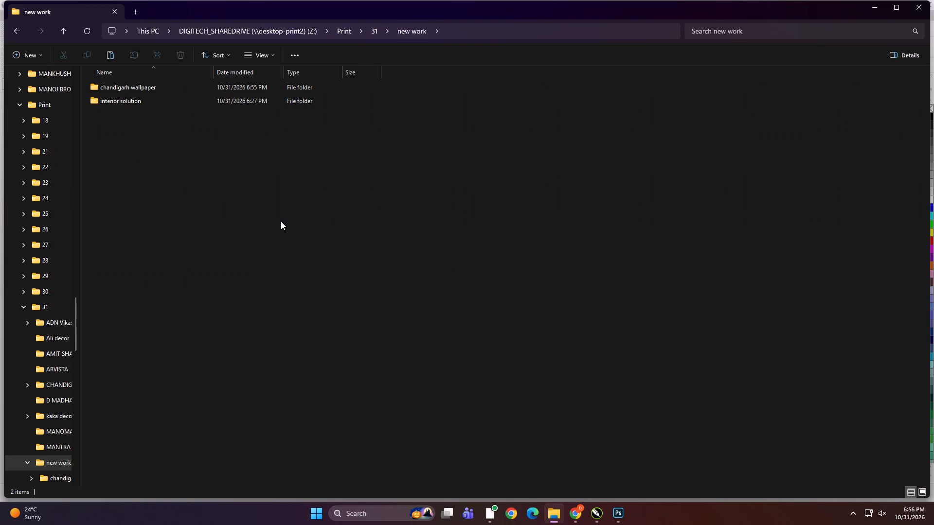
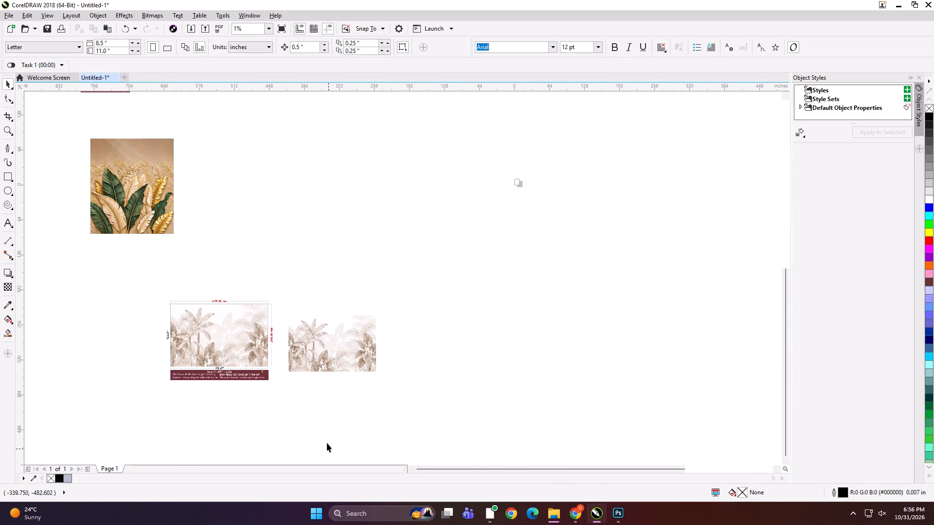
Position the palm artwork beside its dimensioned preview and set its size to 170 × 102.5 inches.
scroll(217, 356, up, 1)
drag(374, 346, 292, 336)
drag(538, 337, 520, 311)
click(119, 40)
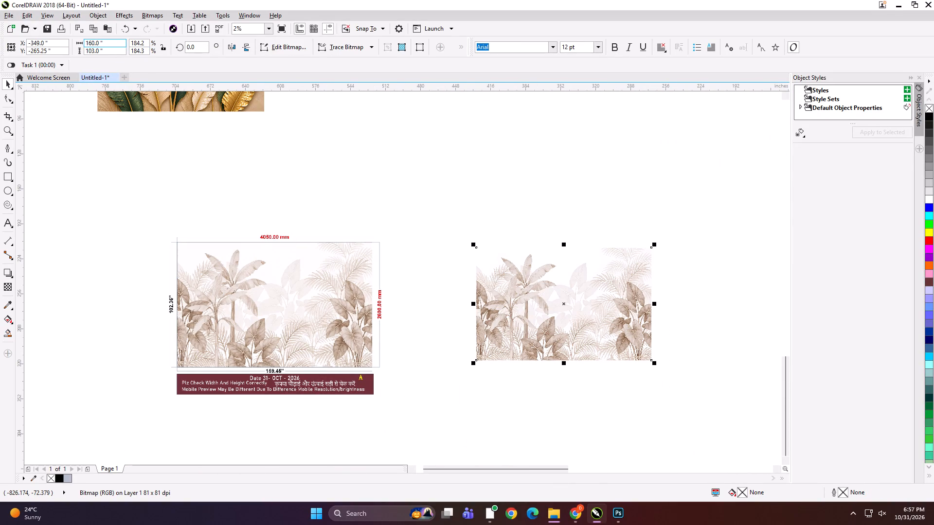
key(ctrl+a)
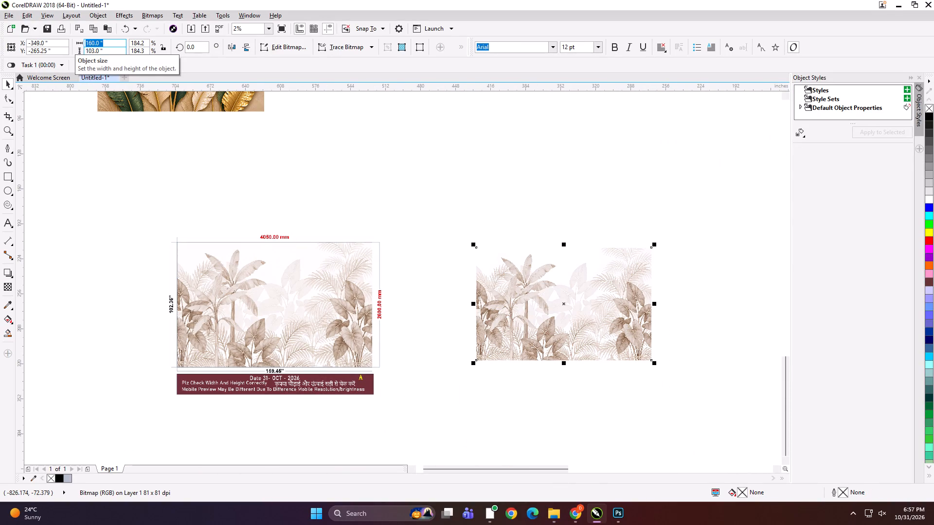
text(170)
key(Tab)
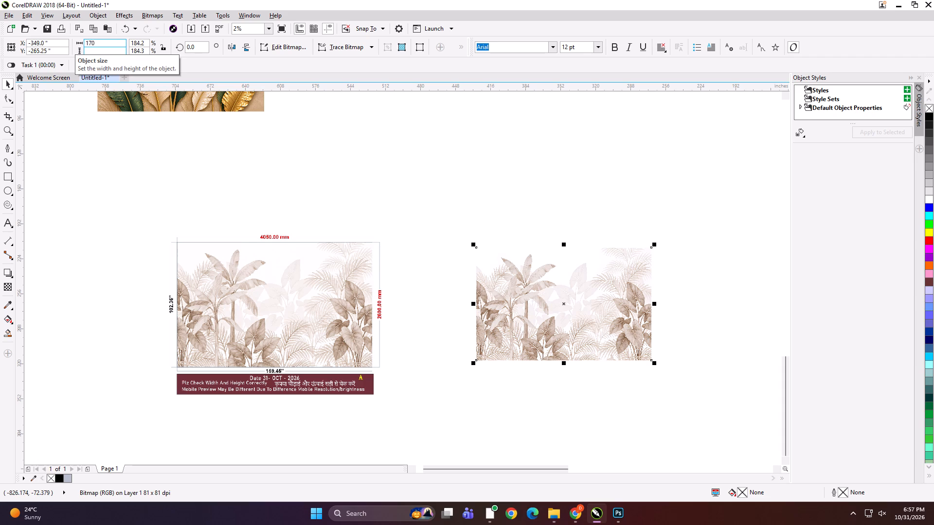
text(10)
text(2.5)
key(Return)
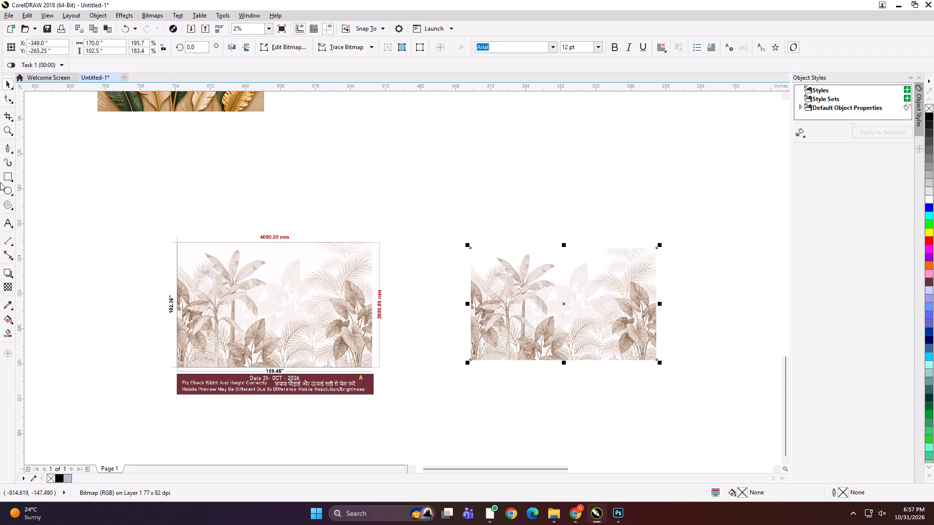
Add a rectangular frame matching the palm artwork, set its width to 59 inches, and align it to the artwork's left edge.
shift+double_click(6, 177)
key(shift+space)
click(116, 43)
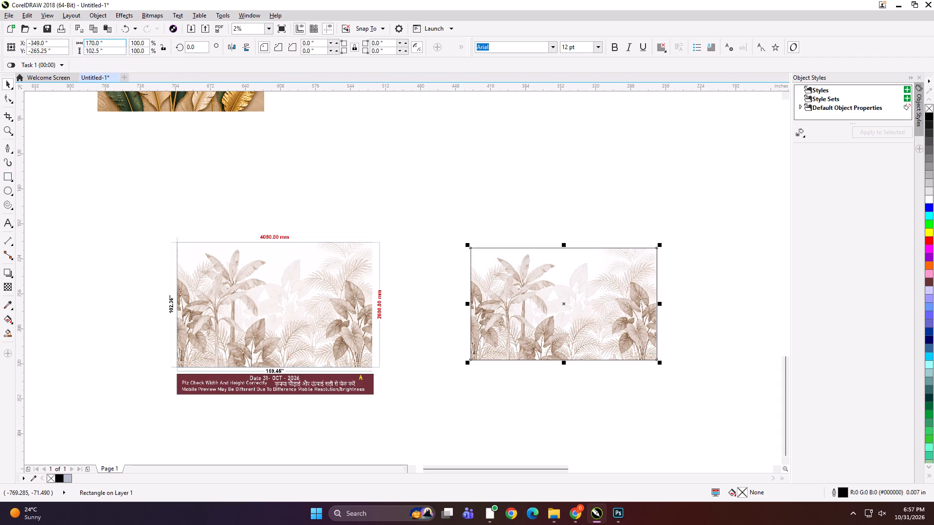
key(ctrl+a)
key(5)
key(Return)
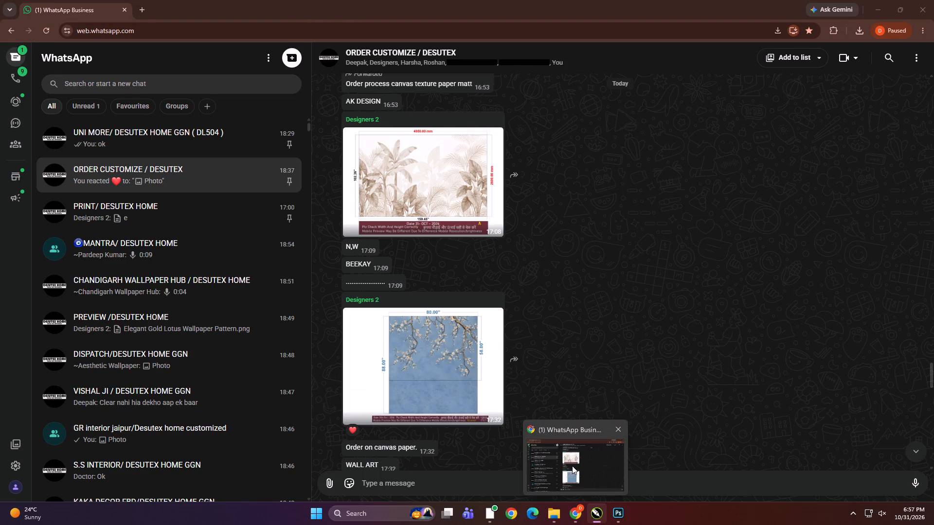
shift+click(507, 280)
key(l)
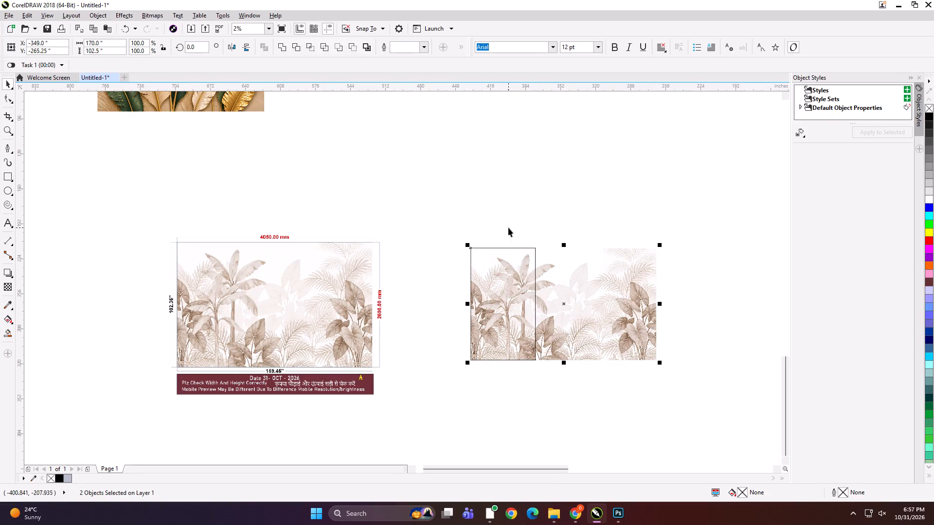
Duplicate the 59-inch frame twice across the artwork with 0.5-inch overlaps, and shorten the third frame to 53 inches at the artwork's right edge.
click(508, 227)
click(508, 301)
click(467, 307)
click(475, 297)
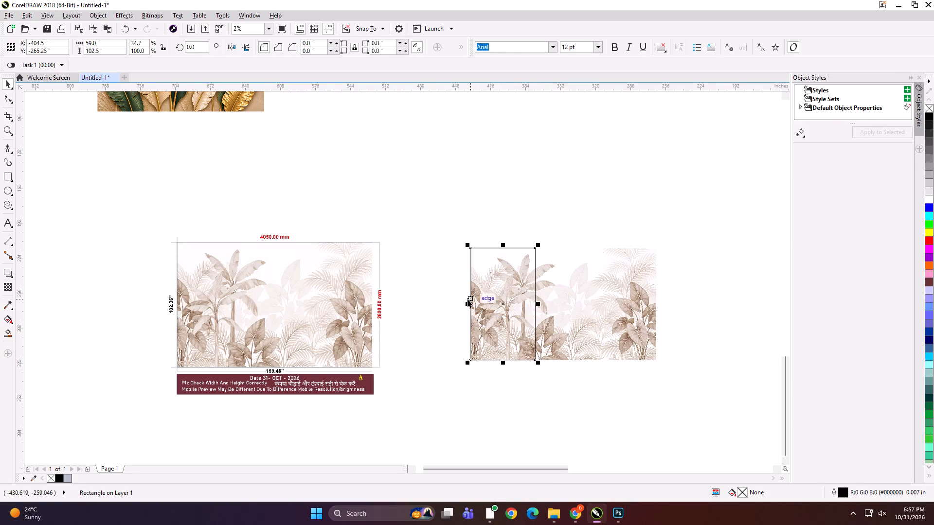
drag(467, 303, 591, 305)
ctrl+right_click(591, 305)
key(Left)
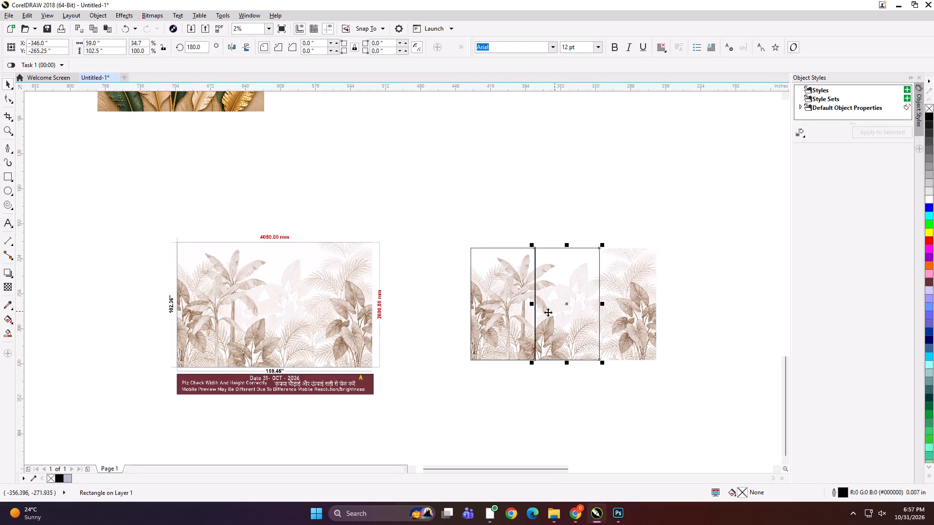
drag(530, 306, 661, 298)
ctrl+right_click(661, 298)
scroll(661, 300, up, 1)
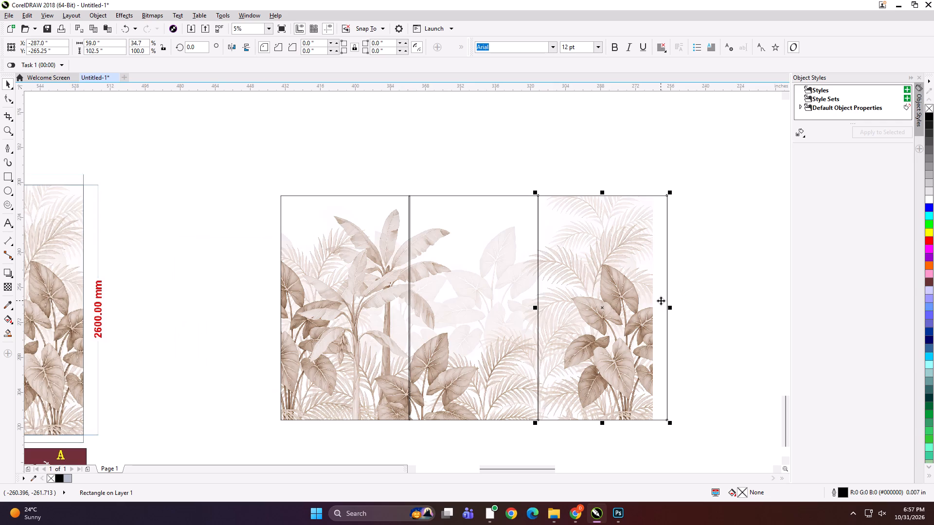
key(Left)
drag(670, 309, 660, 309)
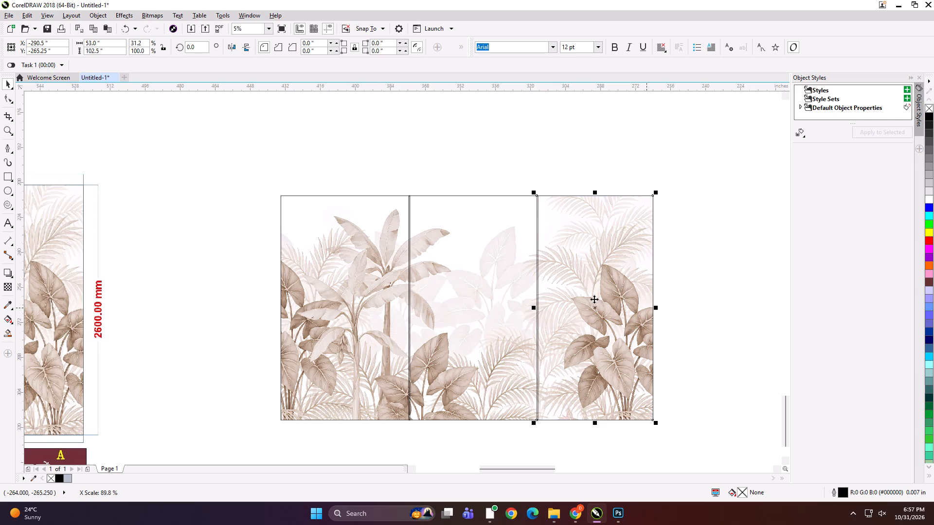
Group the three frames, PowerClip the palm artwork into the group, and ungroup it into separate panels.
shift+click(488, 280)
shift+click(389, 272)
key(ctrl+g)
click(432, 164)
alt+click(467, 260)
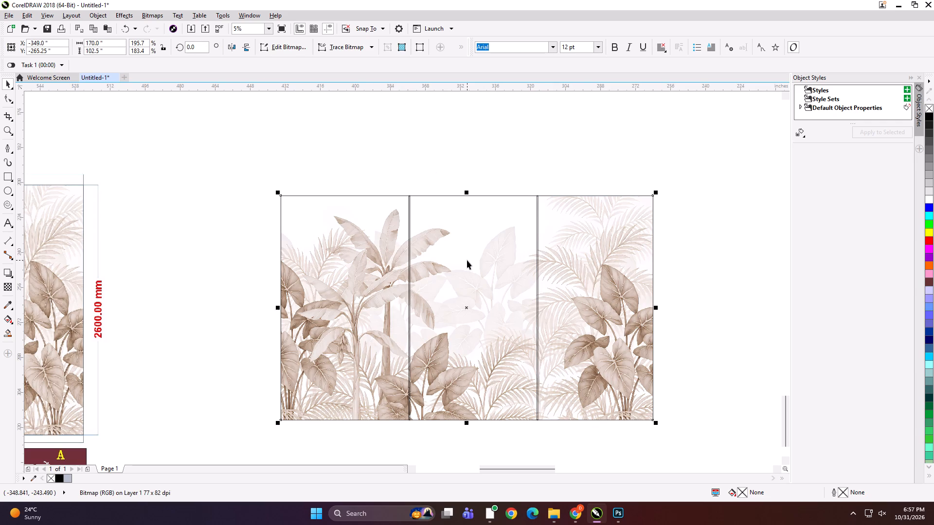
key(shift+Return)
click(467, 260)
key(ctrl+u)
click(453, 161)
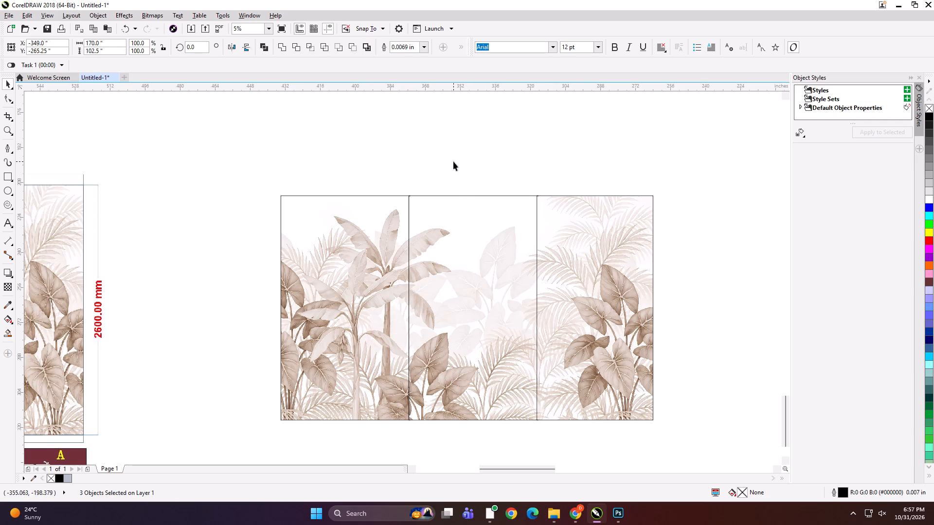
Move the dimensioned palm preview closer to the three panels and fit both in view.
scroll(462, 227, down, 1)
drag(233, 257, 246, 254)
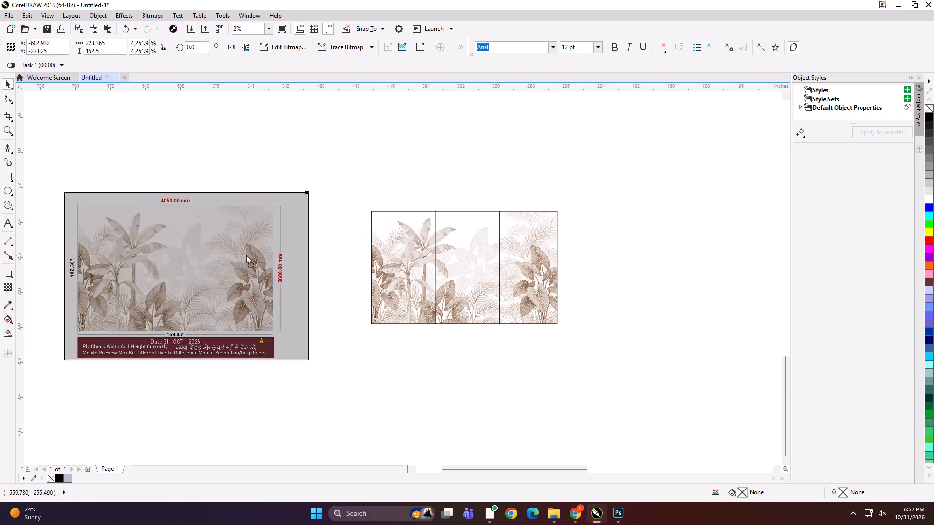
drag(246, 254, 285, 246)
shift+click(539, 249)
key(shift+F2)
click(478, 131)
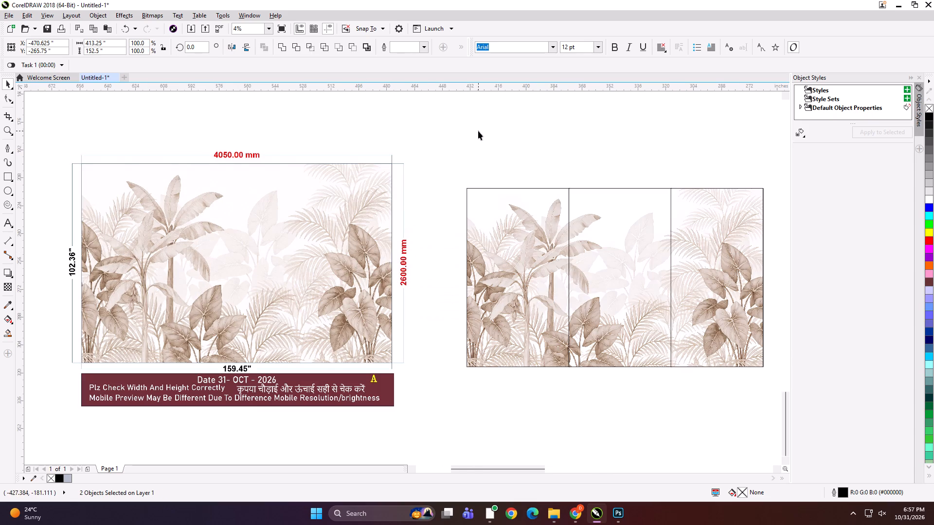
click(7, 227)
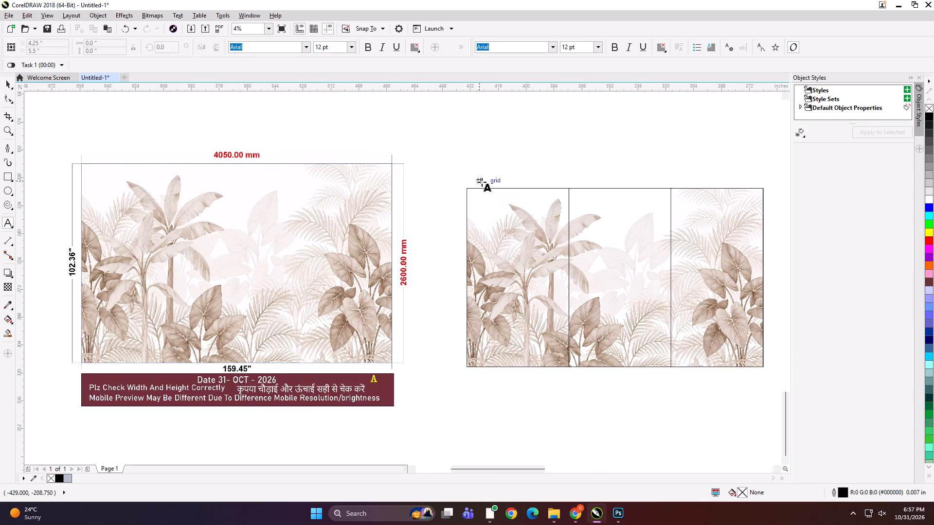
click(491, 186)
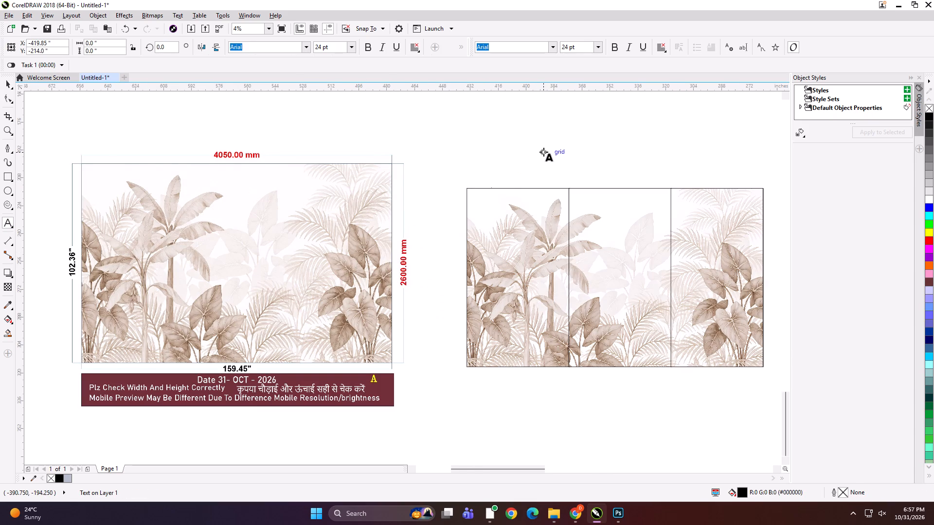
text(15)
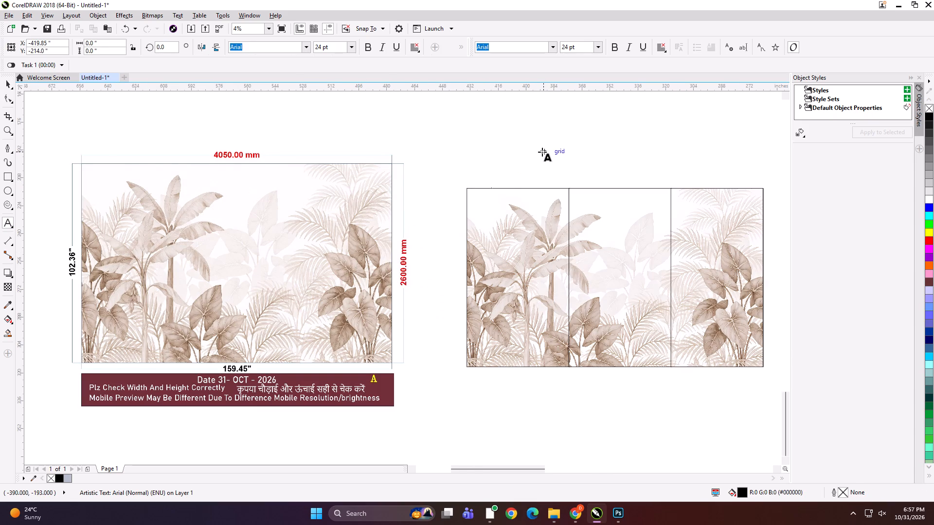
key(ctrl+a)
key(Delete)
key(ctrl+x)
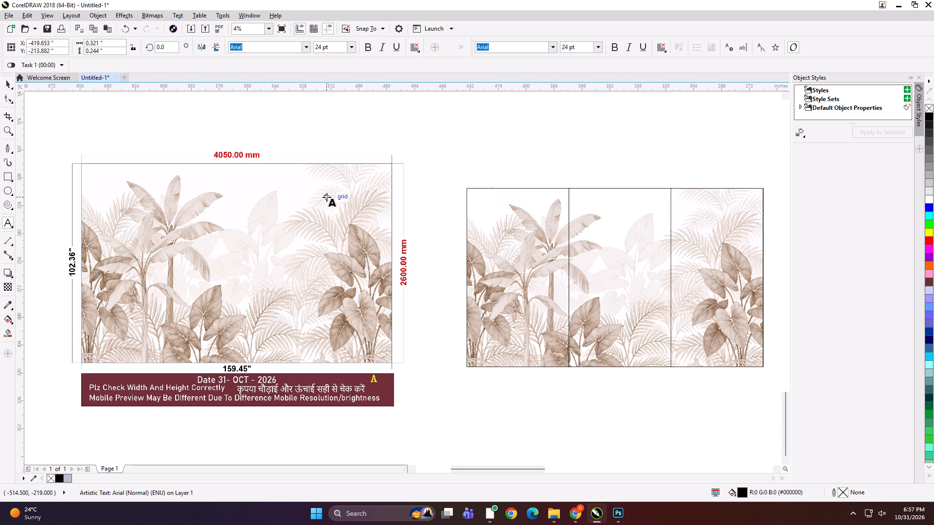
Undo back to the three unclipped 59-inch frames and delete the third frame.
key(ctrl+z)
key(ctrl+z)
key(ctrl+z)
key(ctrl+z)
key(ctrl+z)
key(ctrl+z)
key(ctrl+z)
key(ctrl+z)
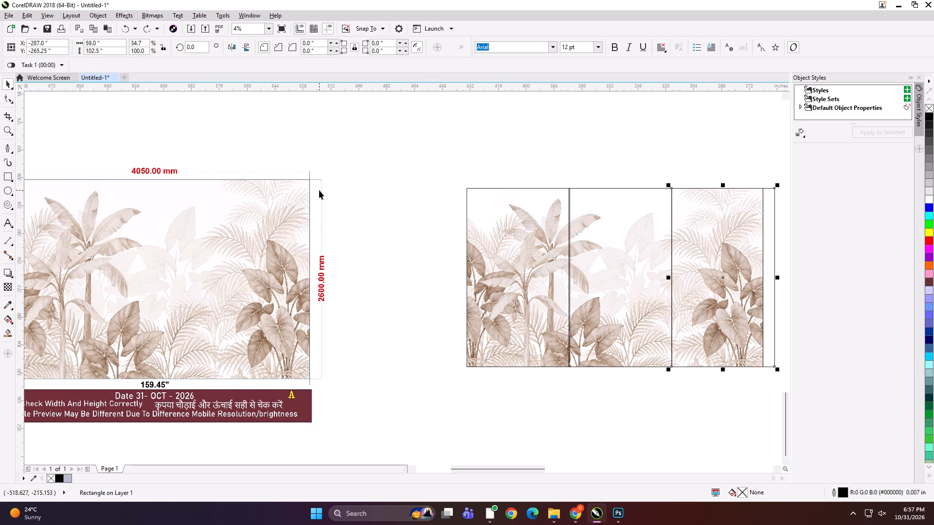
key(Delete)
Set the palm artwork's width to 160 inches.
click(712, 239)
drag(117, 43, 73, 47)
text(160)
key(Return)
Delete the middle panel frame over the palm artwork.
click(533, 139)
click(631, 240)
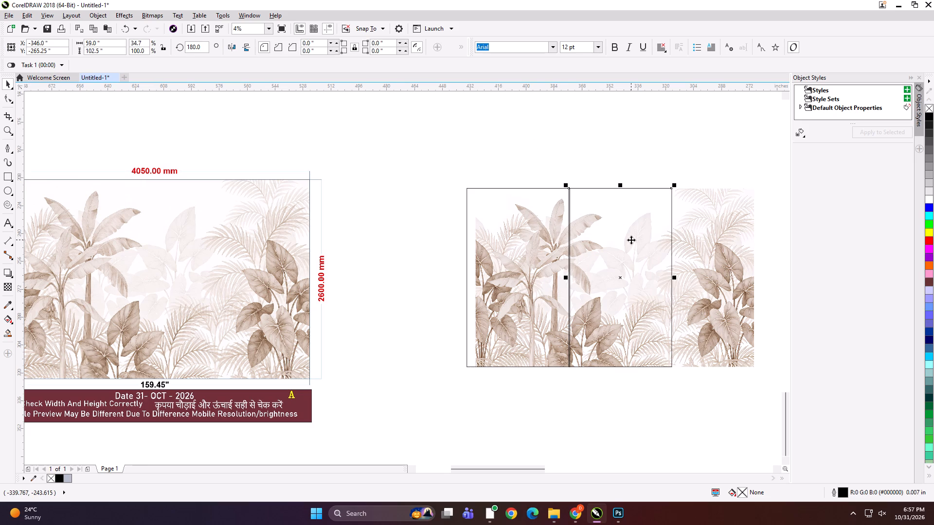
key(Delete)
Set the remaining frame's width to 53 inches and align it to the palm artwork's left edge.
click(559, 229)
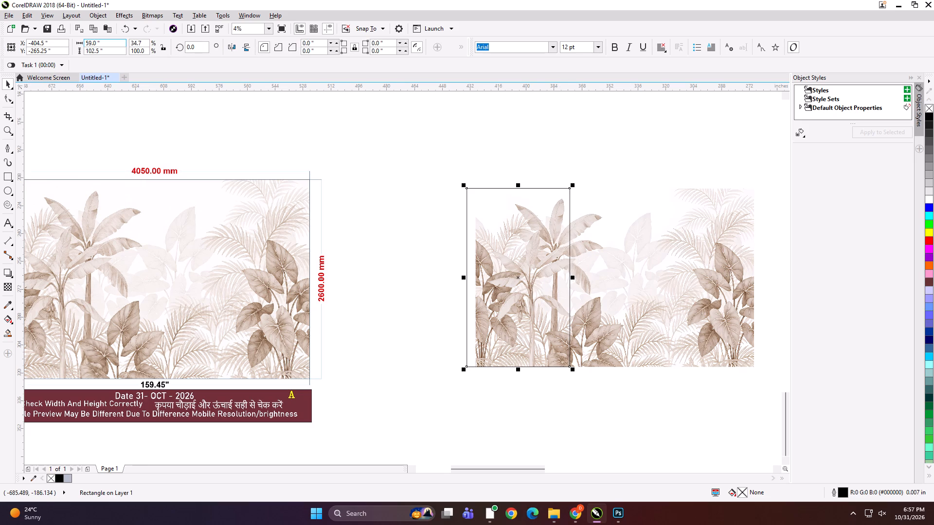
drag(105, 41, 61, 54)
text(53)
key(Return)
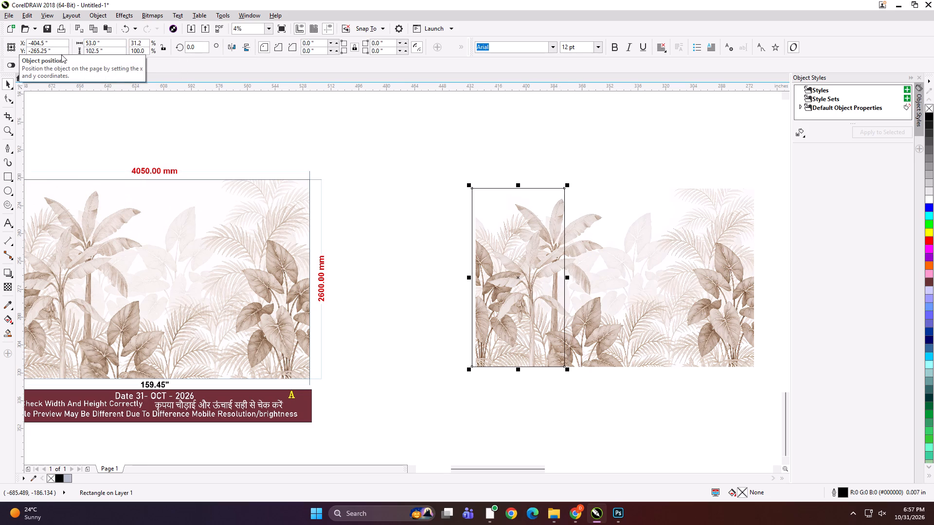
shift+click(657, 269)
key(l)
click(594, 122)
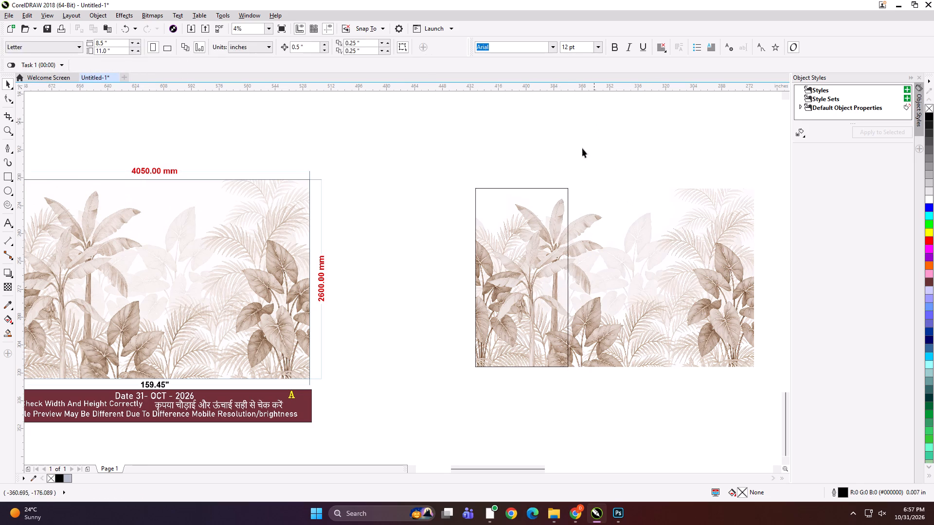
Create a mirrored copy of the 53-inch frame as the middle panel, overlapping the first frame by 0.5 inch.
click(528, 239)
click(472, 132)
click(484, 234)
drag(472, 279, 595, 272)
ctrl+right_click(595, 272)
key(Left)
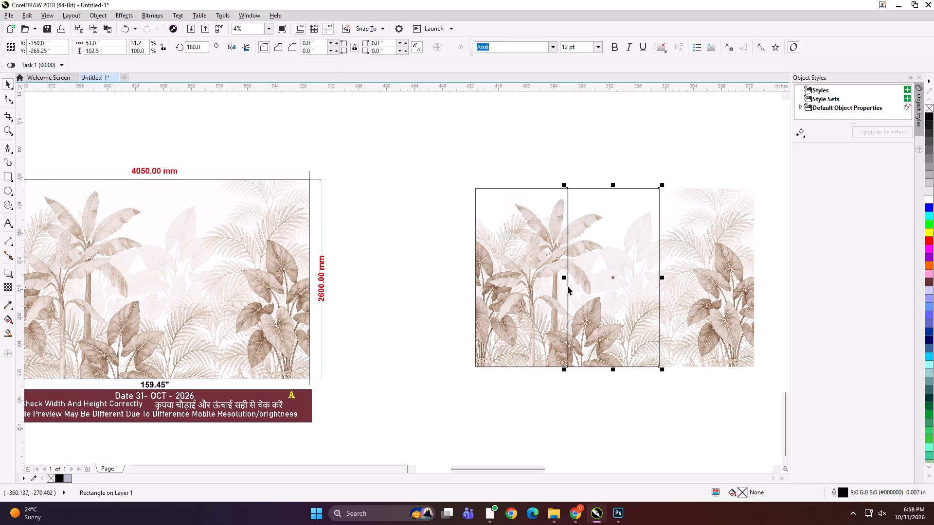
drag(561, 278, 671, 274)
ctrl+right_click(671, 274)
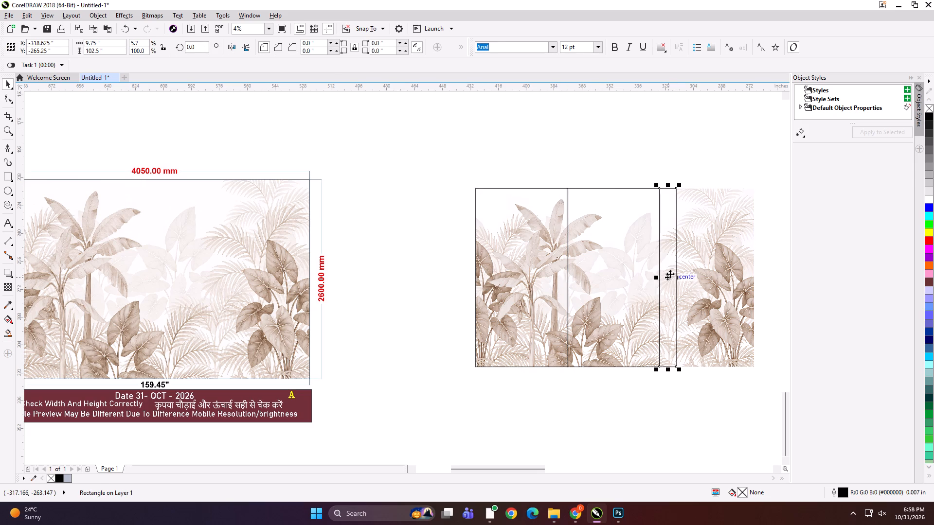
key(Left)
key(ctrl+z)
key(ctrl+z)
Create a mirrored copy of the middle frame as the third panel, overlapping the middle one by 0.5 inch.
drag(564, 279, 684, 272)
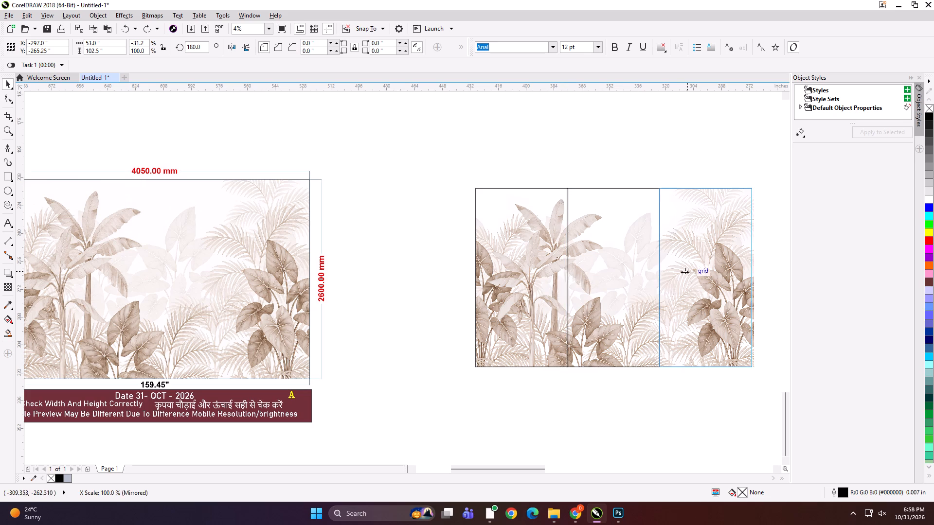
drag(684, 272, 688, 273)
ctrl+right_click(688, 272)
scroll(756, 280, up, 1)
key(Left)
scroll(575, 271, down, 1)
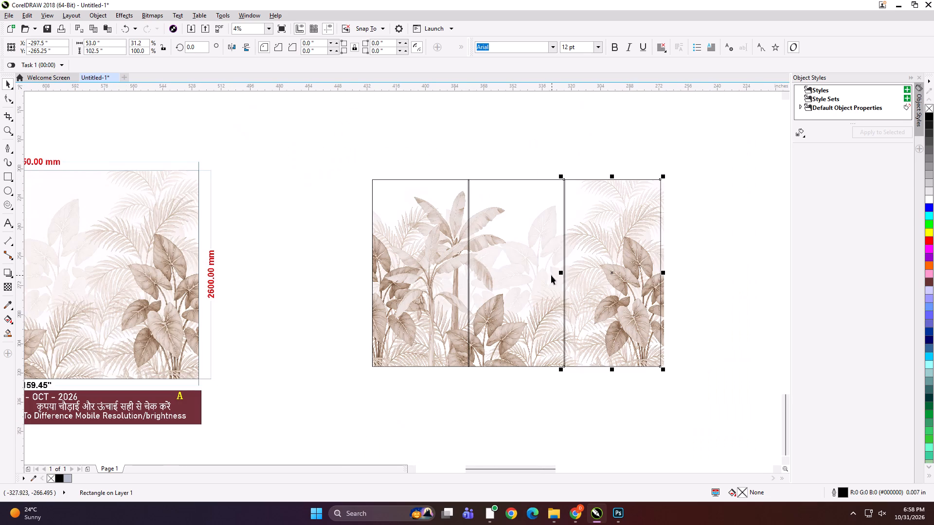
Stretch the three frames together to 160 inches wide, out to the palm artwork's right edge.
shift+click(530, 271)
shift+click(434, 271)
scroll(662, 267, up, 2)
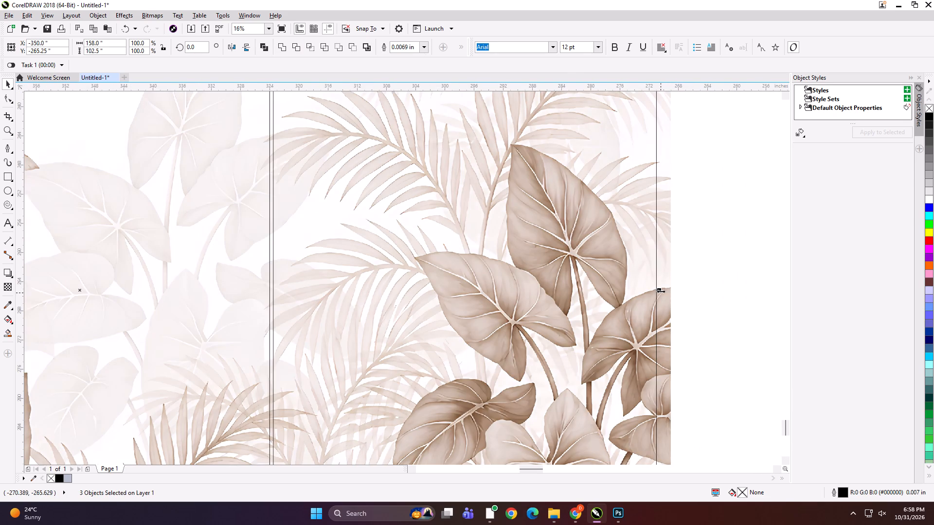
drag(661, 291, 672, 290)
click(693, 287)
Group the three frames, PowerClip the palm artwork into the group, and ungroup it into separate panels.
click(575, 278)
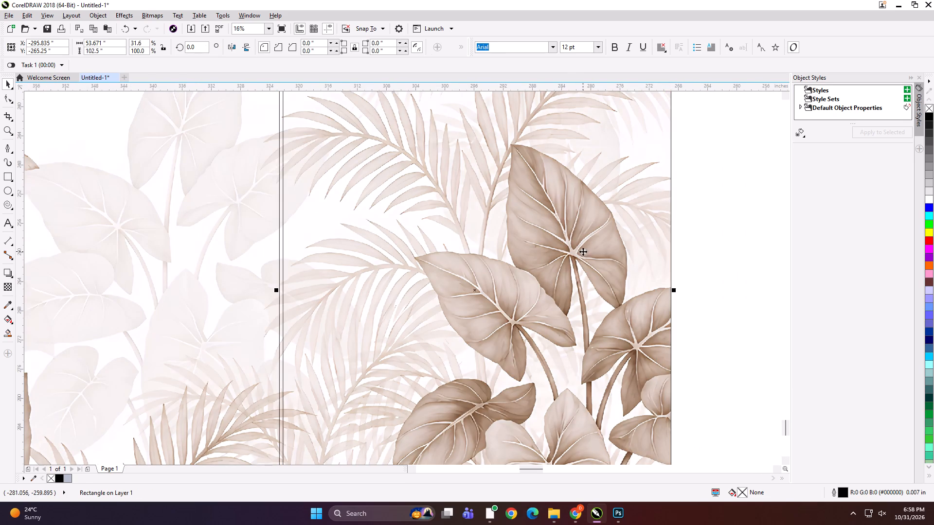
scroll(583, 251, down, 2)
shift+click(463, 239)
shift+click(372, 256)
key(ctrl+g)
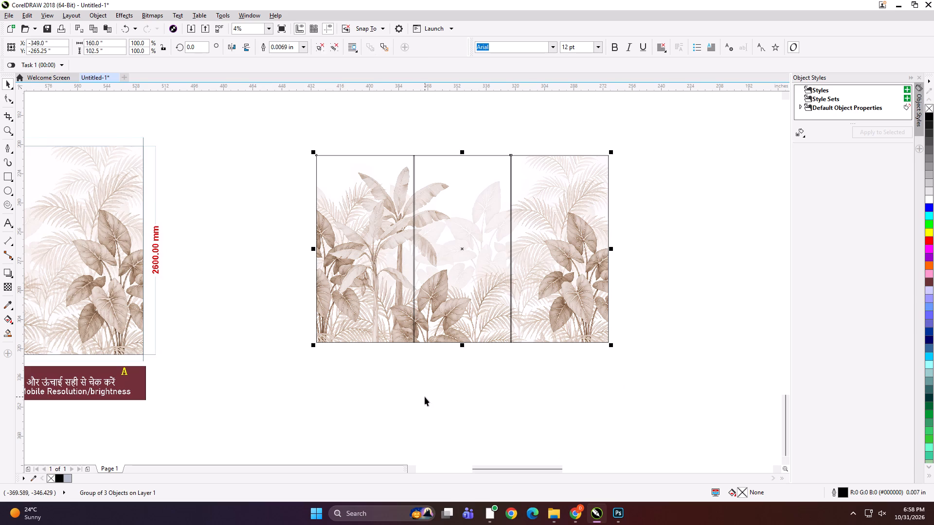
click(425, 397)
alt+click(439, 295)
key(shift+Return)
click(484, 287)
key(ctrl+u)
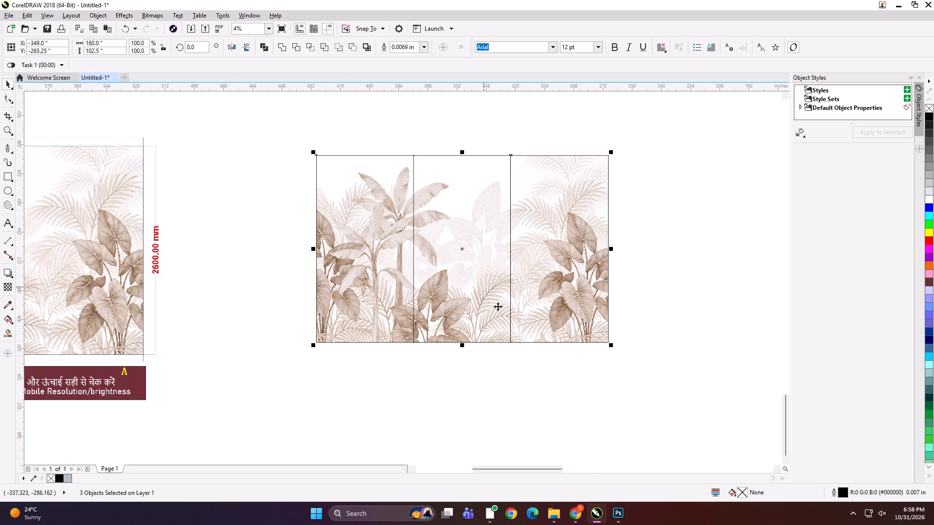
click(530, 370)
Move the dimensioned palm preview close beside the three clipped panels.
scroll(525, 277, down, 1)
drag(318, 274, 362, 262)
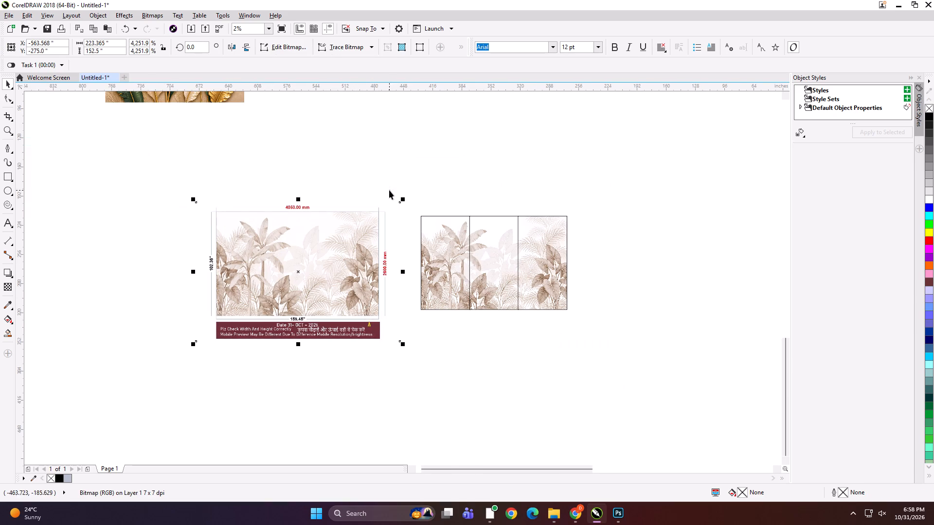
Add the text label "159*102 PANEL 1" on the top edge of the first palm panel and copy its text.
shift+drag(389, 190, 406, 196)
shift+drag(417, 204, 581, 322)
key(shift+F2)
click(442, 108)
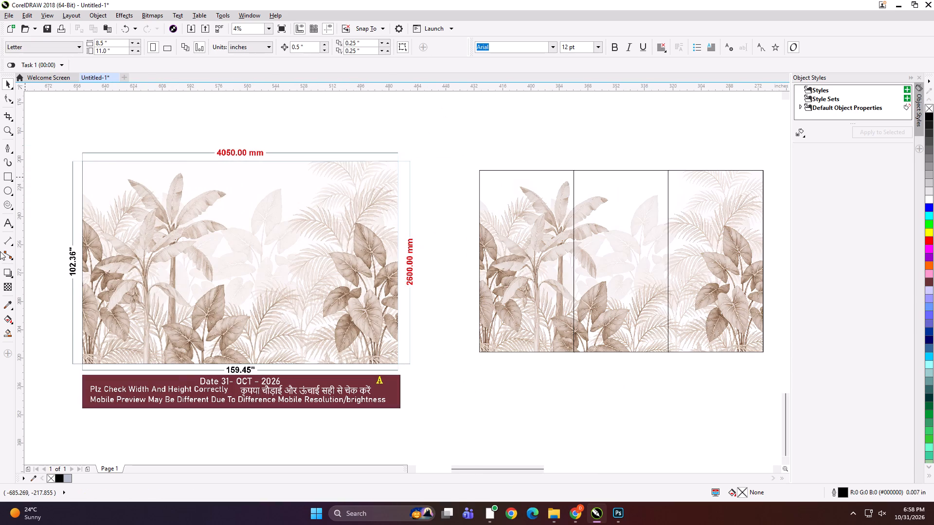
click(7, 222)
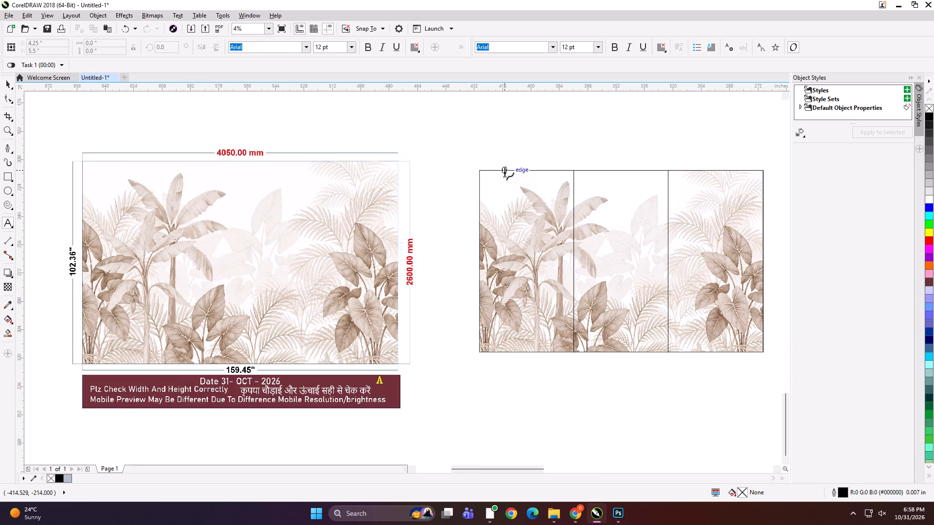
click(504, 168)
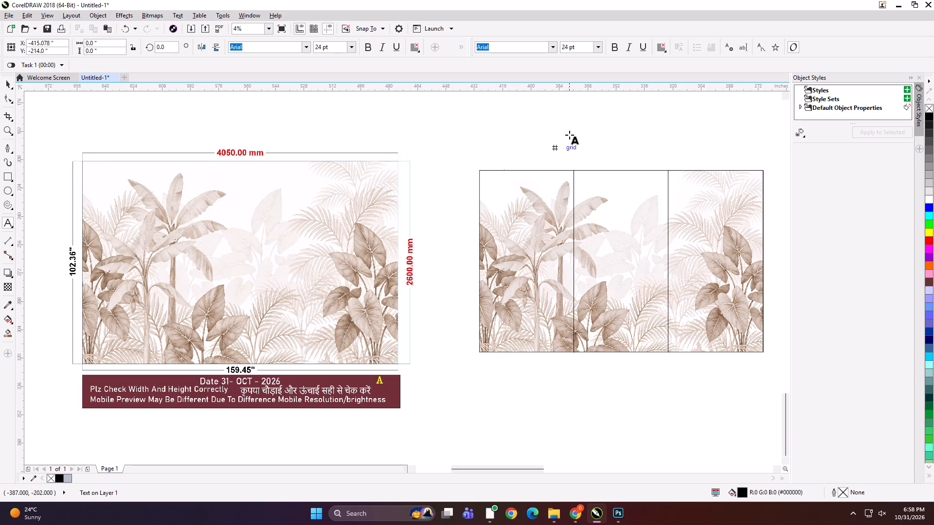
text(159*102 PANEL 1)
key(ctrl+a)
key(ctrl+c)
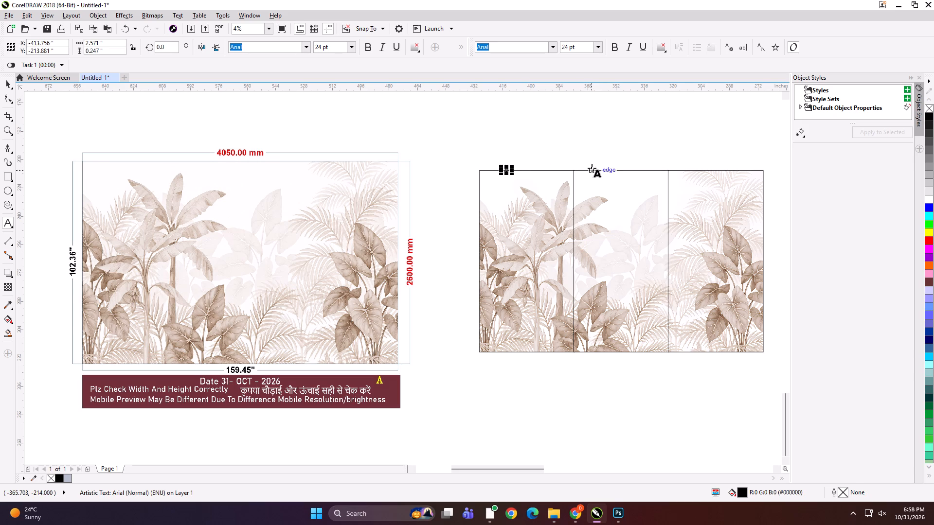
Paste the label onto the top edges of the second and third panels, ending them in PANEL 2 and PANEL 3.
click(597, 168)
key(ctrl+v)
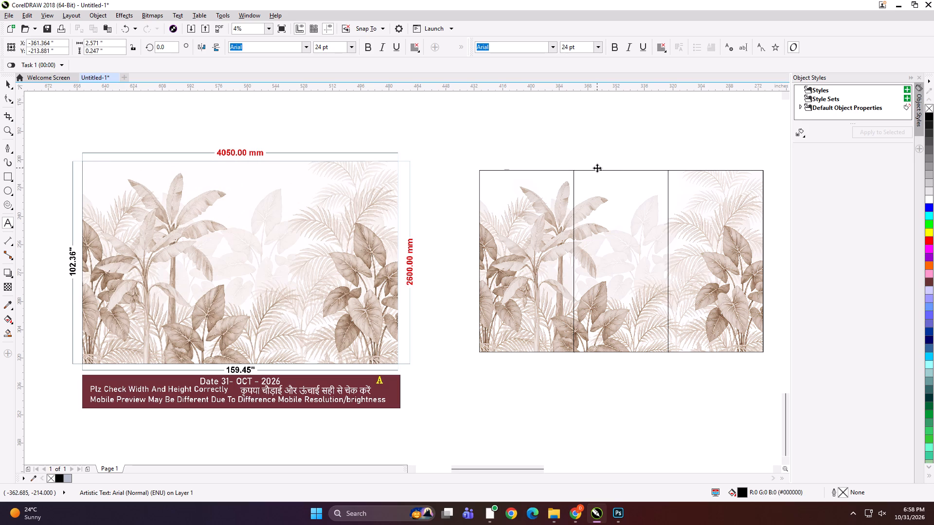
key(BackSpace)
key(2)
click(693, 168)
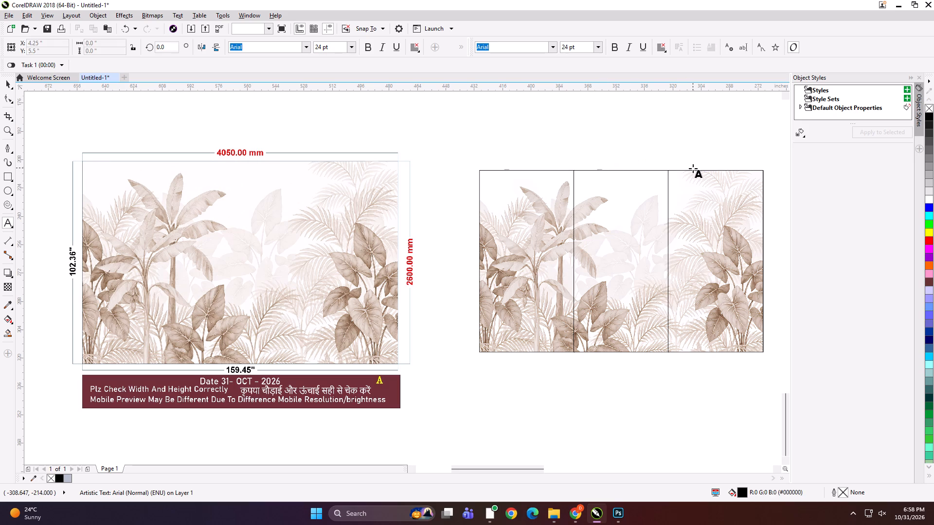
key(ctrl+v)
key(BackSpace)
key(3)
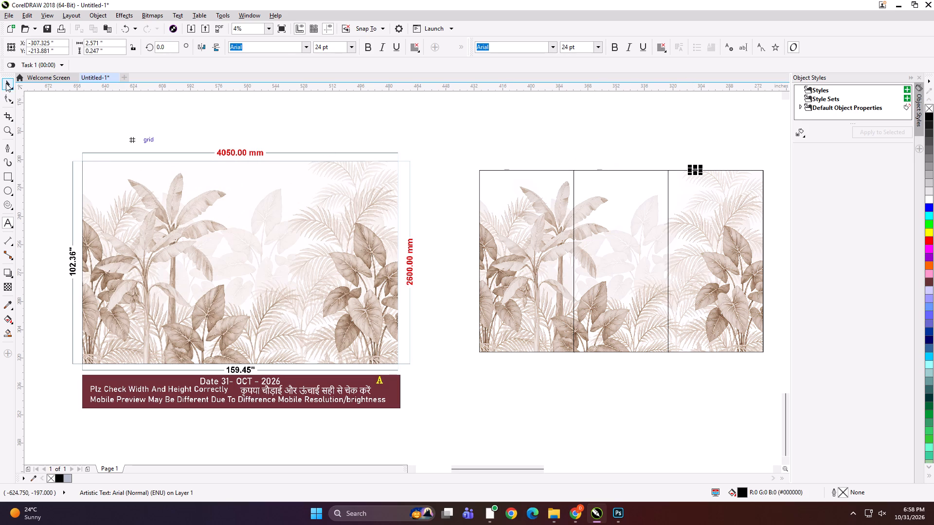
Group each of the three panels with its own label, from the third panel to the first.
click(6, 83)
shift+click(721, 204)
key(ctrl+g)
drag(684, 144, 593, 196)
shift+click(611, 198)
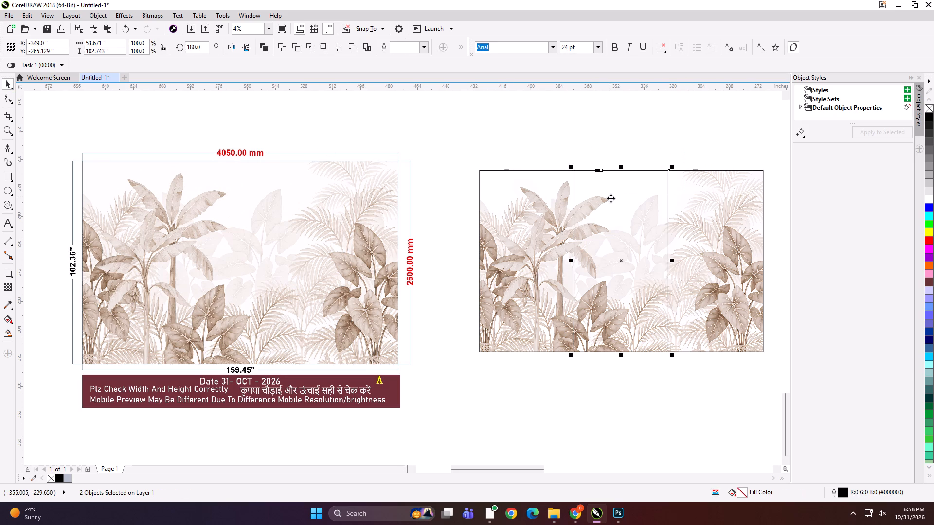
key(ctrl+g)
drag(583, 140, 485, 220)
shift+click(512, 220)
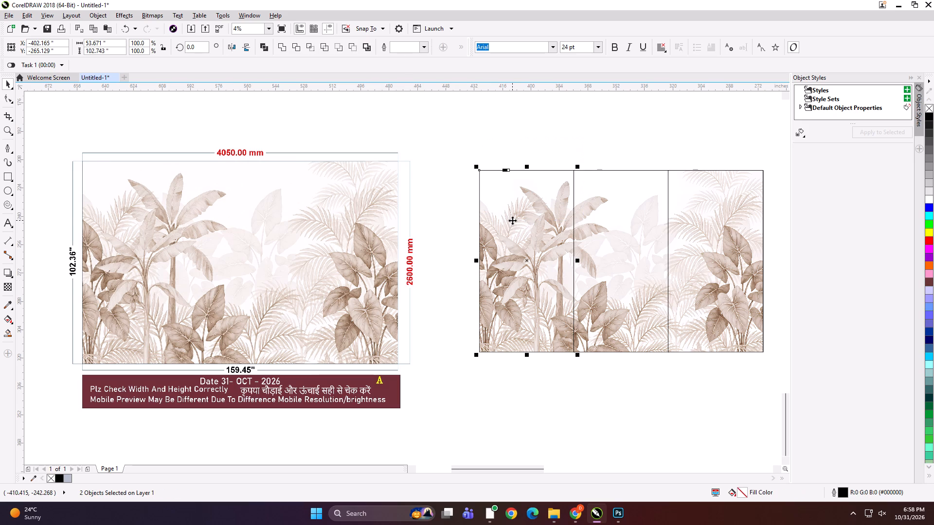
key(ctrl+g)
Start exporting the first panel and create a folder named BEEKAY inside the new work folder as the destination.
key(ctrl+e)
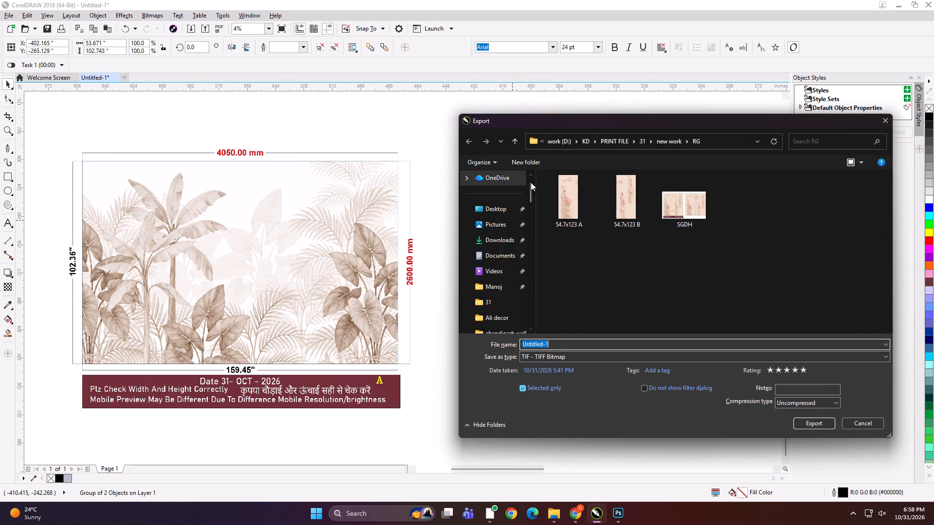
click(518, 143)
click(524, 162)
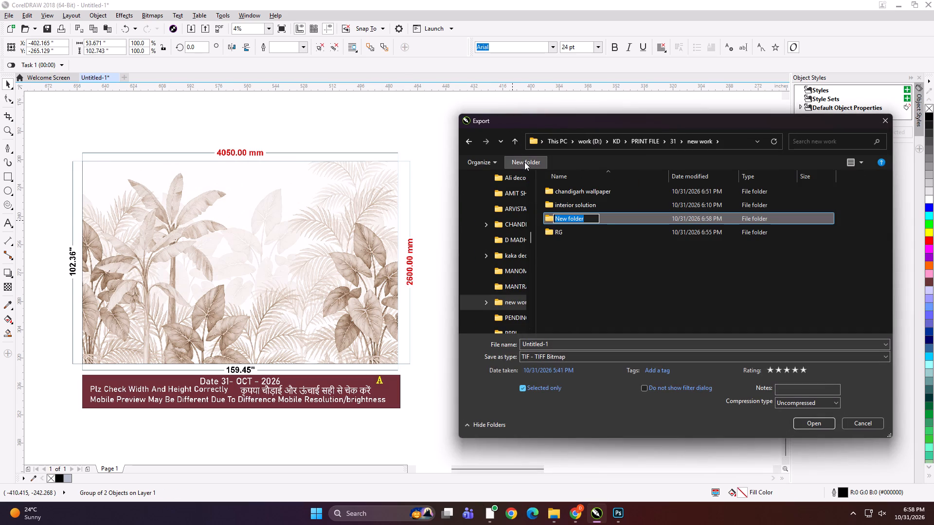
text(BEEKAY)
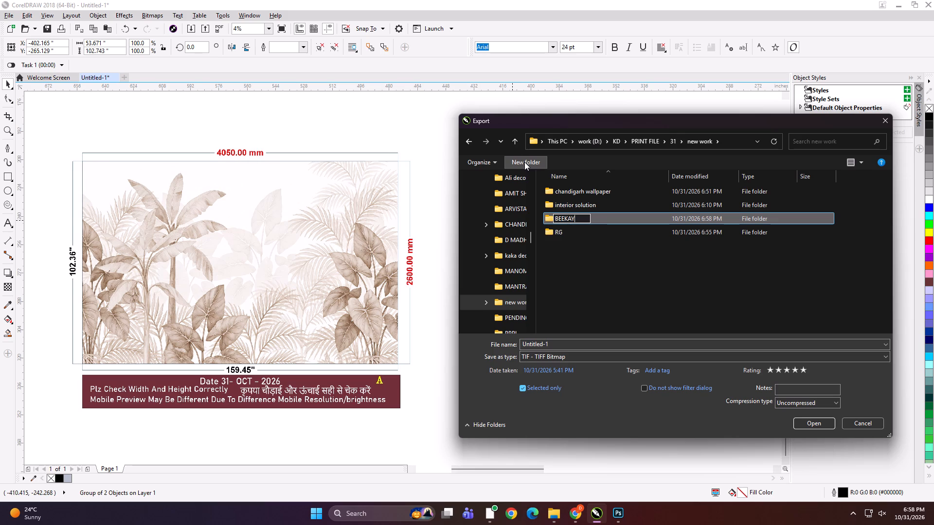
key(Return)
double_click(579, 189)
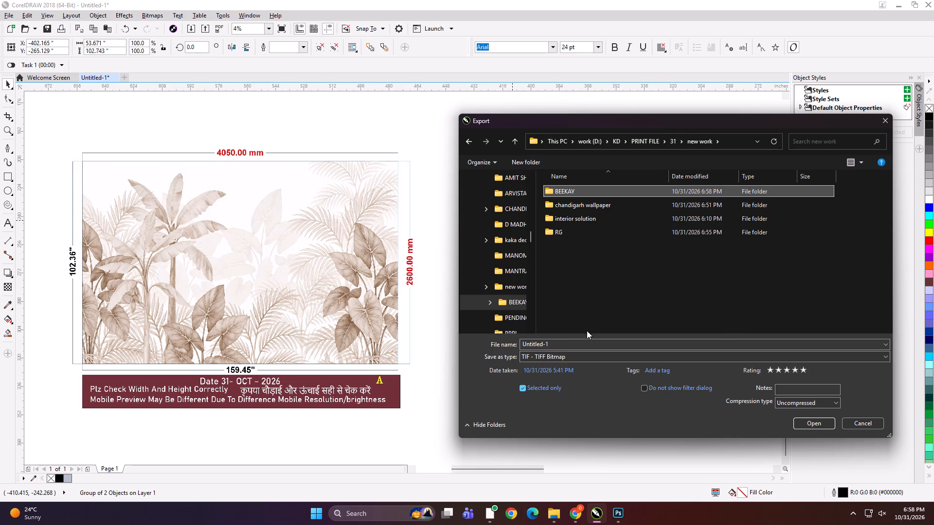
Export the first panel as an uncompressed TIFF named "53.6x102 A" in the BEEKAY folder.
click(585, 344)
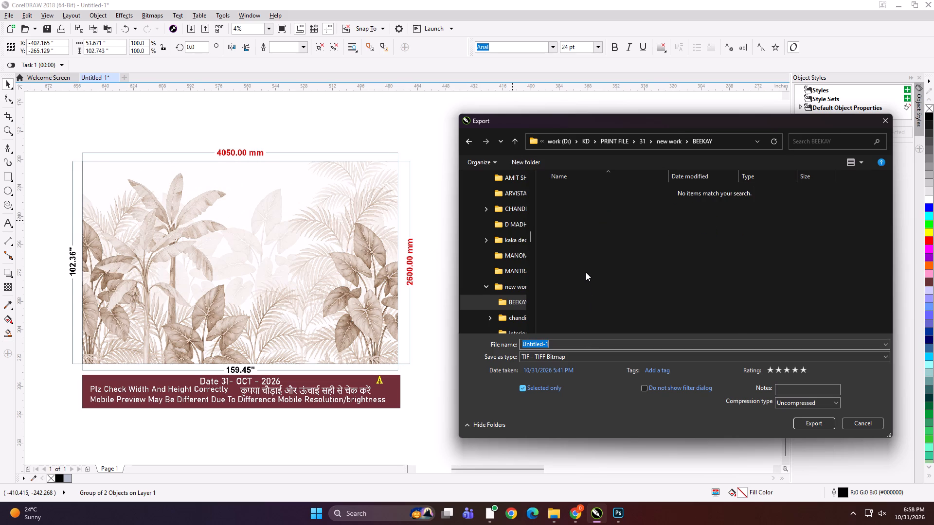
text(53.6x102 A)
key(space)
key(Return)
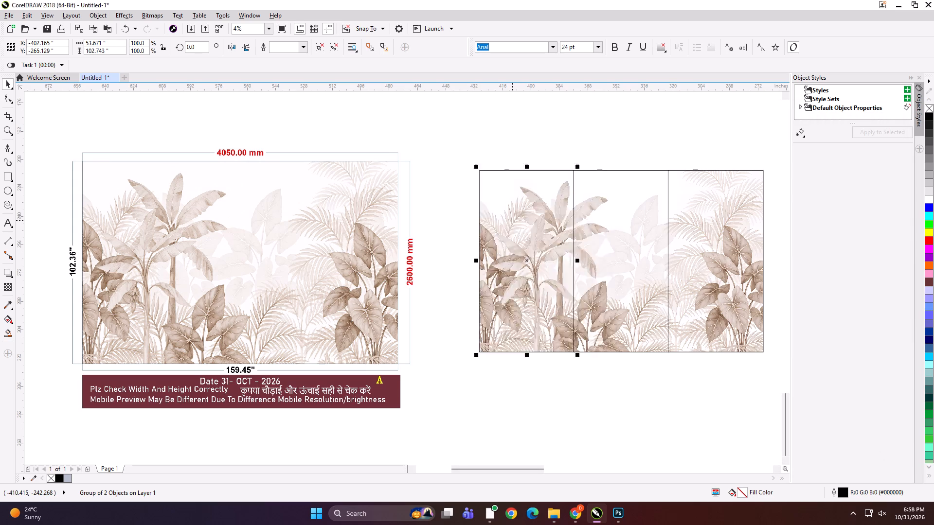
key(Return)
Export the middle panel as an uncompressed TIFF named "53.6x102 B" in the BEEKAY folder.
click(586, 272)
key(ctrl+e)
key(ctrl+e)
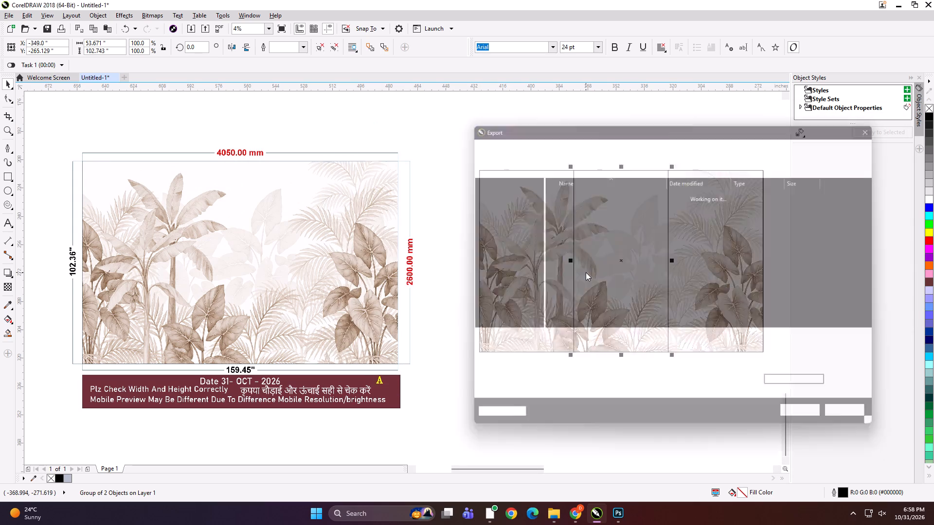
click(576, 212)
double_click(559, 344)
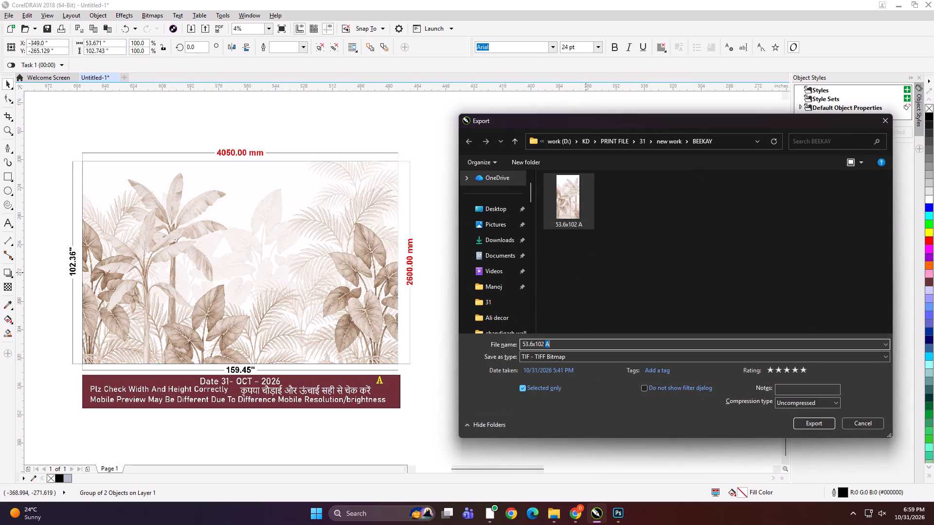
key(b)
key(Return)
key(Return)
Export the third panel as an uncompressed TIFF named "53.6x102 C" at 100 dpi in RGB in the BEEKAY folder.
click(690, 286)
key(ctrl+e)
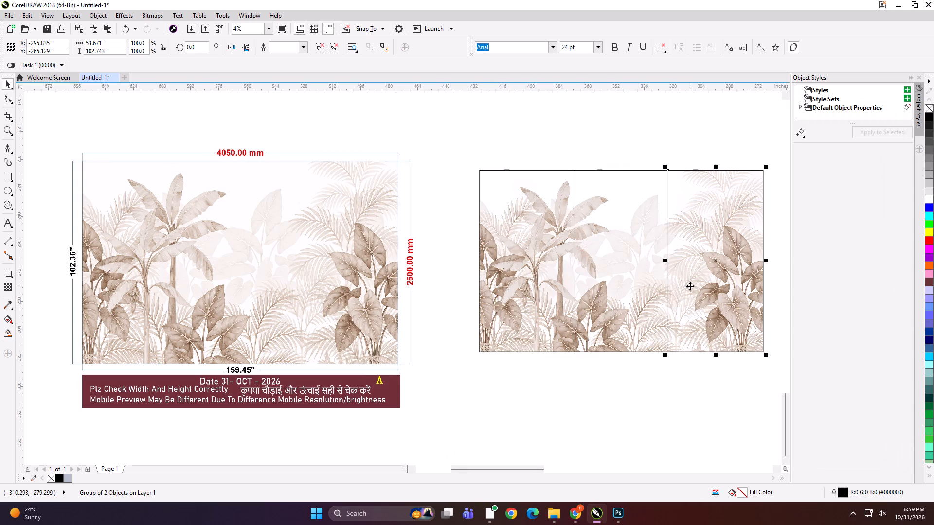
key(ctrl+e)
click(621, 196)
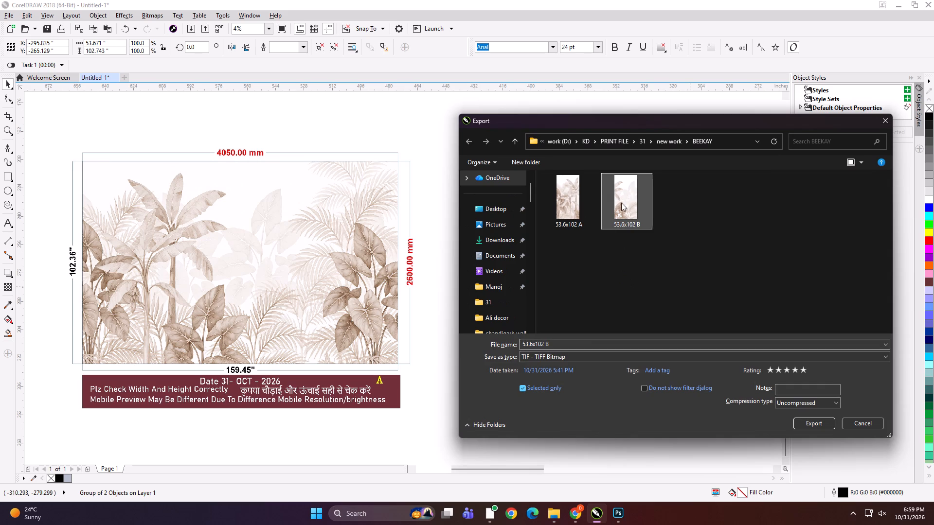
double_click(578, 343)
key(c)
key(Return)
key(Return)
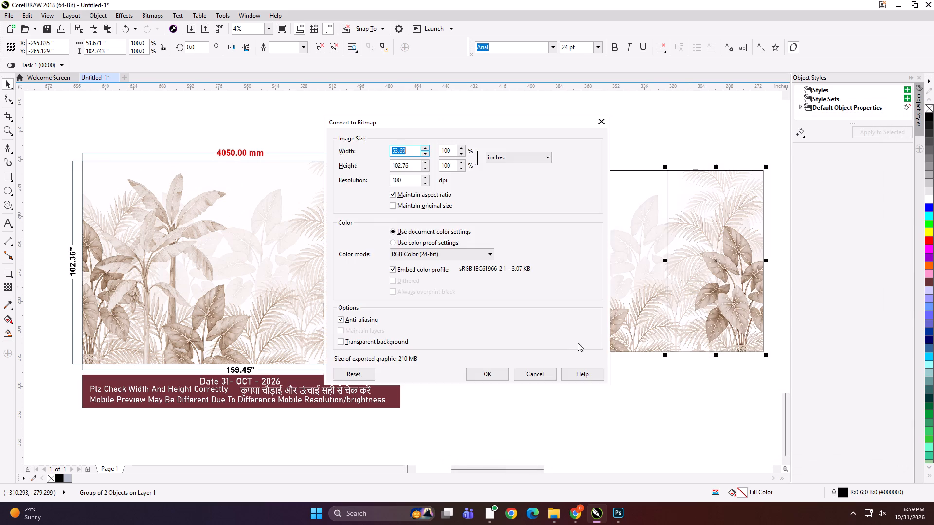
Separate the panels by nudging the third about 3.5 inches and the first about 4.5 inches away from the middle one.
key(Right)
key(Right)
key(Right)
key(Right)
key(Right)
key(Right)
key(Right)
click(556, 292)
key(Left)
key(Left)
key(Left)
key(Left)
key(Left)
key(Left)
key(Left)
key(Left)
key(Left)
key(Left)
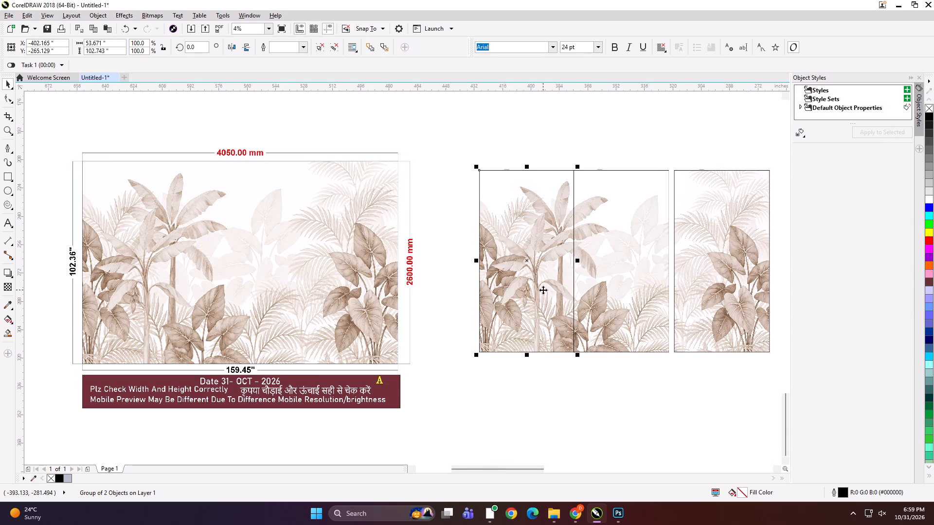
Enlarge the three panels together to match the height of the preview artwork, and group them with the dimensioned preview.
shift+click(618, 297)
shift+click(716, 294)
scroll(500, 234, down, 1)
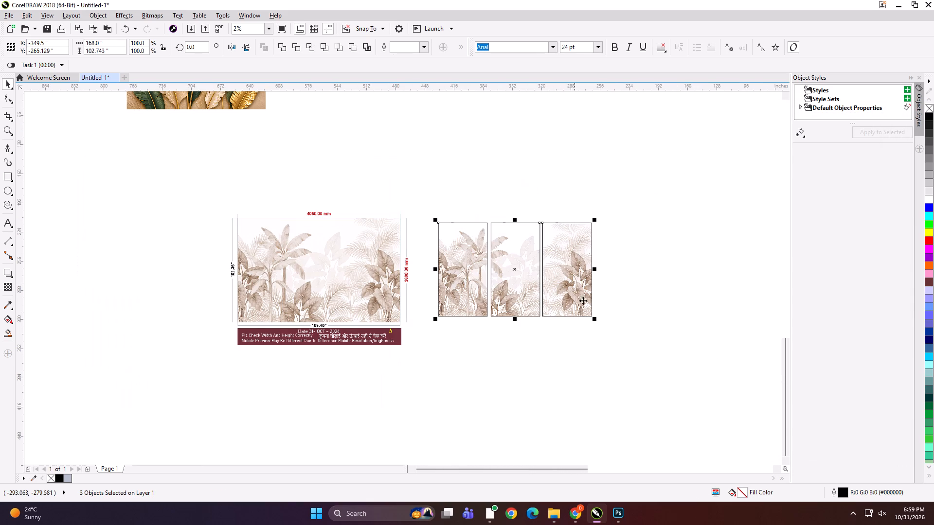
shift+drag(595, 321, 611, 327)
shift+click(340, 290)
key(ctrl+g)
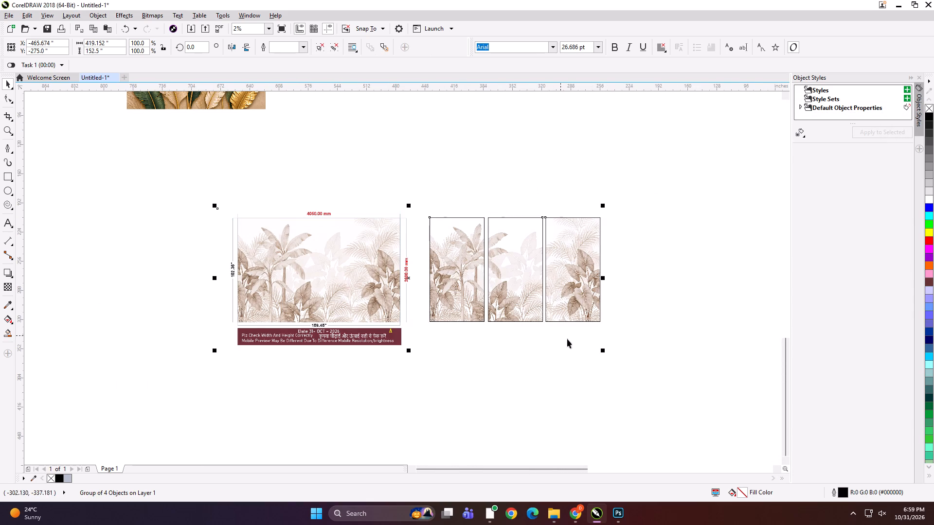
Shrink the combined preview-and-panels group about its centre to about 5.7 by 2.1 inches.
shift+drag(603, 350, 417, 301)
scroll(404, 273, up, 2)
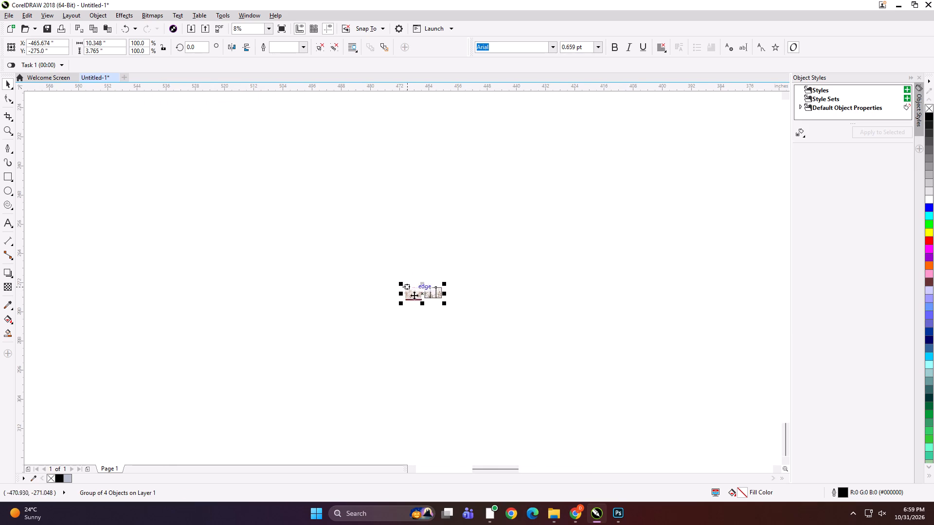
scroll(416, 297, up, 4)
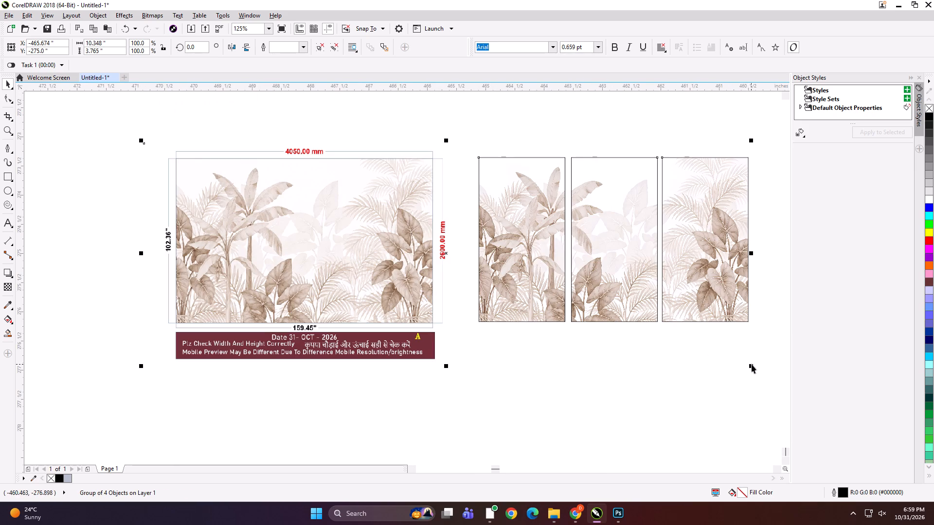
shift+drag(753, 365, 611, 333)
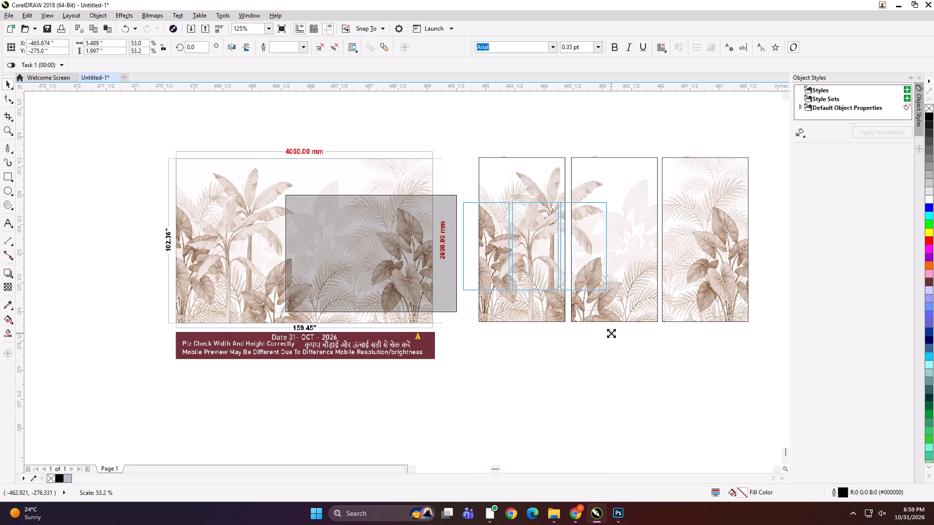
shift+drag(611, 333, 617, 333)
Export the reduced preview-and-panels group under the name SDGDG.
key(ctrl+e)
text(SDGDG)
key(Return)
key(Return)
key(Return)
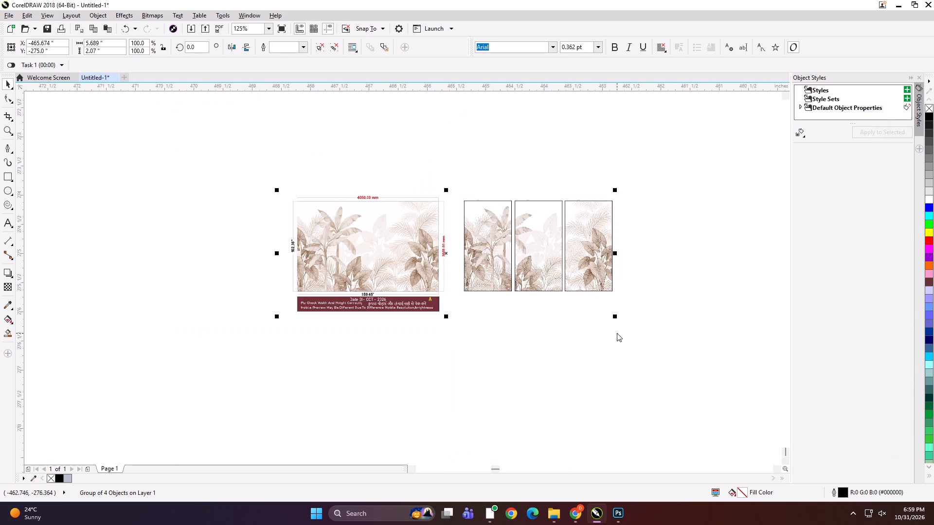
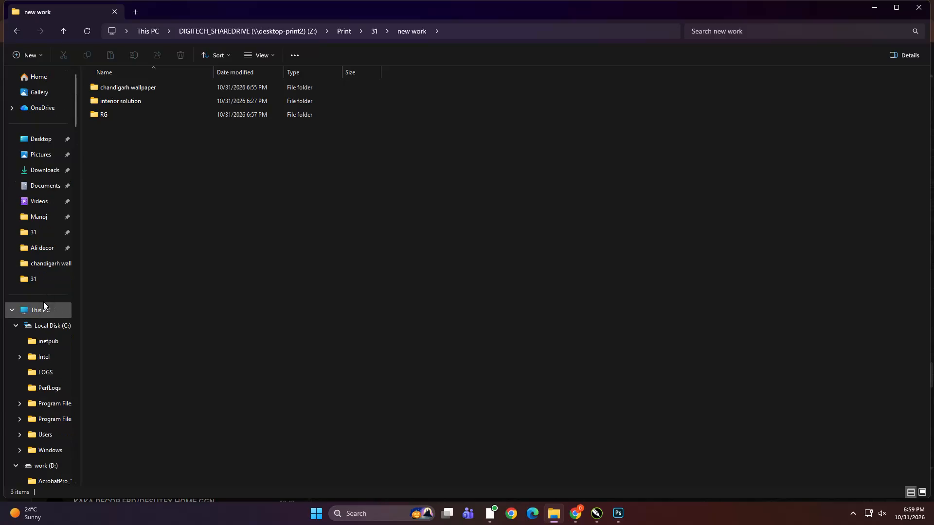
Copy the BEEKAY folder from KD > PRINT FILE > 31 > new work on the work (D:) drive.
double_click(341, 153)
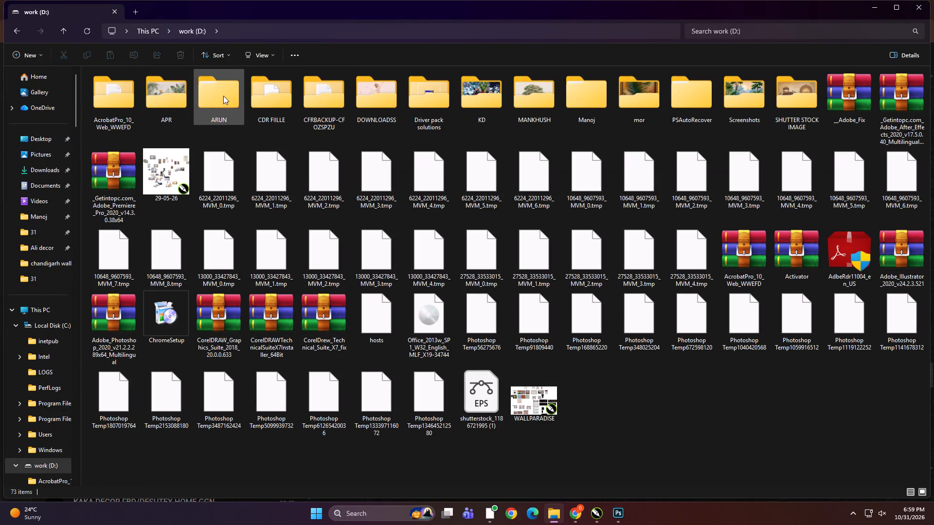
double_click(466, 106)
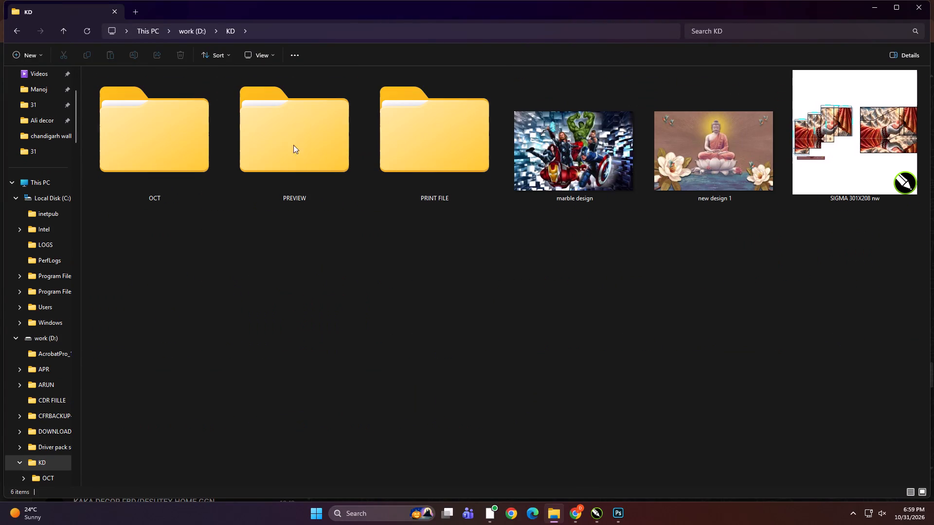
click(340, 156)
double_click(419, 154)
click(463, 212)
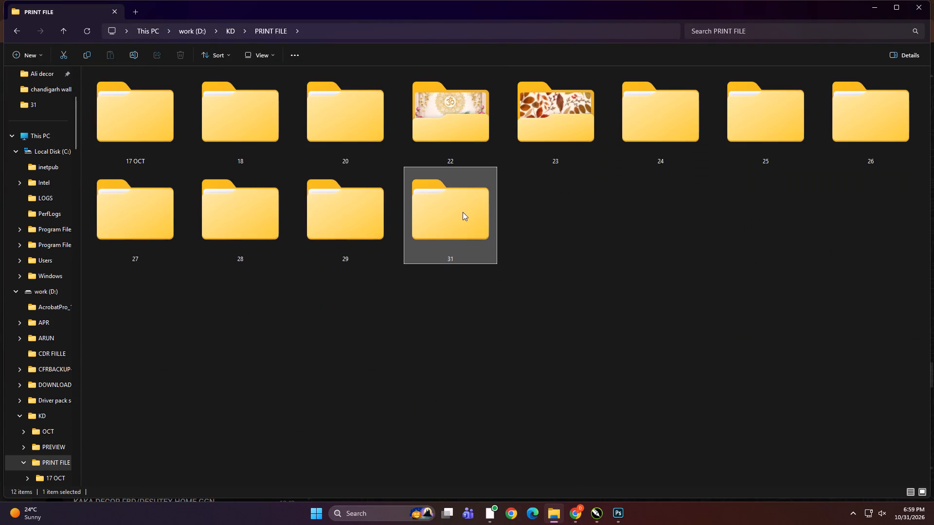
key(BackSpace)
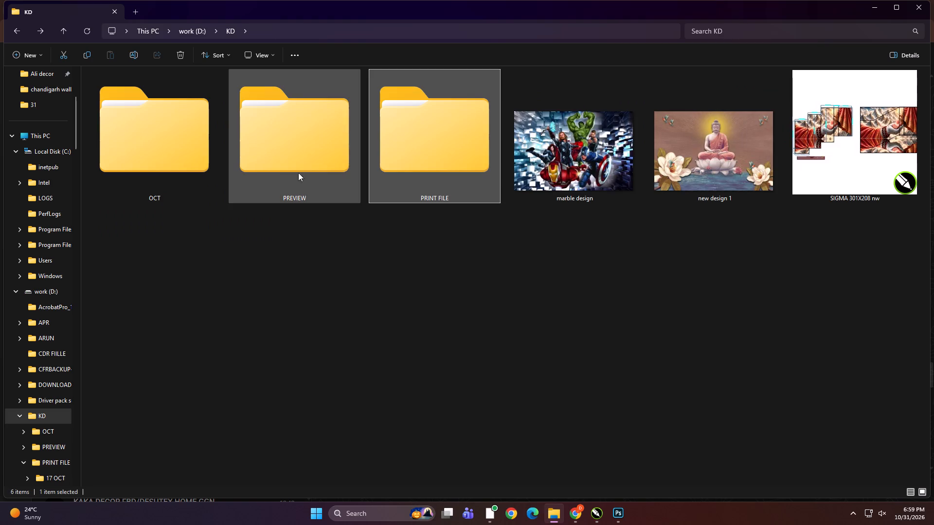
double_click(447, 160)
double_click(444, 218)
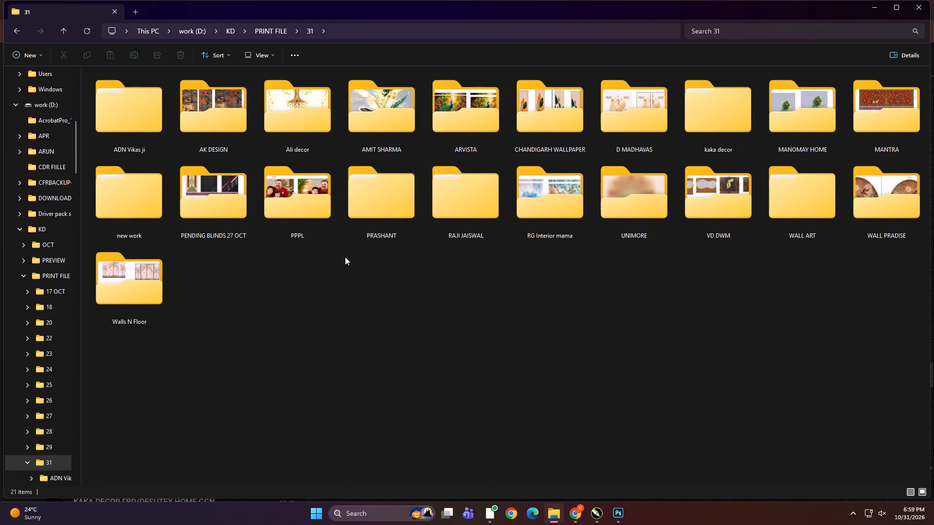
double_click(112, 202)
click(144, 154)
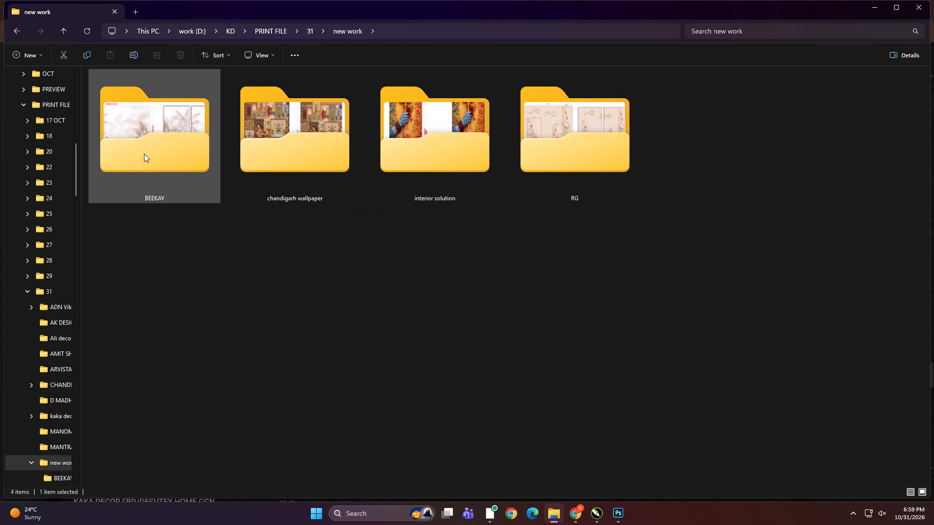
key(ctrl+c)
Paste the copied BEEKAY folder into Print > 31 > new work on the DIGITECH_SHAREDRIVE (Z:) drive.
scroll(17, 355, up, 5)
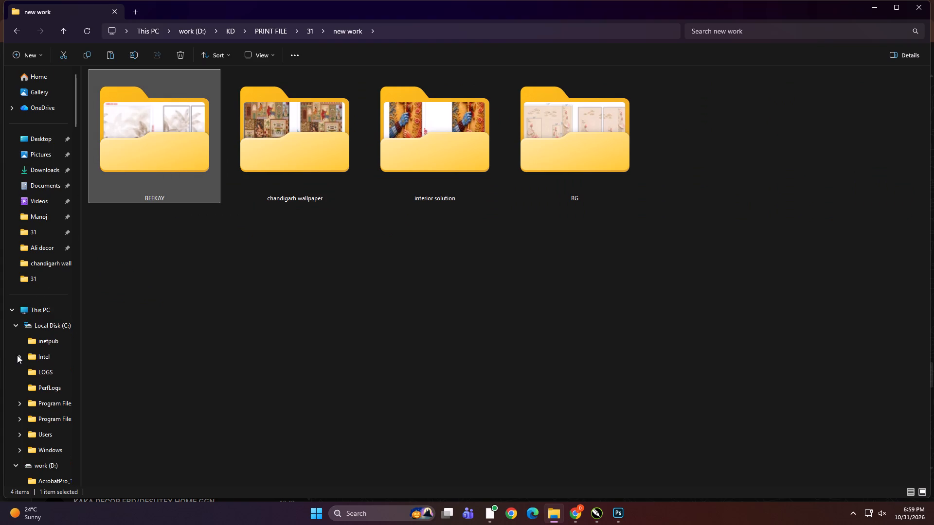
click(30, 315)
double_click(164, 307)
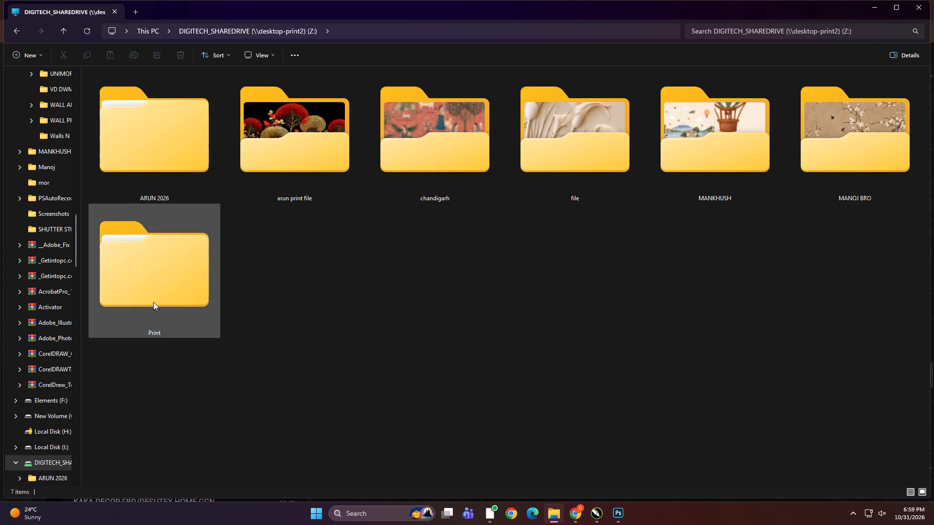
double_click(173, 282)
double_click(601, 243)
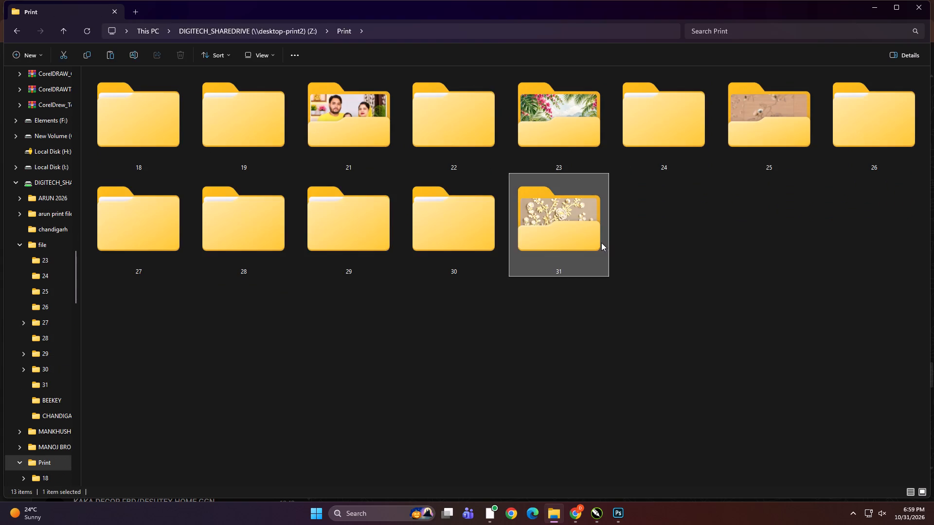
double_click(140, 208)
right_click(200, 238)
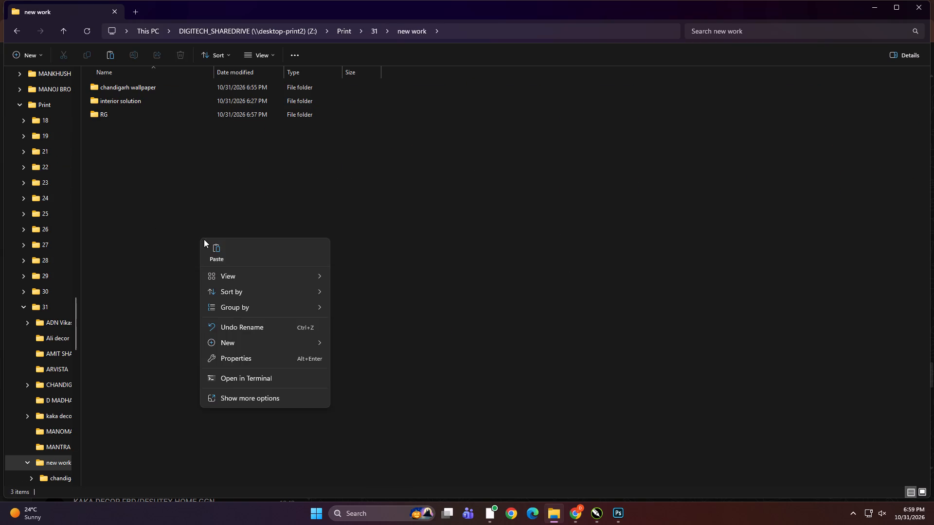
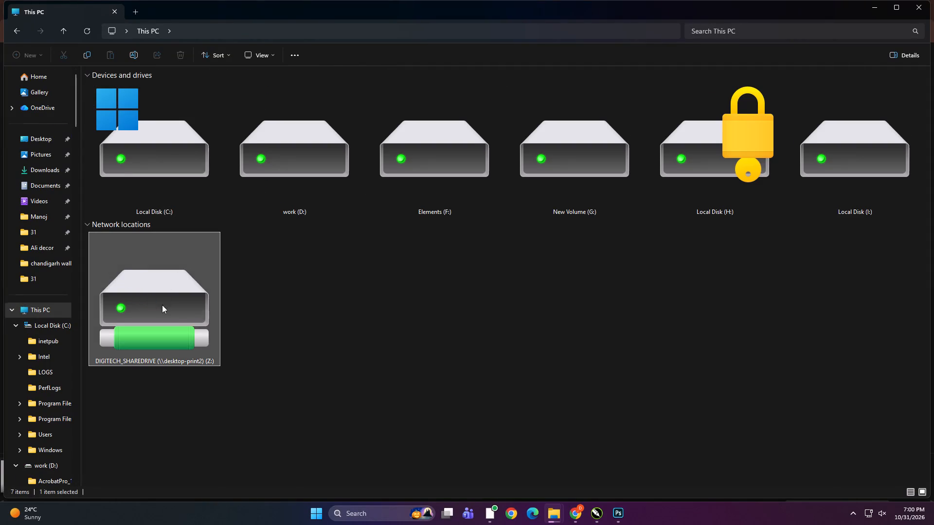
Check the contents of the CHANDIGARH folder inside the file folder on the DIGITECH_SHAREDRIVE (Z:) drive.
double_click(536, 157)
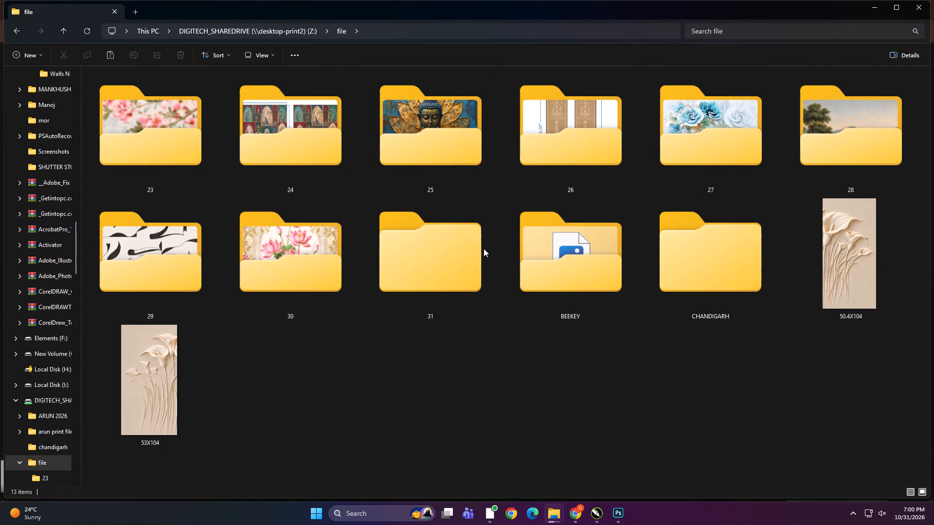
double_click(711, 248)
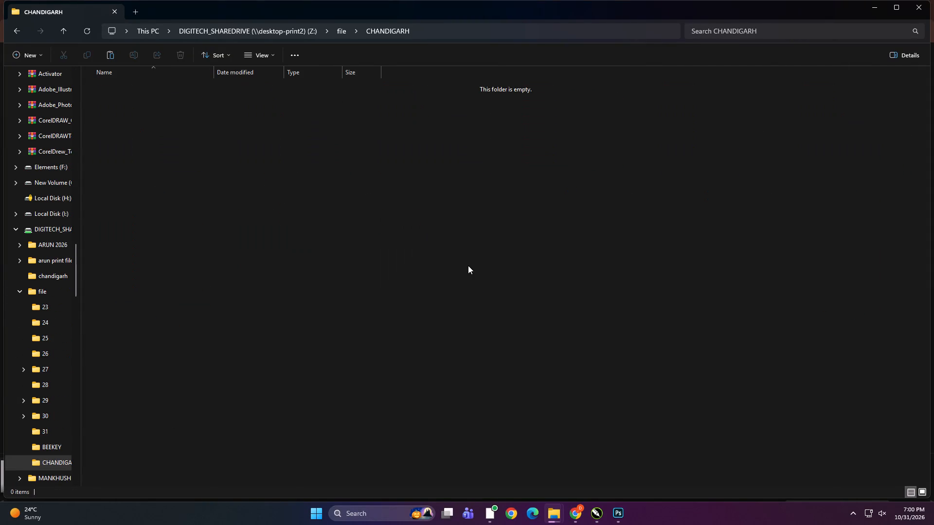
click(476, 349)
key(BackSpace)
Open the file > 31 folder on the DIGITECH_SHAREDRIVE (Z:) drive, refresh it and select the classical palace painting image.
click(476, 349)
double_click(419, 277)
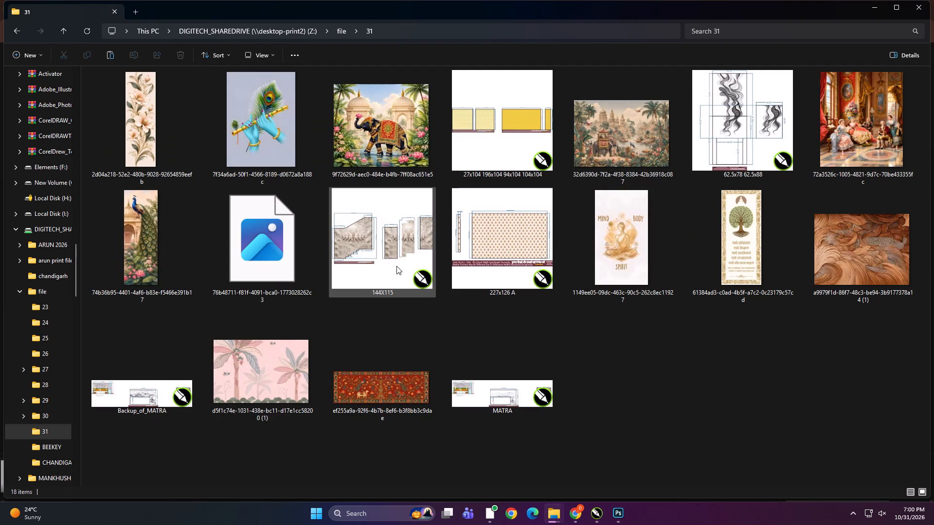
click(692, 380)
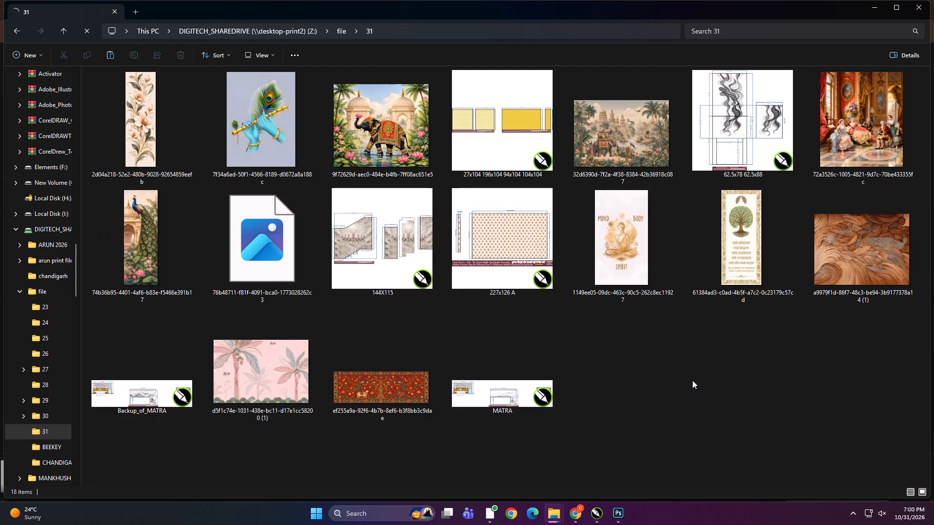
right_click(692, 380)
click(724, 369)
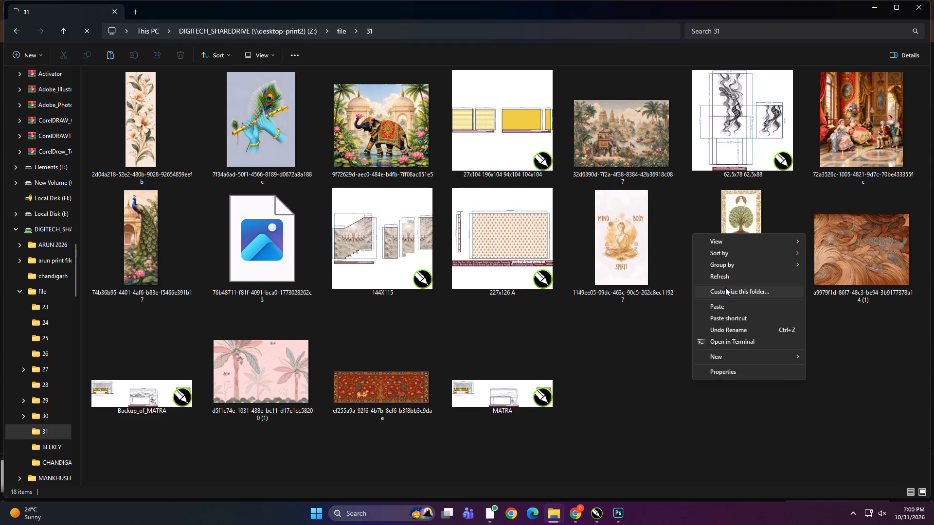
click(723, 276)
click(679, 366)
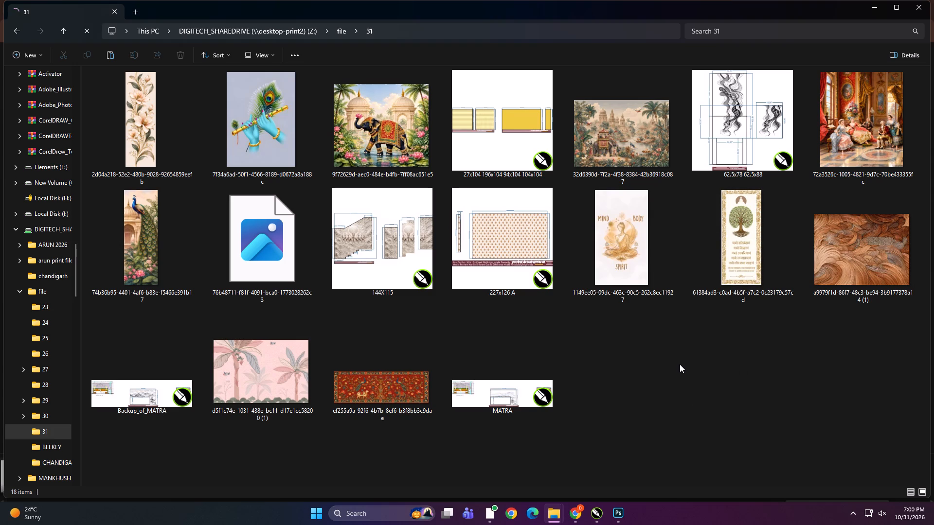
click(862, 117)
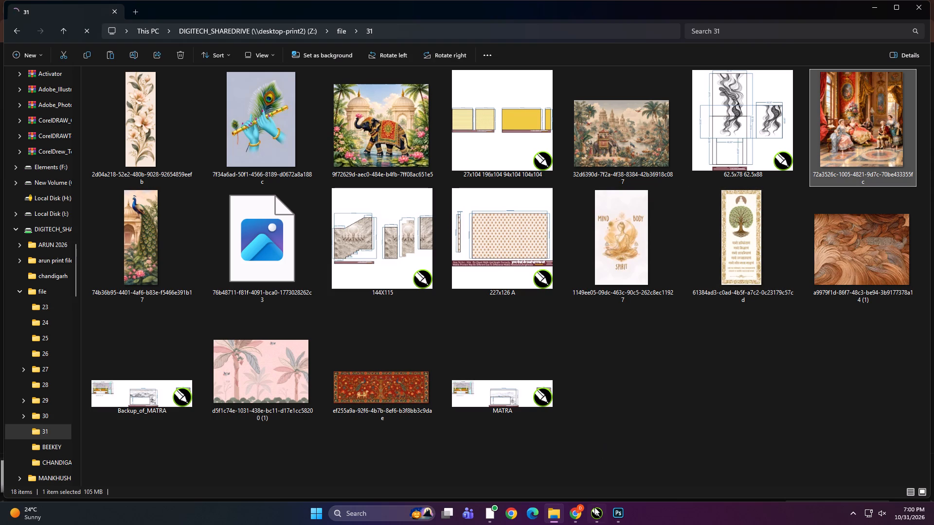
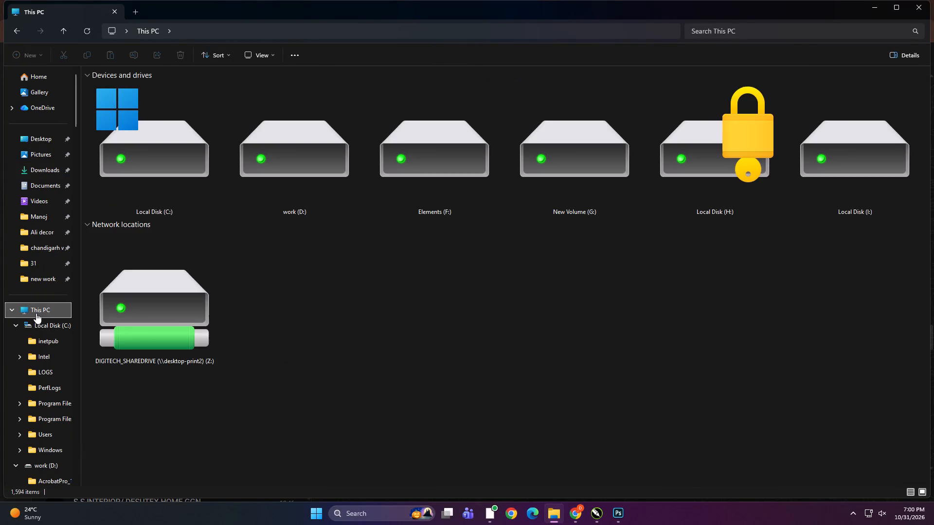
Open the file folder on the DIGITECH_SHAREDRIVE (Z:) network drive.
double_click(138, 309)
double_click(559, 162)
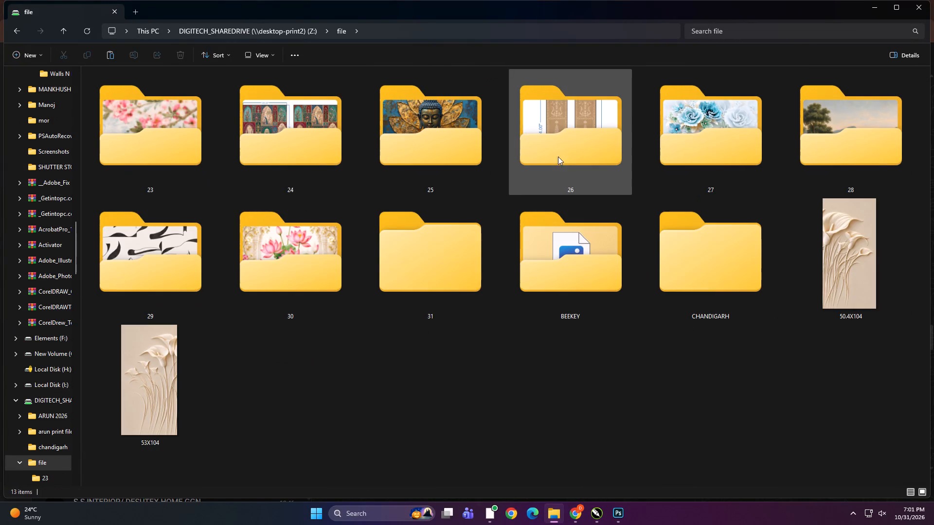
Open the 31 folder inside the file folder on the DIGITECH_SHAREDRIVE (Z:) drive.
double_click(431, 258)
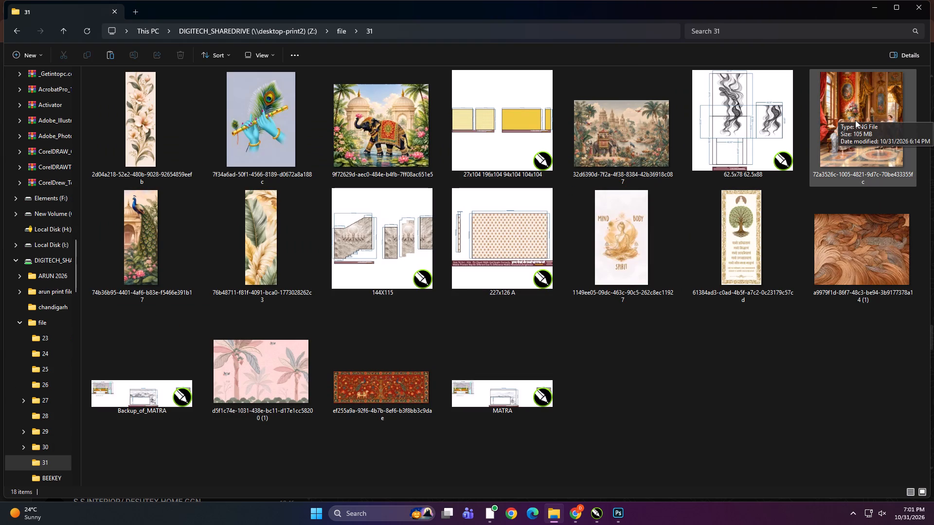
click(758, 364)
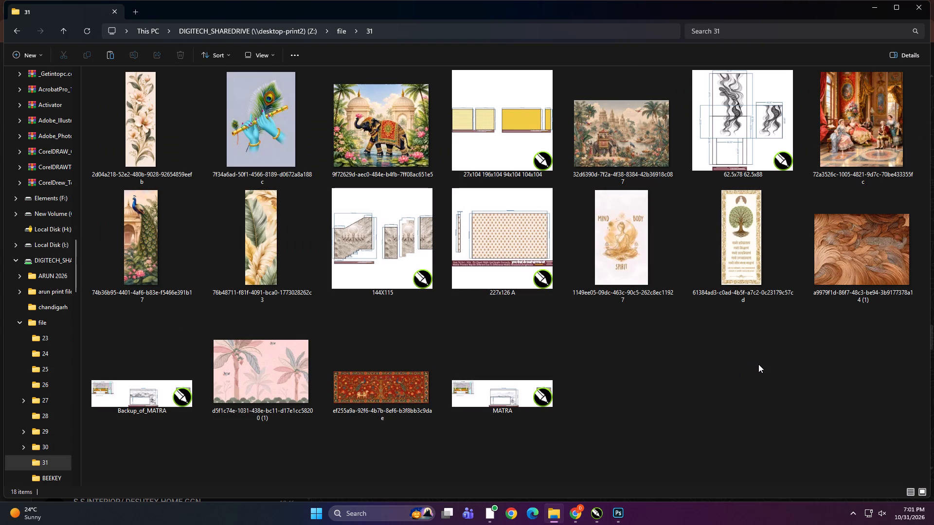
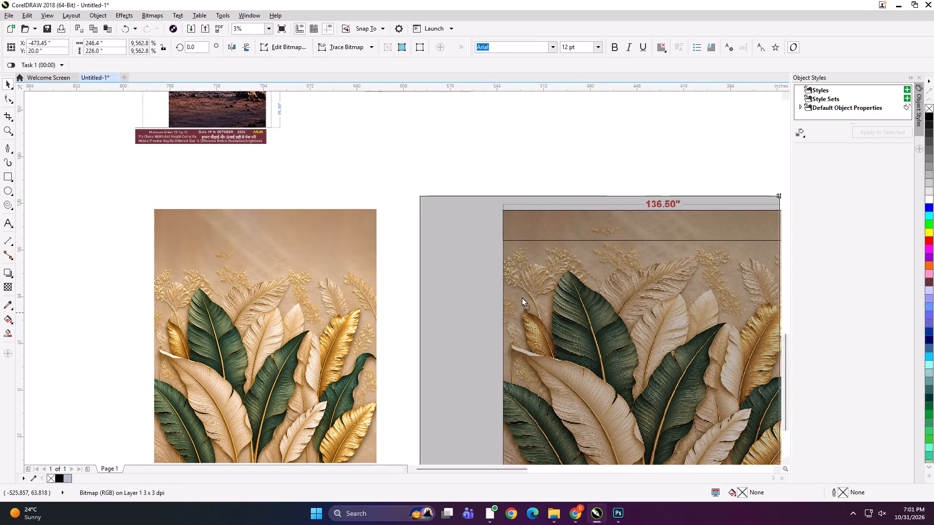
Resize the separate green-and-gold leaf source image to 136.5 inches wide by 117 inches high.
drag(521, 297, 517, 297)
shift+click(347, 291)
key(shift+F2)
click(52, 204)
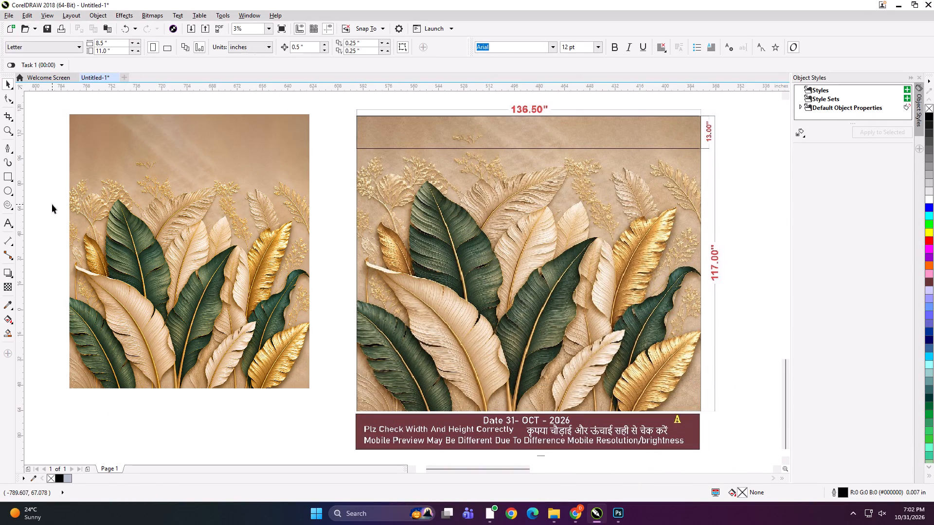
click(163, 186)
click(115, 43)
key(ctrl+a)
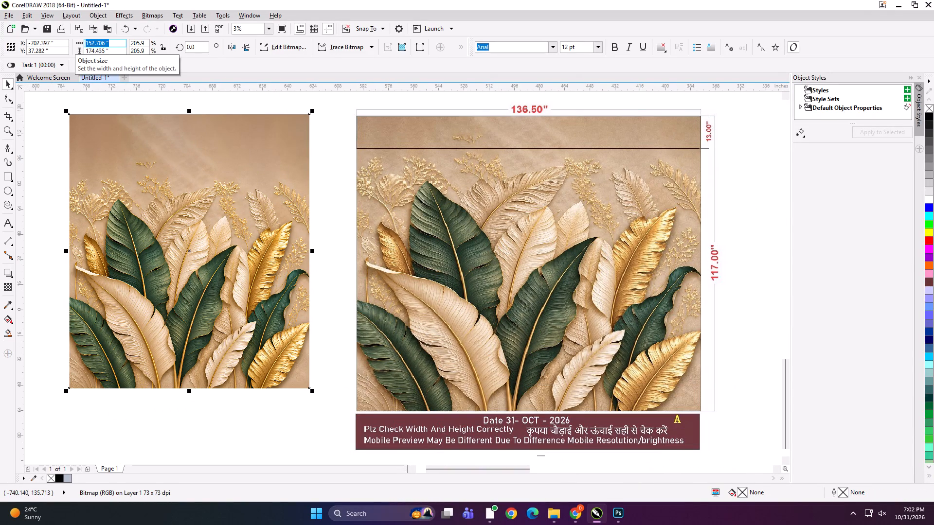
text(136.5)
key(Tab)
text(117)
key(Return)
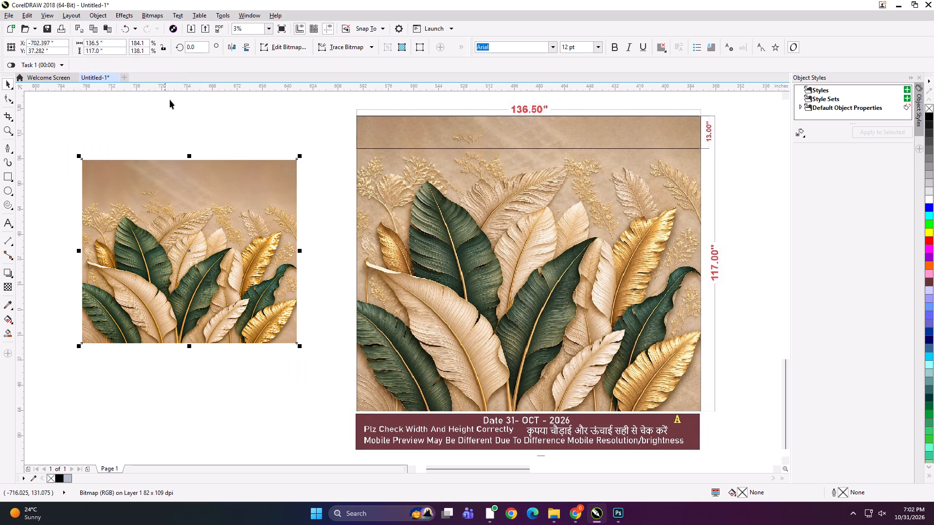
Add a 136.5 by 117 inch rectangle that exactly frames the resized leaf image.
click(172, 100)
click(171, 189)
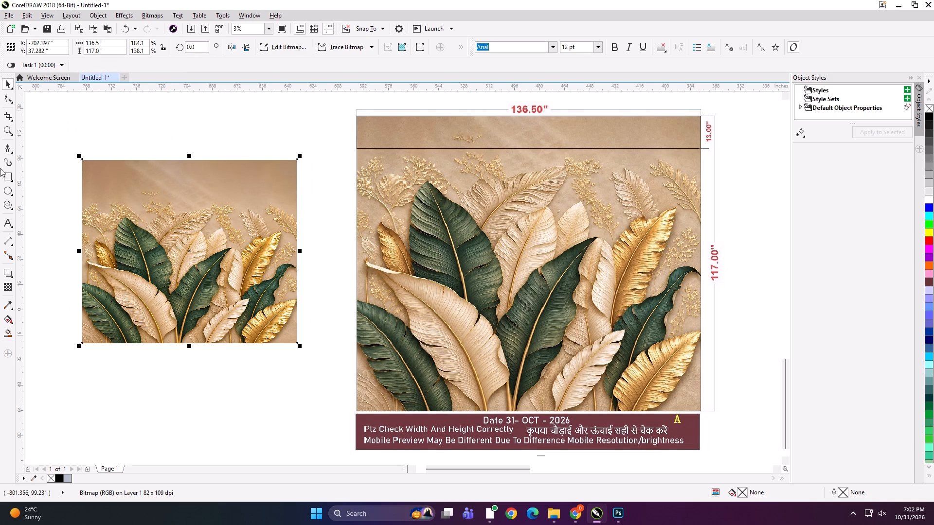
shift+double_click(6, 174)
key(shift+space)
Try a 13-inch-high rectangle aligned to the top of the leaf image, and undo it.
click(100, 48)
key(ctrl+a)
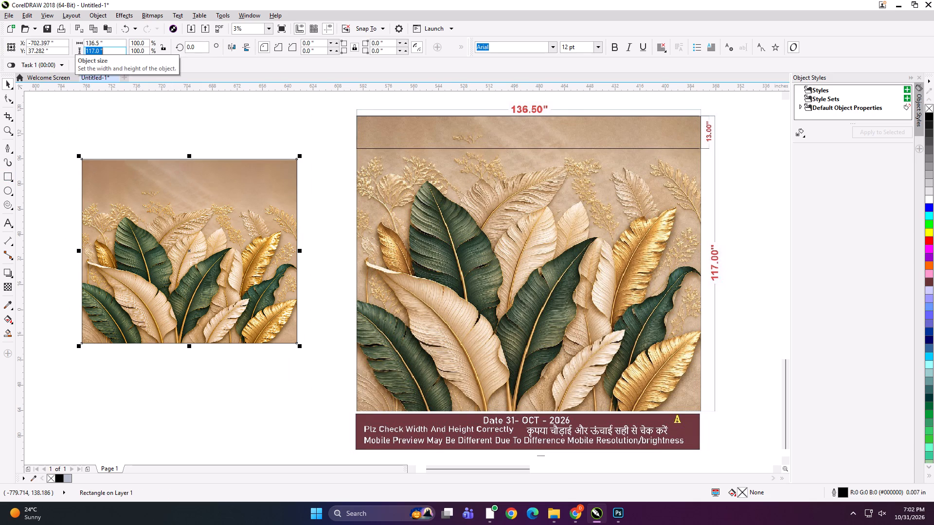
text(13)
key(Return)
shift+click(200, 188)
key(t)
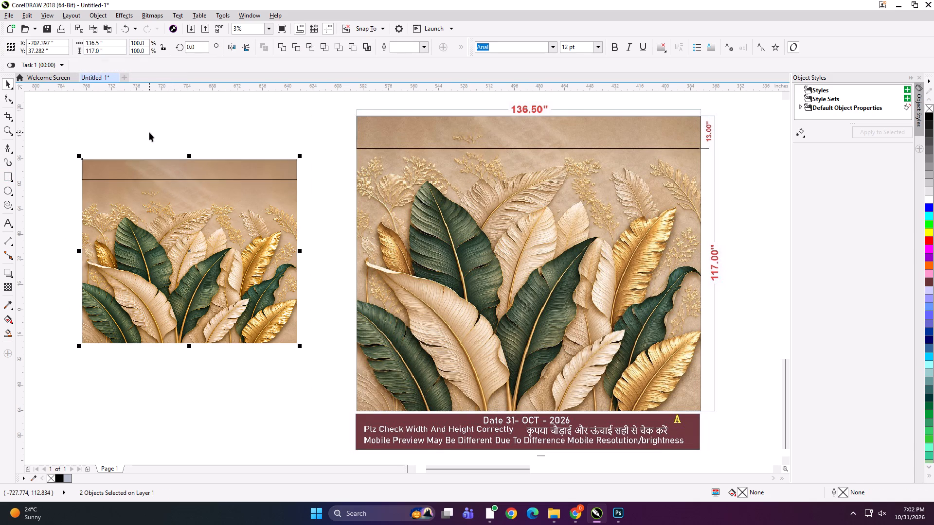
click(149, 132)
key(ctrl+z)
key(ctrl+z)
Set the framing rectangle's width to 49 inches and align it with the leaf image's left edge.
click(148, 129)
click(162, 197)
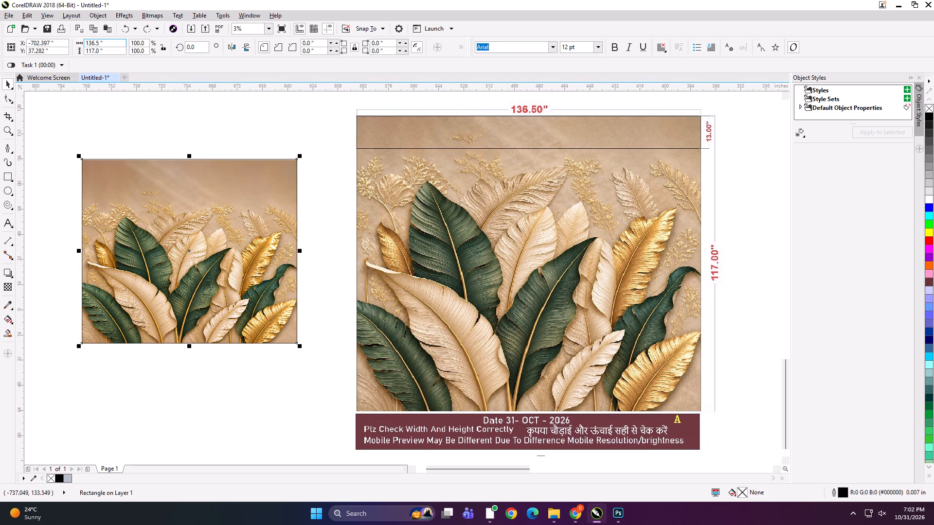
click(109, 42)
key(ctrl+a)
text(49)
key(Return)
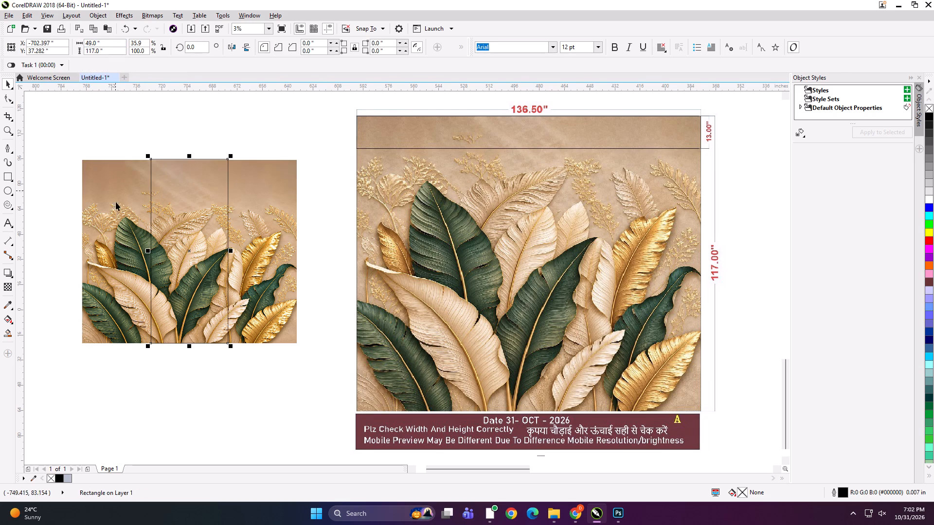
shift+click(118, 210)
key(l)
click(88, 137)
click(111, 197)
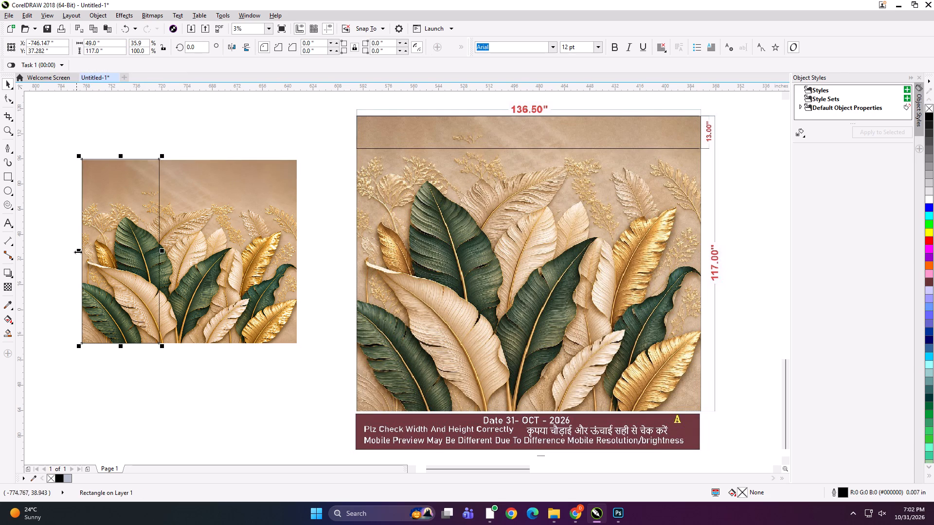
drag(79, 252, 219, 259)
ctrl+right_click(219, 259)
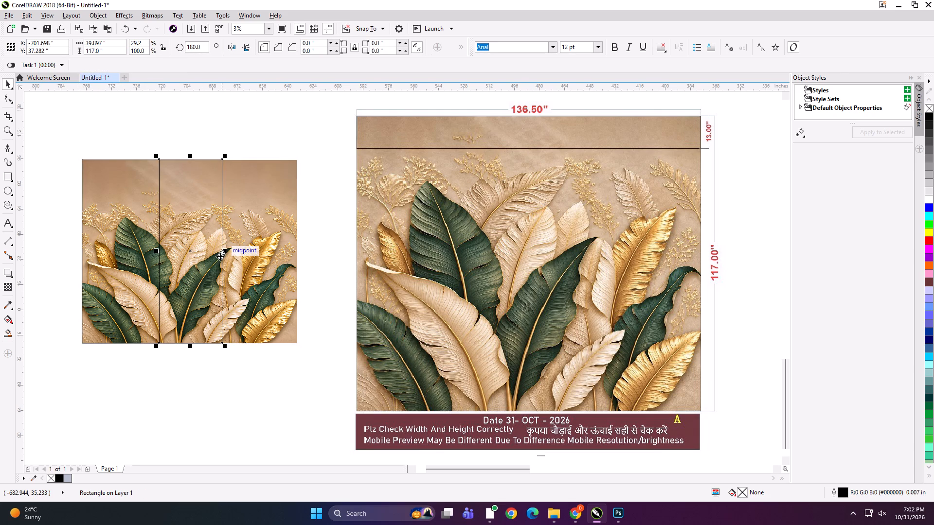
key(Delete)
Make a mirrored copy of the 49-inch panel rectangle on its right side, nudged left to overlap it by 0.5 inch.
click(123, 233)
drag(78, 251, 178, 256)
ctrl+right_click(178, 256)
key(Left)
Mirror-copy a third panel rectangle with the same overlap and shorten it to end at the leaf image's right edge.
drag(154, 251, 266, 253)
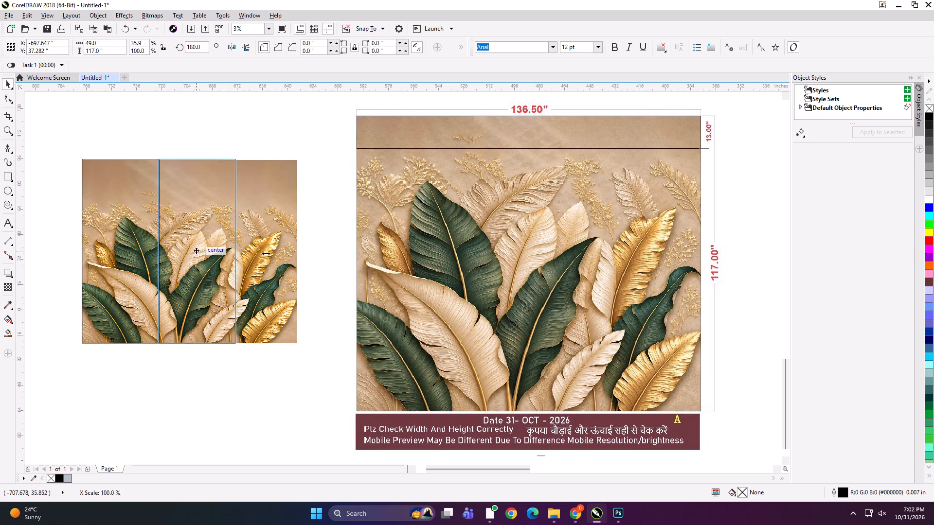
drag(266, 253, 280, 253)
ctrl+right_click(280, 253)
key(Left)
drag(317, 250, 305, 252)
Group the three panel rectangles, place the leaf image inside them as a PowerClip, and ungroup the panels.
shift+click(202, 214)
shift+click(139, 200)
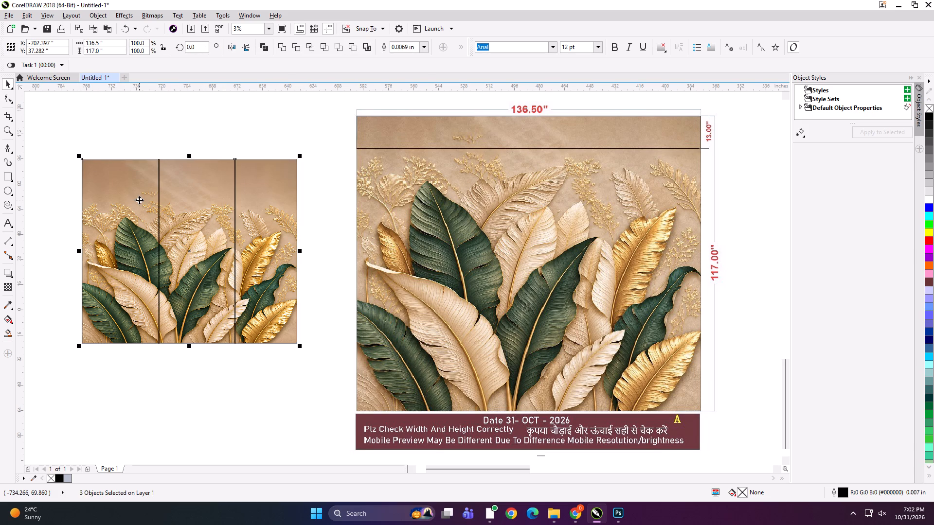
key(ctrl+g)
click(69, 202)
alt+click(163, 209)
key(shift+Return)
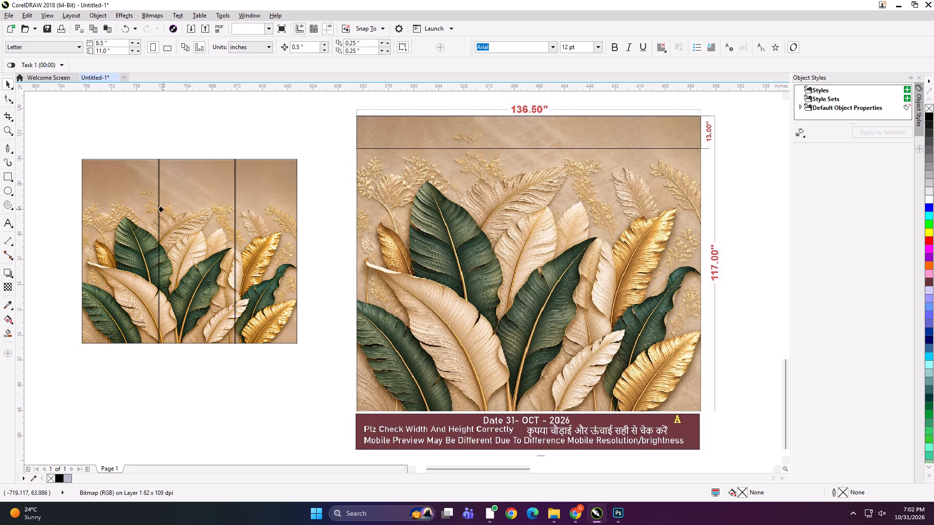
click(215, 210)
key(ctrl+u)
click(141, 146)
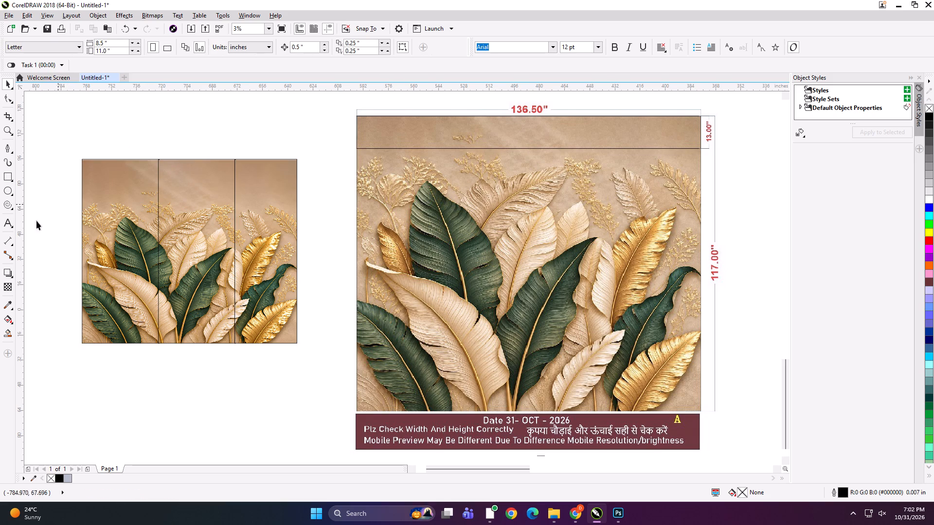
Add the text label "136.5x117 PANEL 1" at the top edge of the first panel and copy its text.
click(10, 222)
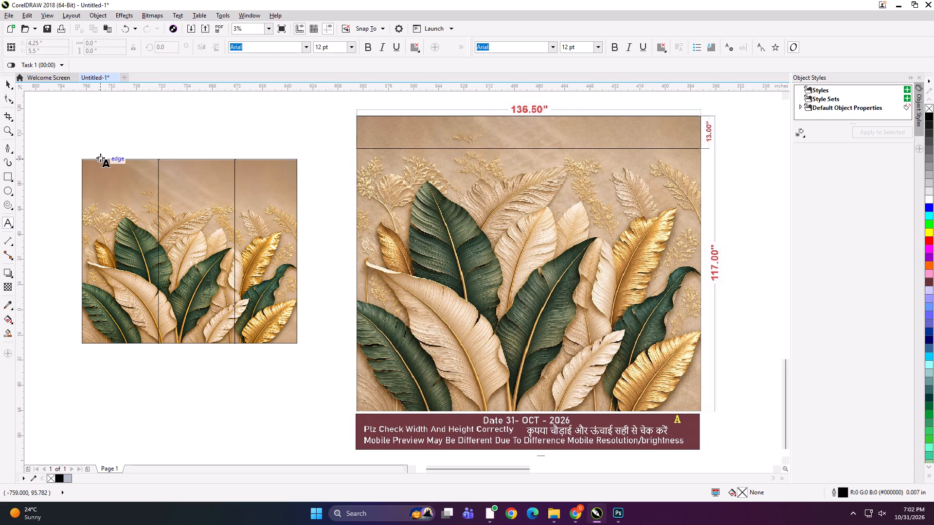
click(100, 157)
text(136.5x117 PANEL 1)
key(ctrl+a)
key(ctrl+c)
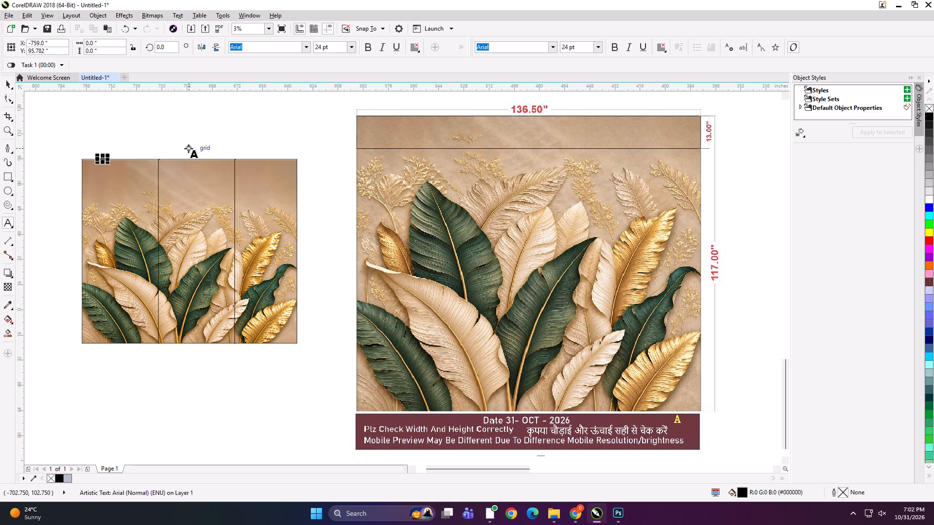
Paste the label at the top edges of the second and third panels, ending them in PANEL 2 and PANEL 3.
click(178, 157)
scroll(178, 157, up, 3)
key(ctrl+v)
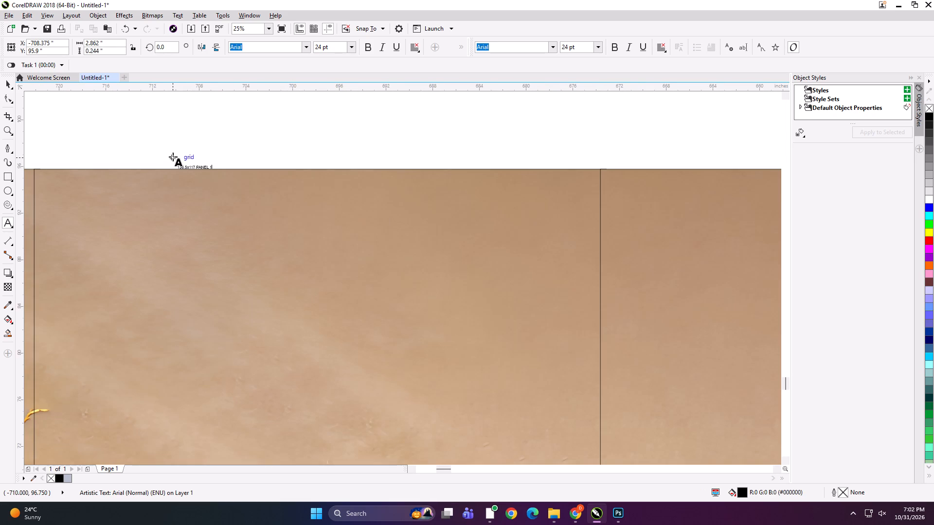
key(BackSpace)
key(2)
scroll(173, 157, down, 2)
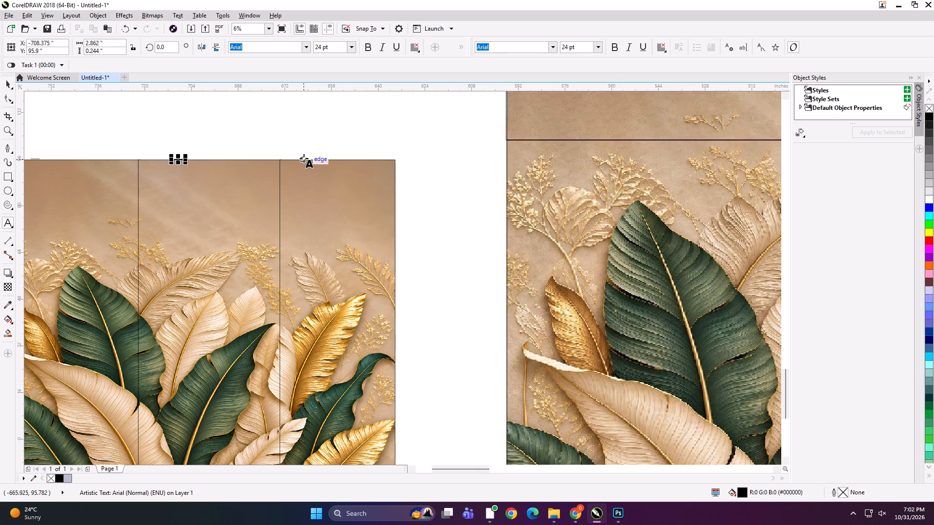
click(304, 158)
key(ctrl+v)
key(BackSpace)
key(3)
scroll(304, 158, down, 1)
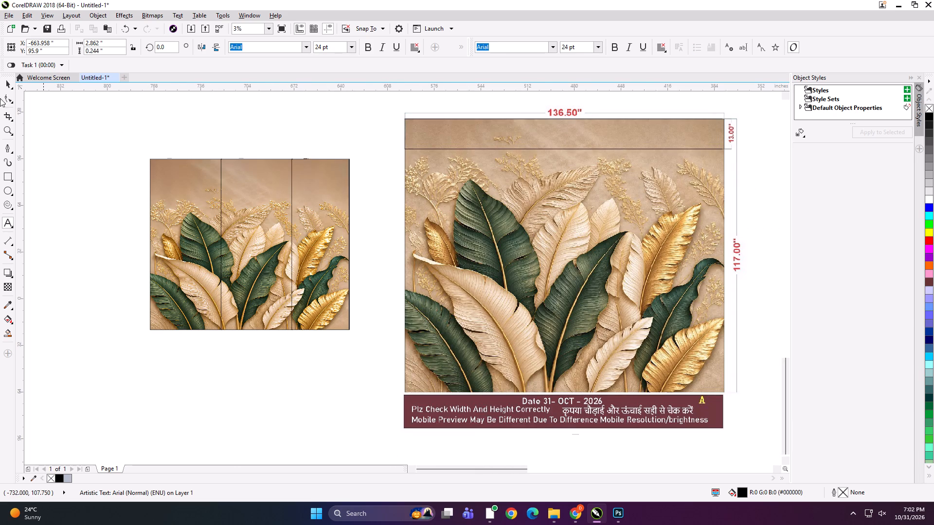
Group each of the three leaf panels with its own label, working from the third panel to the first.
click(5, 86)
shift+click(333, 195)
key(ctrl+g)
drag(197, 130, 209, 157)
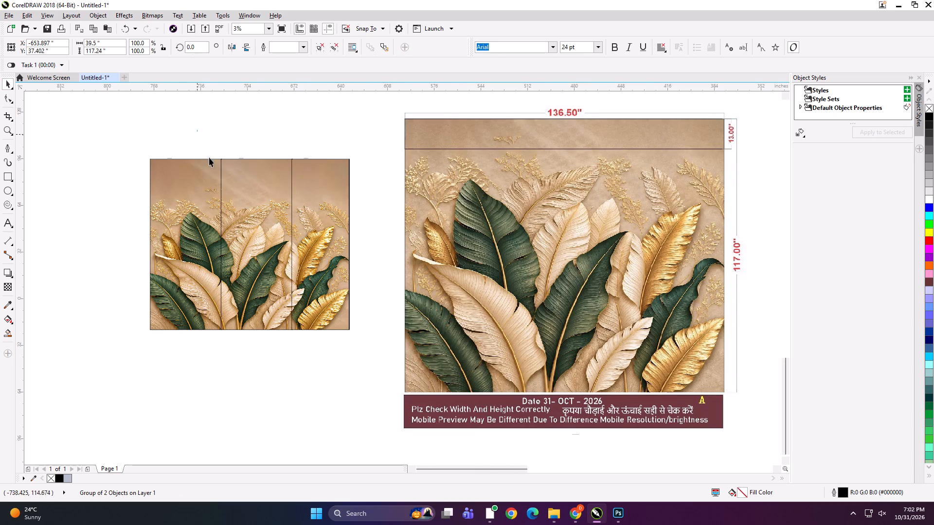
drag(209, 157, 310, 393)
key(ctrl+g)
drag(238, 129, 137, 388)
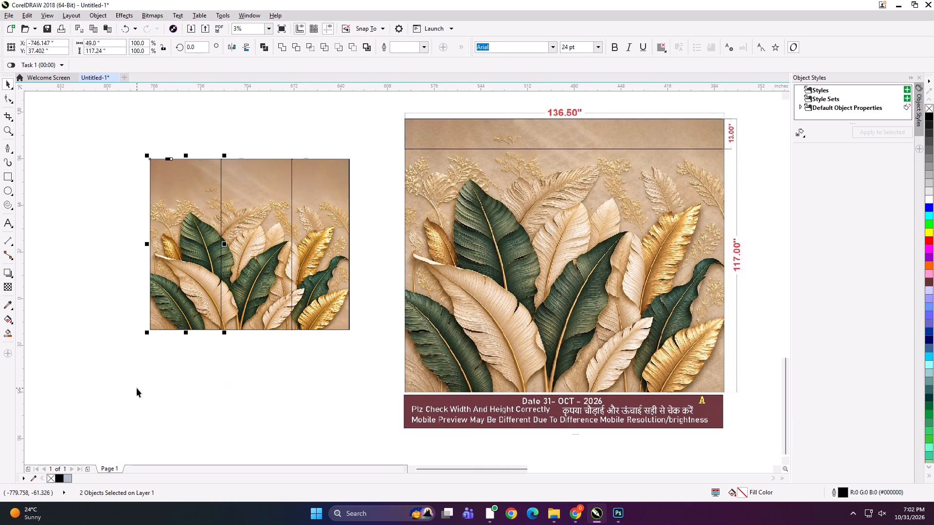
key(ctrl+g)
Start exporting only the grouped first panel as a TIFF bitmap.
key(ctrl+e)
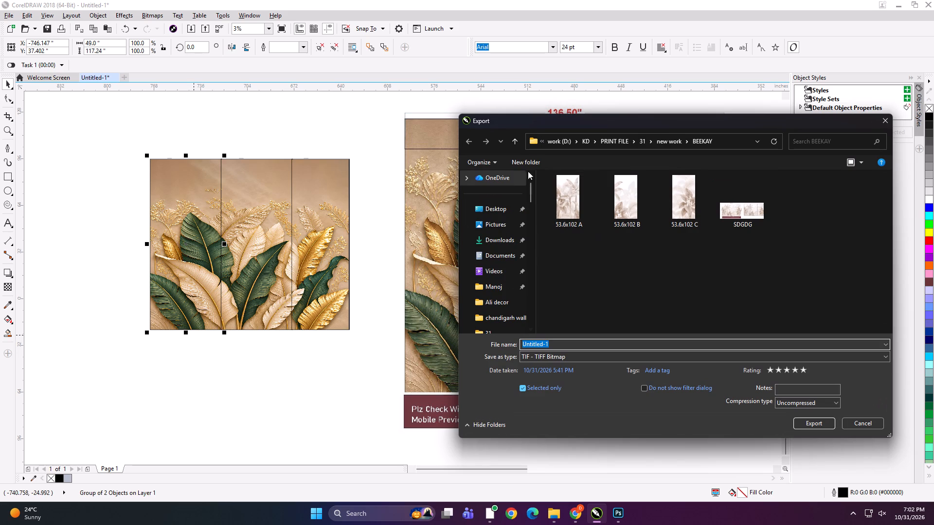
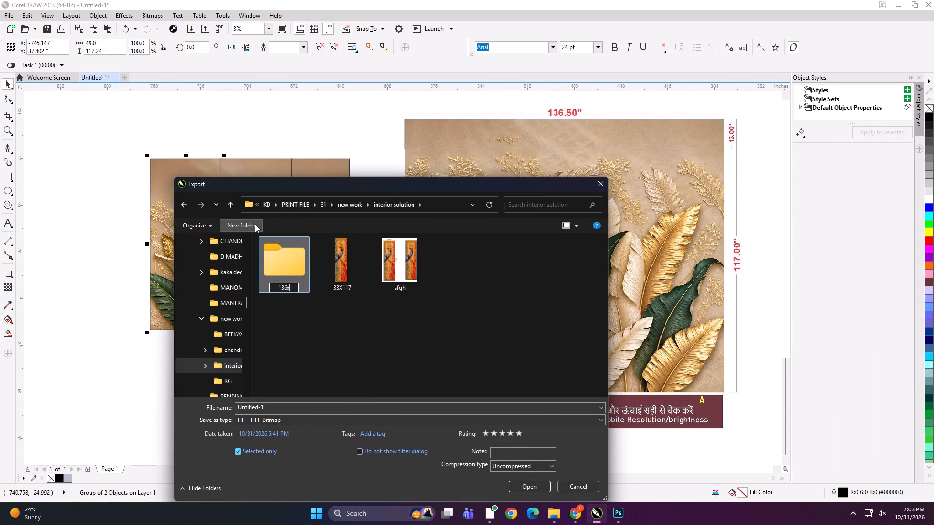
Create a 136x117 folder inside interior solution and export the first panel into it as the TIFF 49x117 A.
text(117)
key(Return)
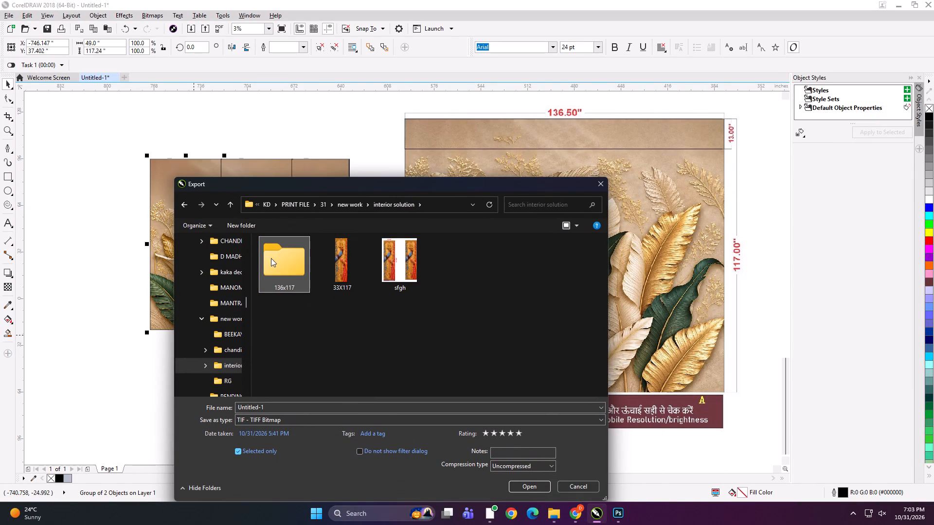
double_click(271, 258)
click(298, 409)
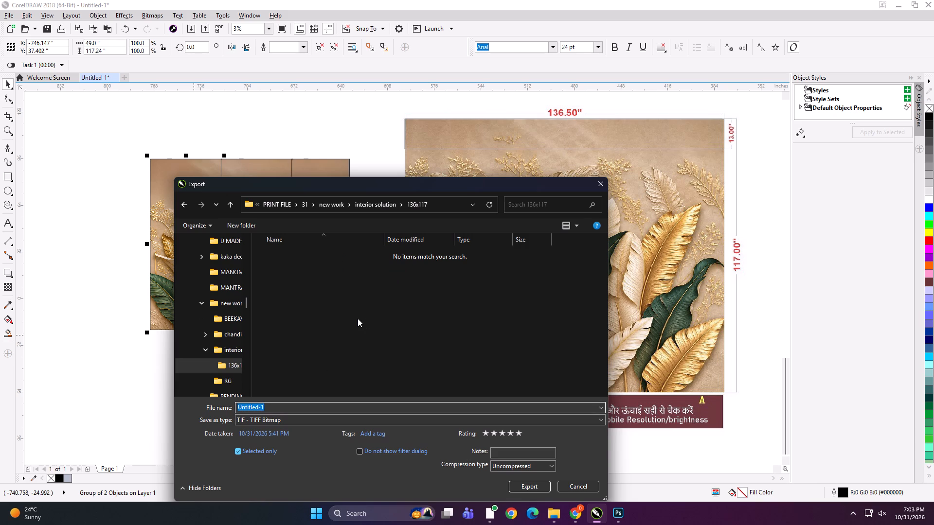
text(49x117 A)
key(space)
key(Return)
key(Return)
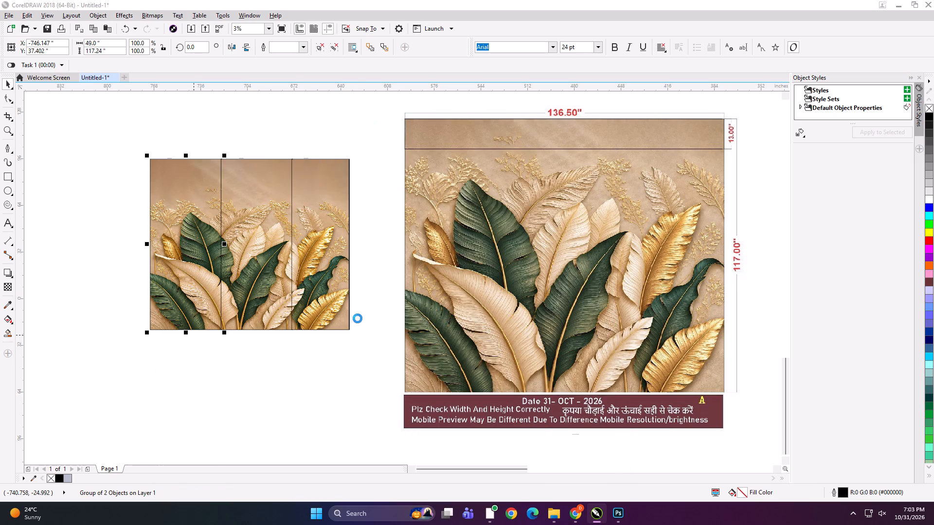
Export only the middle grouped panel as the TIFF 49x117 B in the 136x117 folder.
click(266, 275)
key(ctrl+e)
key(ctrl+e)
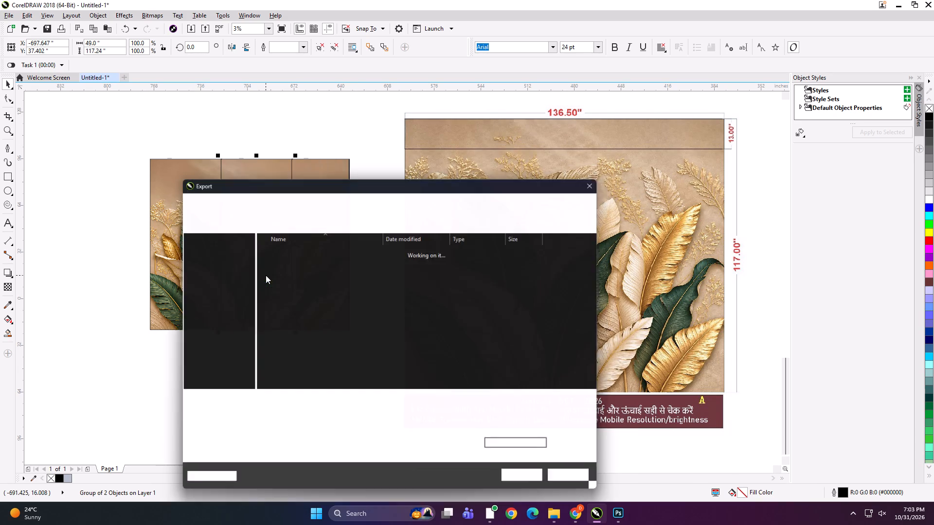
click(293, 274)
double_click(264, 404)
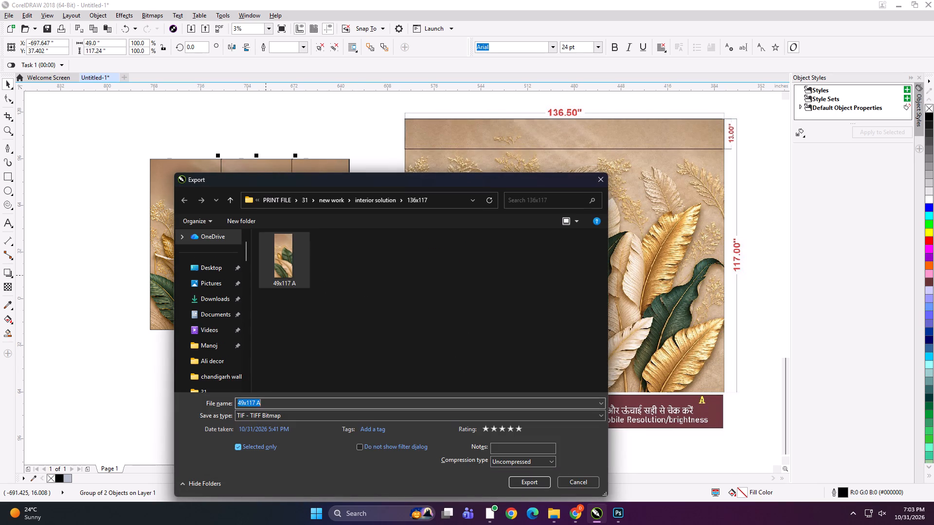
key(b)
key(Return)
key(Return)
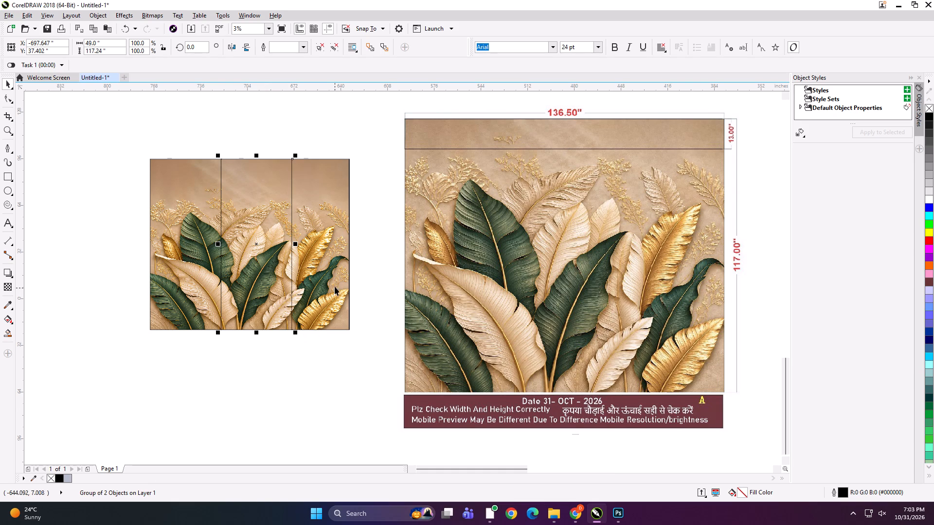
Export only the third grouped panel as a TIFF in the 136x117 folder, naming it by its 39.5x117 size.
click(334, 278)
key(ctrl+e)
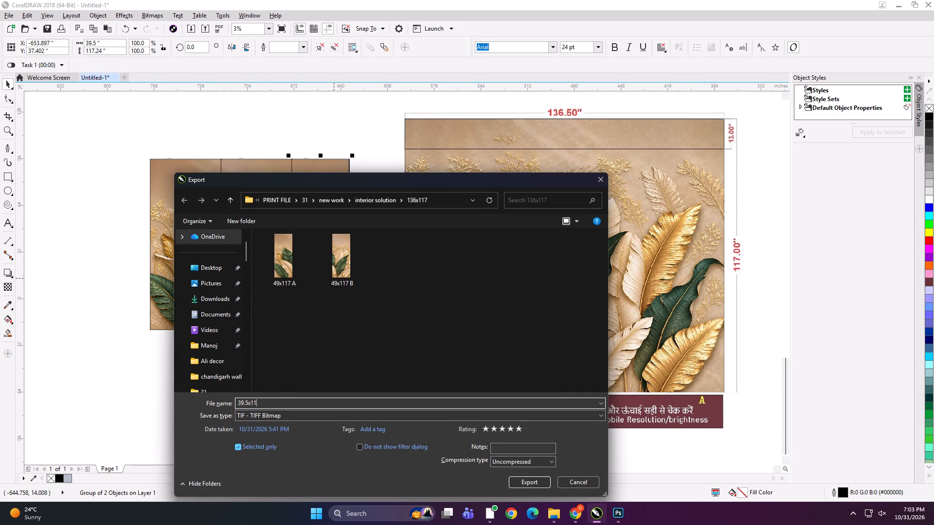
key(Return)
key(Return)
Nudge the third panel to the right and the first panel to the left, leaving gaps on both sides of the middle panel.
key(Right)
key(Right)
key(Right)
key(Right)
key(Right)
key(Right)
key(Right)
key(Right)
key(Right)
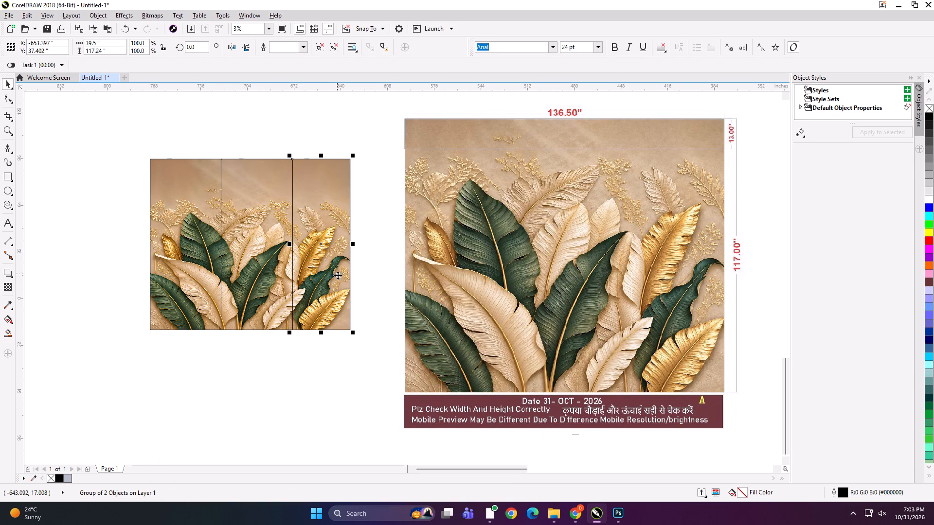
click(207, 241)
key(Left)
key(Left)
key(Left)
key(Left)
key(Left)
key(Left)
key(Left)
key(Left)
key(Left)
key(Left)
key(Left)
key(Left)
key(Left)
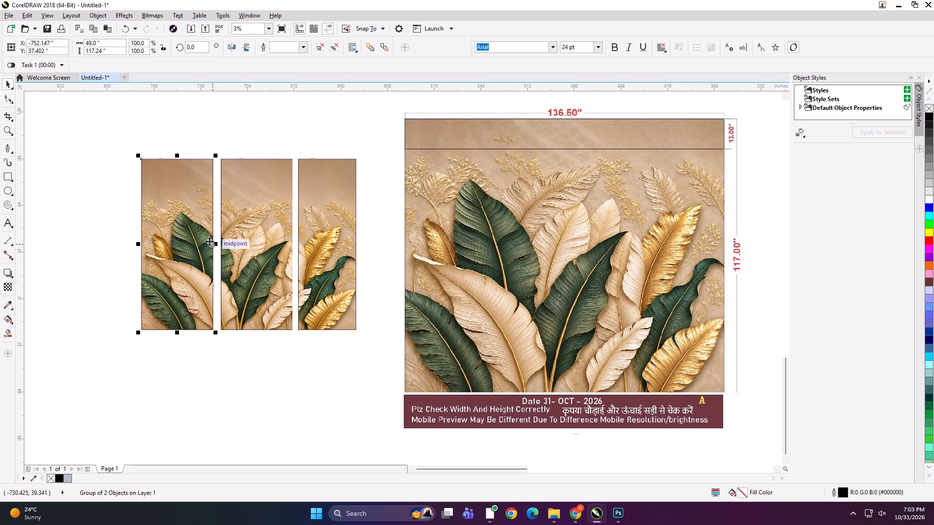
Enlarge the three panels together to about 212 x 169 inches and place them just left of the dimensioned leaf design.
shift+click(238, 251)
shift+click(289, 265)
shift+click(313, 270)
shift+click(273, 270)
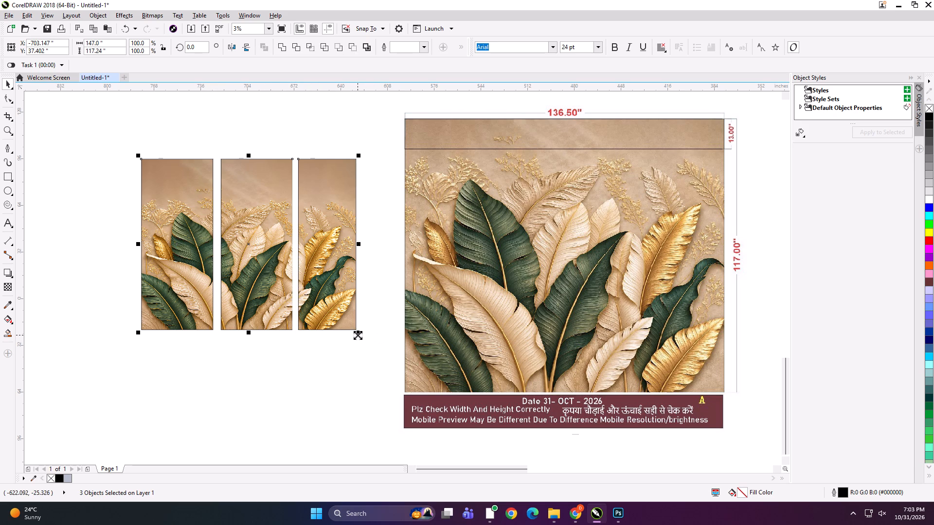
shift+drag(358, 335, 405, 395)
drag(380, 301, 359, 305)
Group the three panels with the dimensioned leaf design and its date banner, and shrink the group proportionally to a small preview size.
shift+click(410, 306)
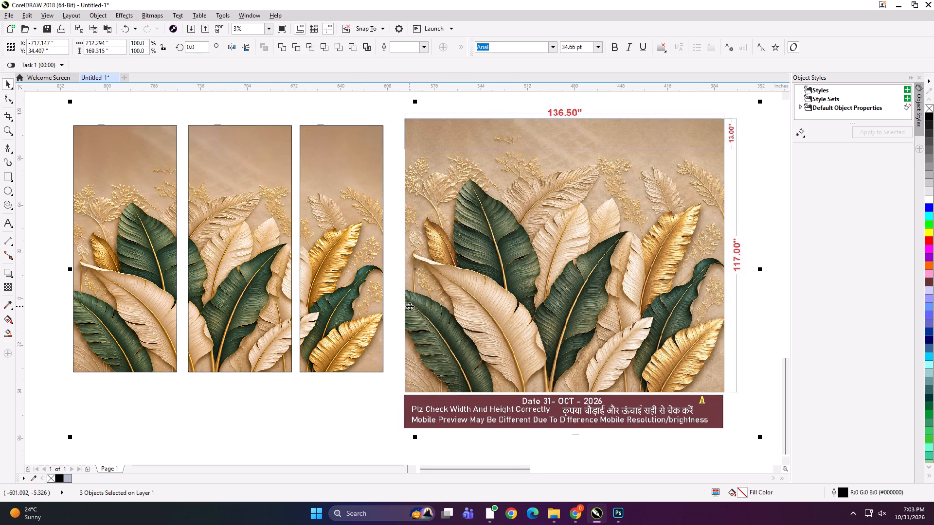
key(ctrl+g)
shift+drag(763, 441, 480, 318)
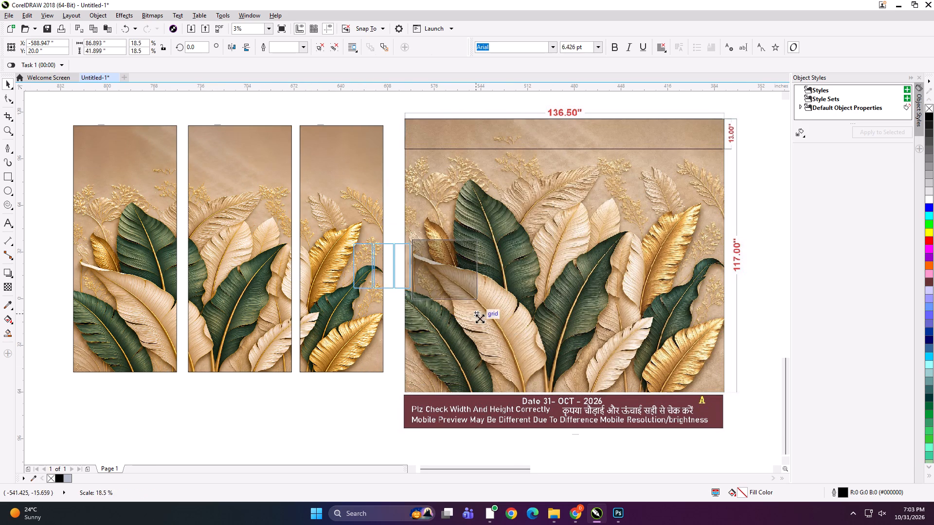
shift+drag(480, 318, 431, 298)
scroll(415, 271, up, 4)
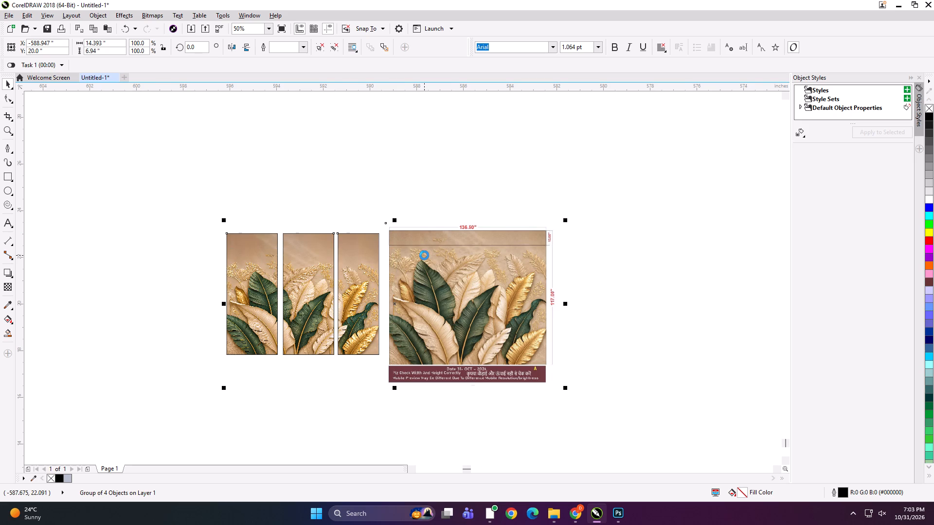
shift+drag(566, 389, 484, 349)
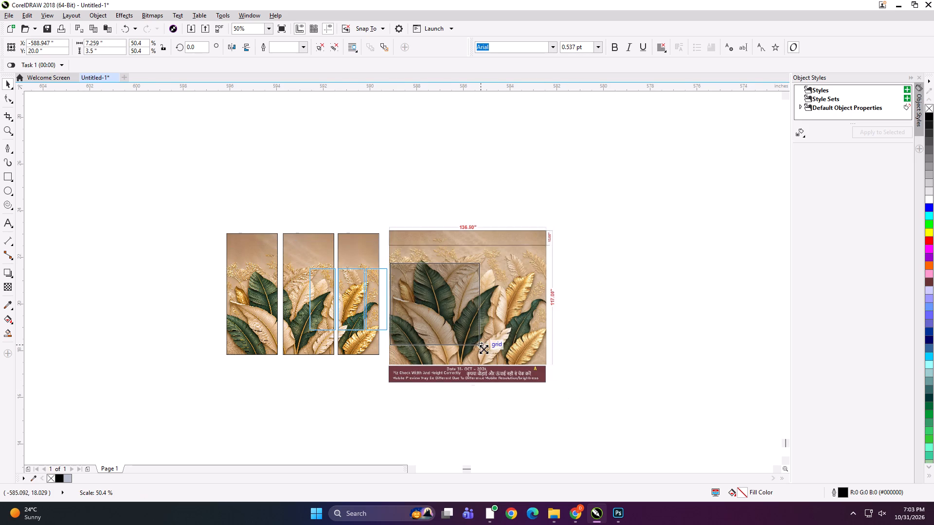
shift+drag(484, 349, 467, 342)
Export the shrunken group of panels and leaf design as a preview file named FDSGDH.
key(ctrl+e)
text(FDSGDH)
key(Return)
key(Return)
key(Return)
key(Return)
Delete the exported leaf preview group from the page.
key(Delete)
key(F4)
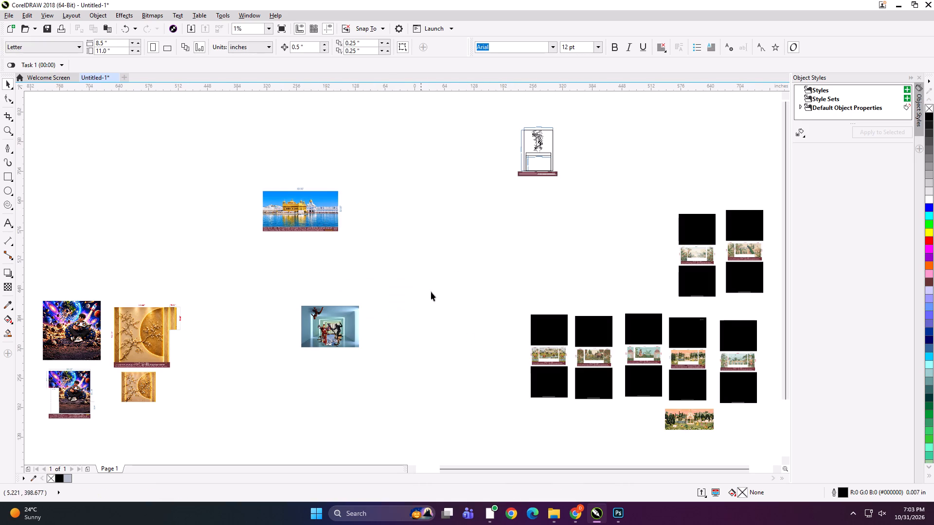
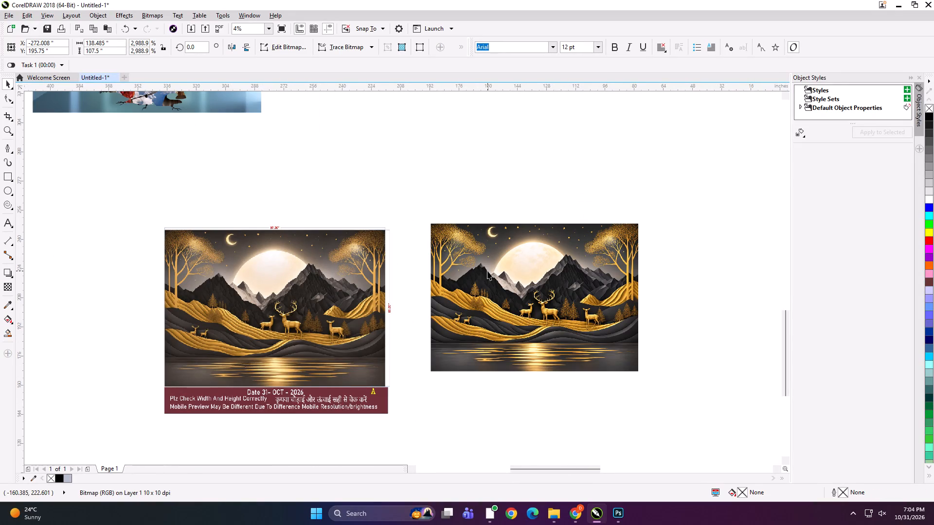
Resize the plain deer mountain picture beside the dimensioned, bannered version to 97 x 69 inches.
drag(489, 262, 486, 280)
shift+click(367, 301)
key(shift+F2)
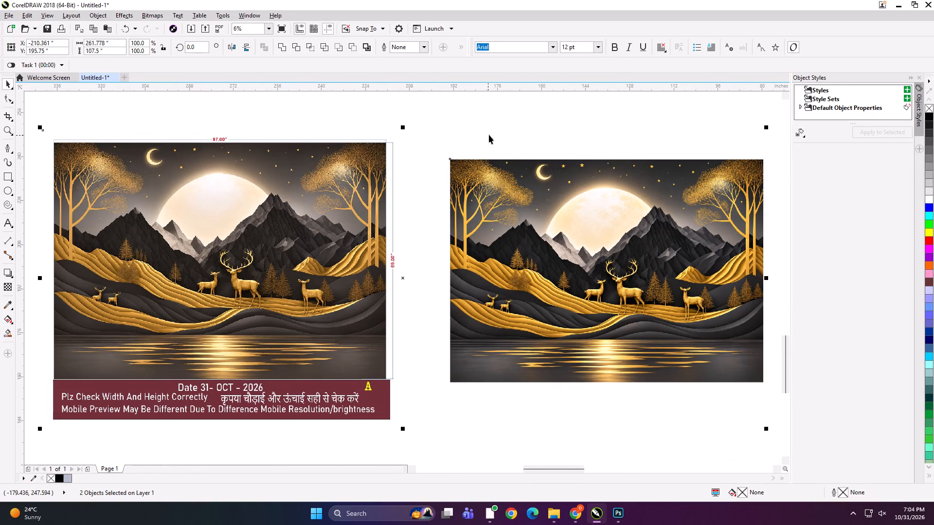
click(491, 132)
click(493, 238)
click(114, 44)
key(ctrl+a)
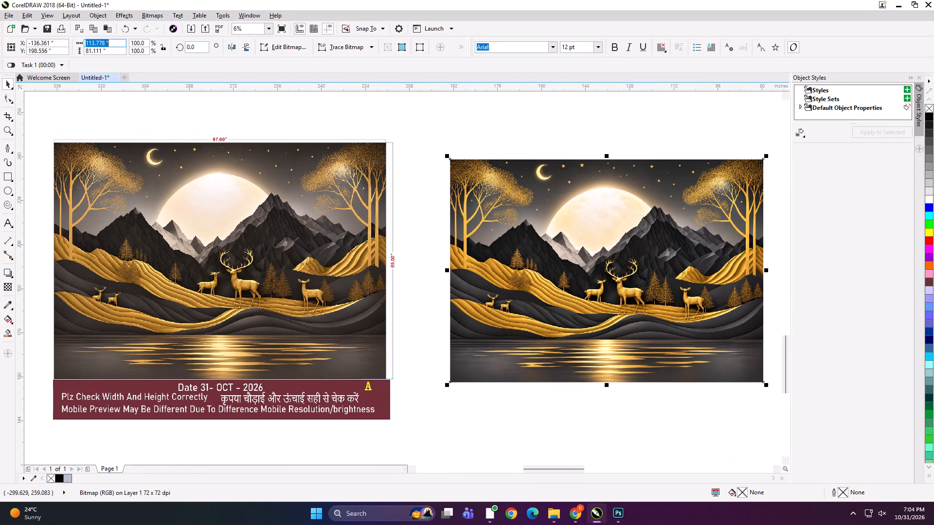
text(97)
key(Tab)
text(69)
key(Return)
In File Explorer, copy the 136x117 folder from work (D:) > KD > PRINT FILE > 31 > new work > interior solution.
click(558, 519)
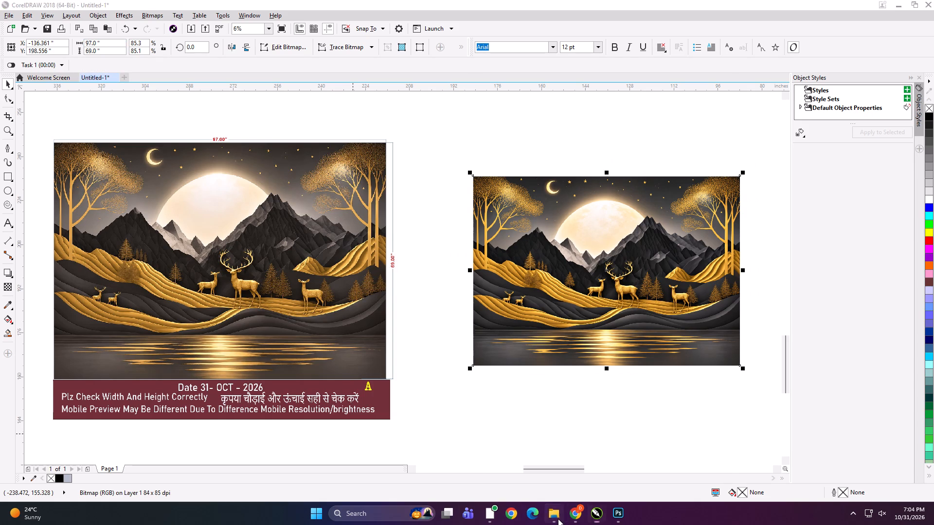
scroll(75, 315, up, 3)
scroll(33, 300, up, 5)
click(38, 310)
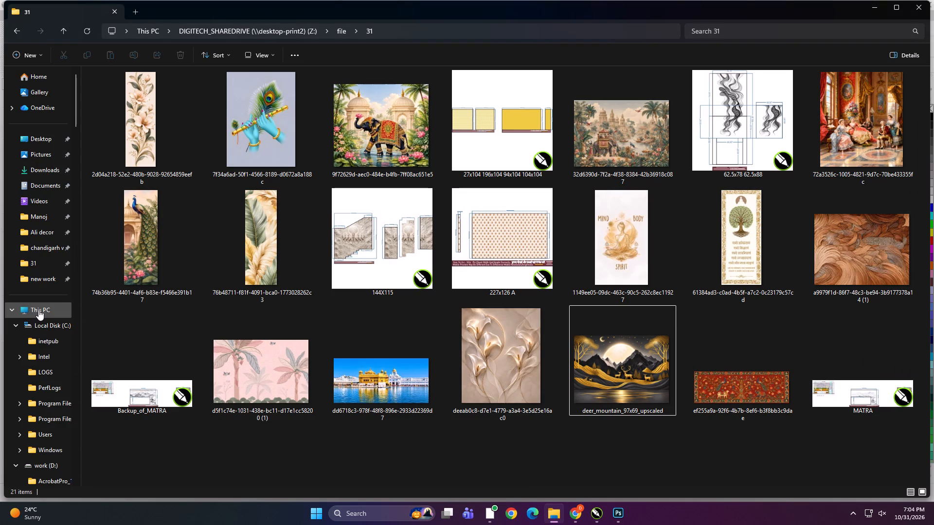
double_click(301, 160)
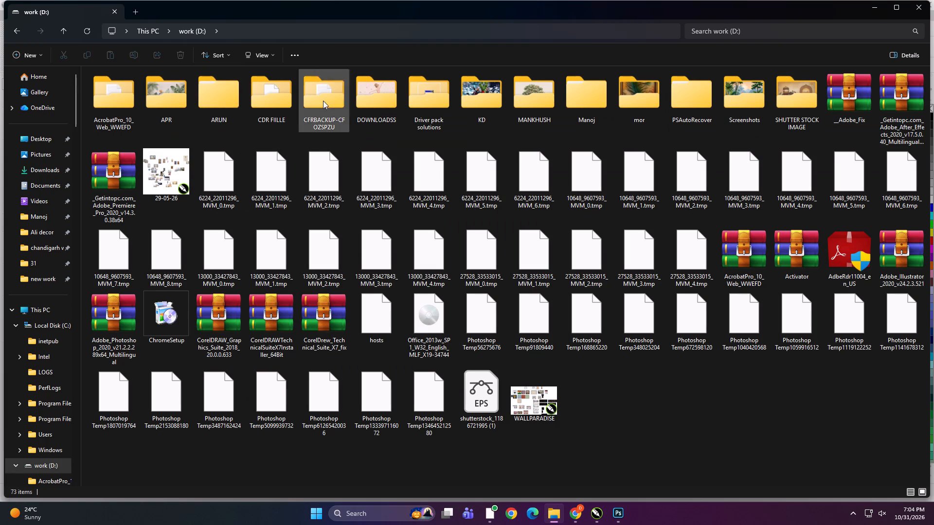
double_click(474, 101)
double_click(417, 141)
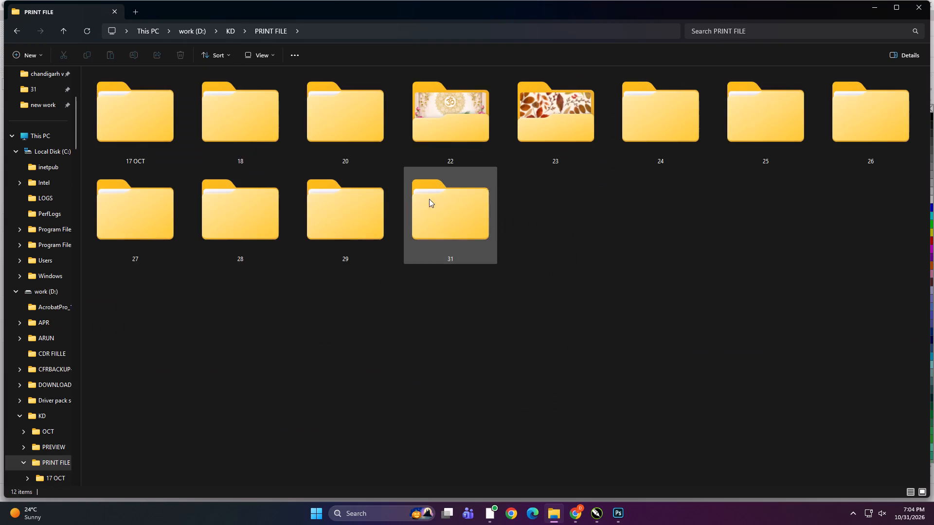
double_click(433, 213)
ctrl+scroll(392, 351, up, 5)
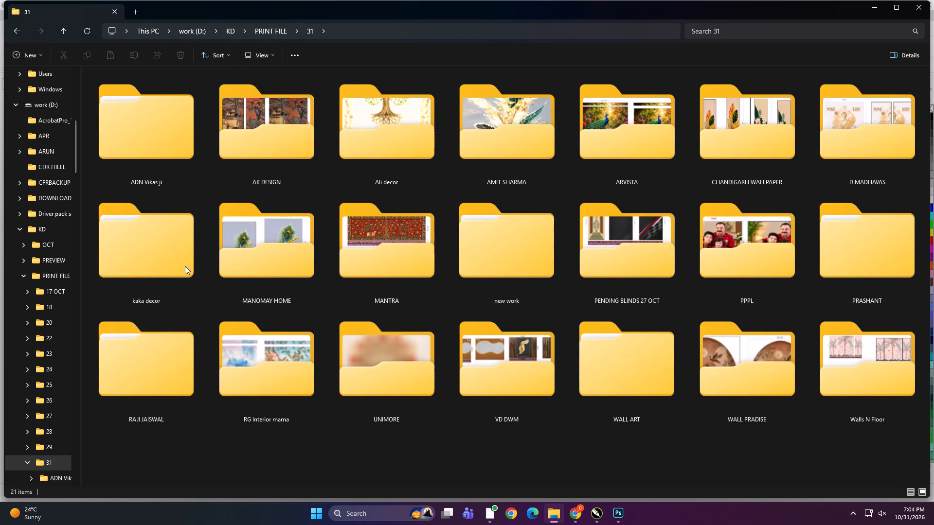
double_click(493, 275)
ctrl+scroll(399, 294, up, 6)
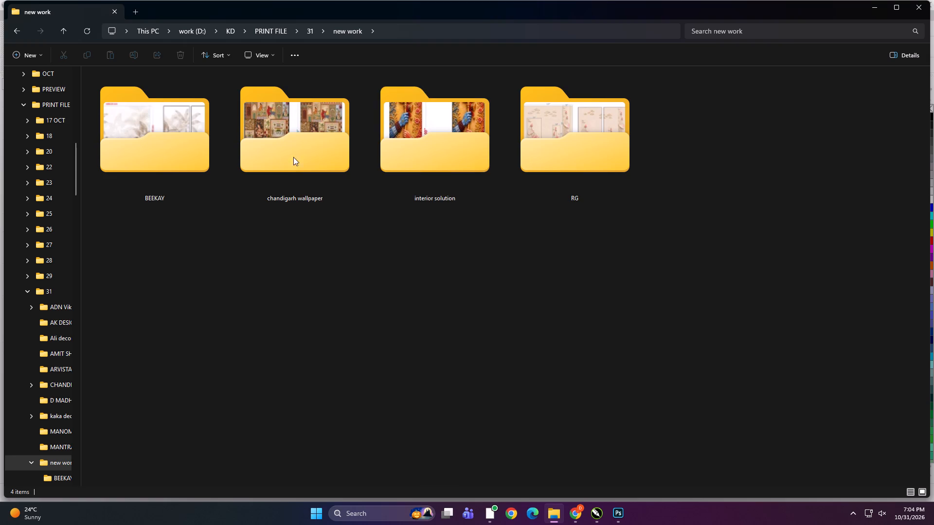
double_click(186, 157)
click(269, 285)
key(BackSpace)
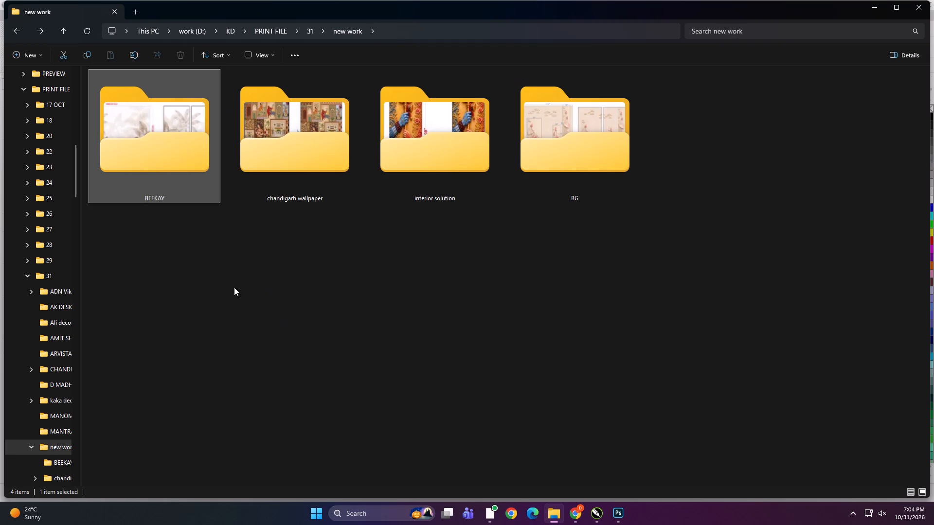
click(164, 165)
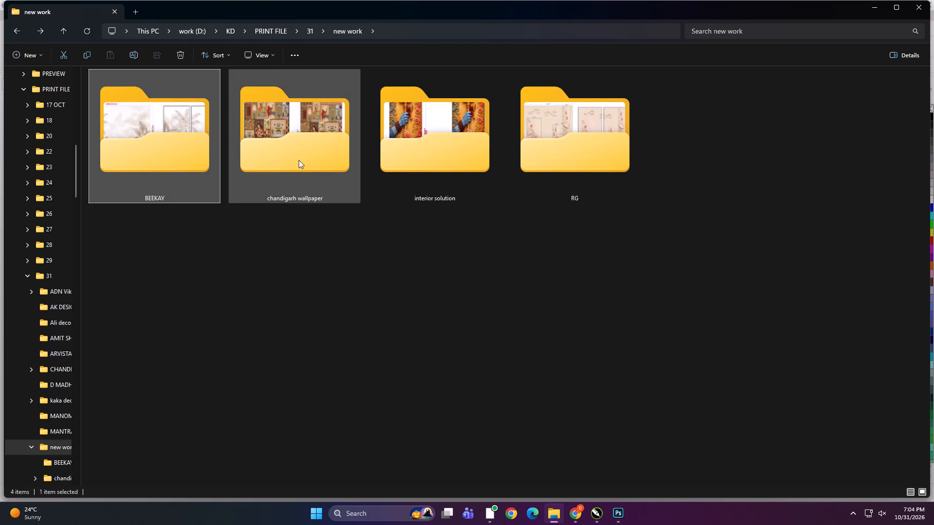
double_click(426, 143)
click(122, 96)
key(ctrl+c)
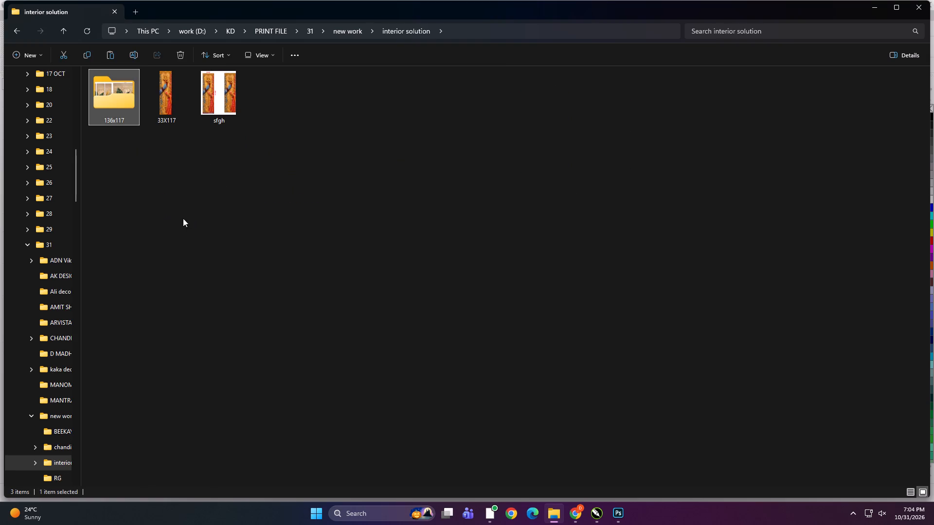
Open Print > 31 > new work > interior solution on the DIGITECH_SHAREDRIVE (Z:) as the destination for the copied 136x117 folder.
scroll(60, 296, up, 4)
click(57, 310)
double_click(178, 298)
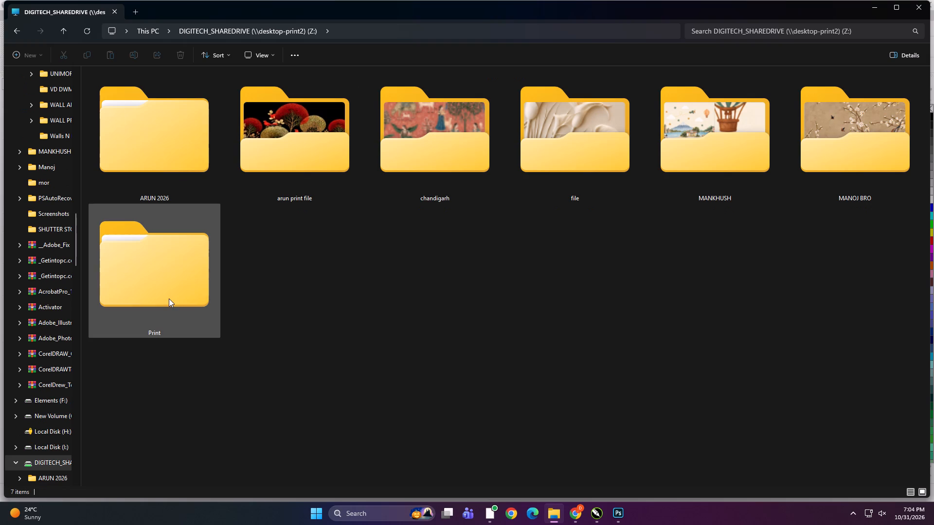
click(173, 283)
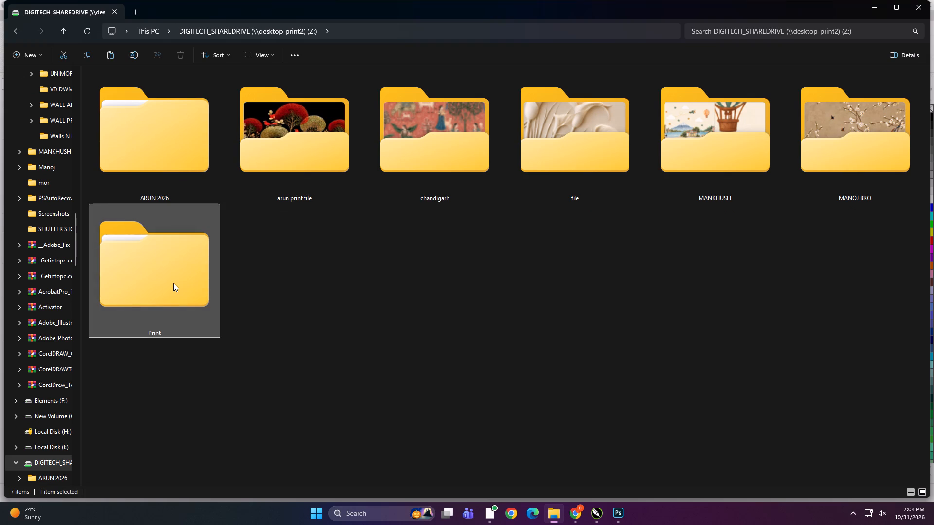
double_click(173, 283)
double_click(540, 230)
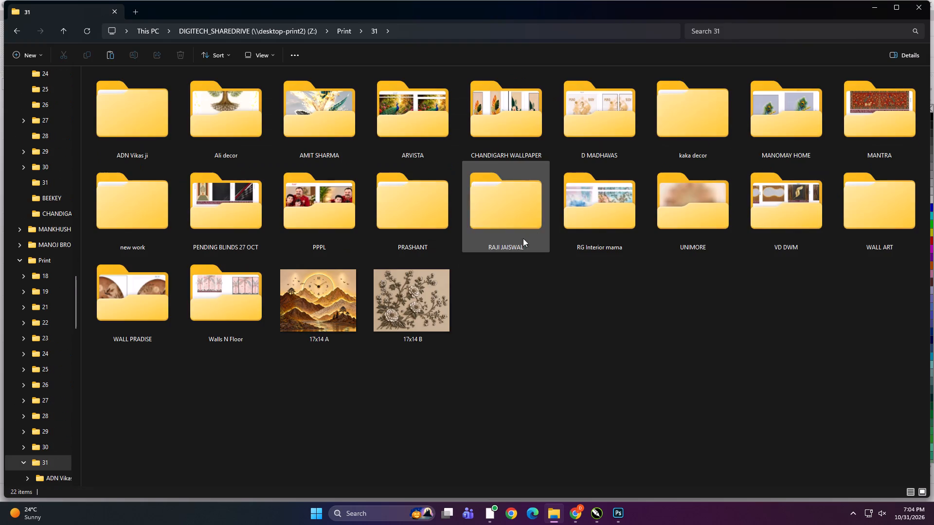
double_click(132, 220)
ctrl+scroll(240, 224, up, 4)
ctrl+scroll(249, 235, down, 1)
ctrl+scroll(250, 235, up, 2)
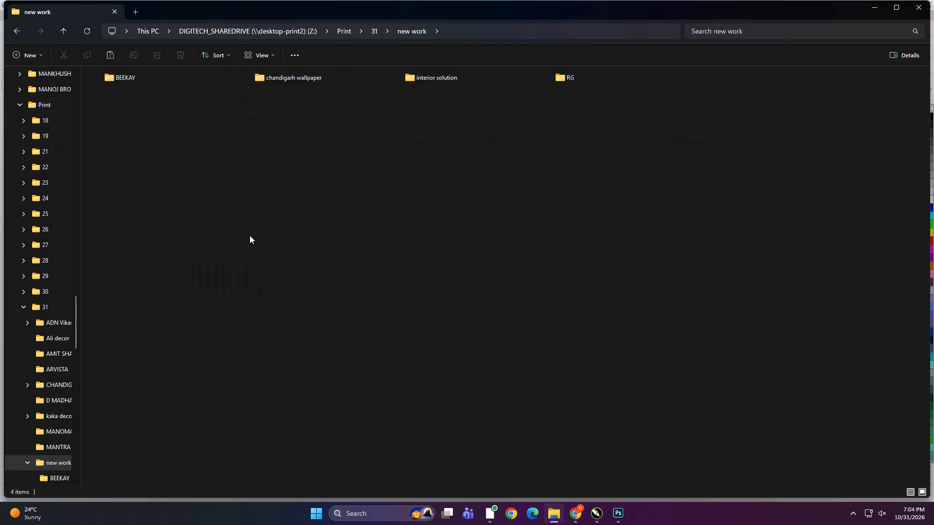
ctrl+scroll(250, 235, up, 20)
ctrl+scroll(250, 235, up, 13)
double_click(366, 142)
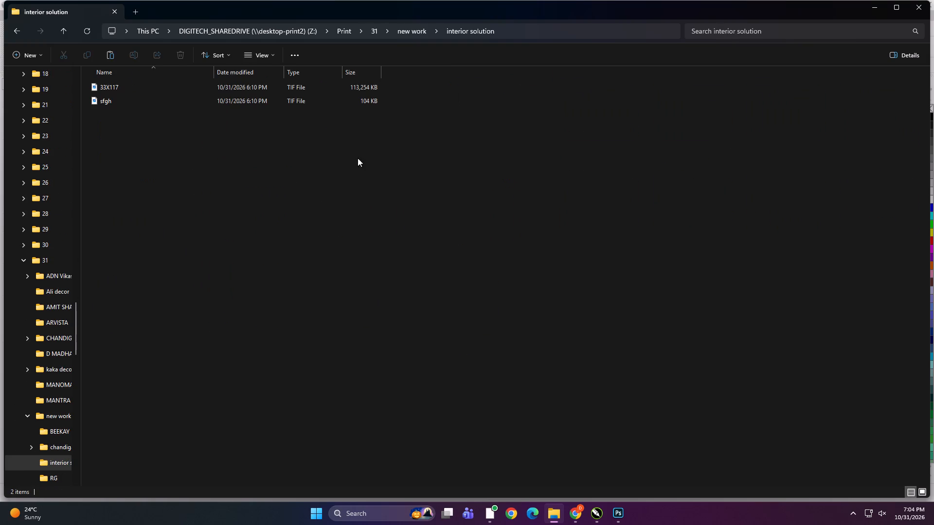
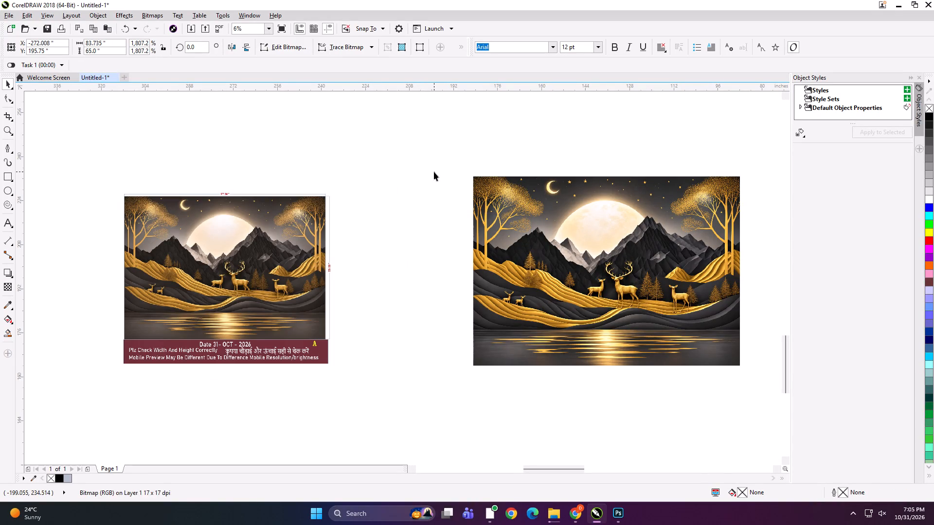
Enlarge the dimensioned, bannered deer mountain version proportionally and move it closer to the plain picture, roughly level with it.
click(297, 260)
shift+drag(352, 372, 381, 397)
drag(338, 288, 422, 286)
shift+click(528, 269)
key(shift+F2)
click(384, 105)
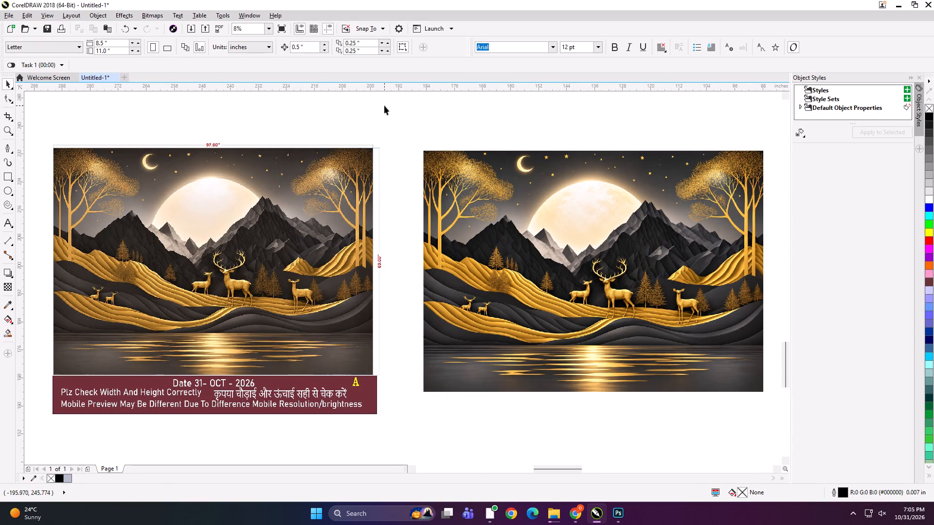
Reposition the plain deer mountain picture slightly so its centre sits at about X -131.75, Y 204.25 inches.
click(460, 217)
scroll(375, 252, up, 2)
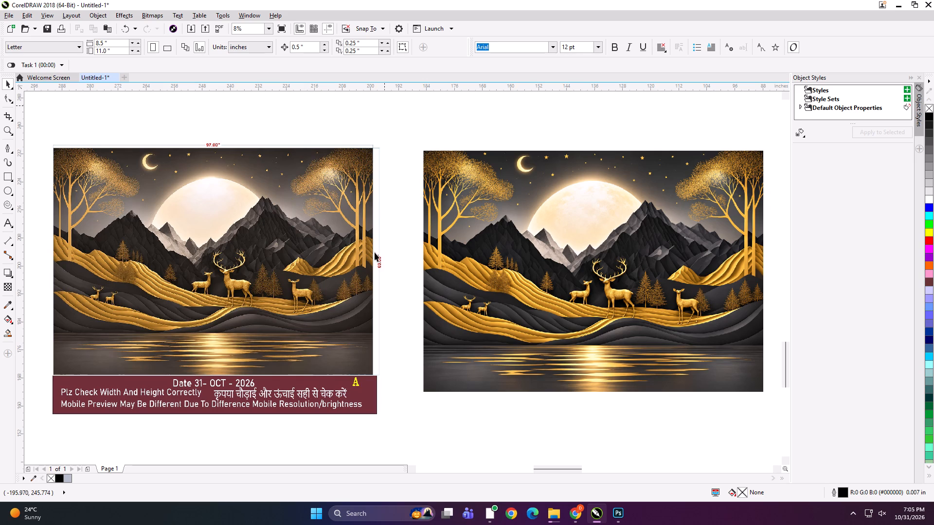
scroll(375, 257, up, 2)
click(458, 261)
scroll(362, 271, down, 1)
scroll(154, 131, up, 1)
scroll(134, 185, down, 1)
click(388, 152)
click(419, 225)
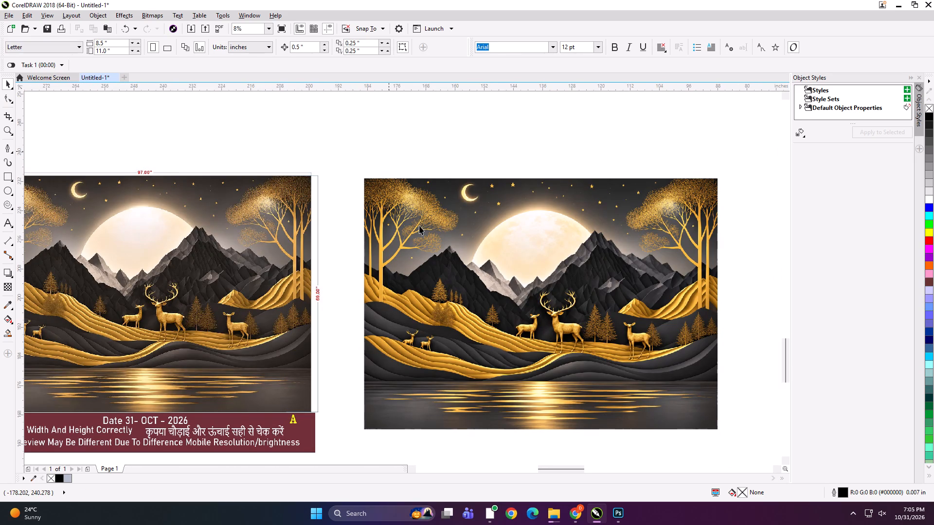
drag(449, 240, 462, 231)
drag(431, 243, 478, 217)
drag(485, 217, 465, 220)
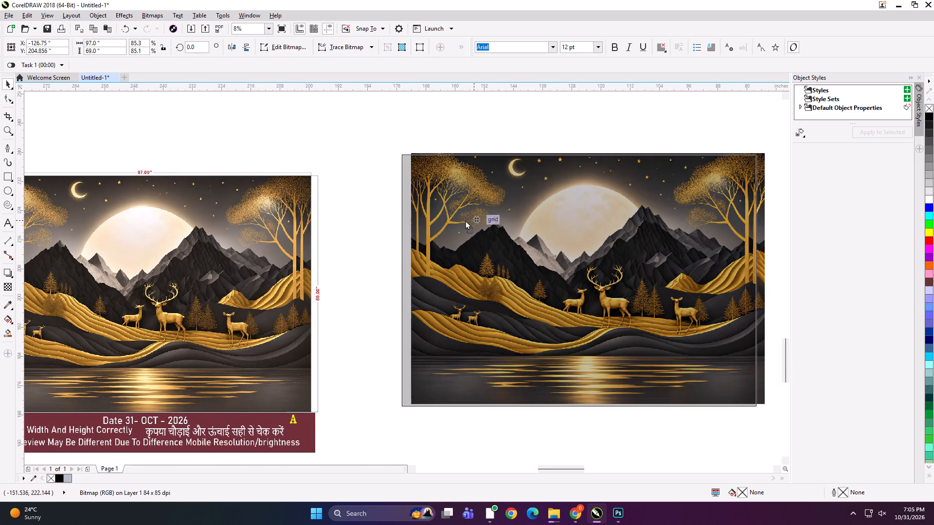
drag(465, 220, 455, 222)
Create a rectangle framing the plain deer mountain picture and set the rectangle's width to 49 inches.
shift+double_click(5, 178)
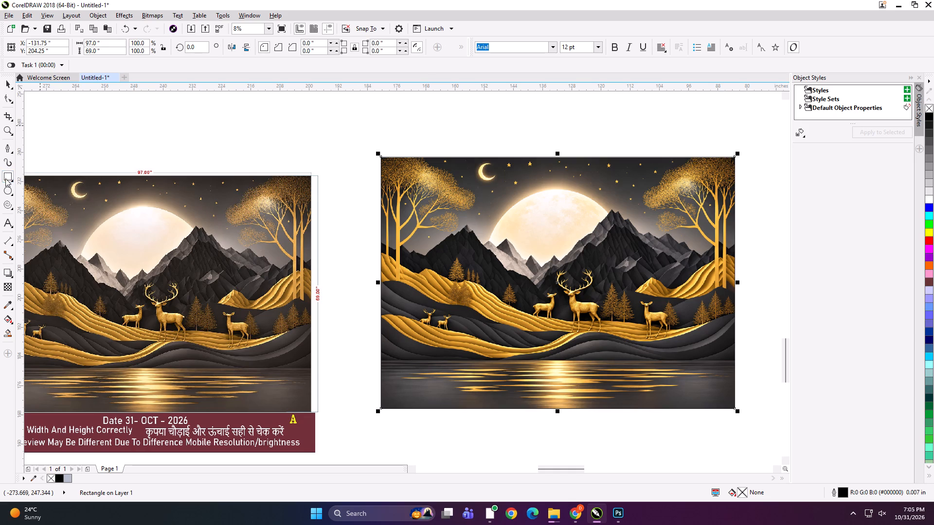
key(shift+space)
click(111, 42)
key(ctrl+a)
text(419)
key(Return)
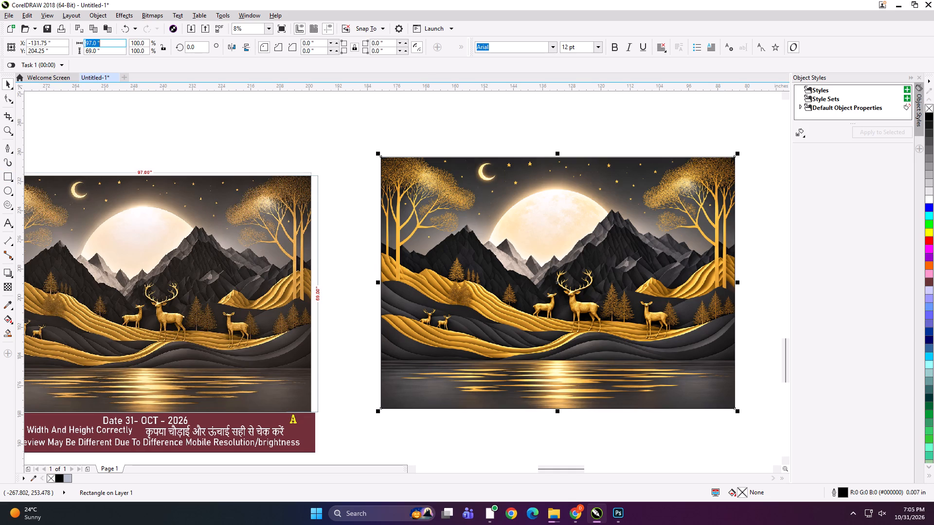
click(105, 44)
key(ctrl+a)
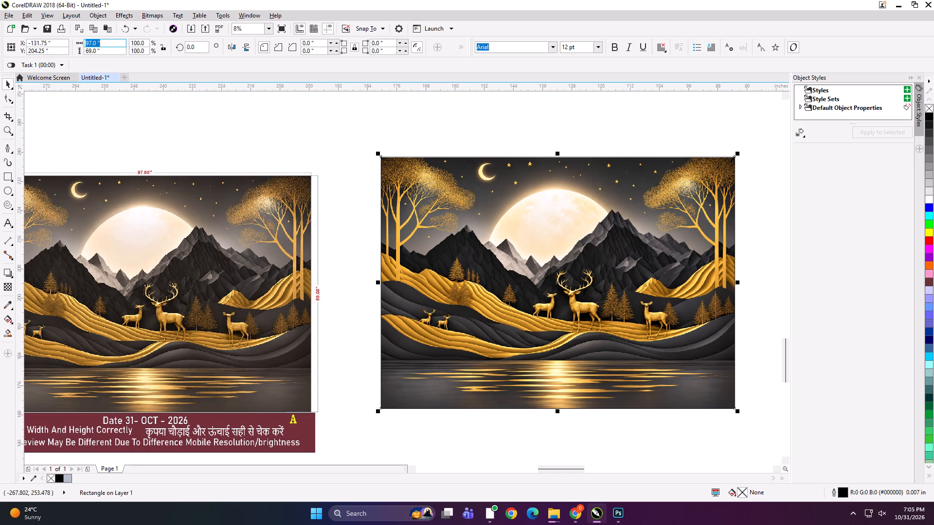
click(105, 44)
key(ctrl+a)
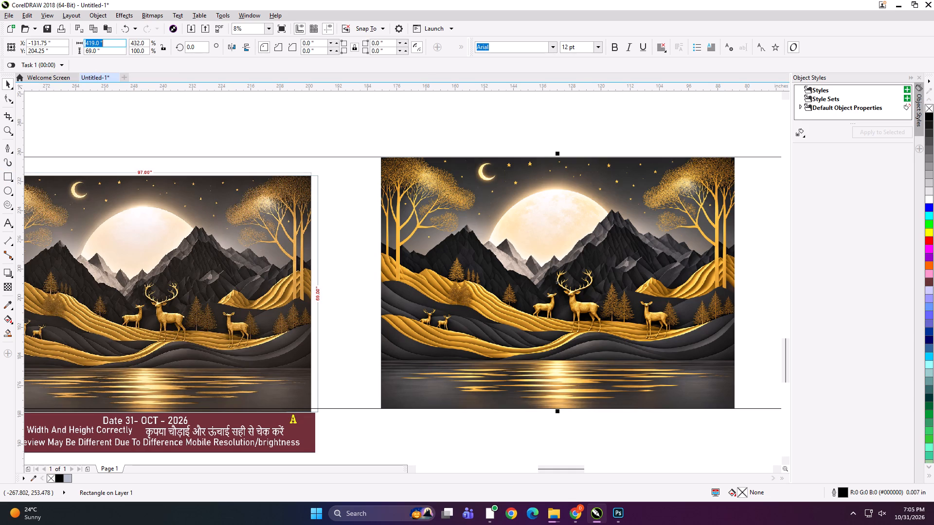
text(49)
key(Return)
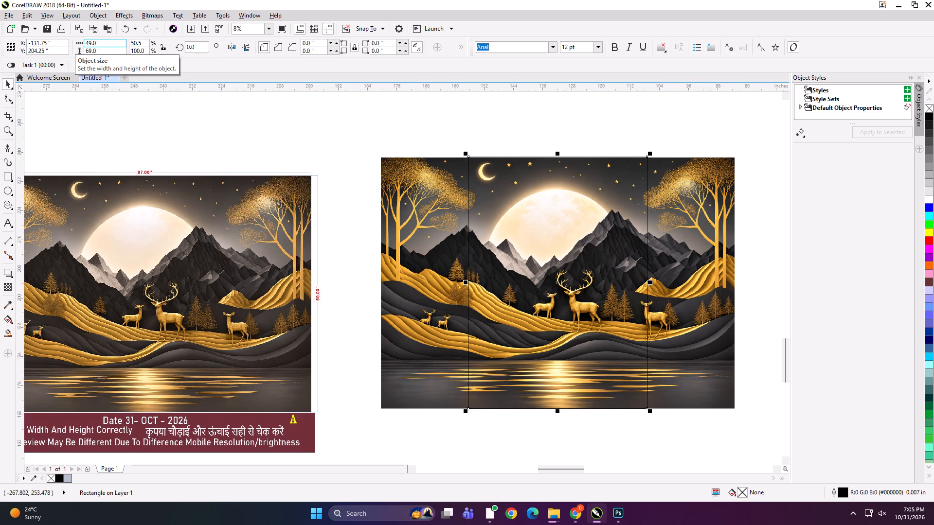
Align the 49-inch rectangle to the left edge of the plain deer mountain picture.
shift+click(431, 262)
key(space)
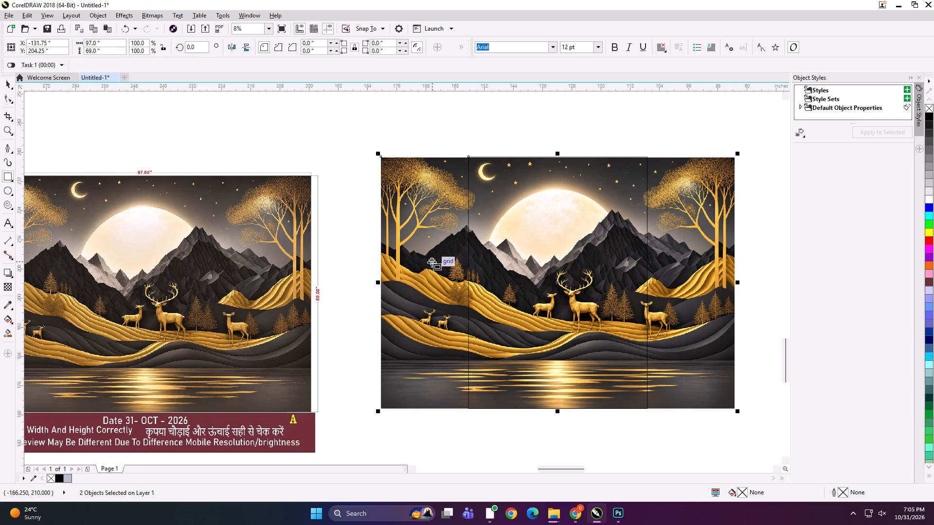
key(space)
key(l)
click(445, 153)
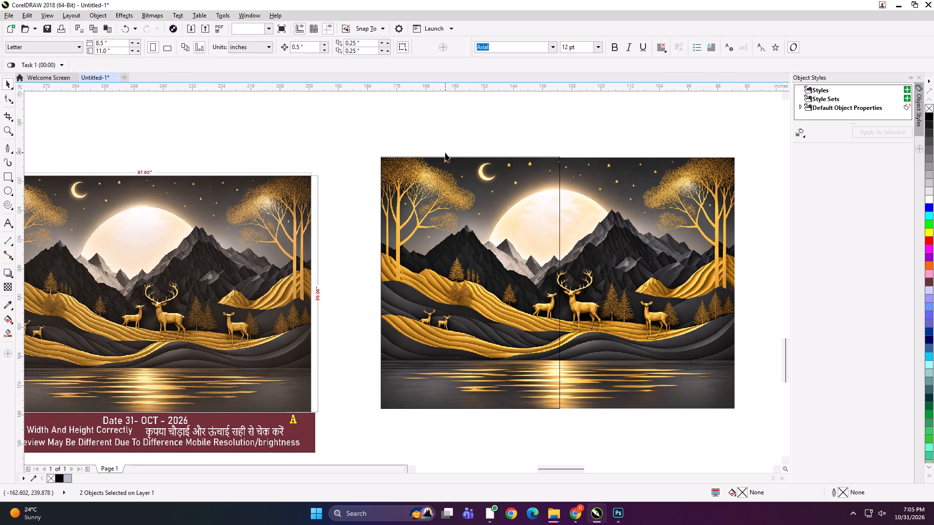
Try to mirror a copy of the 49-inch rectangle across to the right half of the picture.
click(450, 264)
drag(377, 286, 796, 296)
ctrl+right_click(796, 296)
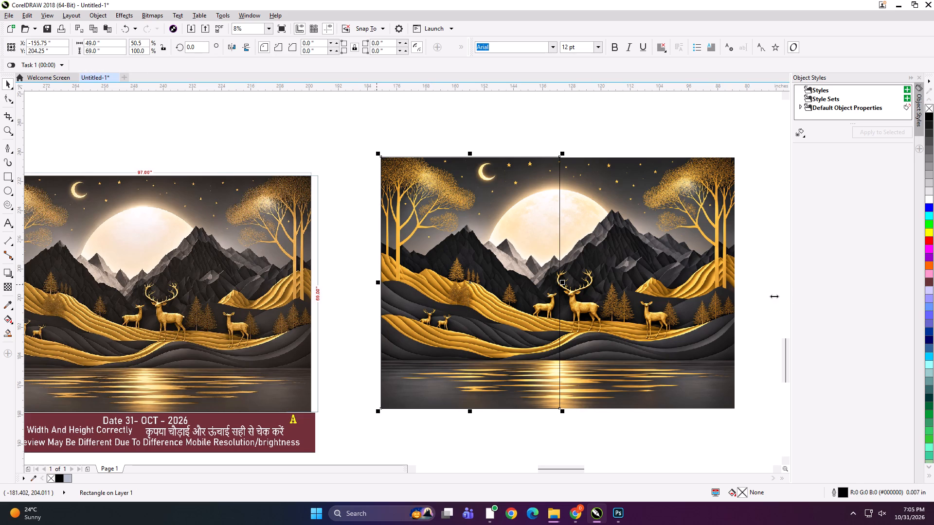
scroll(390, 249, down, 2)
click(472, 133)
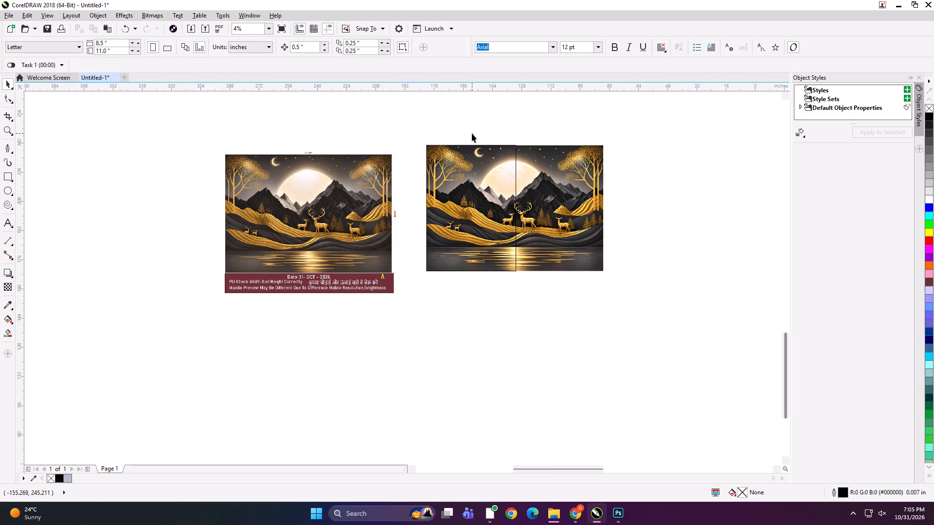
Mirror a copy of the 49-inch rectangle onto the picture's right half and nudge it 0.5 inches left to overlap the original.
click(472, 193)
scroll(566, 173, up, 1)
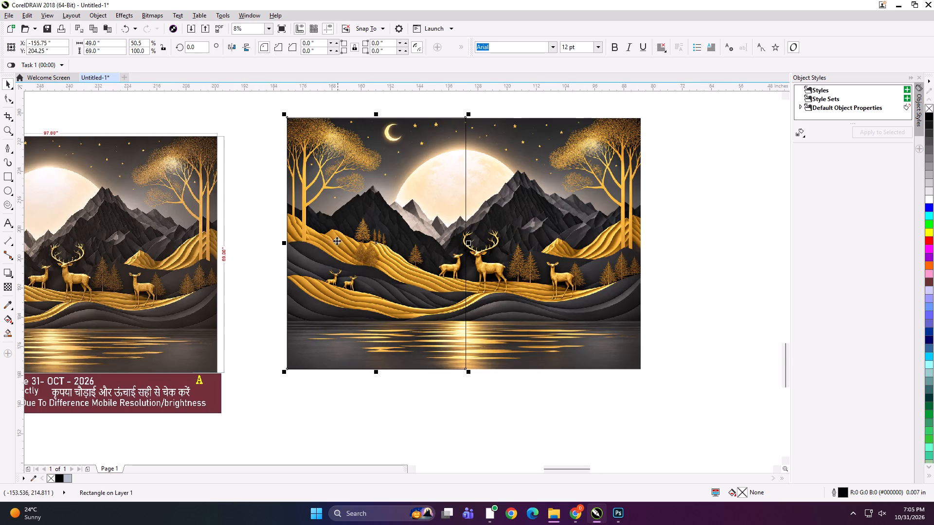
drag(283, 243, 437, 240)
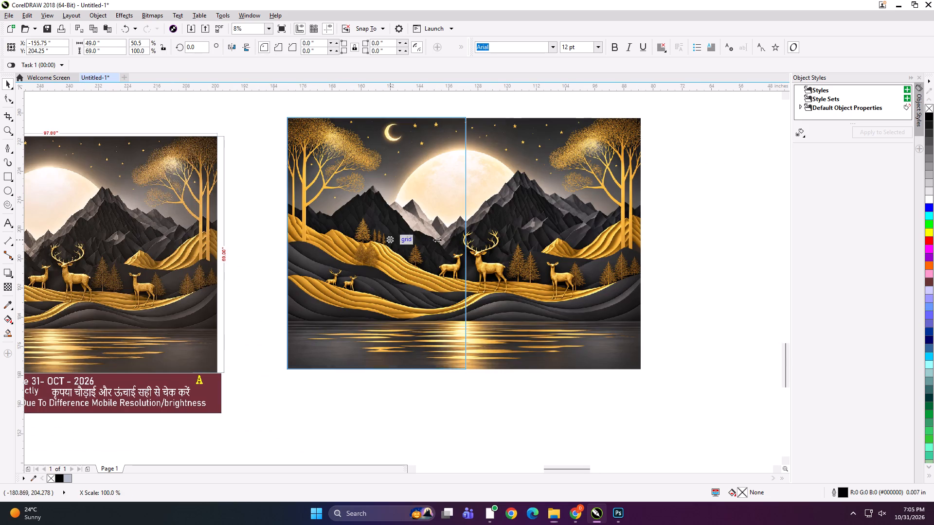
drag(437, 240, 525, 238)
ctrl+right_click(525, 238)
key(Left)
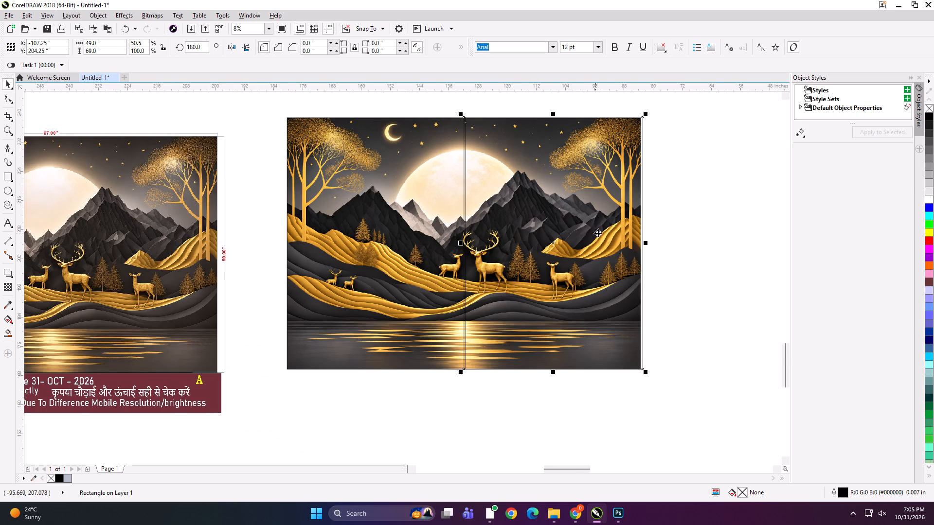
Narrow the mirrored rectangle to 48.5 inches so its outer side meets the picture's right edge.
scroll(644, 231, up, 4)
drag(636, 303, 606, 305)
scroll(613, 264, down, 5)
Group both panel rectangles, PowerClip the plain deer mountain picture into the group, and ungroup it into two separate panels.
shift+click(495, 277)
key(ctrl+g)
click(532, 140)
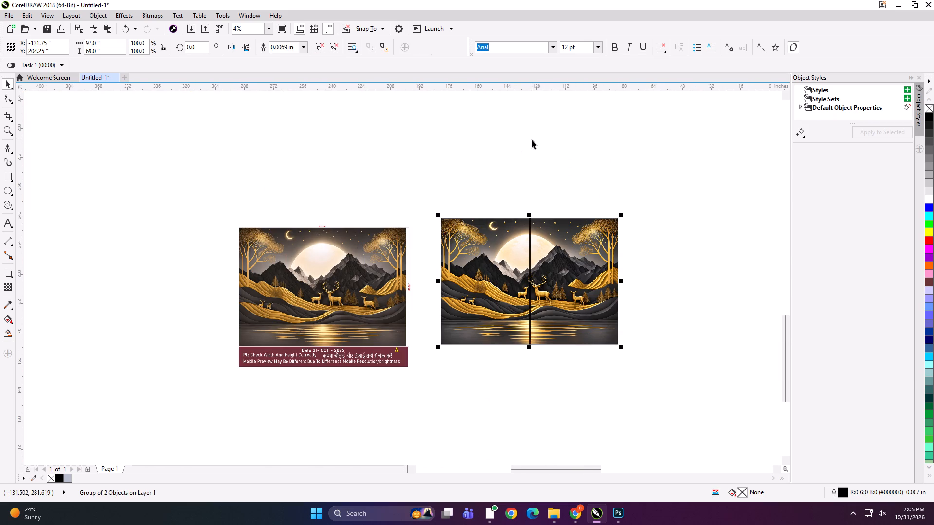
alt+click(554, 231)
key(shift+Return)
click(554, 231)
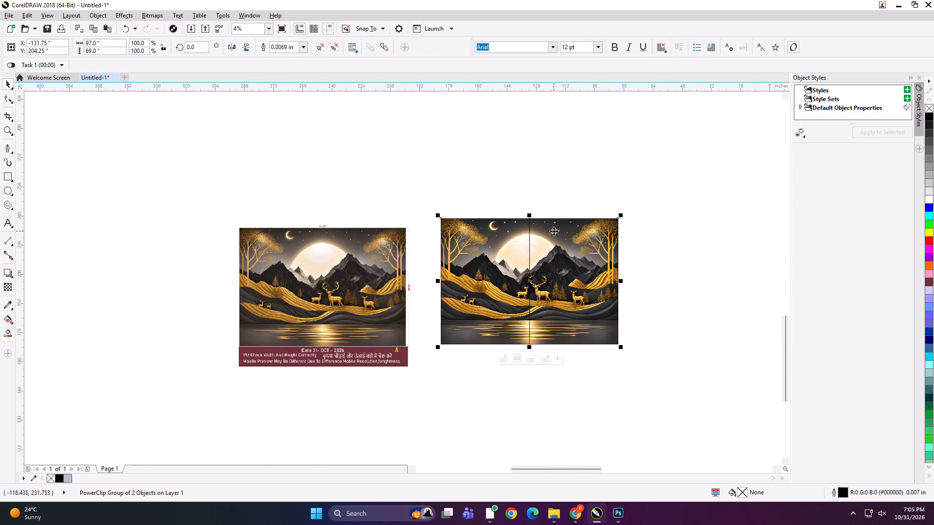
key(ctrl+u)
key(ctrl+u)
click(533, 176)
Add the text label "97*69 PANEL 1" on the top edge of the left panel.
click(13, 219)
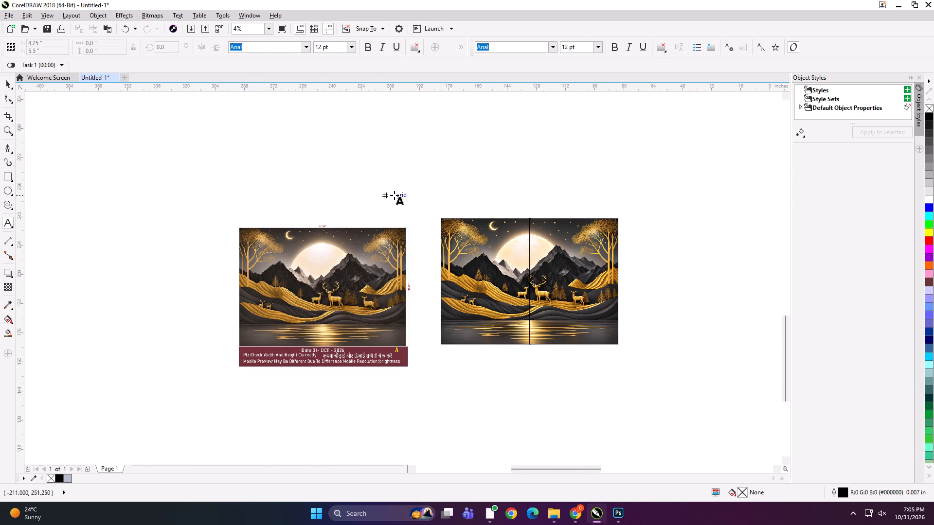
click(478, 216)
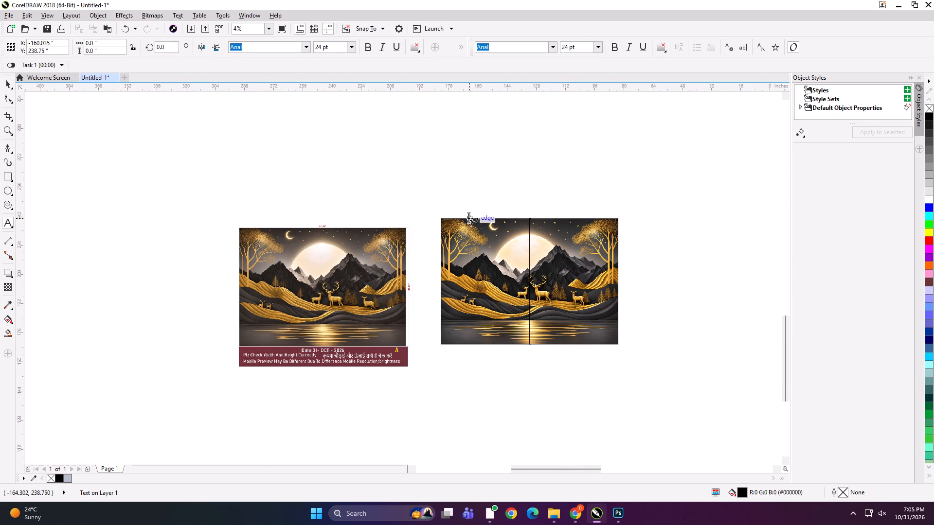
scroll(461, 216, up, 1)
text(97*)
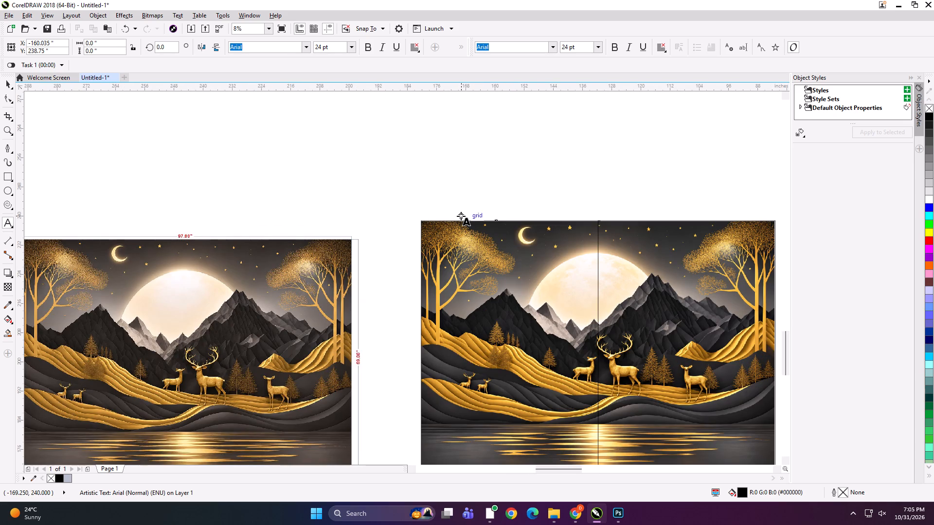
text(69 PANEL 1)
Copy the panel label to the top edge of the right panel and change it to "97*69 PANEL 2".
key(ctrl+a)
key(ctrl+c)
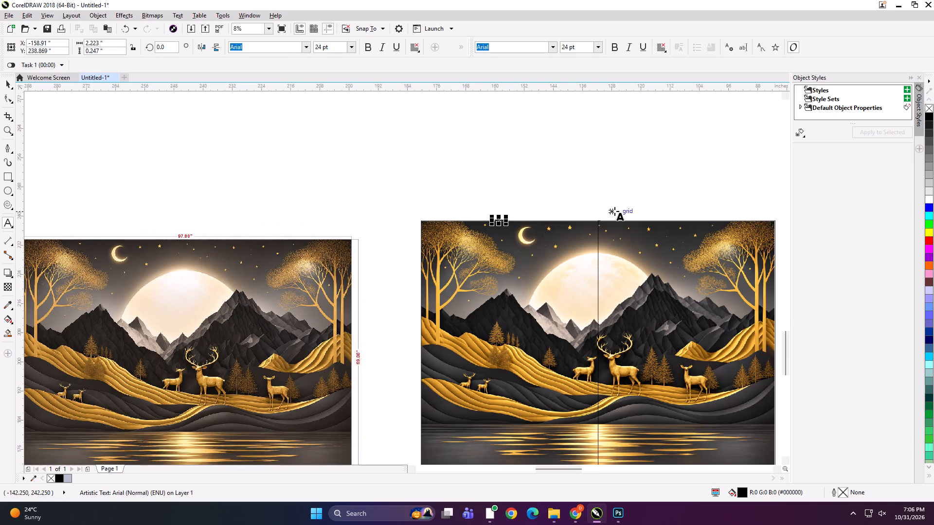
click(632, 219)
key(ctrl+v)
key(BackSpace)
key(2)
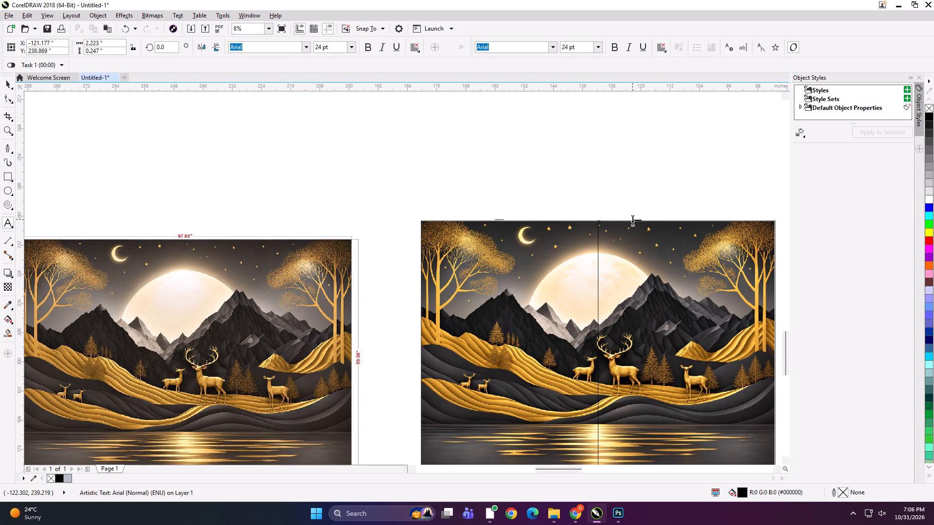
Group each label with its own panel, the right panel first and the left panel second.
click(5, 85)
shift+click(670, 287)
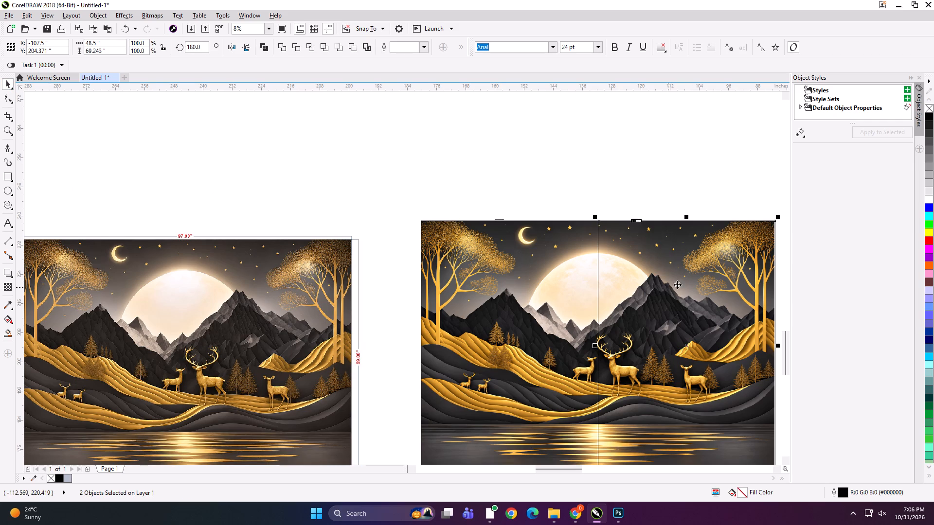
key(ctrl+g)
drag(634, 176, 296, 321)
shift+click(393, 297)
shift+click(469, 286)
key(ctrl+g)
Start exporting the left panel as a TIFF and create a folder named after the client inside 31 > new work.
key(ctrl+e)
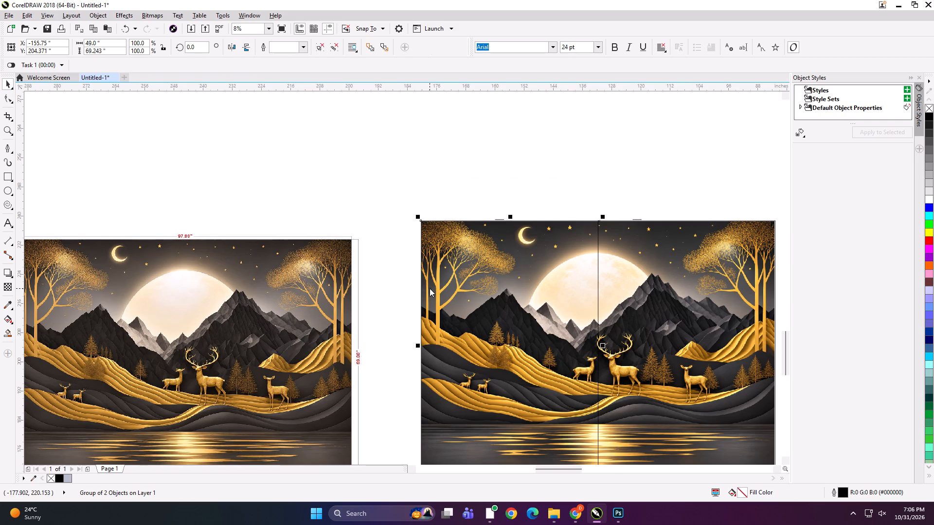
drag(335, 179, 538, 109)
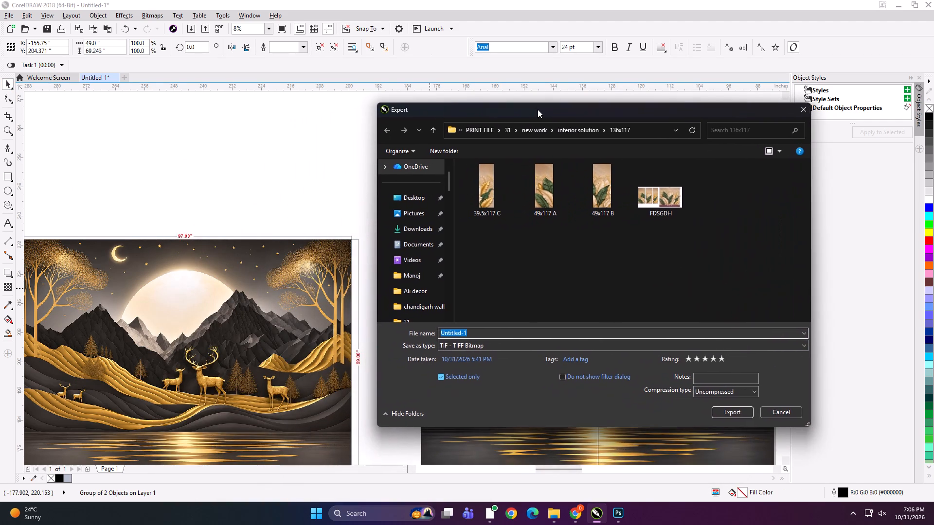
drag(538, 109, 540, 109)
click(435, 131)
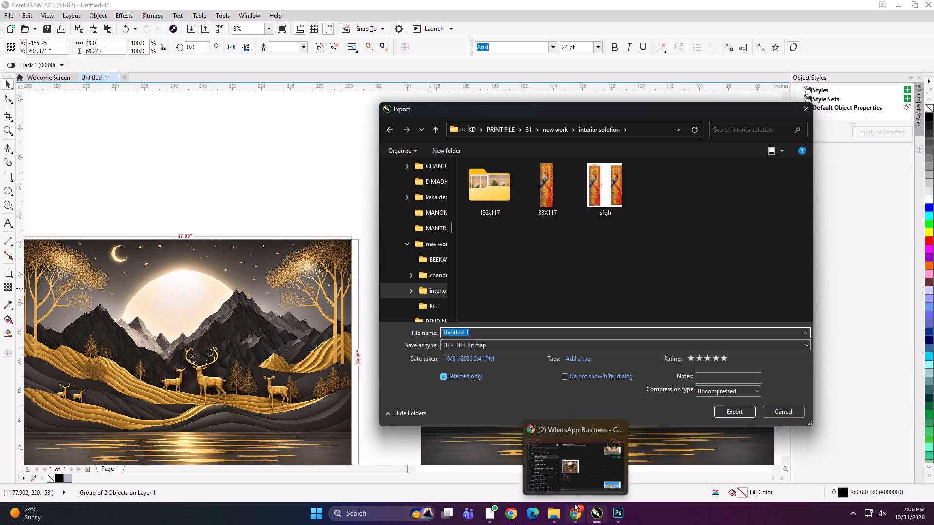
click(436, 132)
click(449, 146)
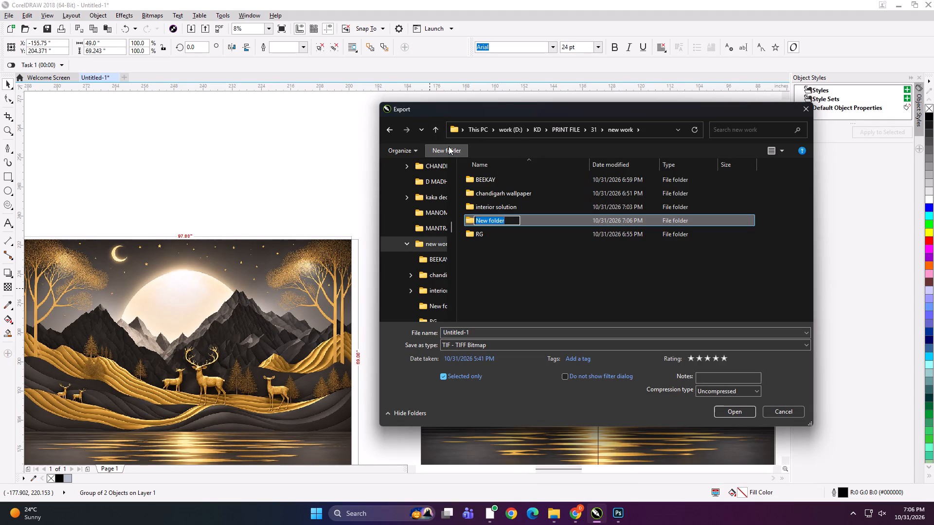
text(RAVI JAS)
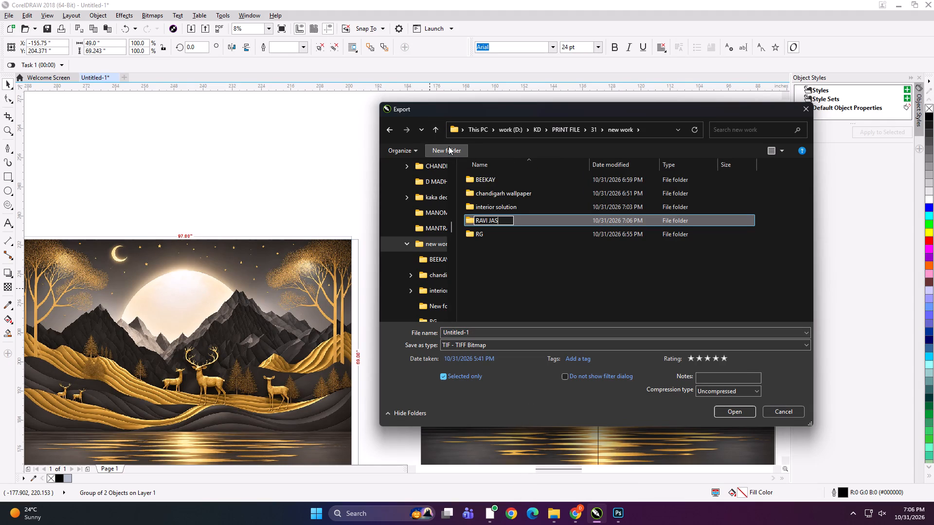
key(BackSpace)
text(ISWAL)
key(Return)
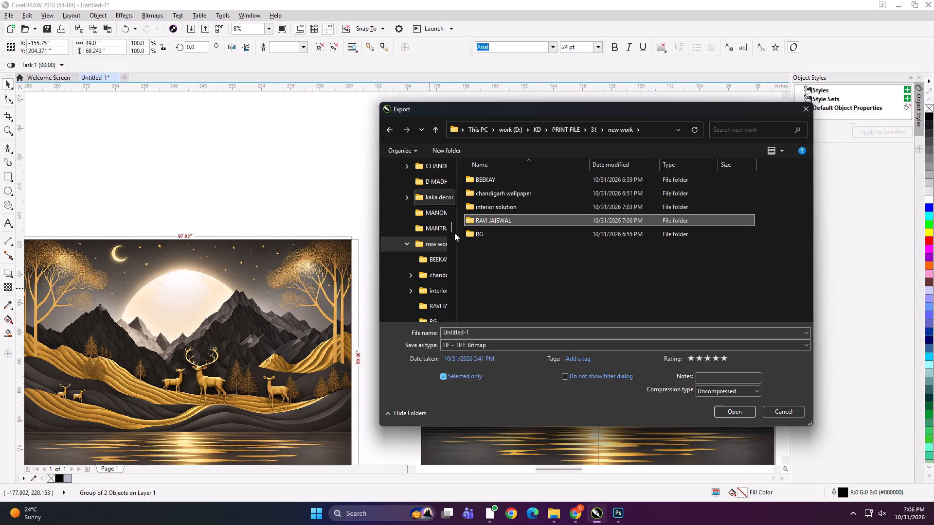
Inside the client's folder, create a subfolder named 97x69 and open it as the export destination.
double_click(517, 213)
double_click(521, 218)
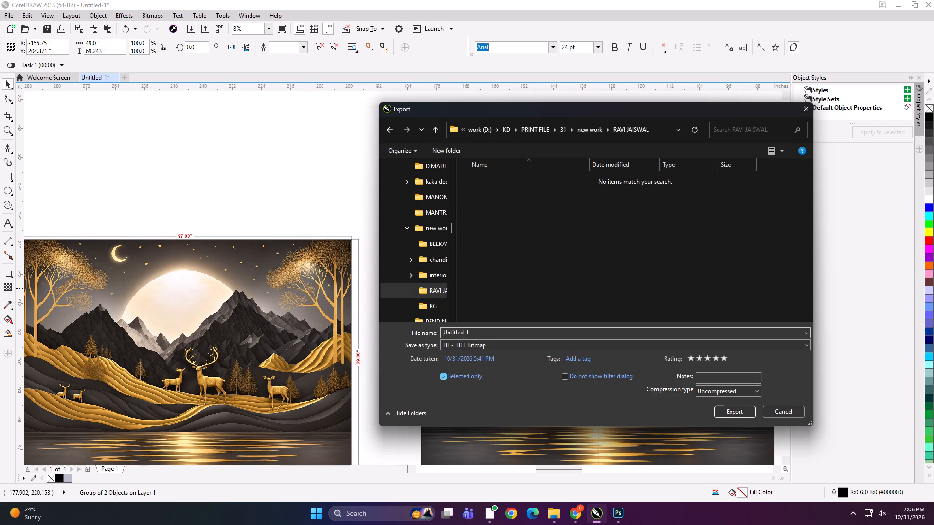
click(522, 334)
click(455, 146)
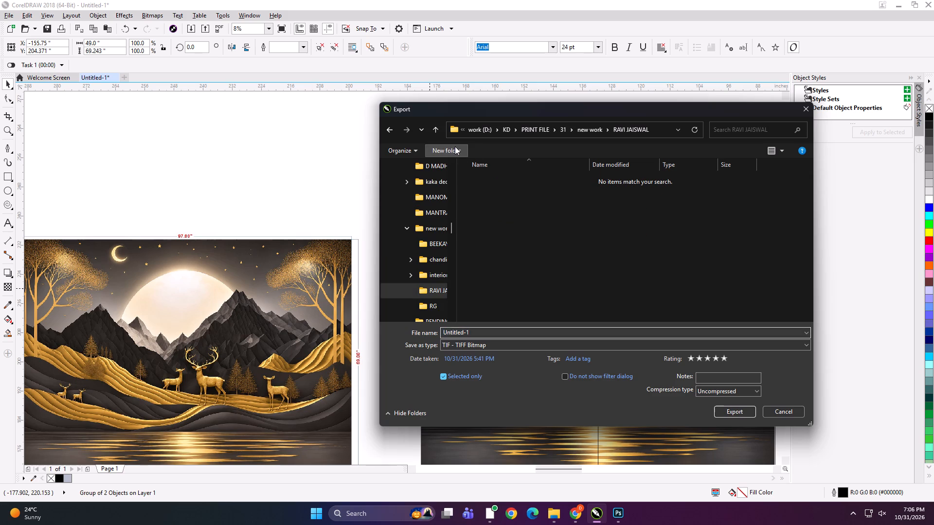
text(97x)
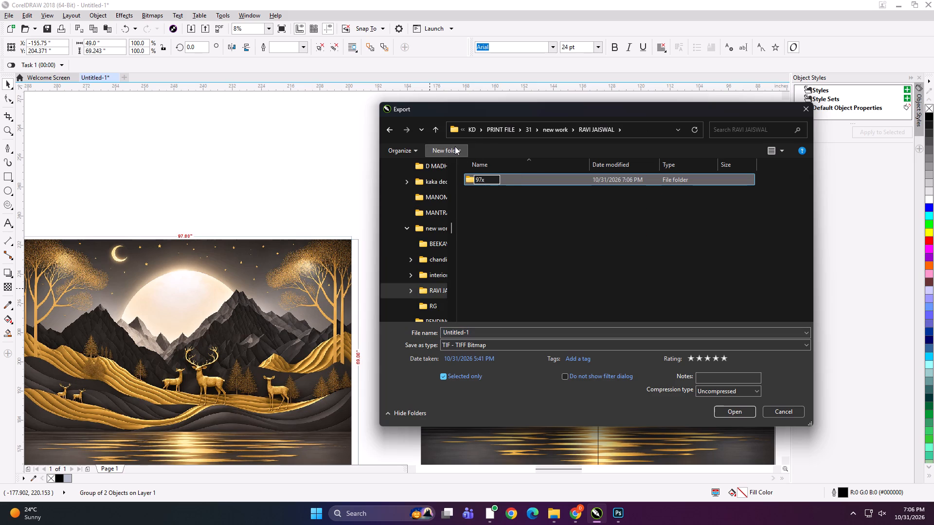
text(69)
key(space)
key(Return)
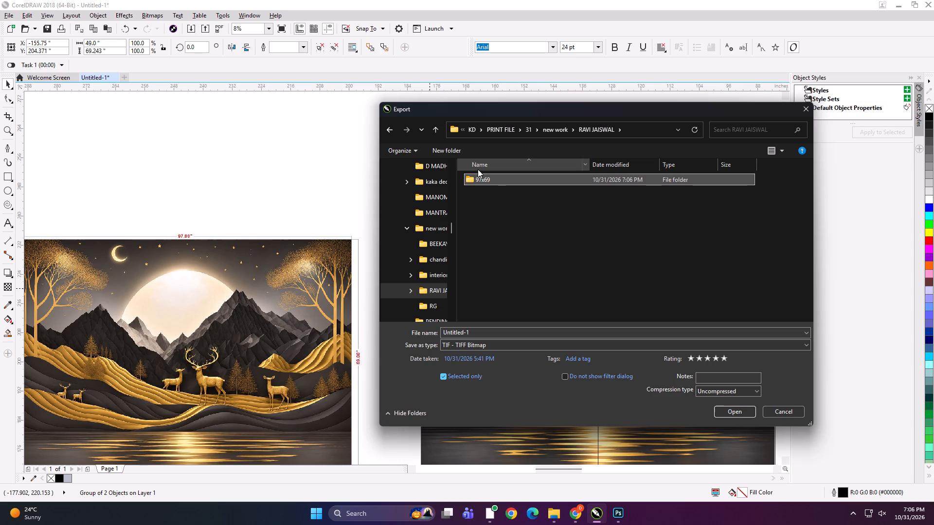
double_click(505, 179)
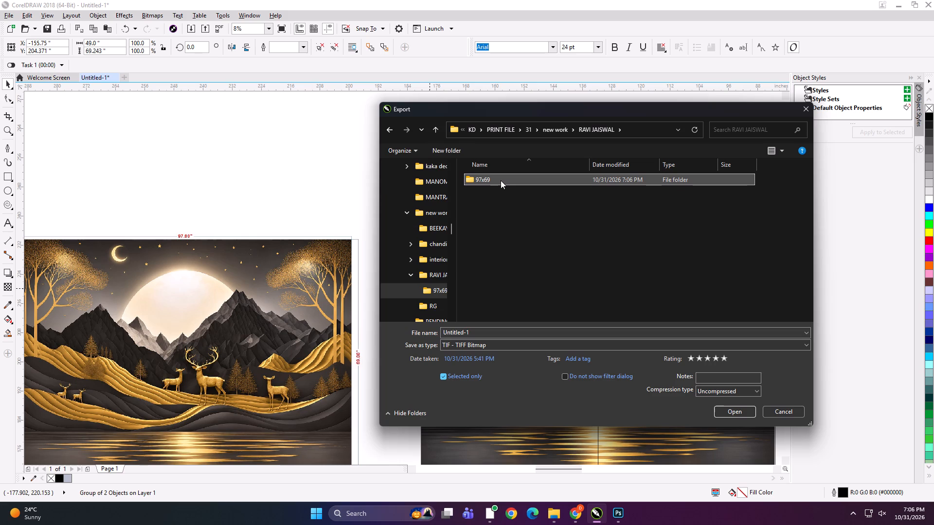
Export the left panel into the 97x69 folder as the TIFF "49x69 A" at 100 dpi.
click(493, 328)
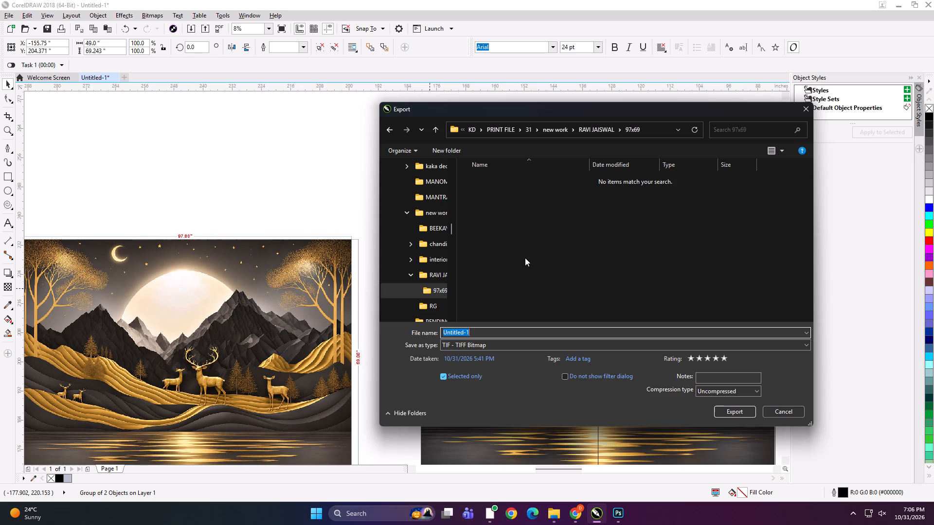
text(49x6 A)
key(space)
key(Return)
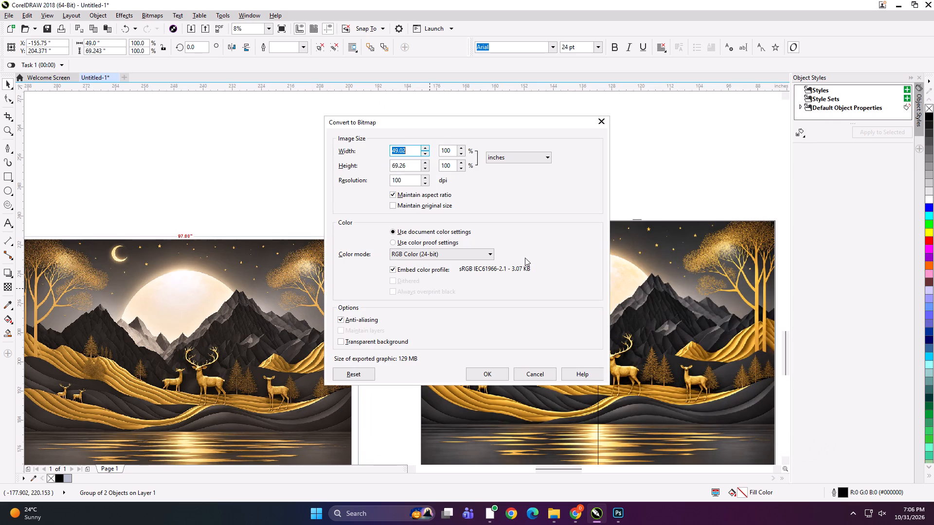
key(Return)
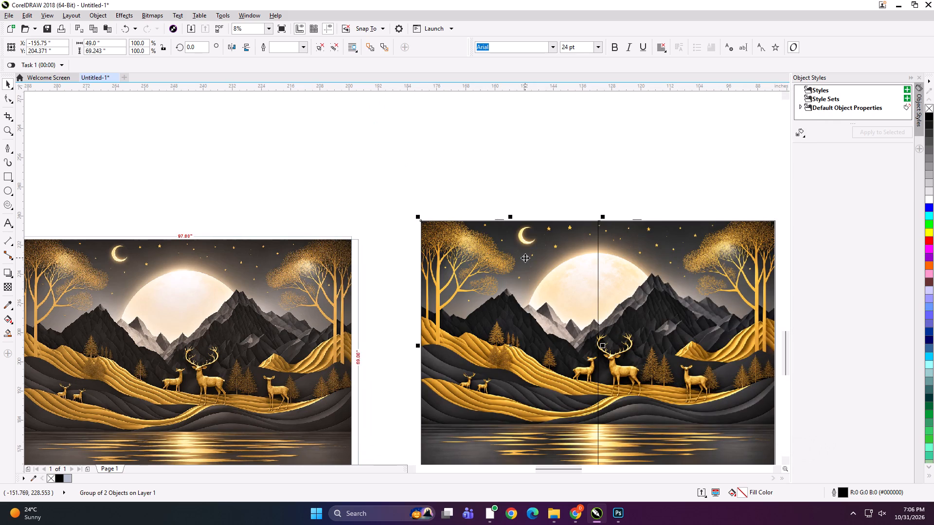
Export the right panel into the same 97x69 folder as the TIFF "49x69 B" at 100 dpi.
click(608, 186)
click(639, 250)
key(ctrl+e)
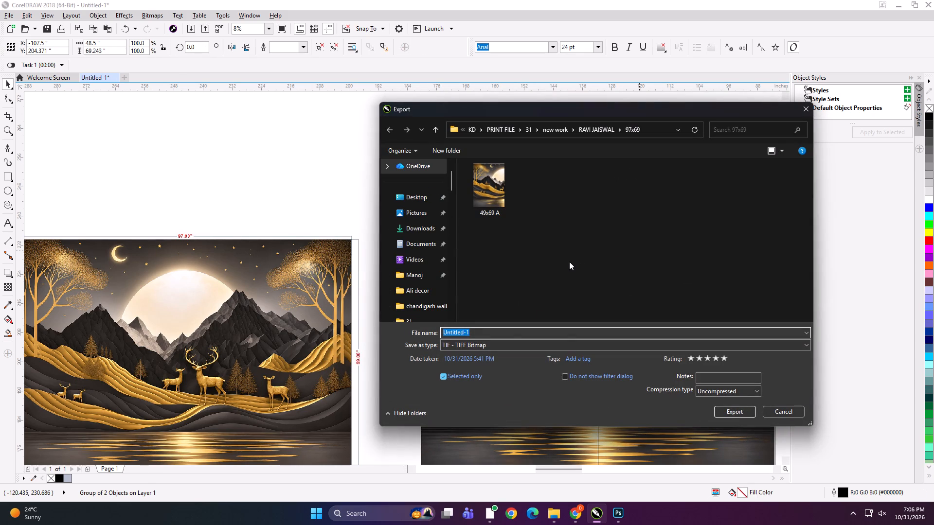
click(501, 205)
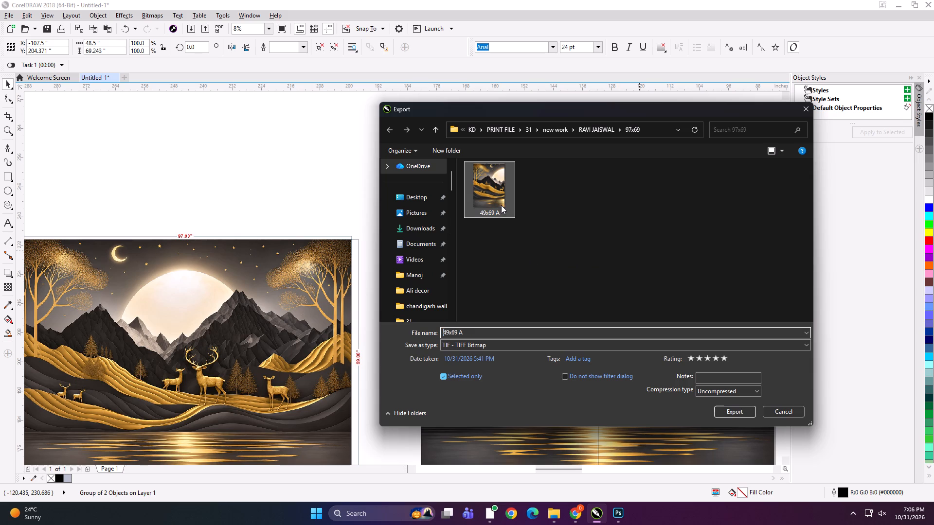
double_click(468, 332)
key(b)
key(Return)
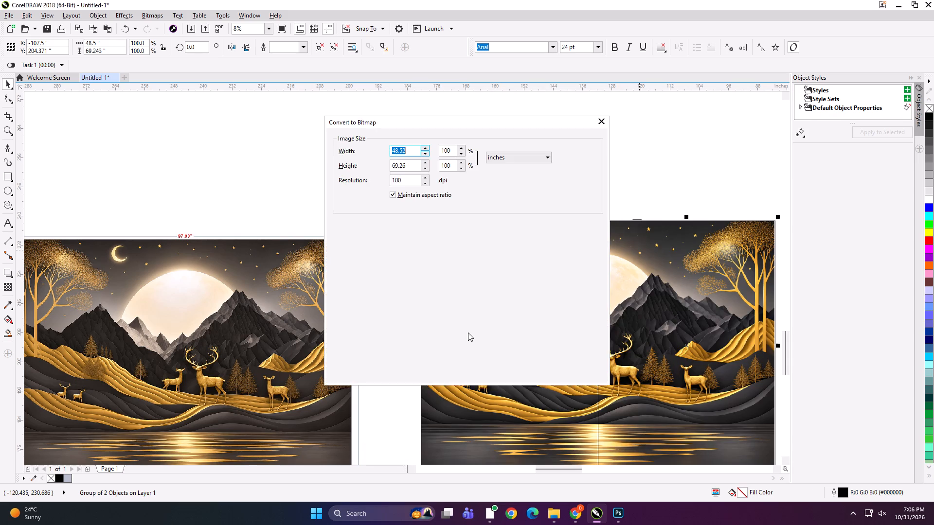
key(Return)
Separate the right panel from the left by about 5 inches and move both panels closer to the labelled preview.
scroll(459, 273, down, 1)
key(Right)
key(Right)
key(Right)
key(Right)
key(Right)
key(Right)
key(Right)
key(Right)
key(Right)
key(Right)
key(Right)
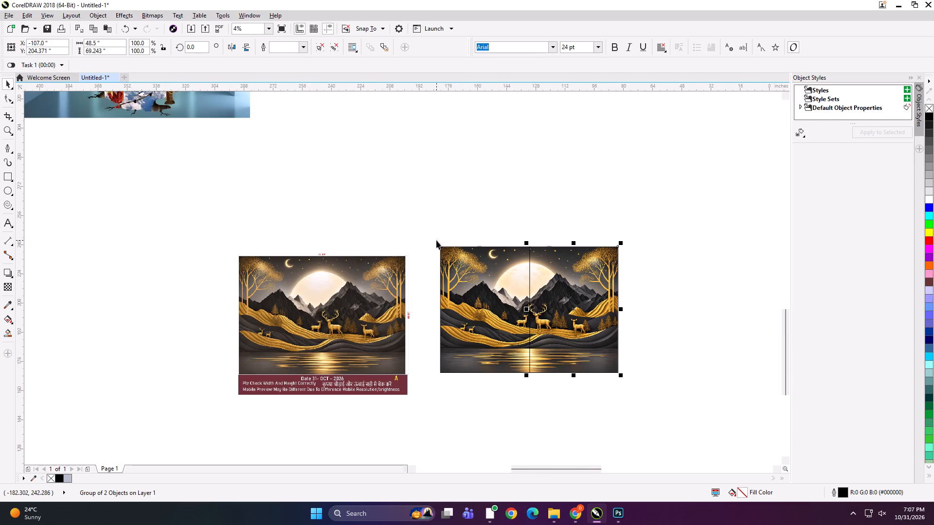
shift+click(496, 280)
drag(494, 280, 477, 288)
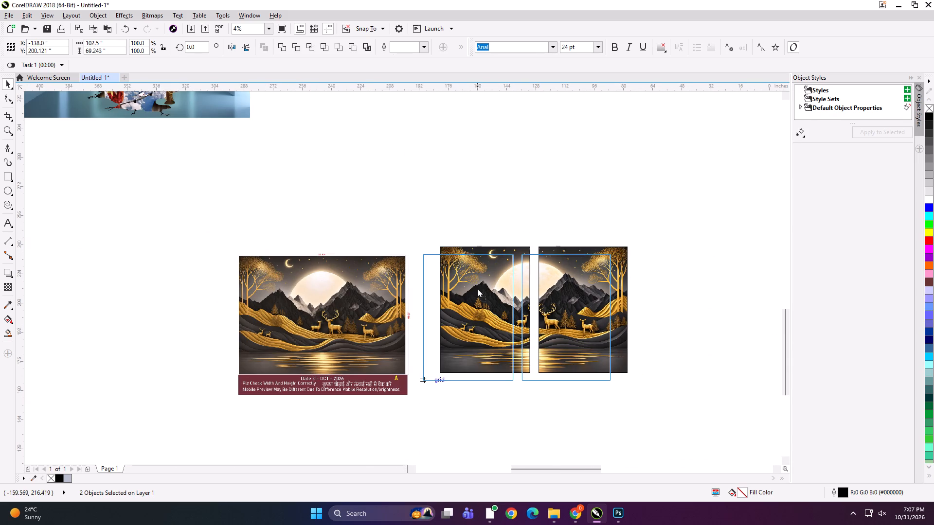
drag(477, 288, 477, 288)
Group the labelled preview with the two panels and scale the group down to about 6.77 x 2.66 inches.
shift+click(411, 312)
key(ctrl+g)
shift+drag(614, 402, 463, 361)
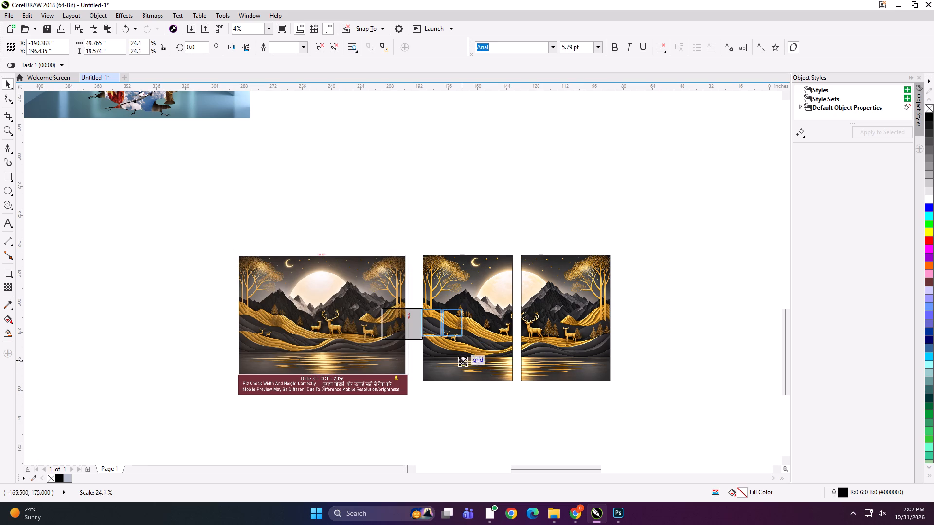
shift+drag(463, 361, 432, 344)
Export the scaled-down group of preview and panels into the 97x69 folder under the name "SGDFG".
scroll(427, 325, up, 5)
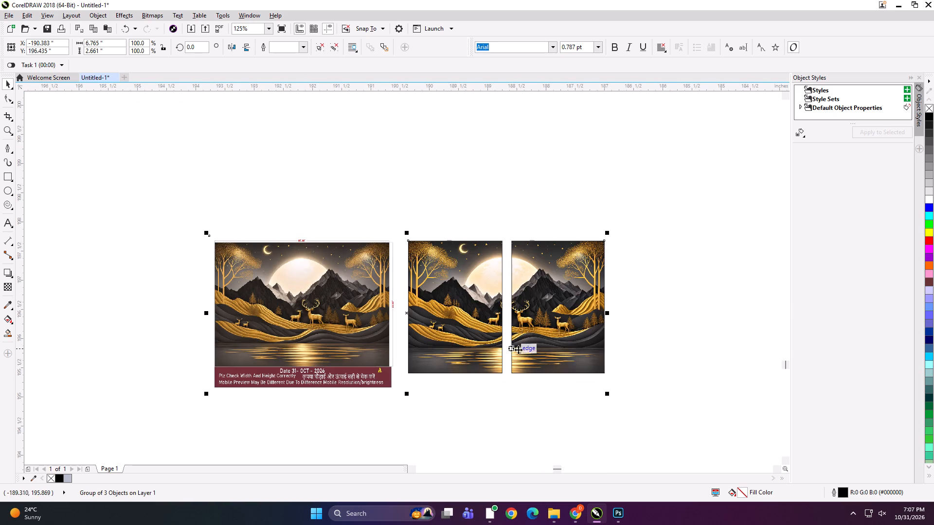
key(ctrl+e)
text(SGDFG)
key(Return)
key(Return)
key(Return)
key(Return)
Delete the exported group of preview and panels from the drawing.
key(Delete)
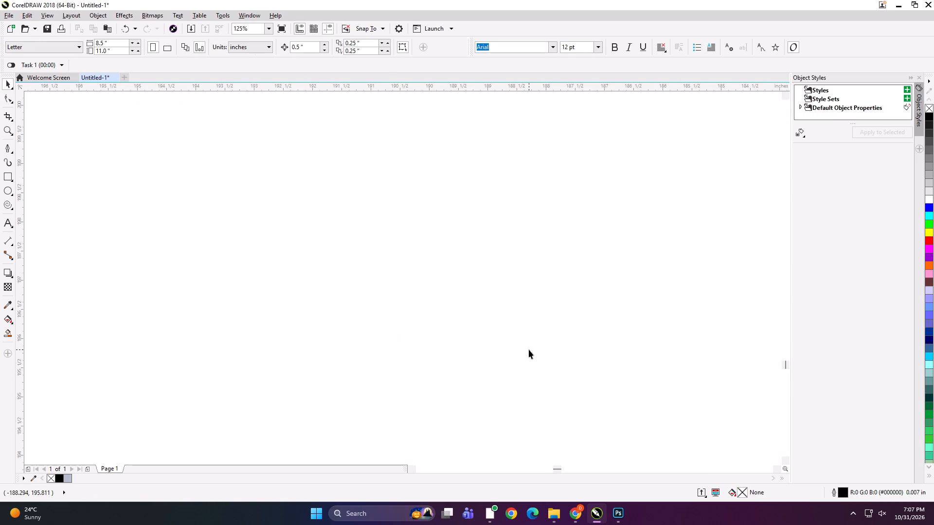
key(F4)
click(410, 297)
Switch to Photoshop and close all the open documents without saving them.
click(611, 513)
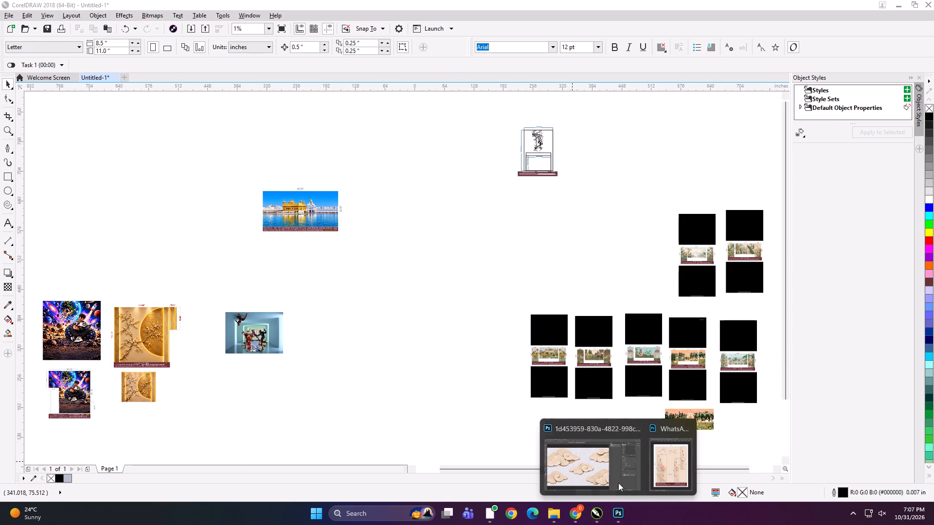
click(681, 430)
click(682, 429)
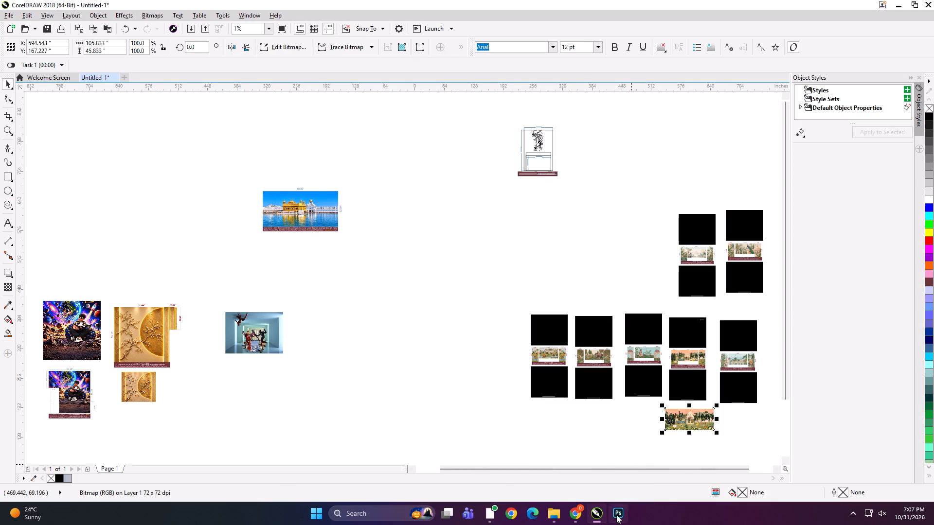
click(616, 515)
click(398, 34)
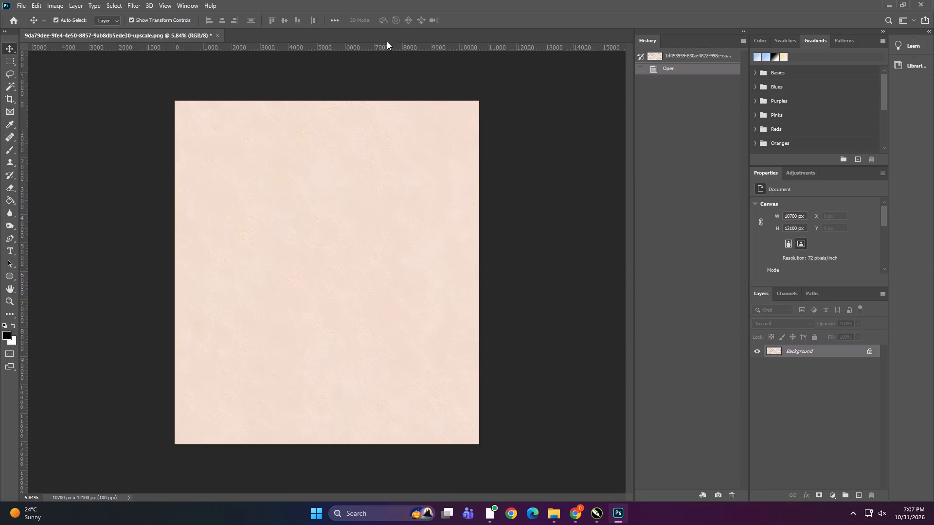
click(220, 35)
click(448, 194)
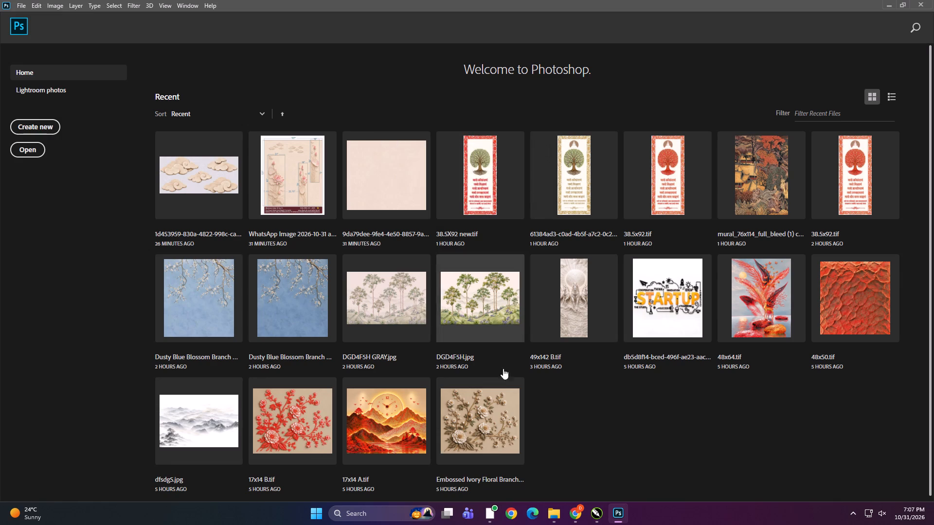
In File Explorer, open the client's 97x69 folder under KD > PRINT FILE > 31 > new work on the work (D:) drive.
click(548, 520)
ctrl+scroll(382, 297, up, 16)
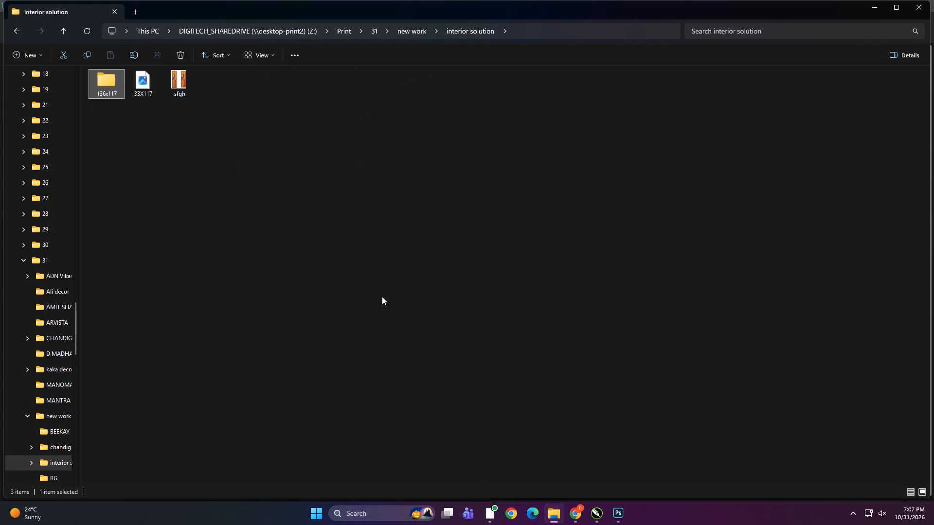
ctrl+scroll(382, 297, up, 20)
click(382, 297)
key(BackSpace)
click(355, 297)
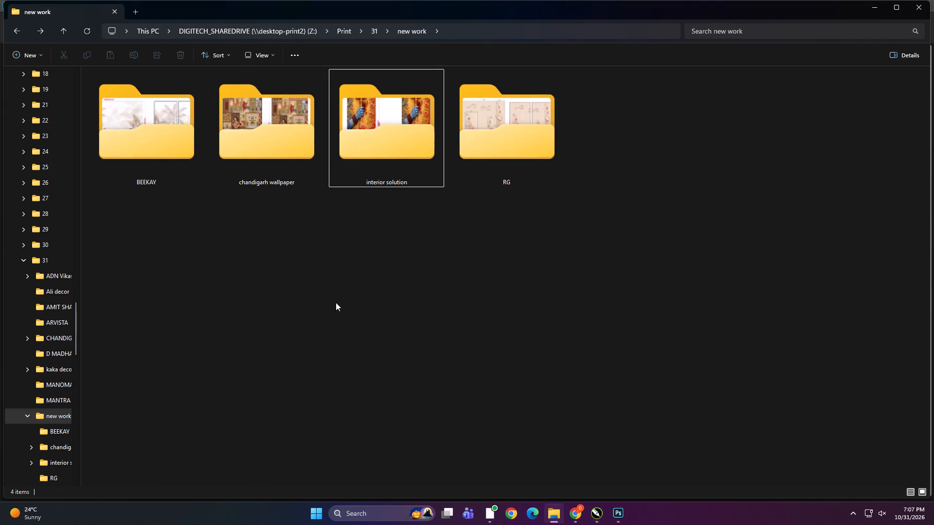
click(336, 302)
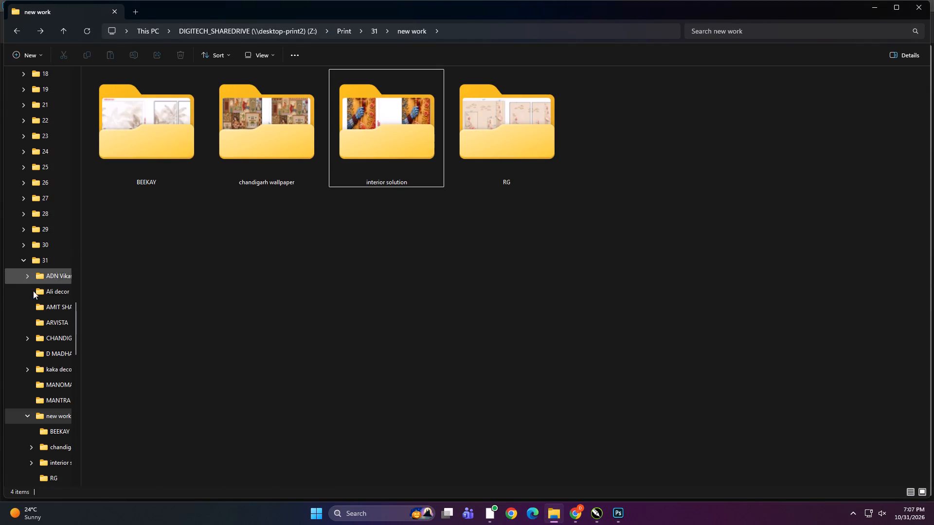
scroll(47, 297, up, 6)
click(49, 297)
double_click(291, 149)
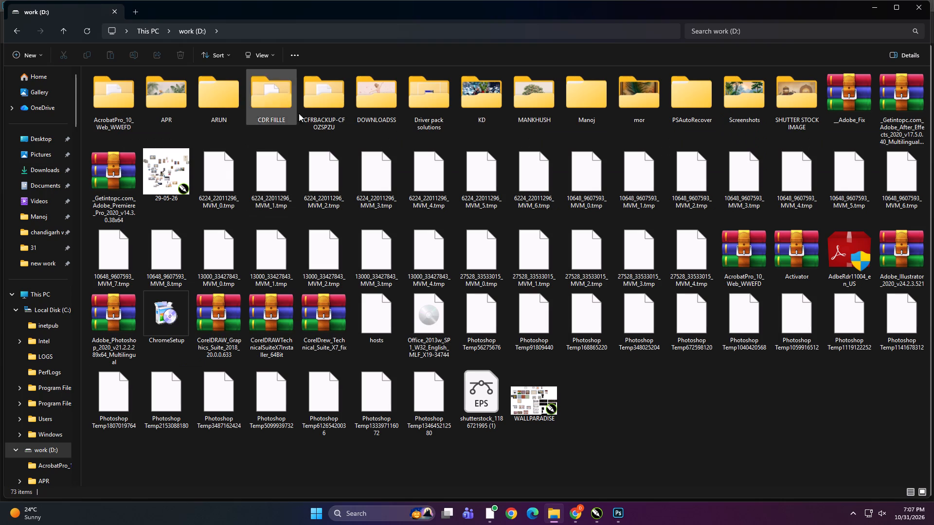
double_click(467, 93)
double_click(410, 136)
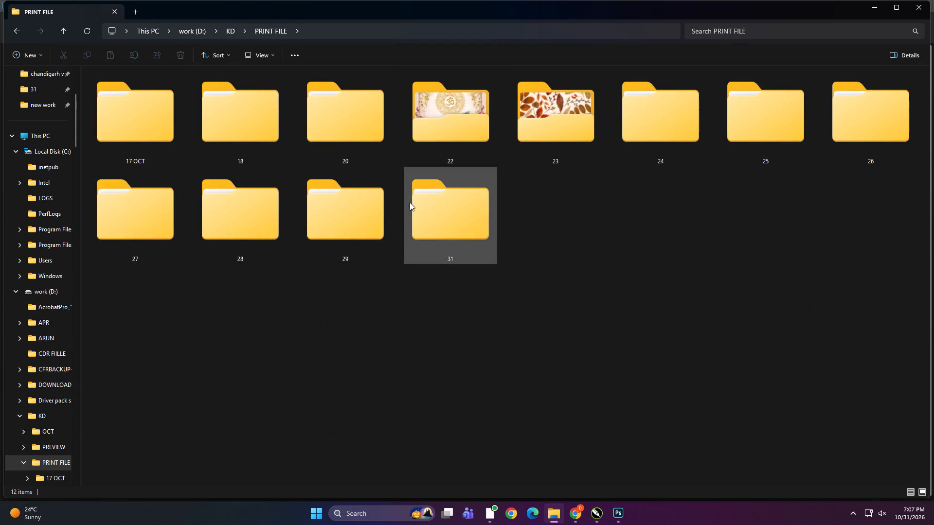
double_click(440, 235)
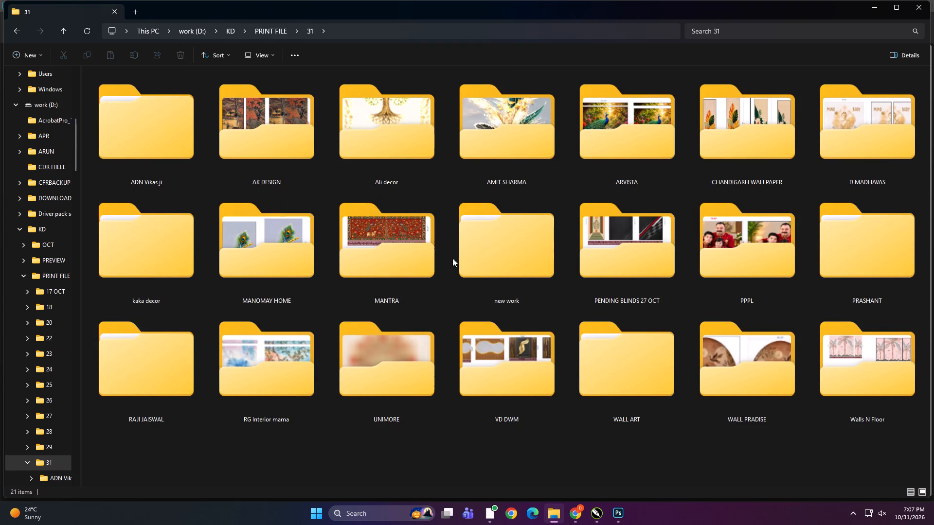
double_click(488, 252)
double_click(542, 147)
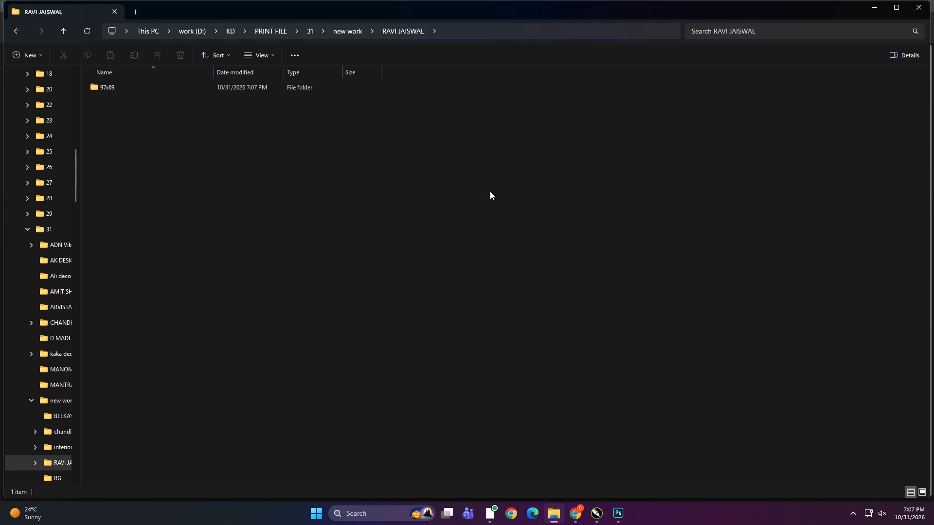
ctrl+scroll(487, 193, up, 13)
double_click(108, 85)
ctrl+scroll(133, 207, up, 8)
Open both panel TIFFs, 49x69 A and 49x69 B, in Photoshop.
ctrl+click(133, 140)
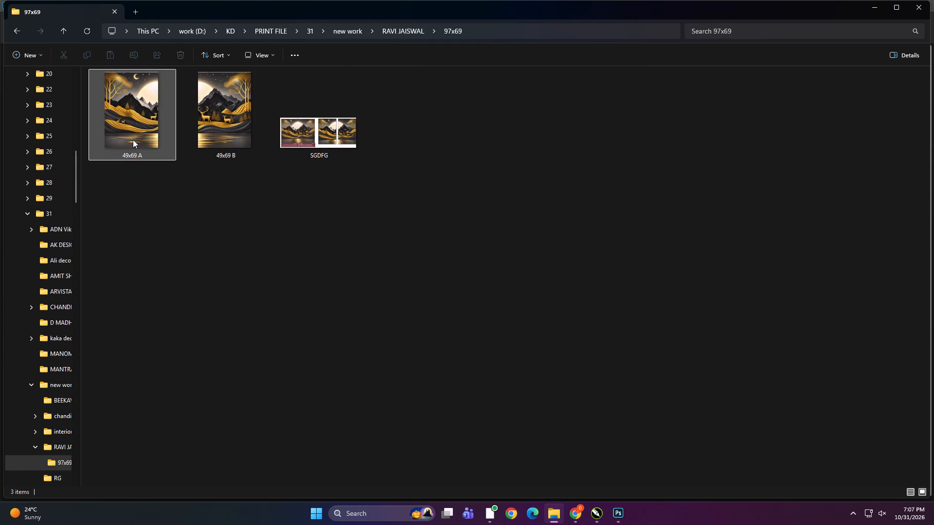
ctrl+click(213, 128)
drag(140, 114, 619, 516)
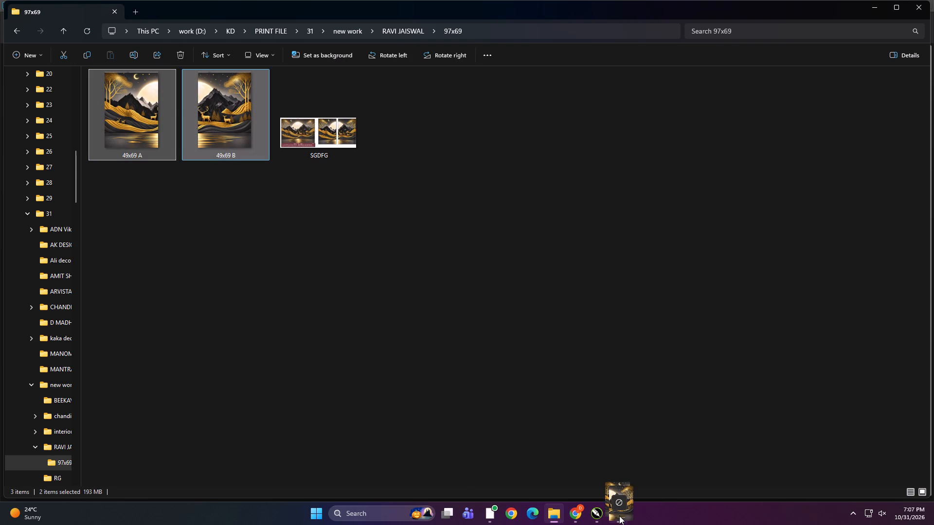
drag(619, 516, 576, 410)
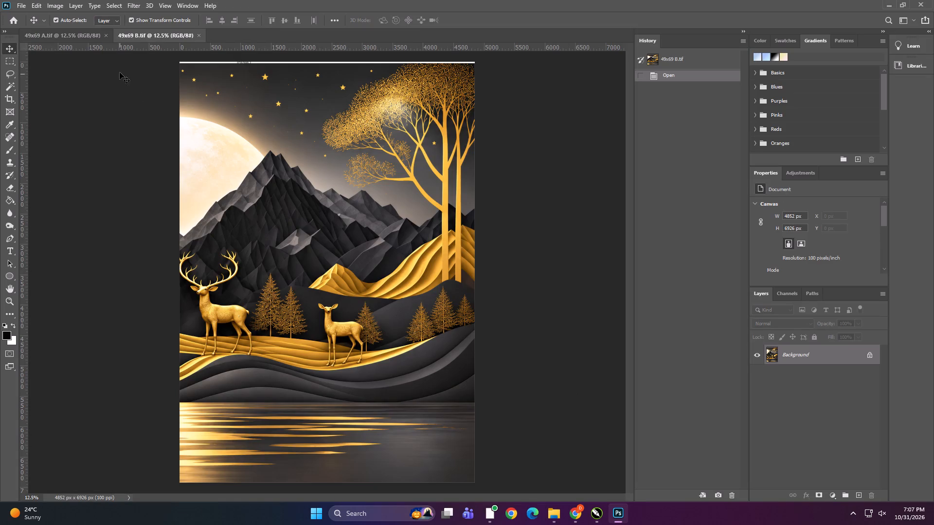
In 49x69 A, duplicate the background and apply the Photocopy filter to the copy with detail 3 and darkness 24.
click(75, 35)
alt+scroll(312, 191, down, 1)
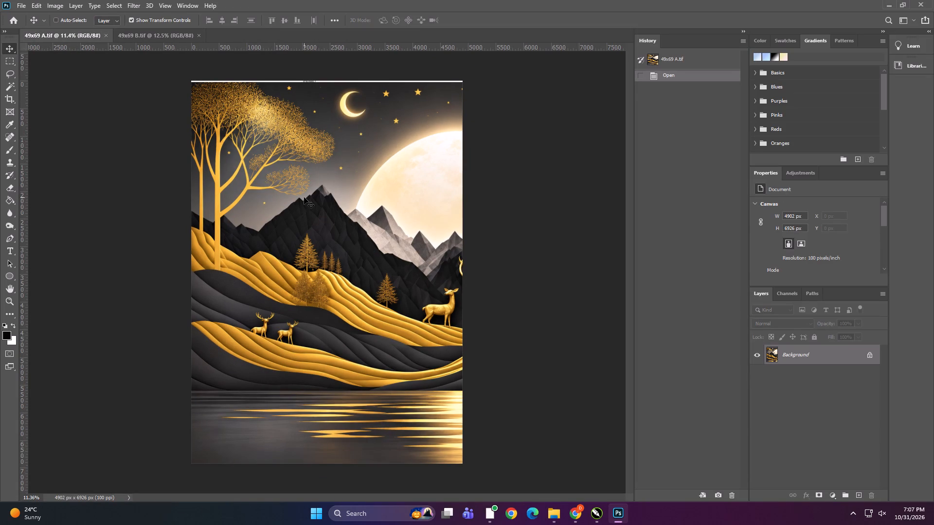
key(ctrl+j)
click(134, 4)
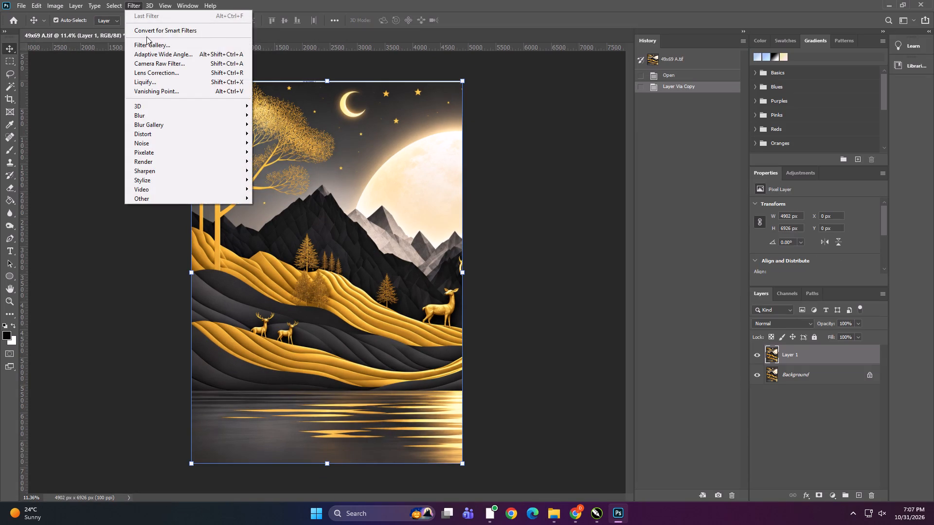
click(150, 45)
alt+scroll(271, 186, down, 8)
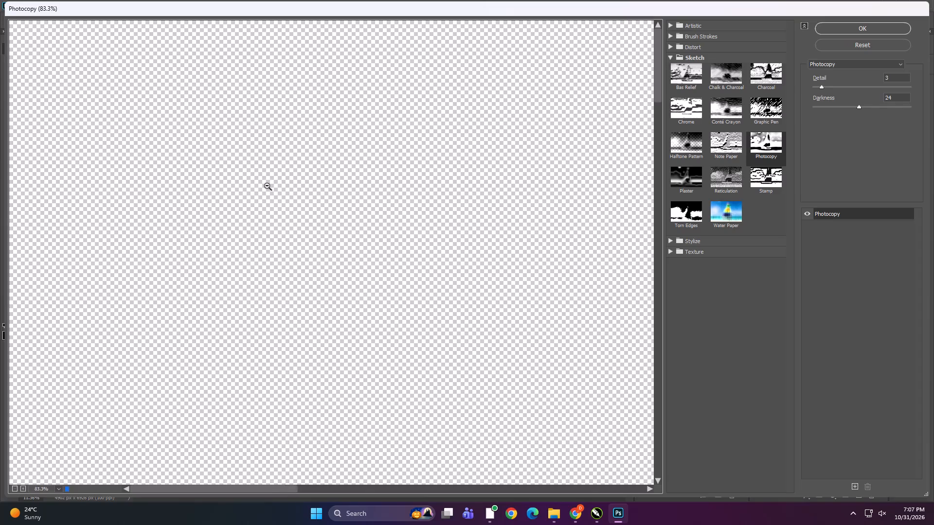
alt+scroll(267, 186, down, 10)
alt+scroll(327, 306, up, 20)
alt+scroll(327, 306, up, 15)
alt+scroll(328, 307, down, 1)
alt+scroll(328, 307, up, 4)
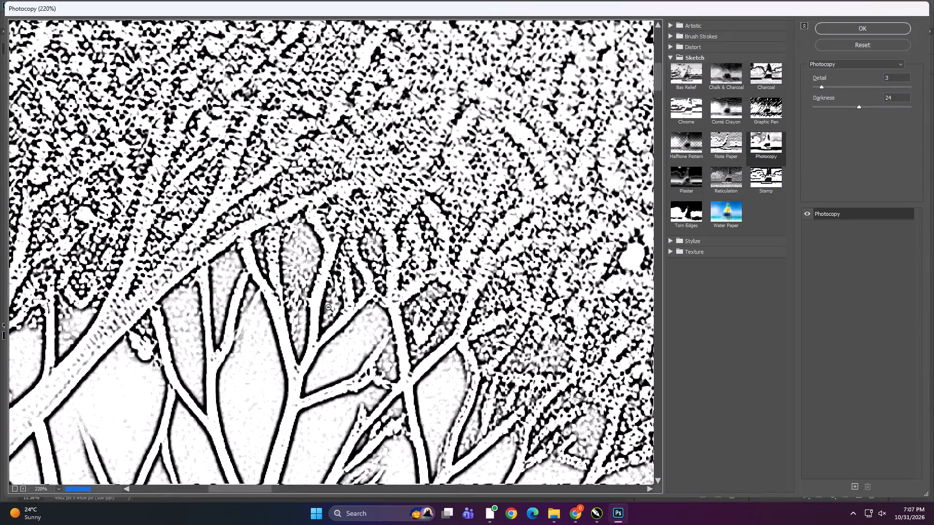
alt+scroll(328, 307, up, 13)
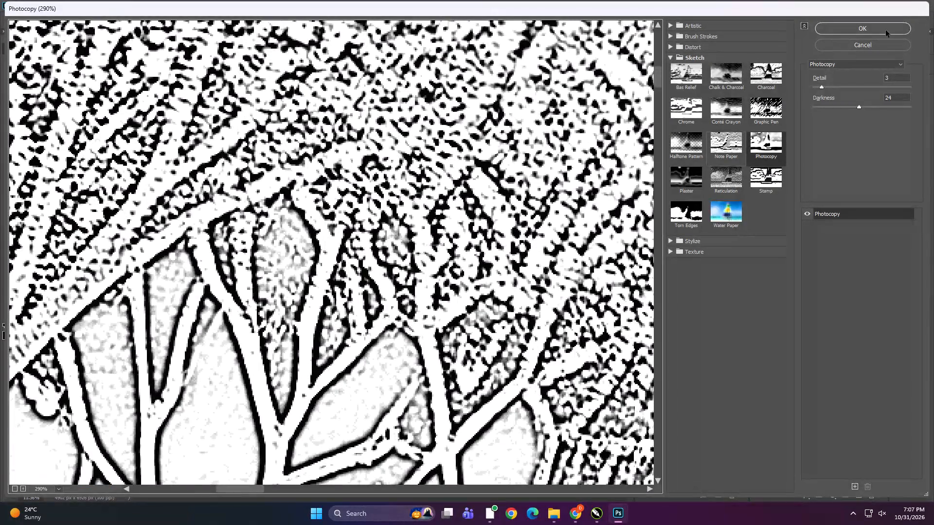
click(882, 32)
Select a black area of the photocopied layer with the Magic Wand at tolerance 20 and extend the selection to similar pixels.
alt+scroll(211, 271, up, 20)
alt+scroll(211, 271, up, 1)
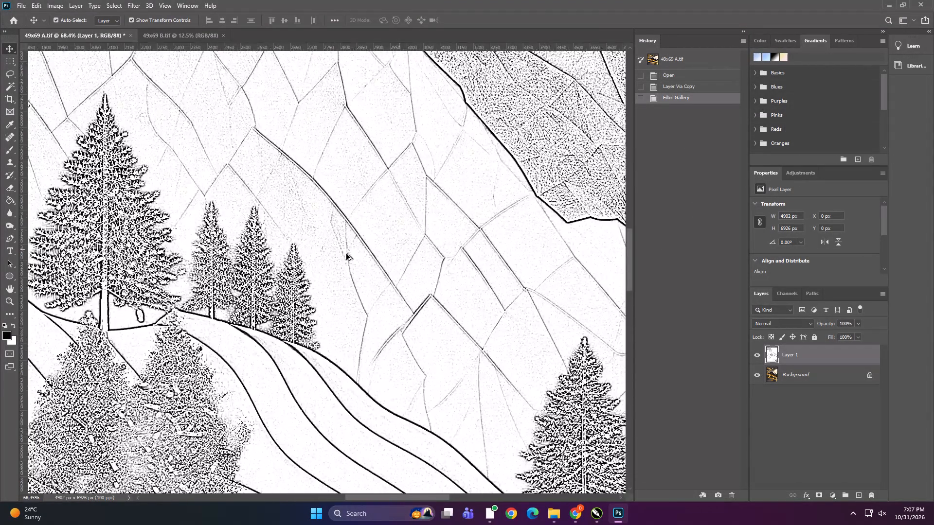
alt+scroll(346, 254, up, 19)
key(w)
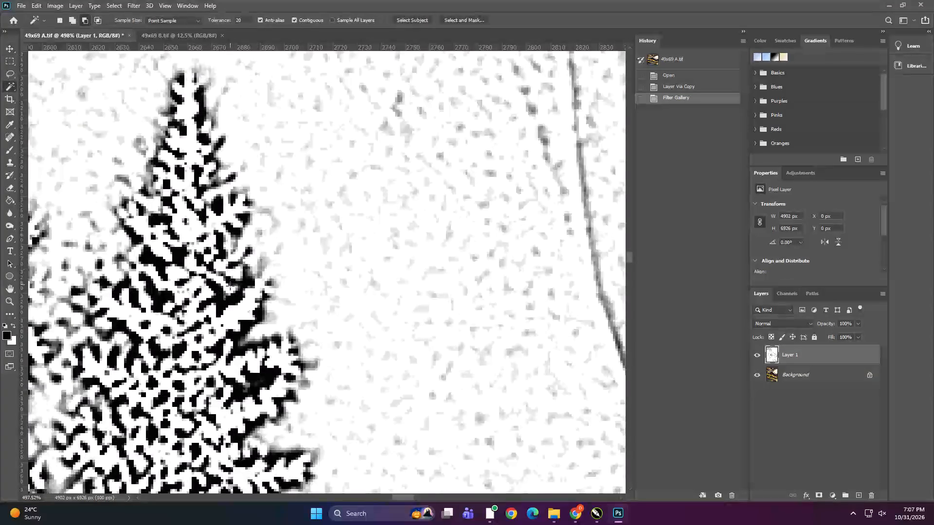
shift+click(232, 300)
right_click(232, 300)
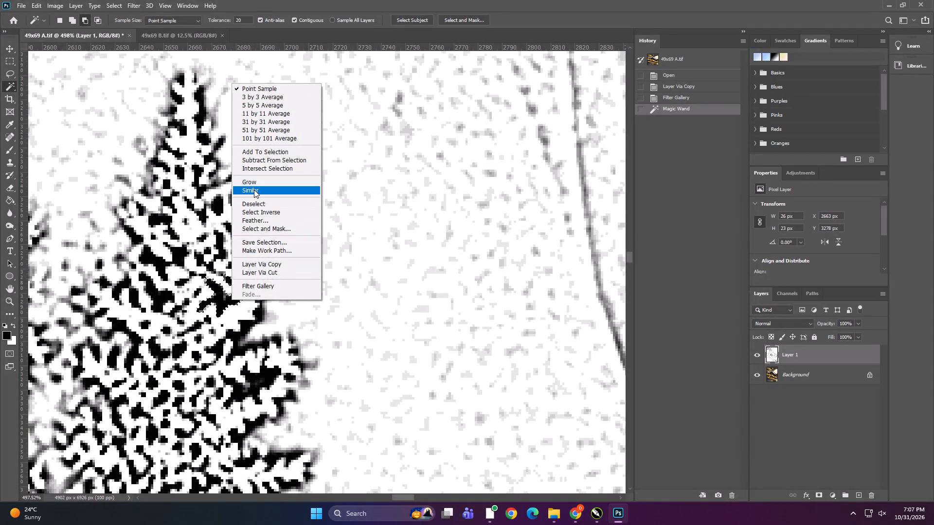
click(254, 190)
alt+scroll(364, 201, down, 19)
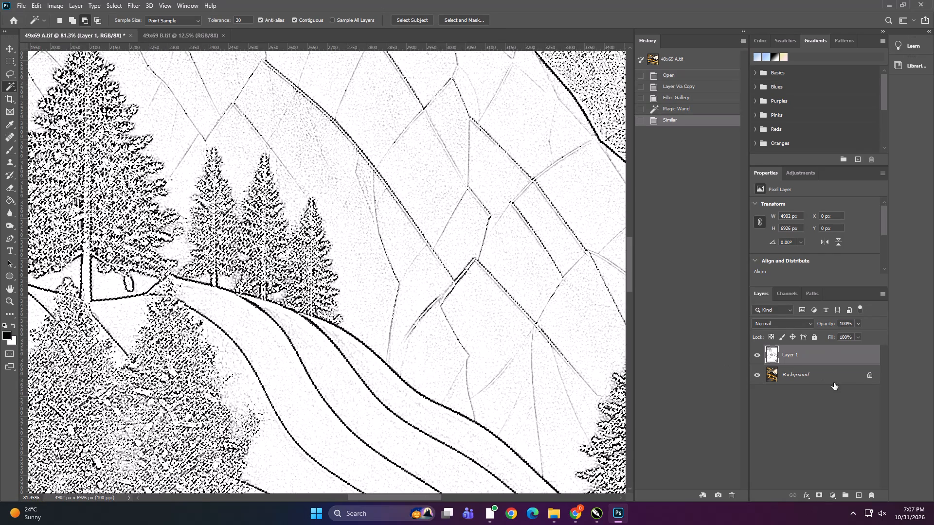
With the Background layer active in 49x69 A, create a red spot channel from the selected black areas.
click(836, 380)
click(780, 296)
click(881, 294)
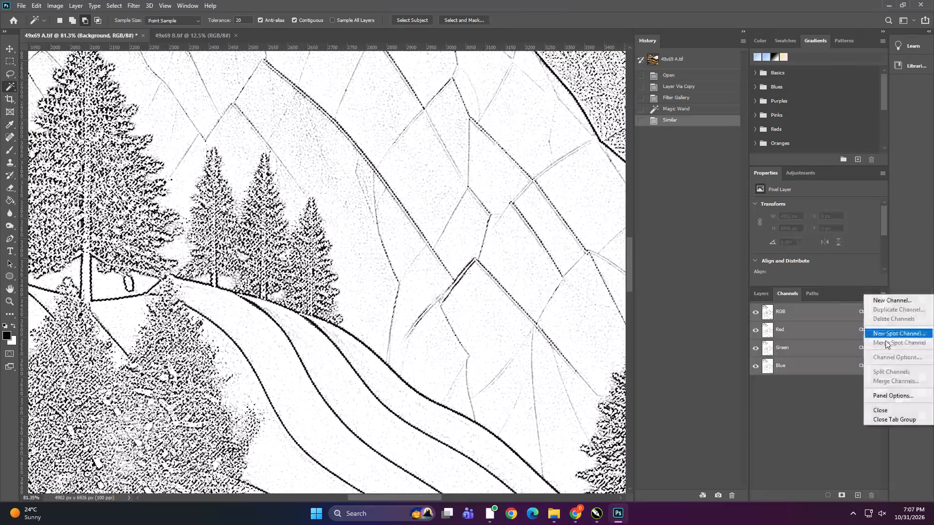
click(885, 331)
click(545, 159)
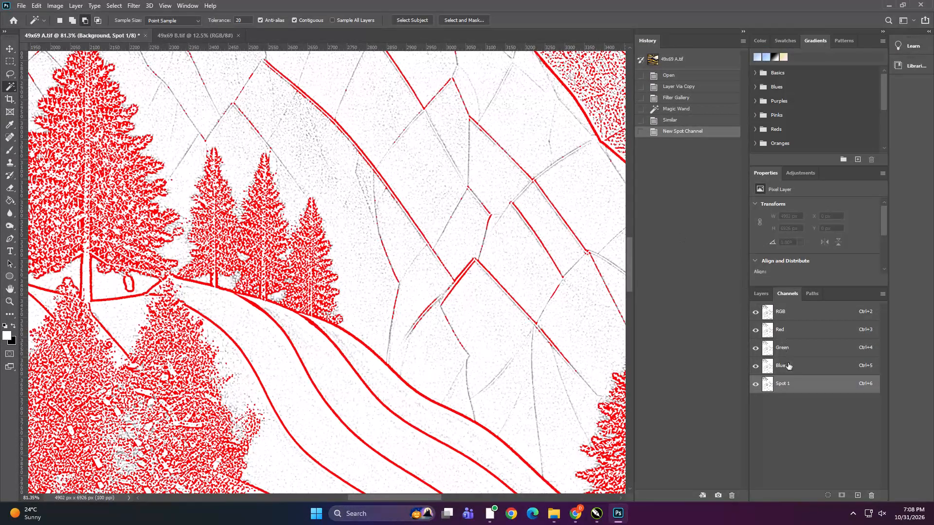
Duplicate the new spot channel in 49x69 A under the name Spot 2 and make the duplicate visible.
right_click(796, 381)
click(796, 381)
click(809, 390)
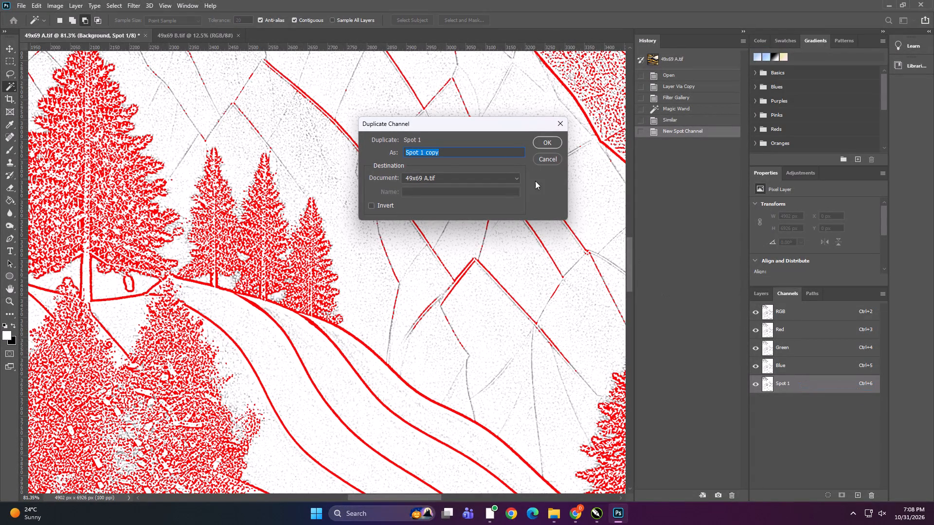
key(Right)
key(BackSpace)
key(BackSpace)
key(BackSpace)
key(BackSpace)
key(BackSpace)
key(BackSpace)
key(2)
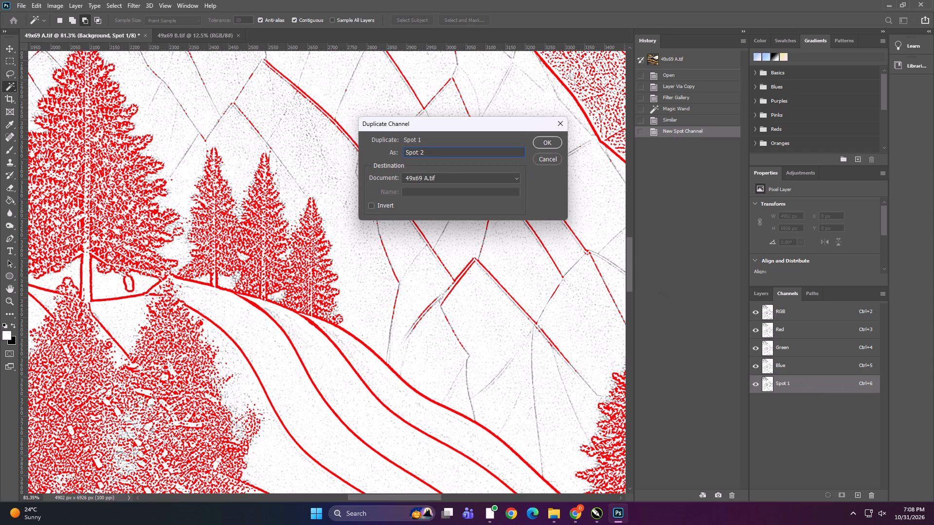
click(537, 143)
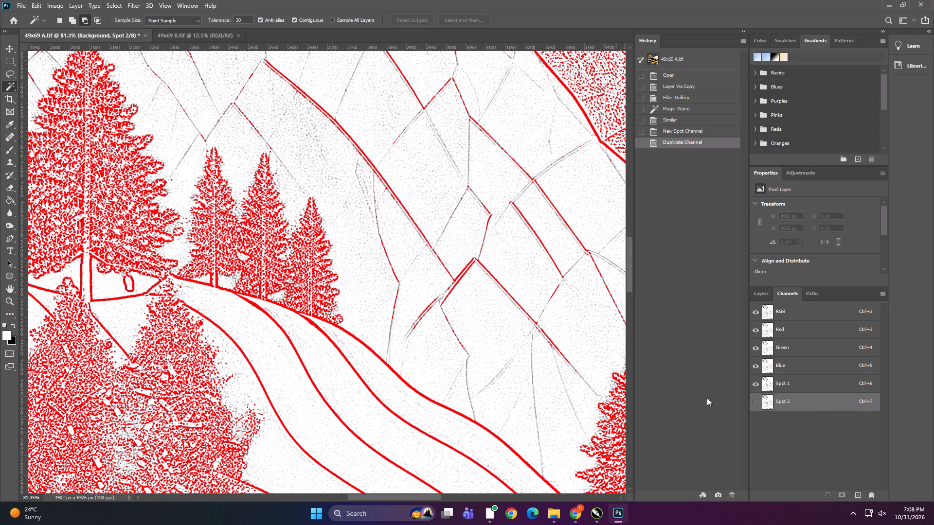
click(751, 401)
Delete the photocopied layer from 49x69 A, leaving only the original background with the spot channels.
click(763, 296)
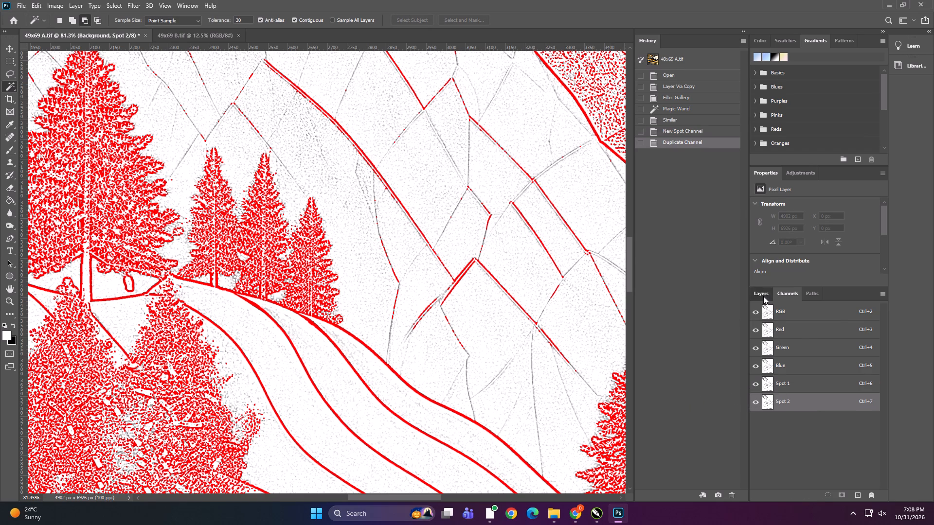
click(802, 360)
key(Delete)
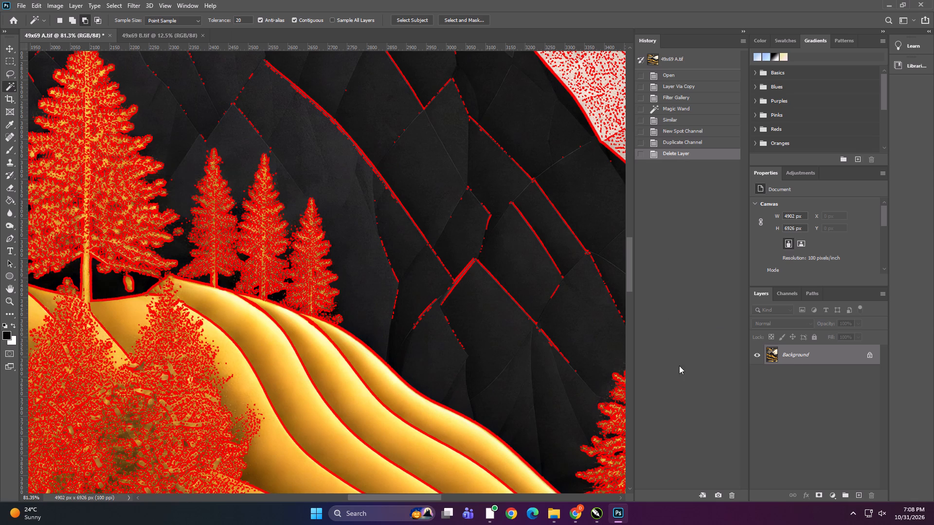
alt+scroll(509, 267, down, 14)
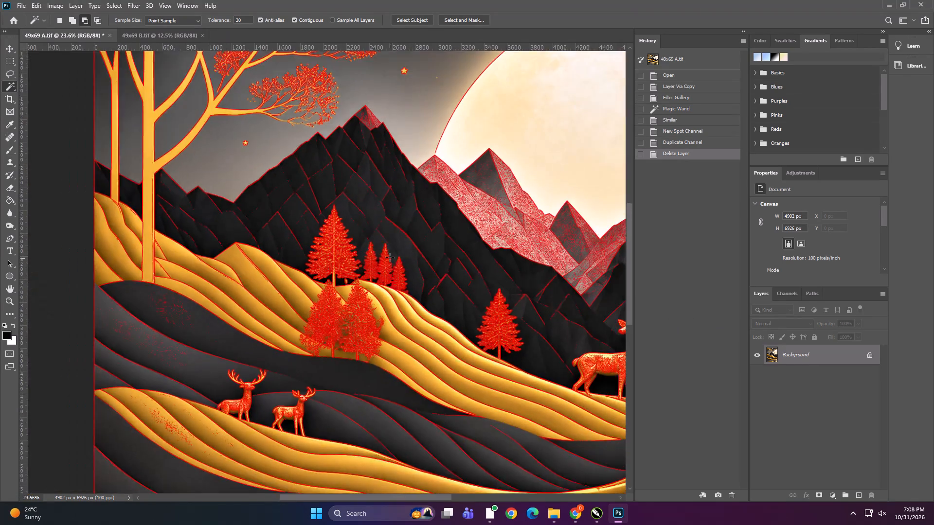
alt+scroll(390, 257, down, 6)
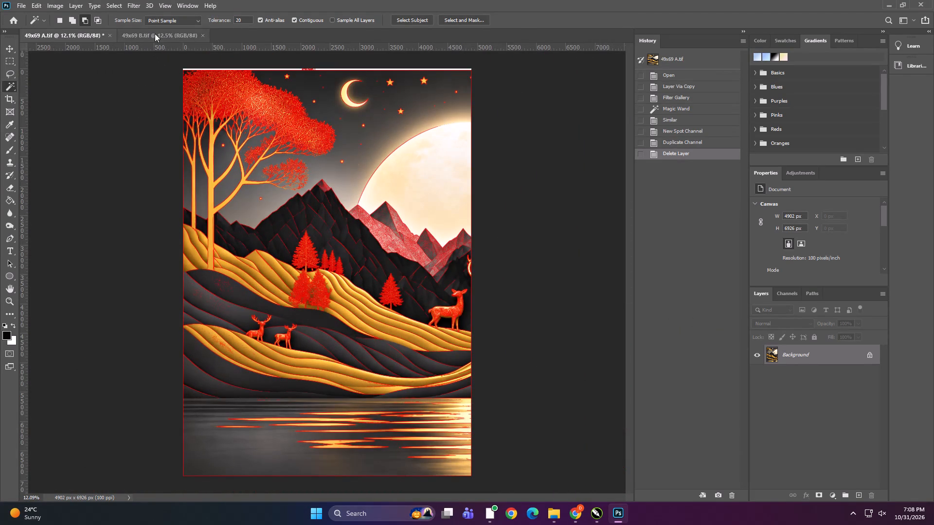
In 49x69 B, duplicate the background and apply the Photocopy filter to the copy with detail 3 and darkness 24.
click(155, 34)
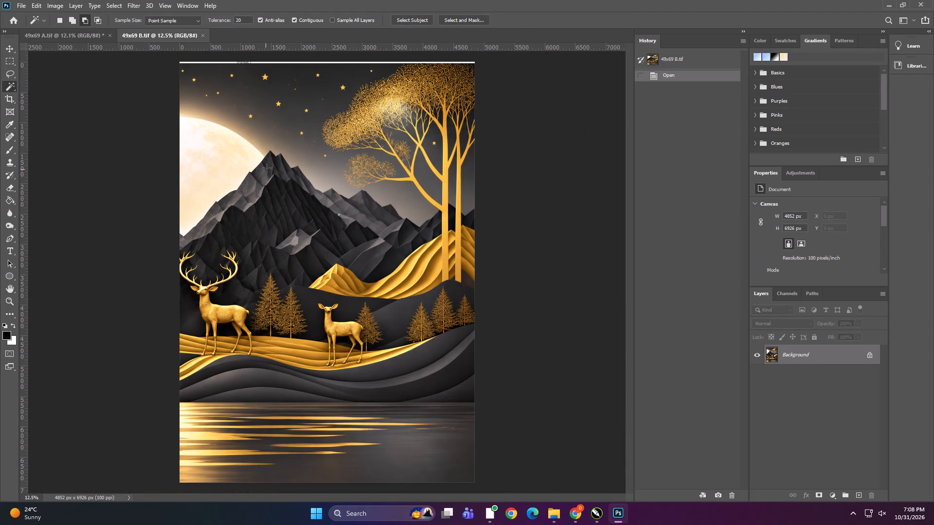
key(ctrl+j)
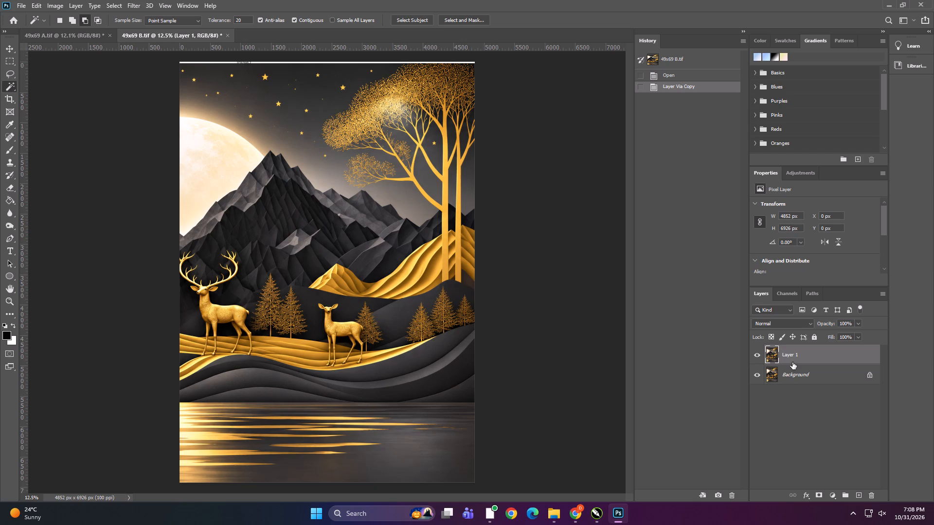
click(128, 3)
click(158, 37)
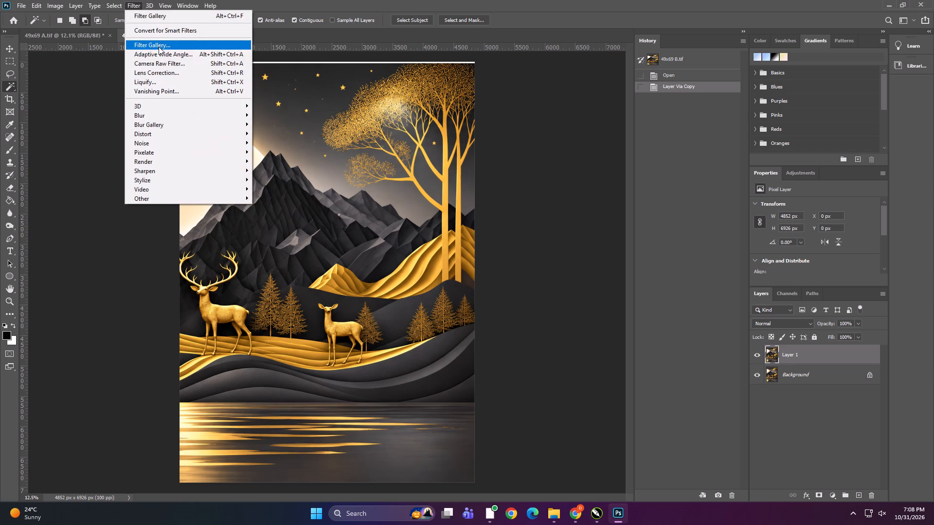
click(159, 47)
click(827, 27)
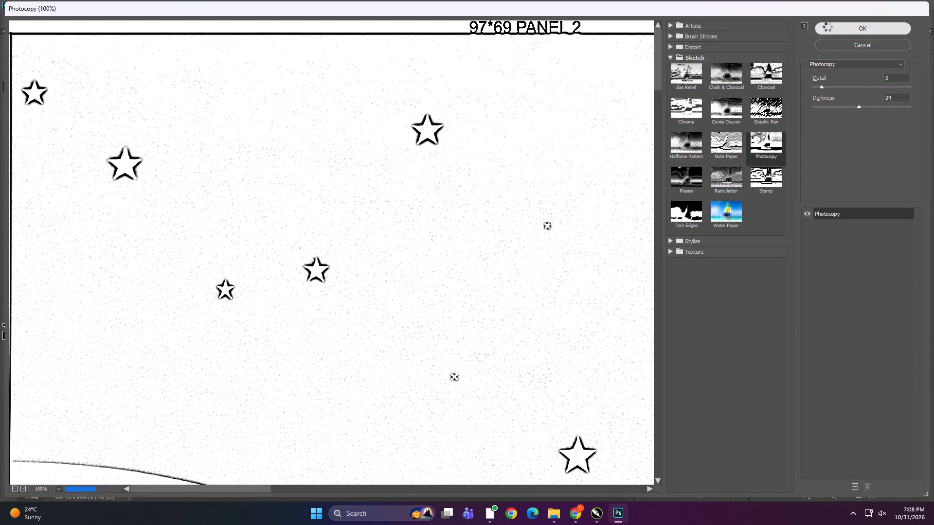
Select the black outline along the doe's back with the Magic Wand at tolerance 20 and extend it to similar pixels.
alt+scroll(316, 319, up, 20)
alt+scroll(316, 319, up, 1)
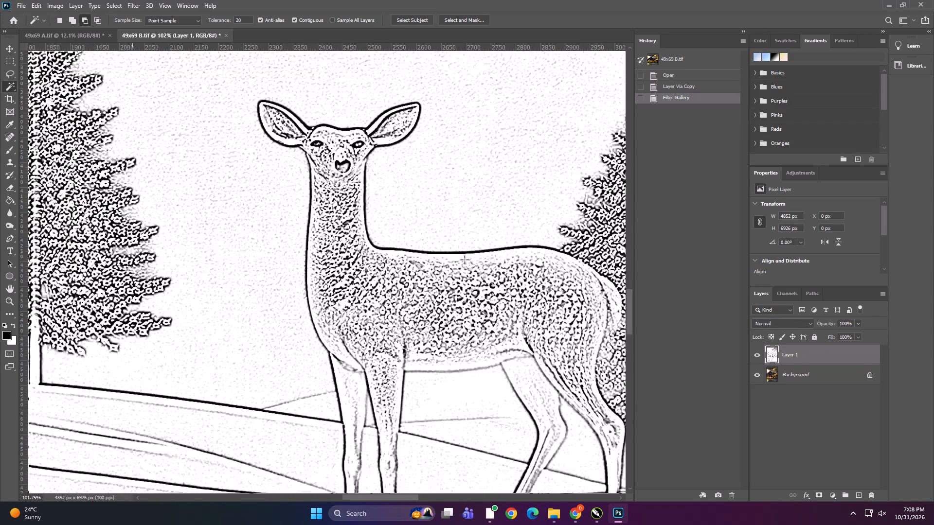
alt+scroll(465, 260, up, 16)
shift+click(429, 260)
right_click(429, 260)
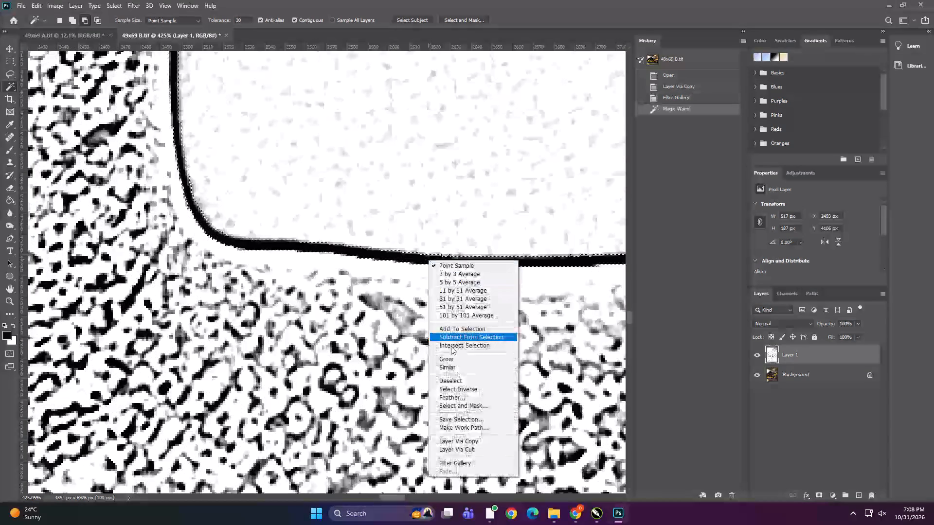
click(454, 370)
With the Background layer active in 49x69 B, create a red spot channel from the selected black areas.
alt+scroll(418, 266, down, 14)
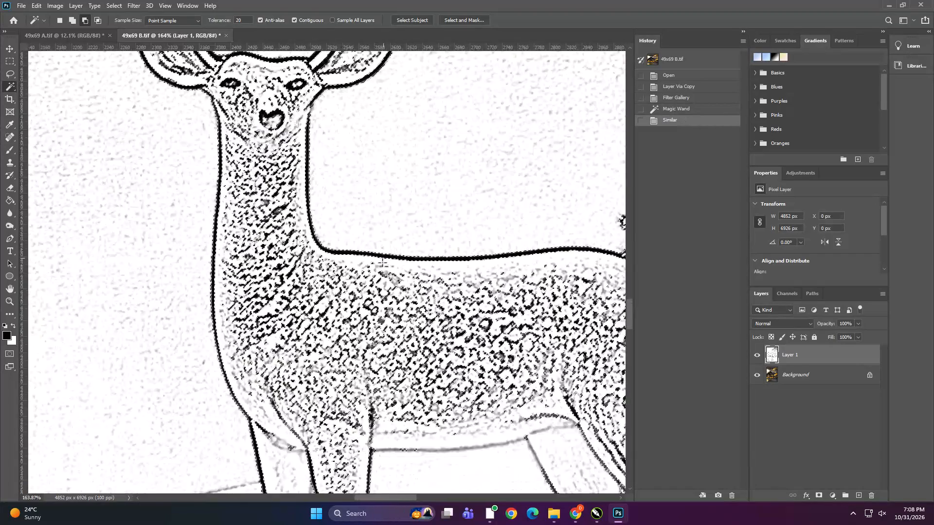
alt+scroll(382, 262, down, 20)
alt+scroll(386, 270, down, 2)
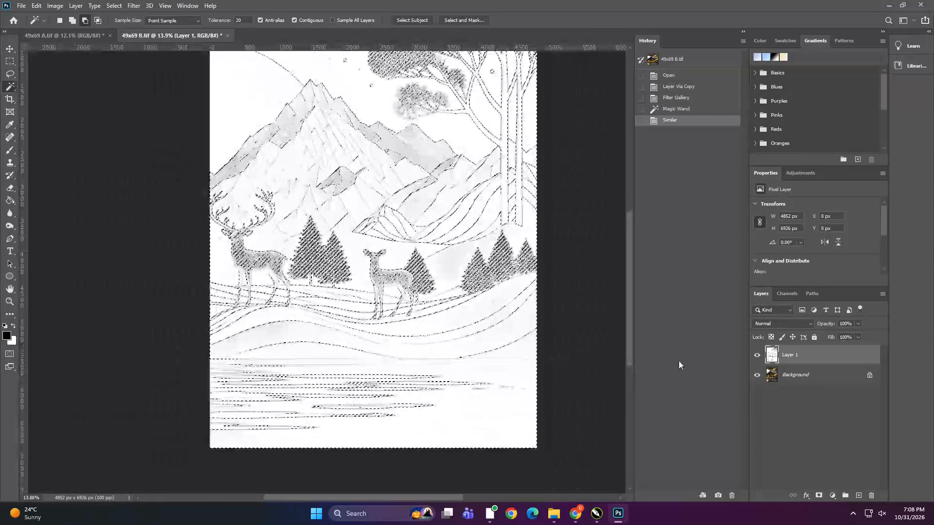
click(802, 370)
click(786, 287)
click(787, 294)
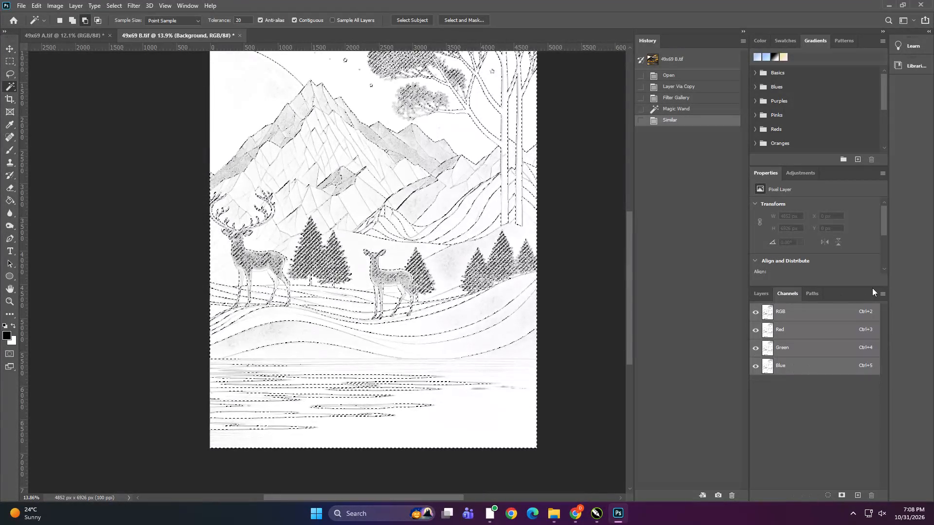
click(884, 293)
click(886, 334)
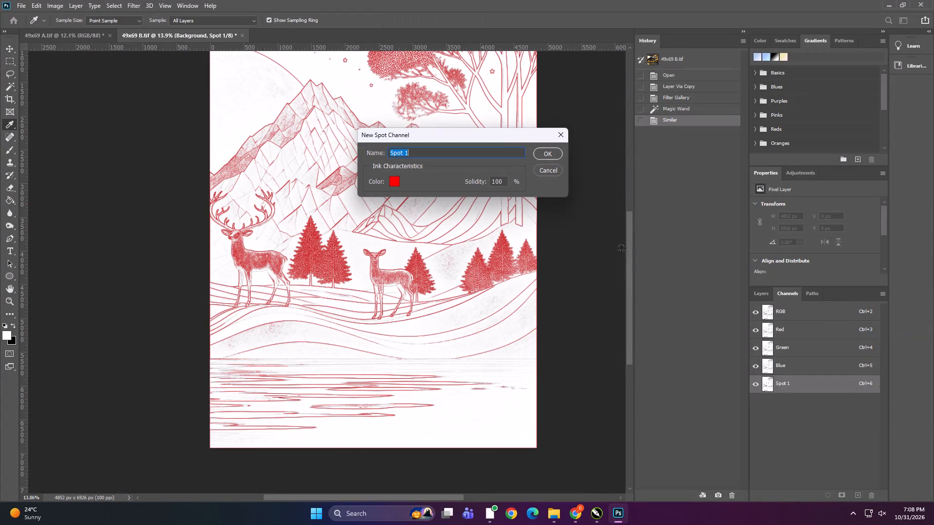
click(549, 157)
Duplicate the new spot channel in 49x69 B under the name Spot 2 and make the duplicate visible.
right_click(803, 387)
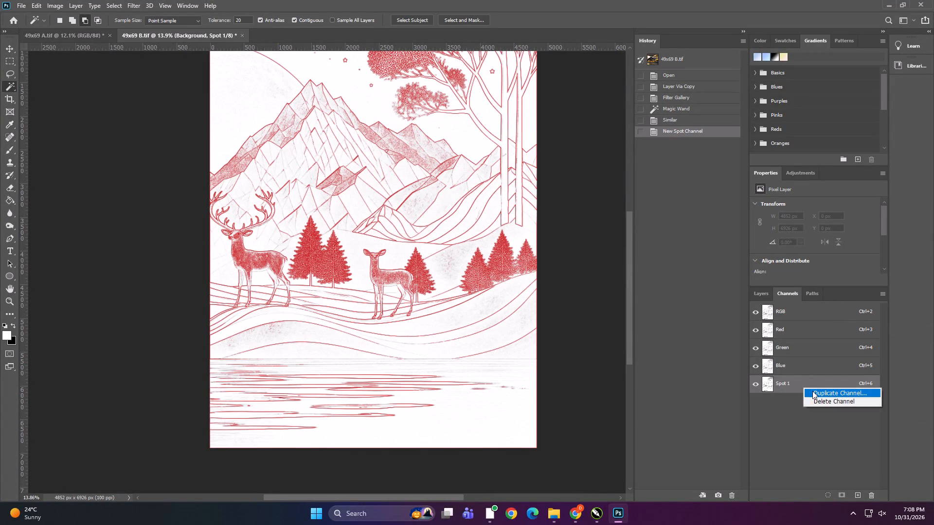
click(812, 391)
key(Right)
key(BackSpace)
key(BackSpace)
key(BackSpace)
key(BackSpace)
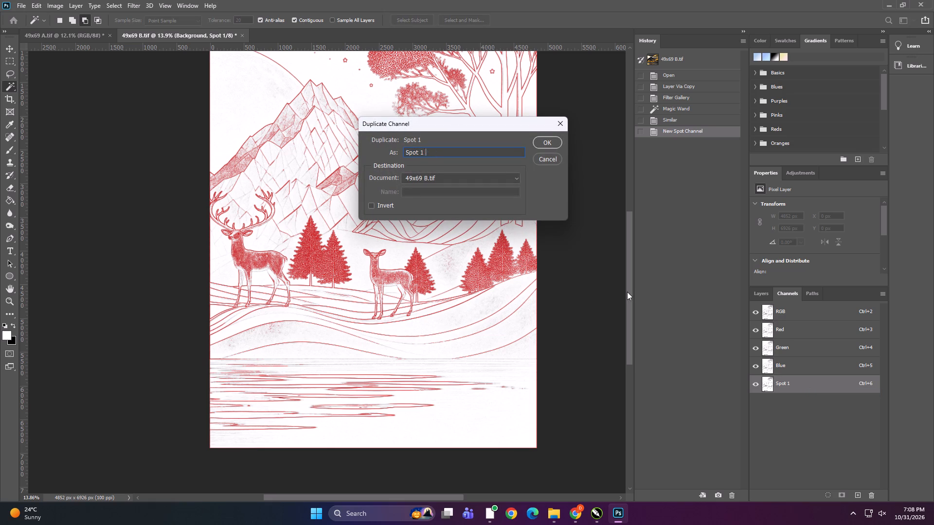
key(BackSpace)
key(BackSpace)
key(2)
click(551, 142)
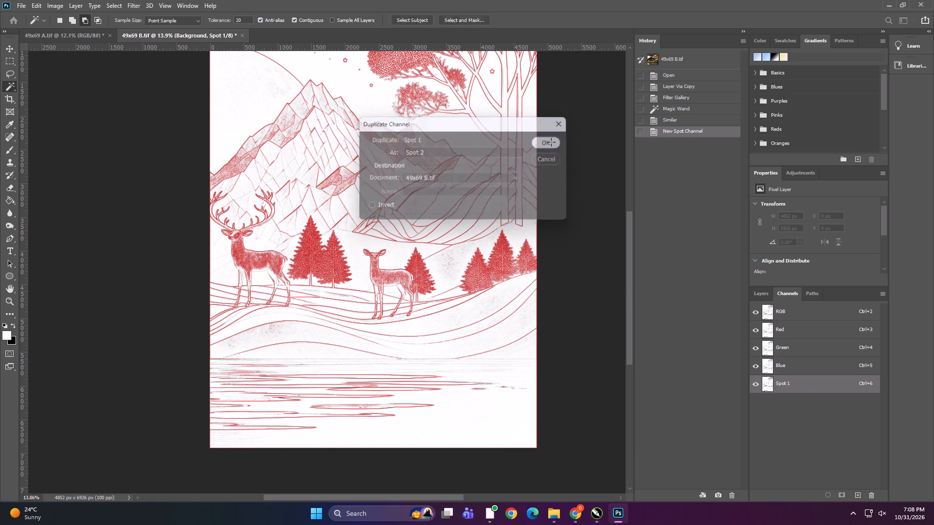
click(759, 402)
Delete the photocopied layer from 49x69 B, leaving only the original background with the spot channels.
click(763, 296)
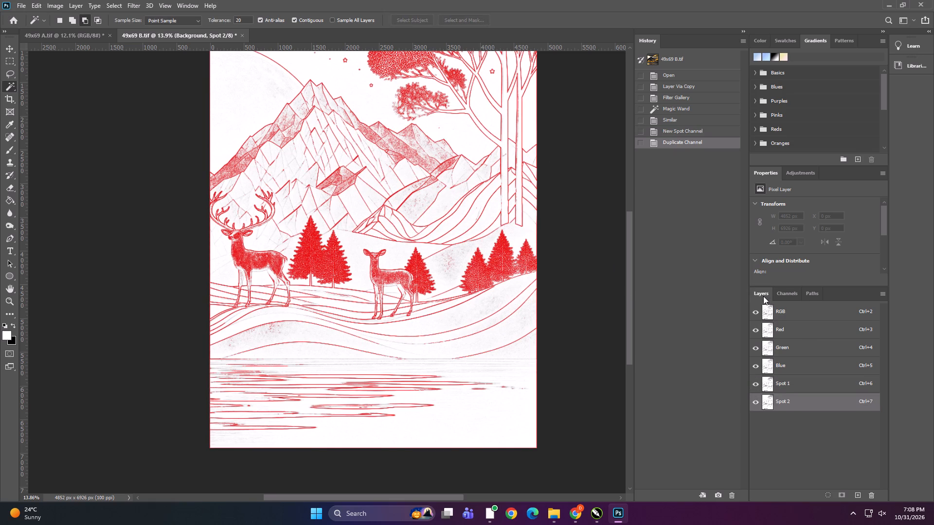
click(800, 359)
key(Delete)
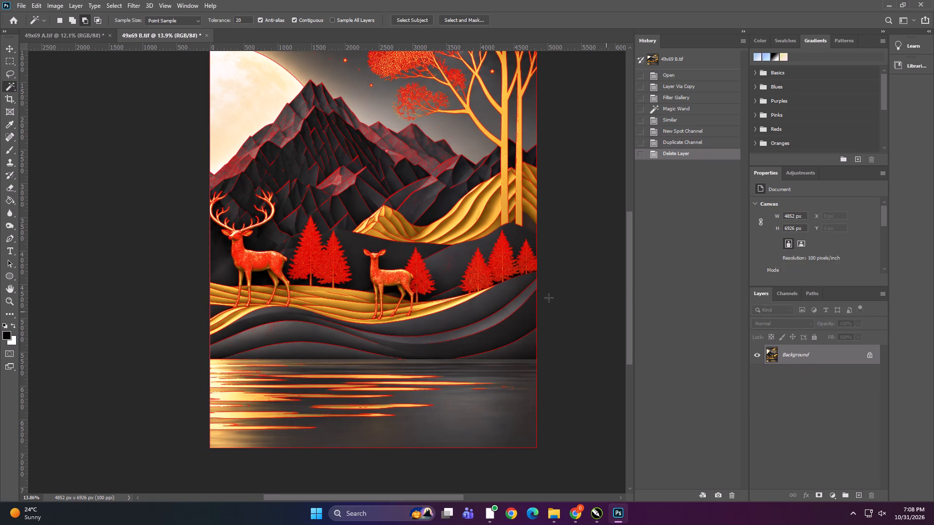
Save 49x69 A with spot colors over the existing TIFF in the 97x69 folder, using LZW compression.
click(94, 35)
key(ctrl+shift+s)
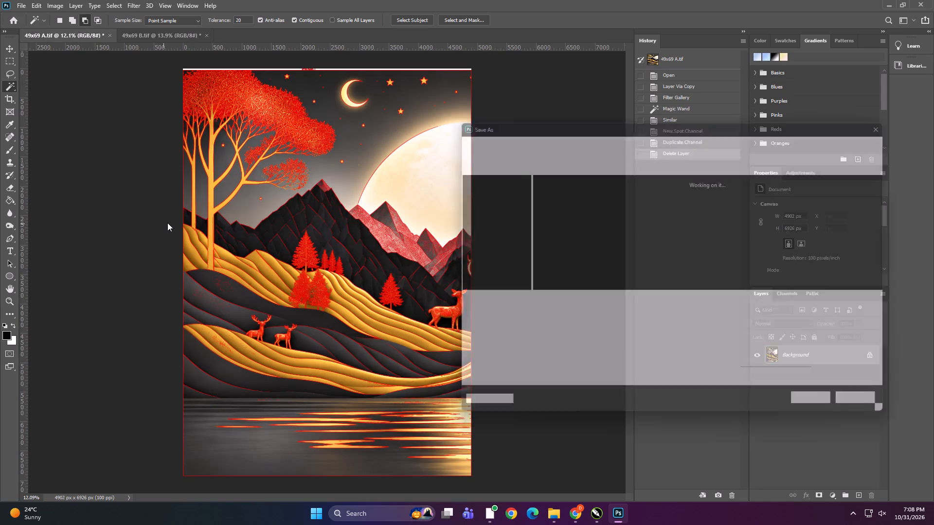
click(818, 412)
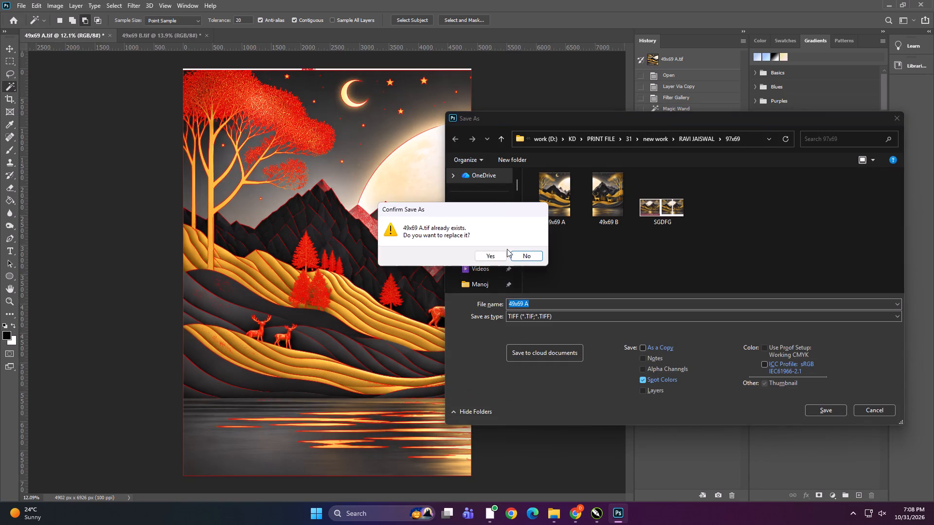
click(494, 258)
click(342, 146)
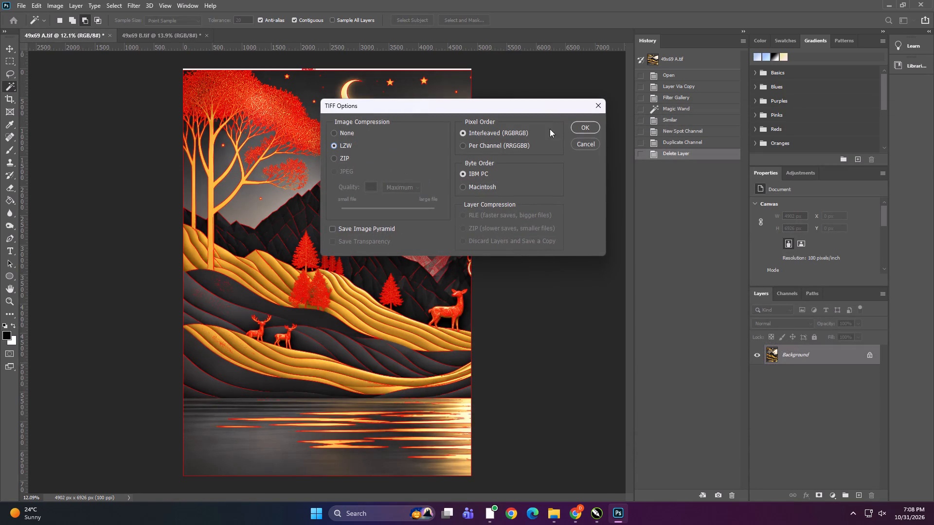
click(591, 123)
Save 49x69 B with spot colors over the existing TIFF in the 97x69 folder, using LZW compression.
click(182, 35)
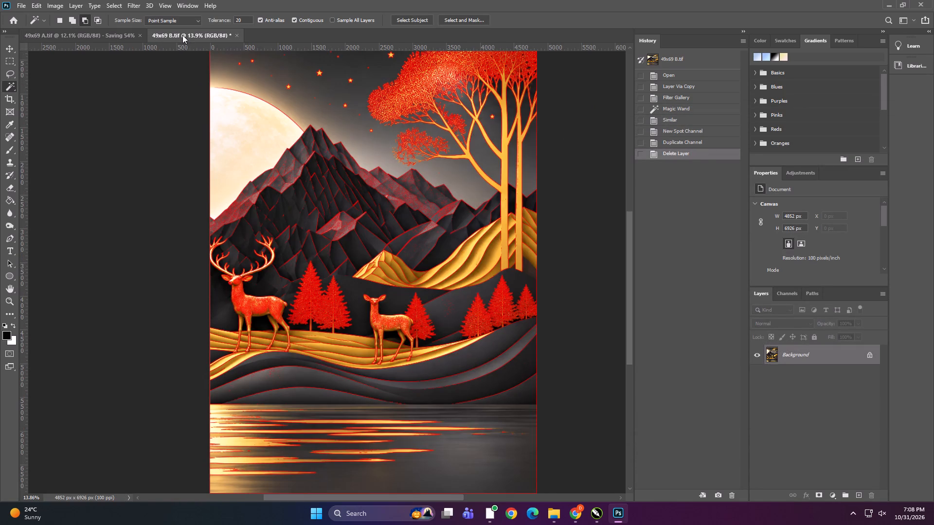
key(ctrl+shift+s)
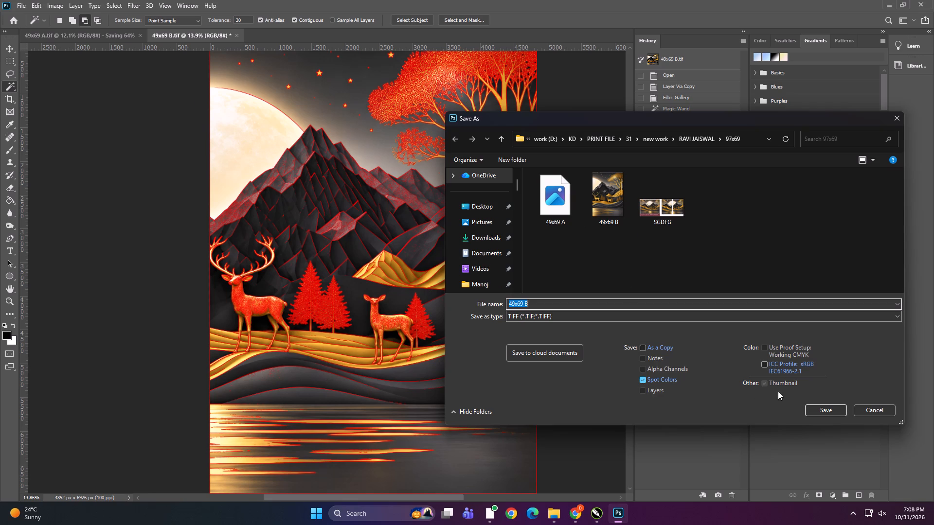
click(812, 412)
click(488, 259)
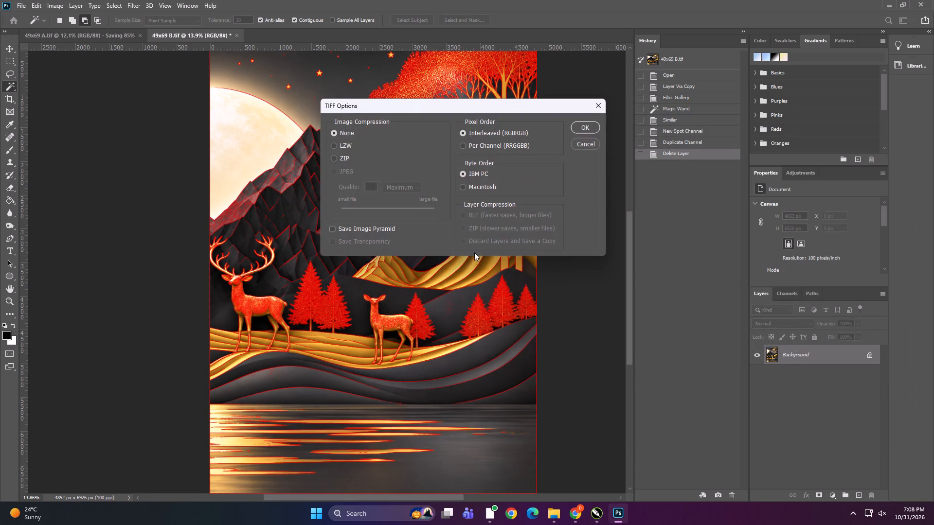
click(344, 147)
click(582, 130)
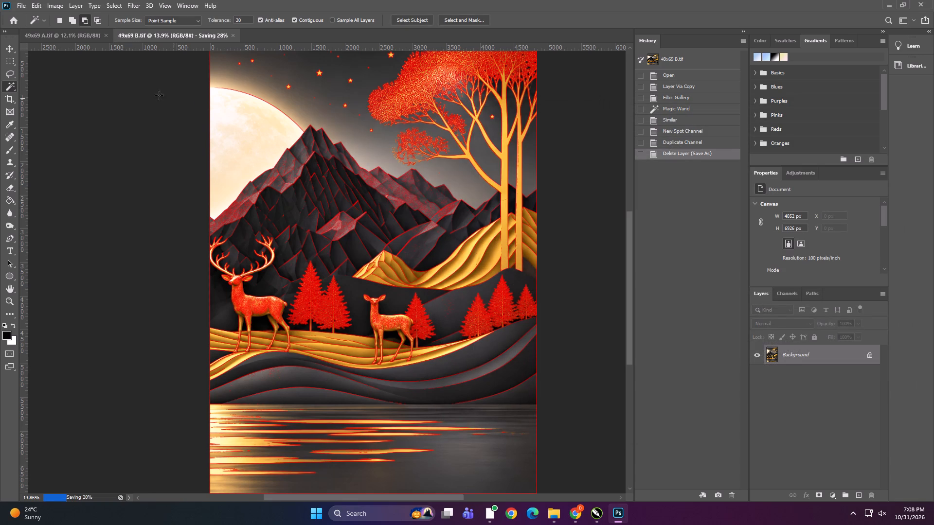
Close both saved panel documents, 49x69 A and 49x69 B.
click(78, 34)
click(105, 37)
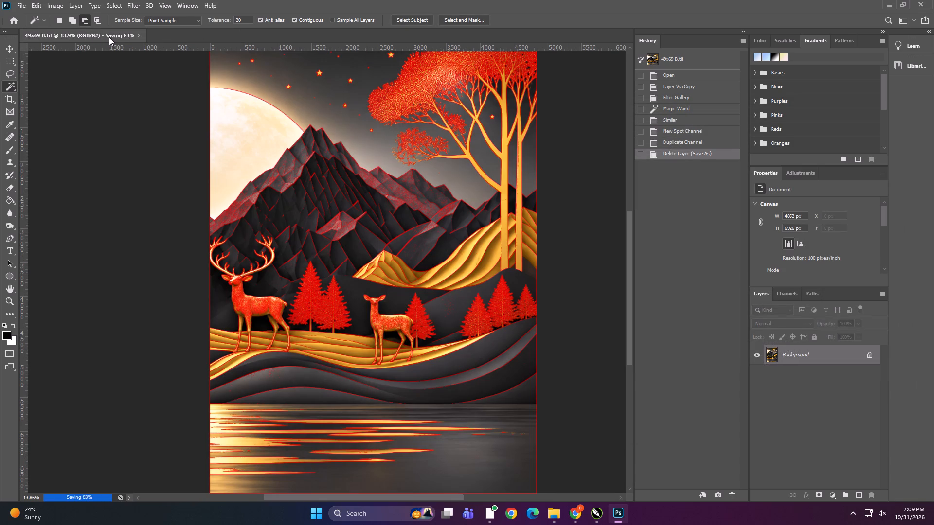
click(104, 37)
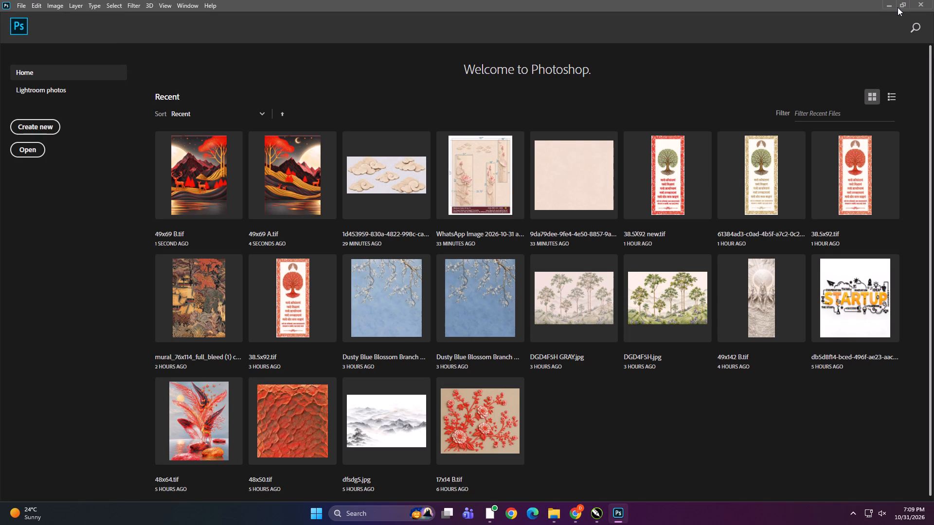
Switch to File Explorer and go up from the 97x69 folder to the new work folder.
click(890, 5)
click(331, 242)
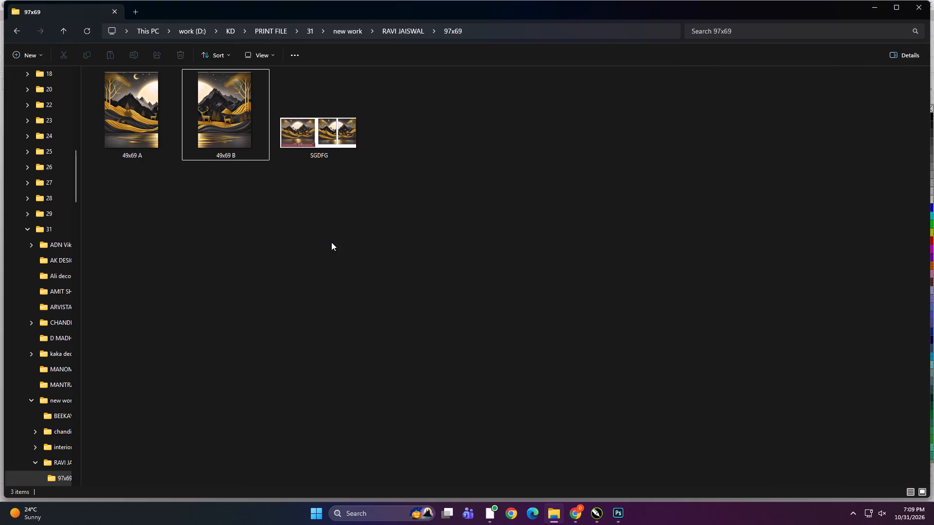
click(331, 242)
key(BackSpace)
click(331, 242)
key(BackSpace)
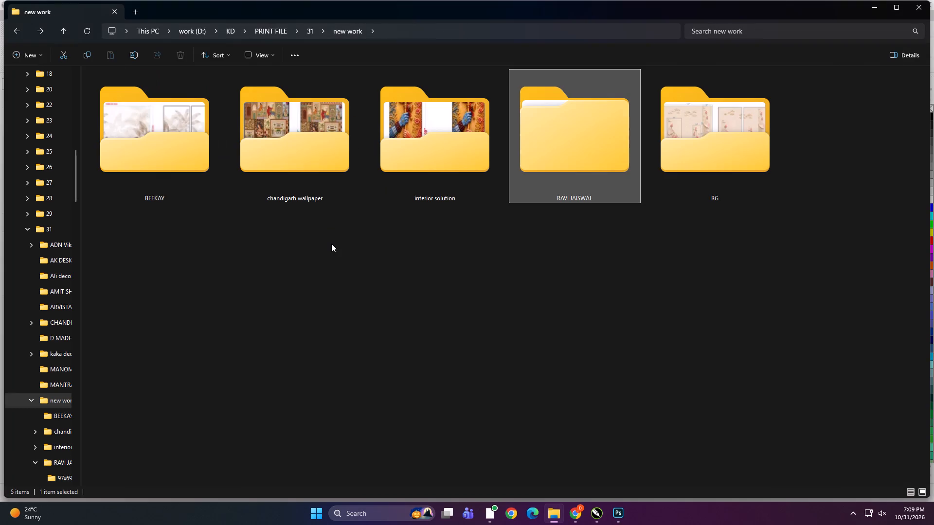
Copy the customer folder containing 97x69 from the local new work folder into Print > 31 > new work on DIGITECH_SHAREDRIVE (Z:).
click(457, 279)
click(546, 175)
key(ctrl+c)
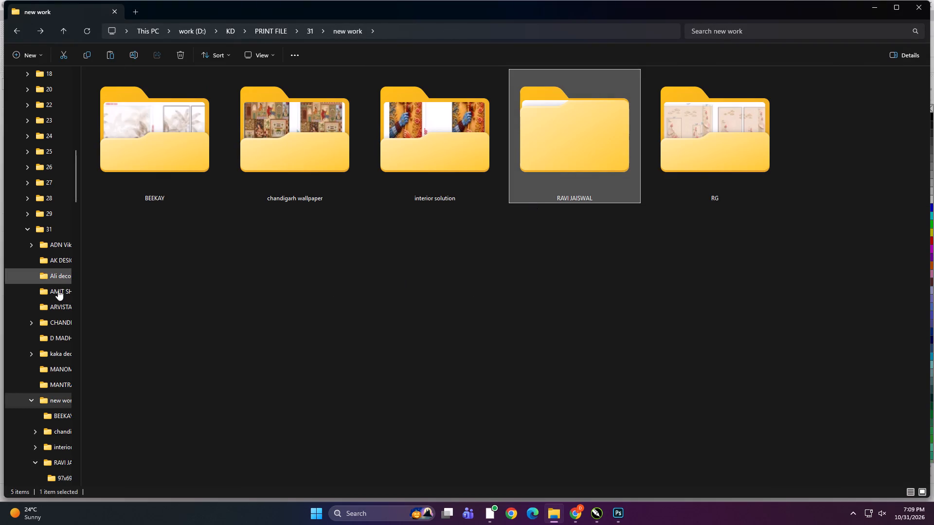
scroll(44, 307, up, 4)
click(44, 307)
double_click(190, 312)
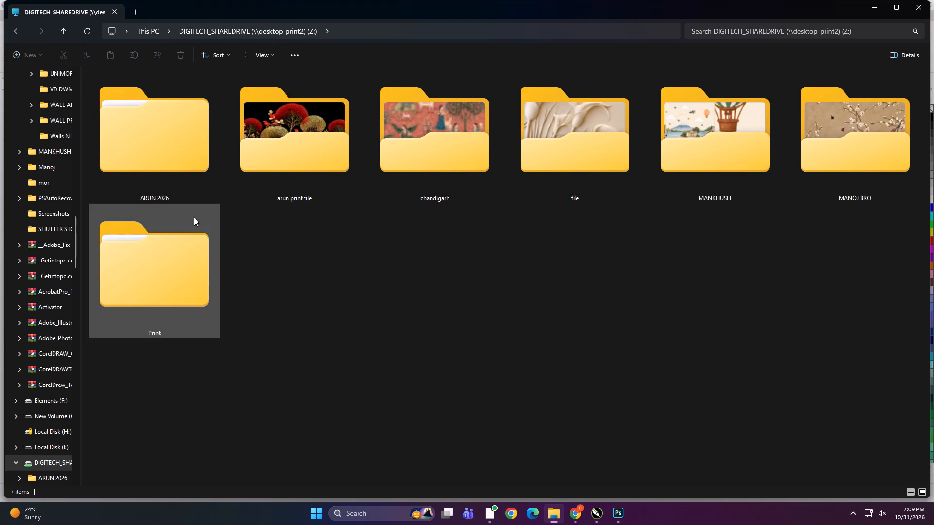
click(25, 283)
click(143, 272)
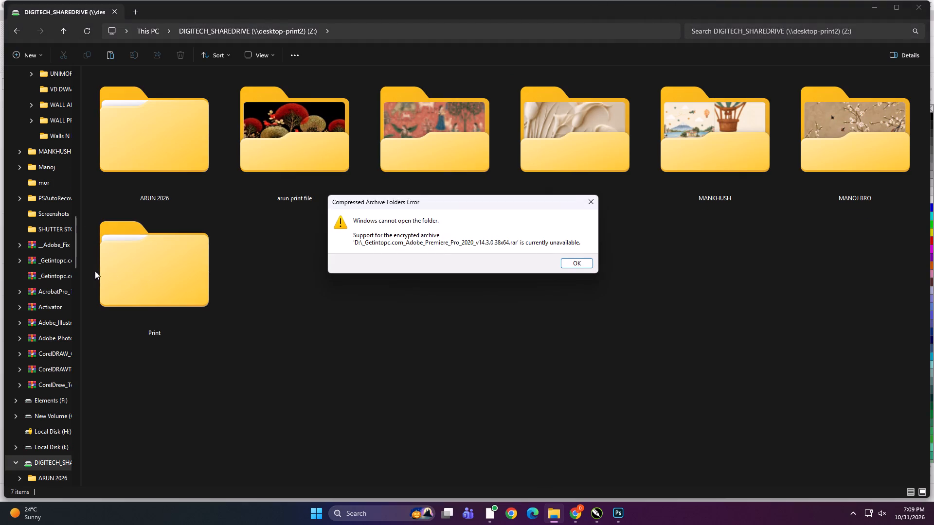
click(575, 265)
double_click(214, 272)
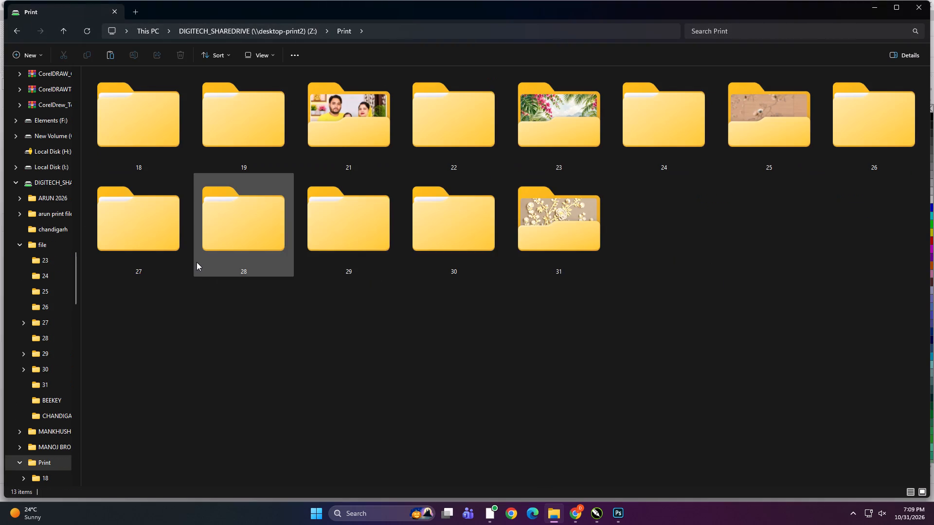
double_click(541, 243)
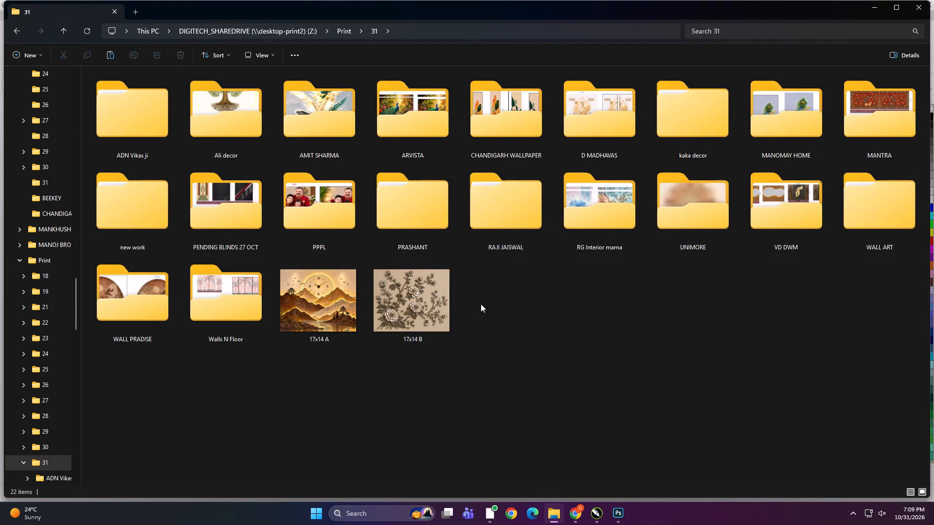
double_click(151, 221)
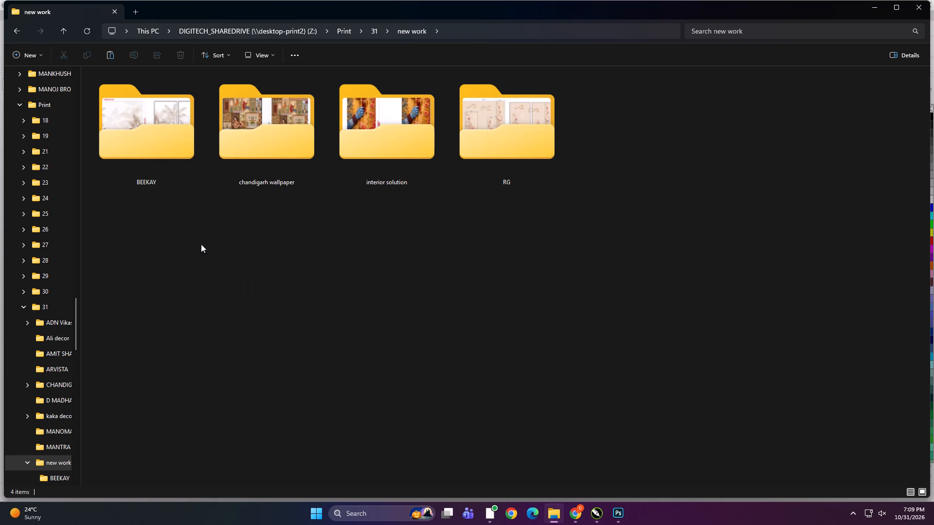
right_click(314, 263)
click(328, 269)
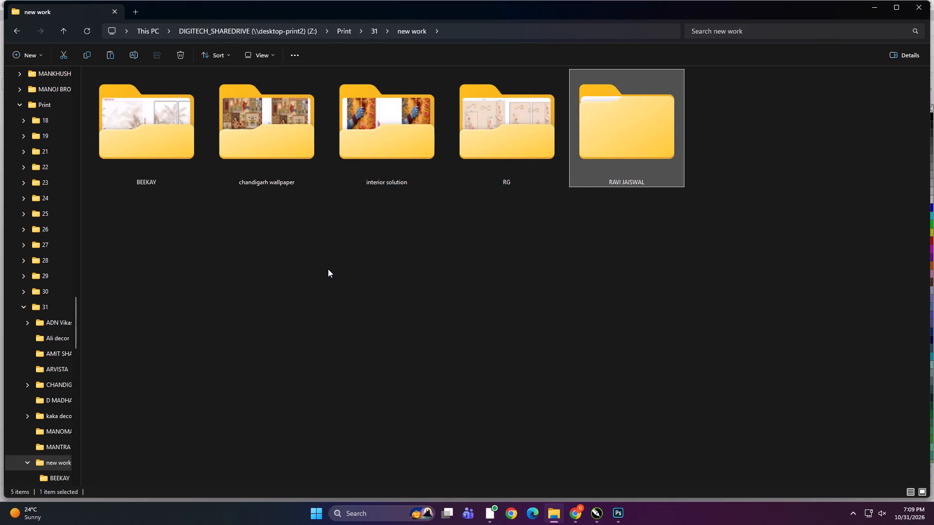
click(328, 269)
Refresh the listing of the shared drive's new work folder.
right_click(351, 266)
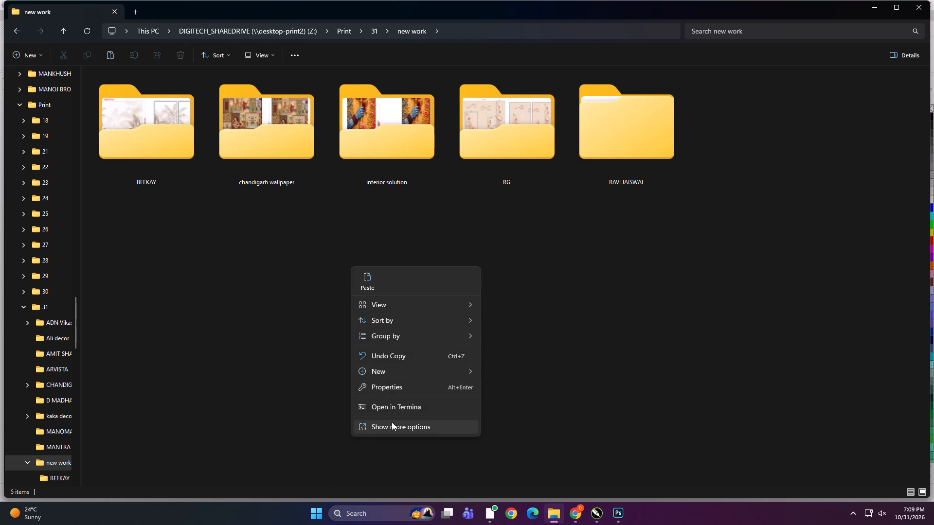
click(392, 422)
click(387, 302)
click(387, 311)
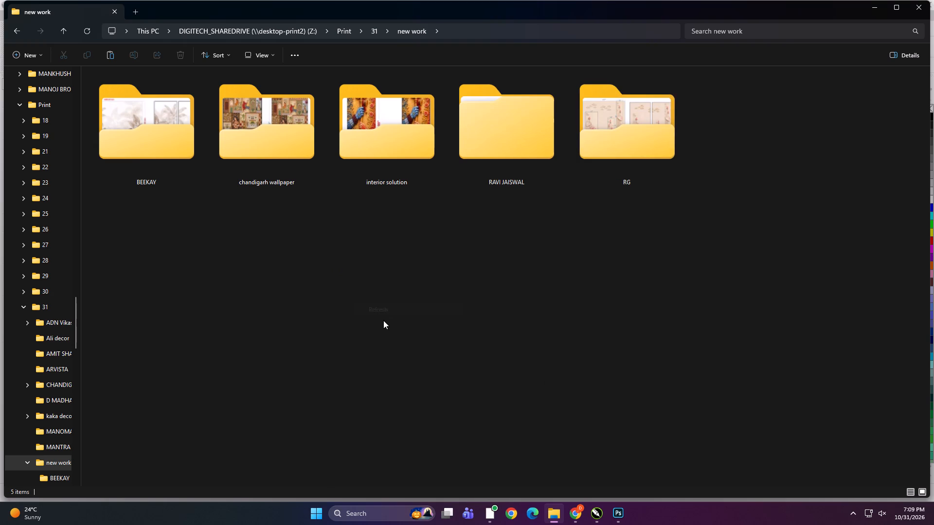
click(383, 320)
click(383, 320)
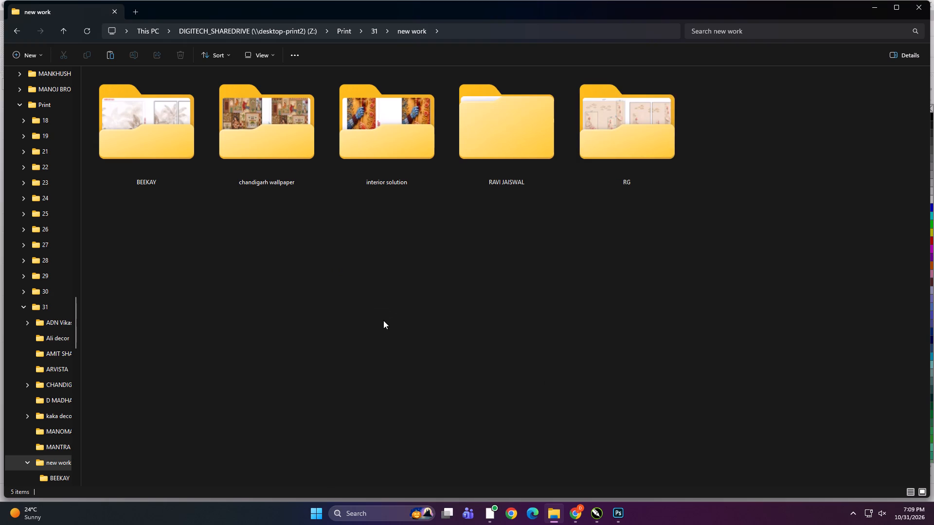
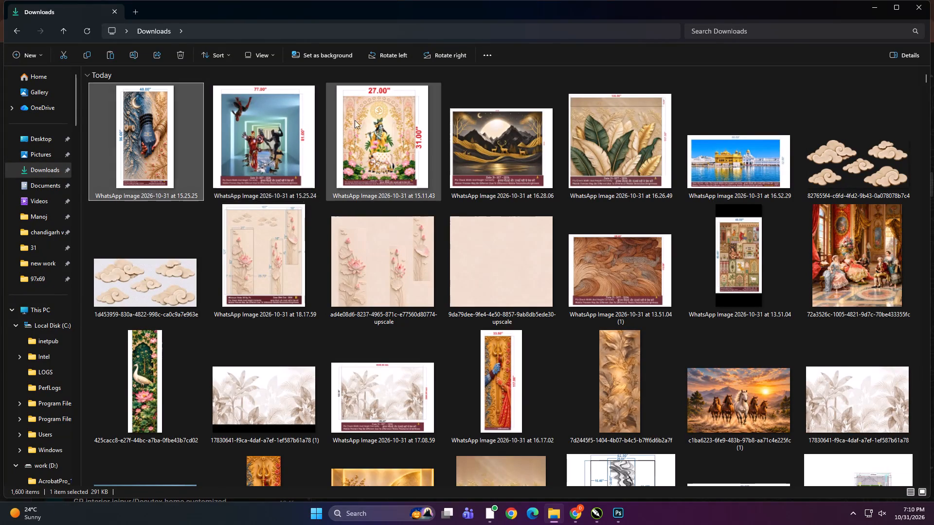
Bring the three WhatsApp images timed 15.25.25, 15.25.24 and 15.11.43 from Downloads into the open CorelDRAW document, in the empty area mid-canvas.
shift+click(395, 125)
drag(196, 126, 600, 512)
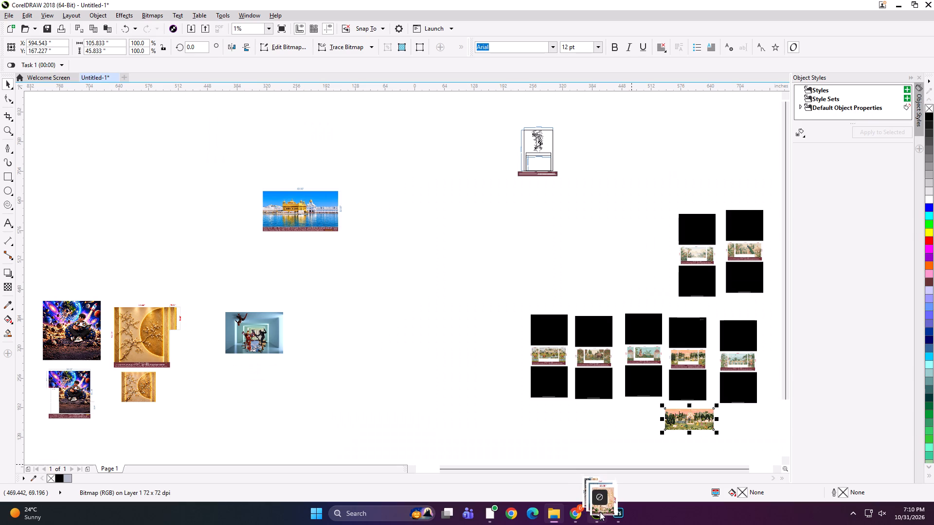
drag(600, 512, 389, 326)
Enlarge the three imported images together to about 3,364% of their original size.
drag(329, 294, 421, 374)
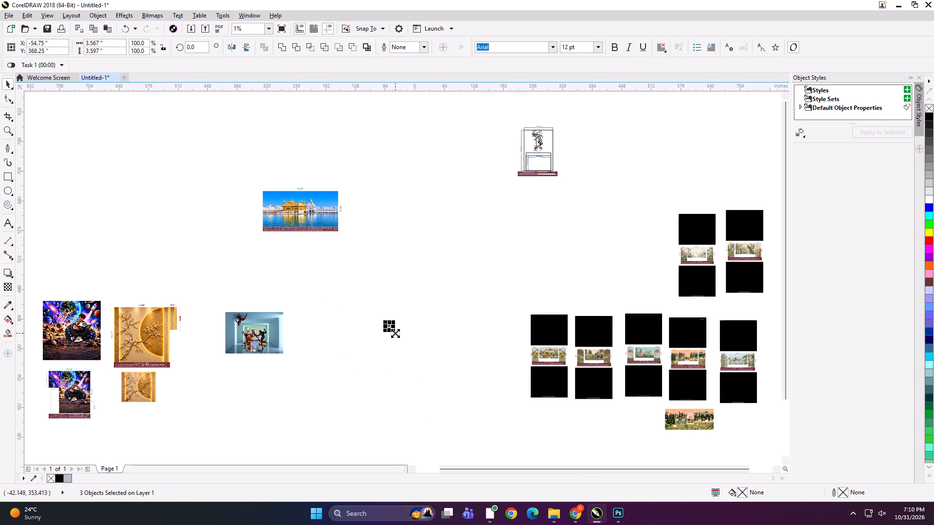
shift+drag(395, 333, 422, 360)
click(420, 377)
Spread out the images: Krishna above the golden tree artwork, Golden Temple further up, dancers above their matching artwork, and light-bulb panel beside the dancers.
drag(395, 330, 147, 195)
drag(306, 209, 347, 166)
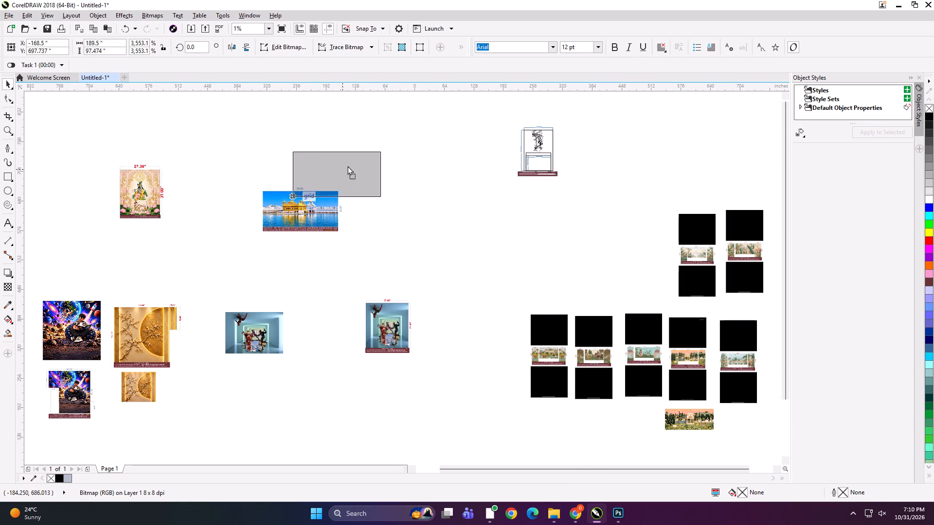
drag(347, 166, 354, 164)
drag(385, 329, 249, 277)
drag(398, 329, 312, 285)
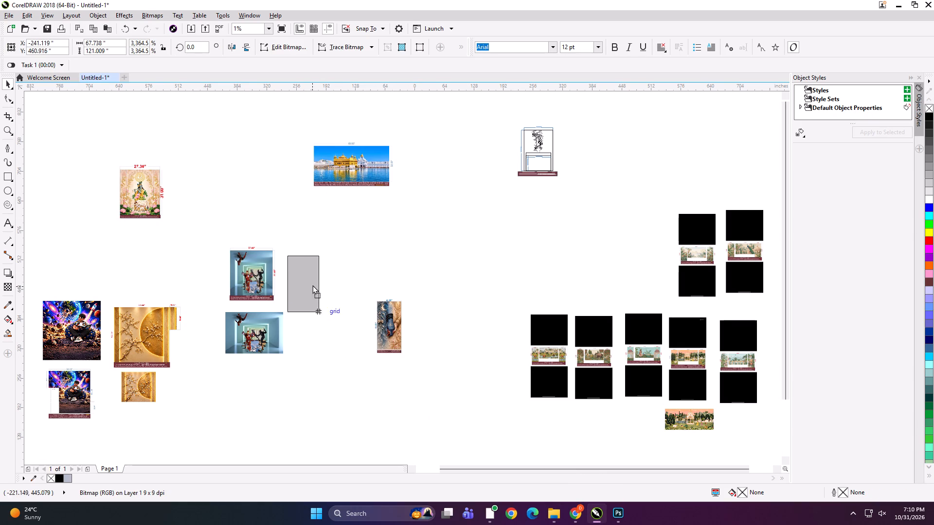
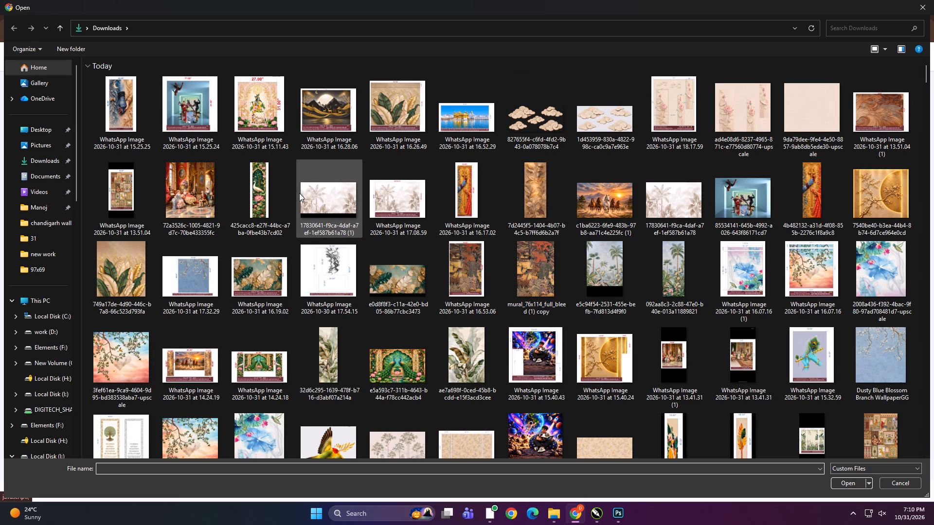
Look for the image to upload in Downloads, the shared drive's file/31 folder, and the PREVIEW/OCT/30 folder on work (D:).
scroll(299, 193, down, 1)
scroll(472, 233, down, 1)
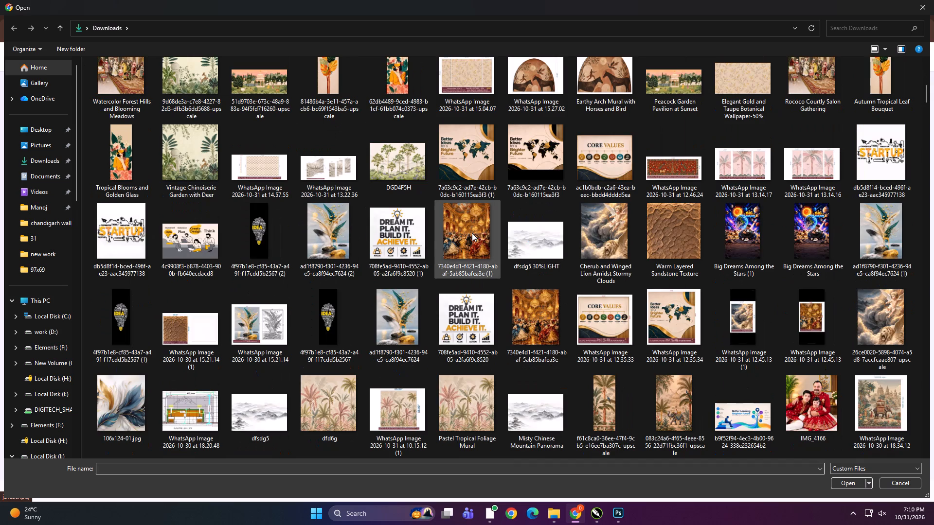
click(52, 240)
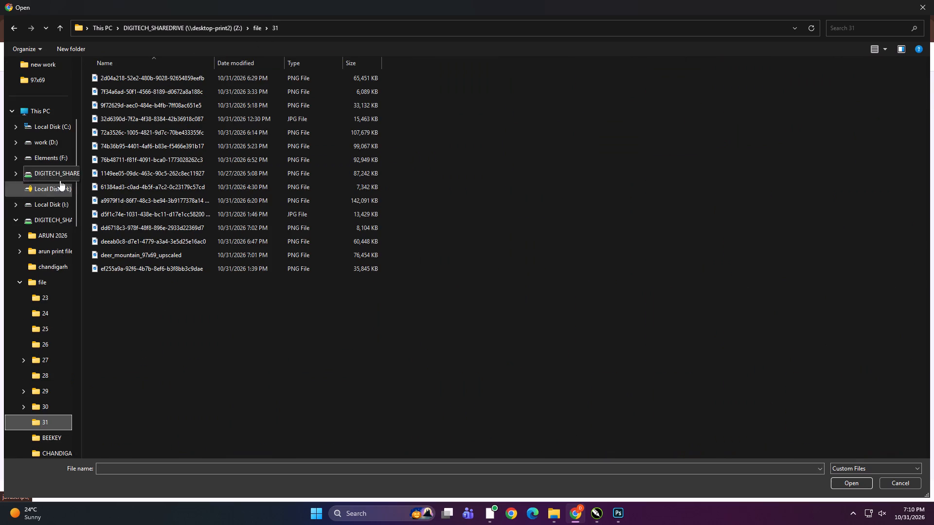
scroll(59, 201, up, 5)
click(52, 209)
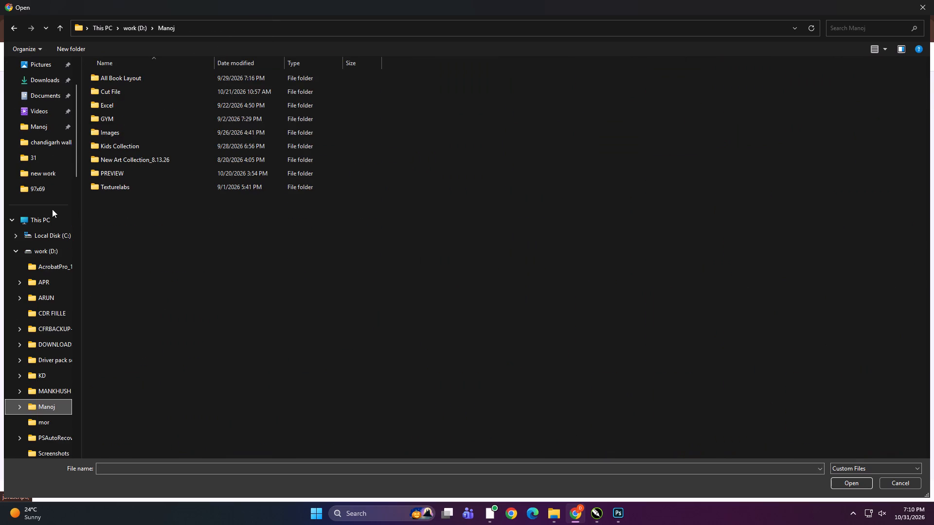
double_click(139, 169)
click(118, 85)
double_click(118, 87)
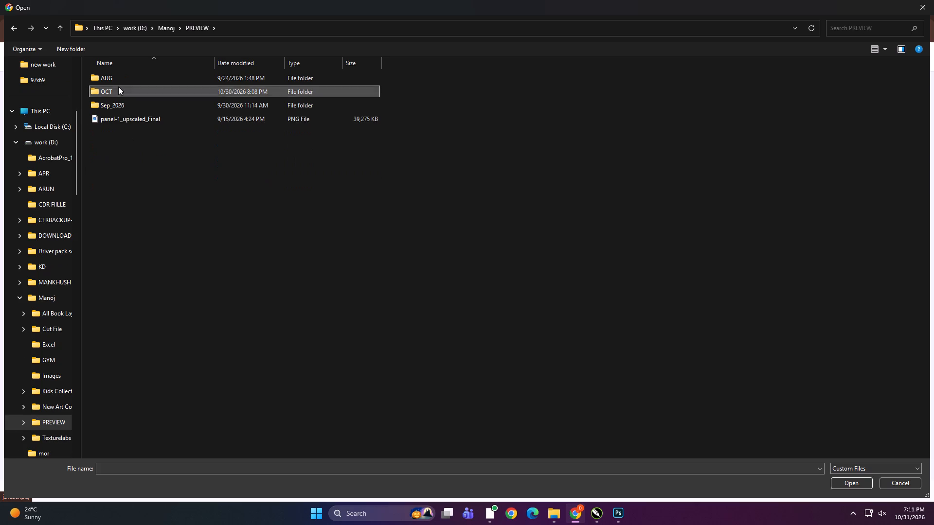
double_click(139, 292)
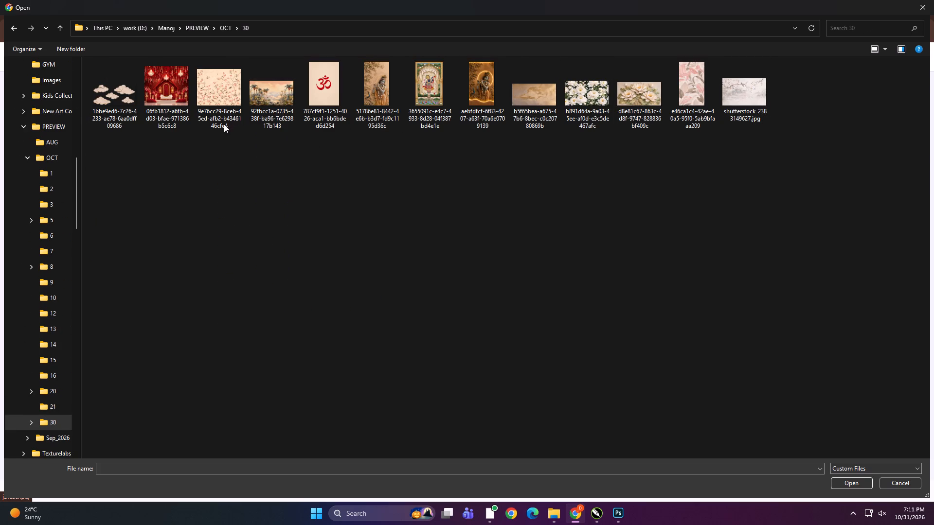
scroll(65, 170, up, 9)
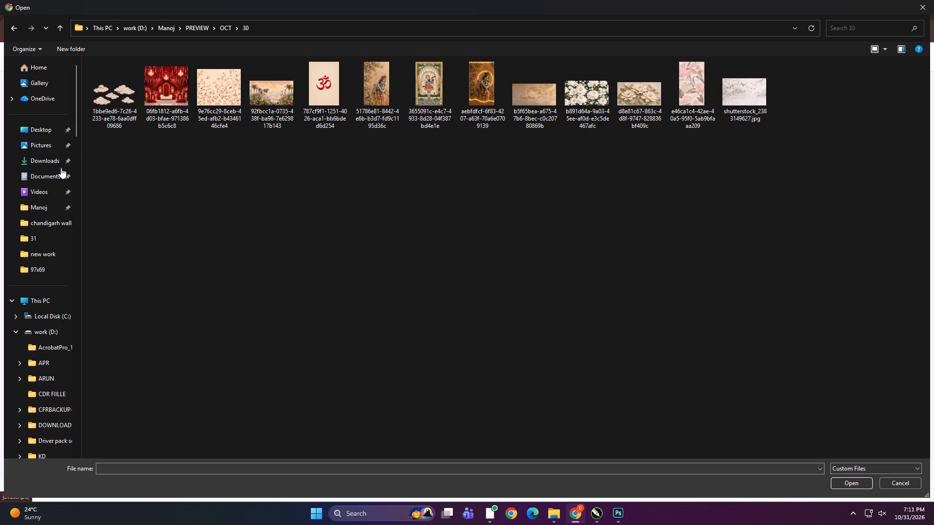
Look through today's images in the Downloads folder for the file to upload.
click(40, 155)
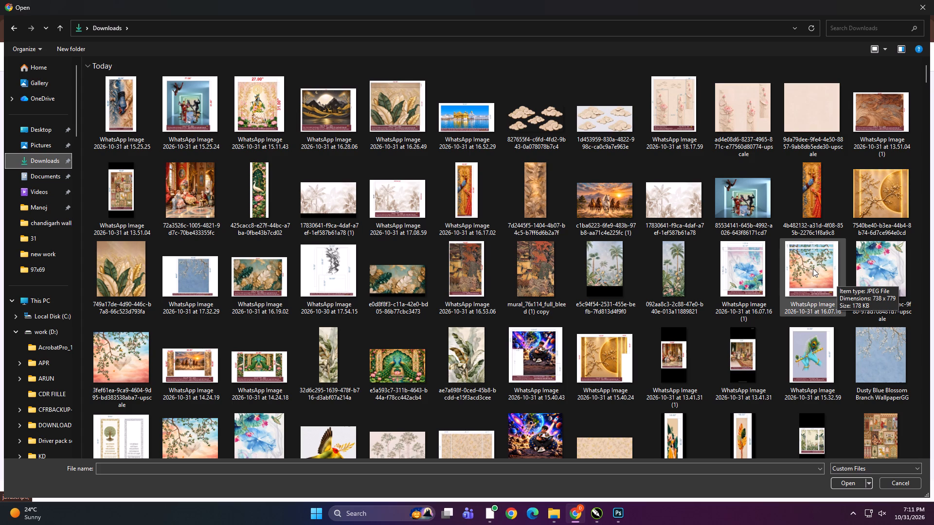
scroll(813, 268, down, 1)
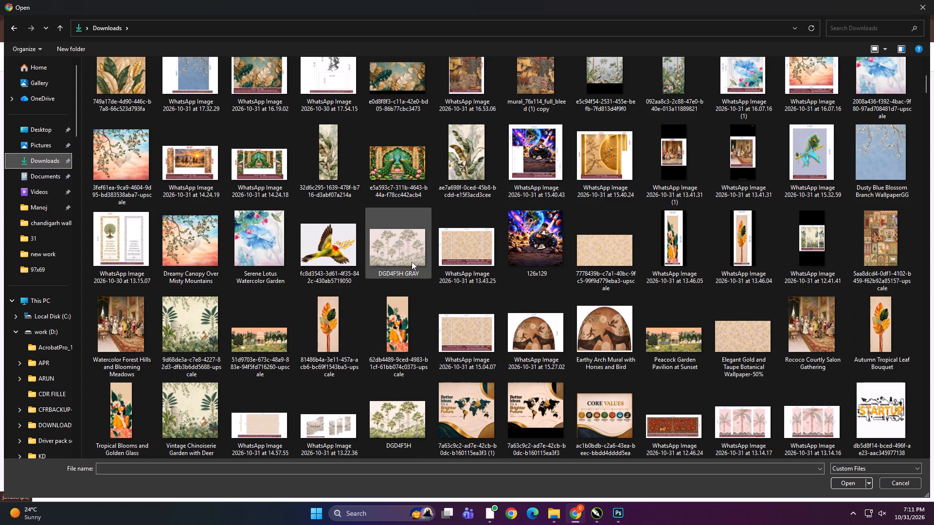
scroll(702, 273, down, 1)
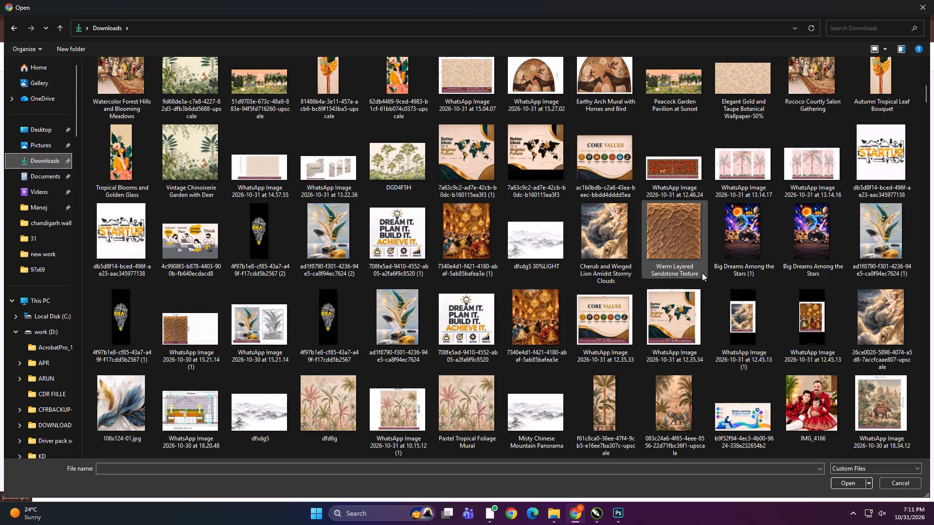
scroll(619, 283, down, 1)
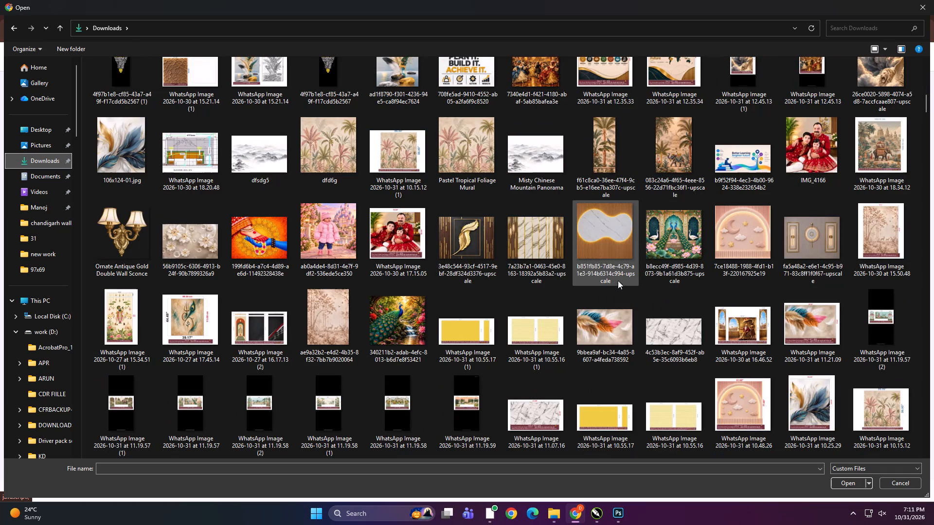
scroll(461, 278, up, 1)
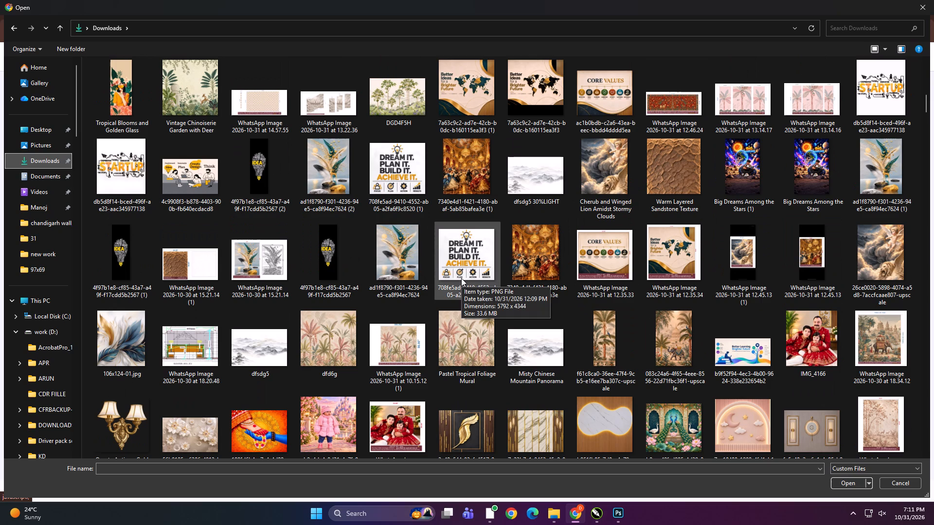
scroll(506, 278, up, 1)
scroll(571, 269, up, 1)
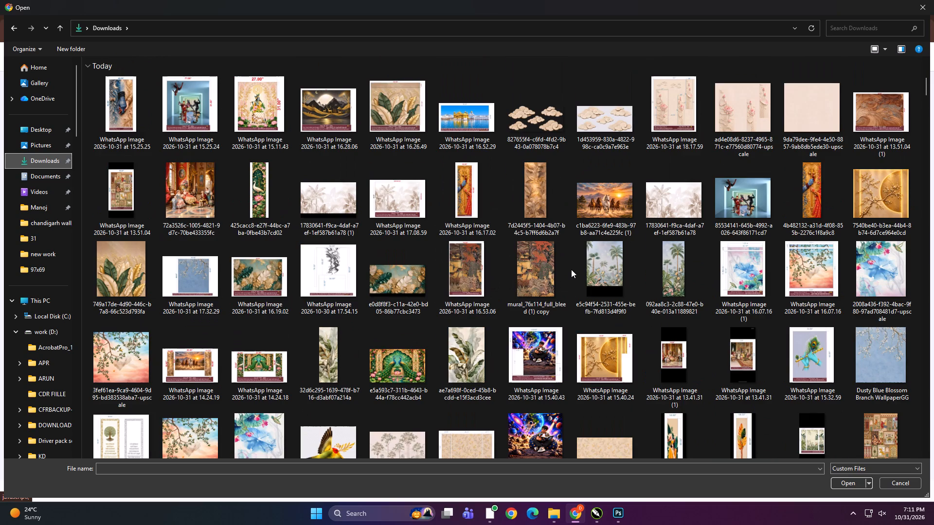
scroll(571, 269, up, 2)
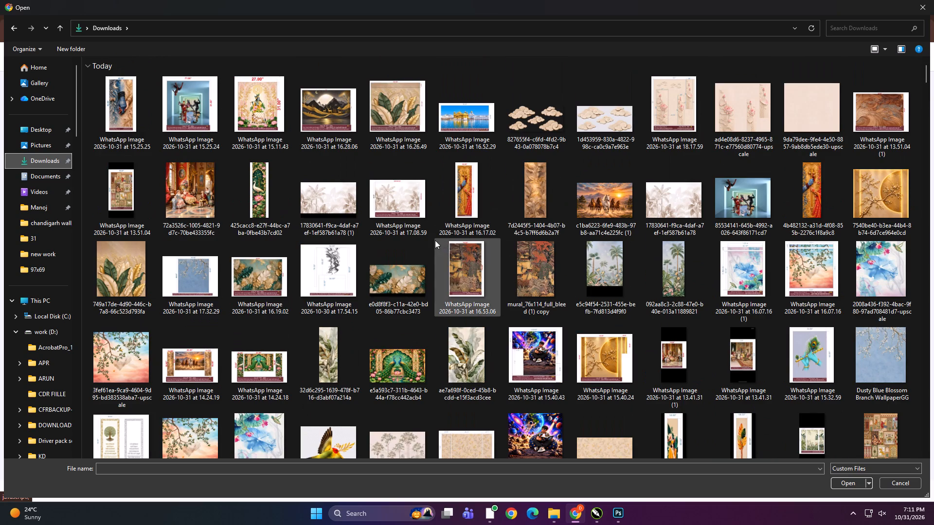
Check the October folders under Cut File/2026 and PREVIEW on work (D:), including PREVIEW/OCT/30, for the image to upload.
click(48, 209)
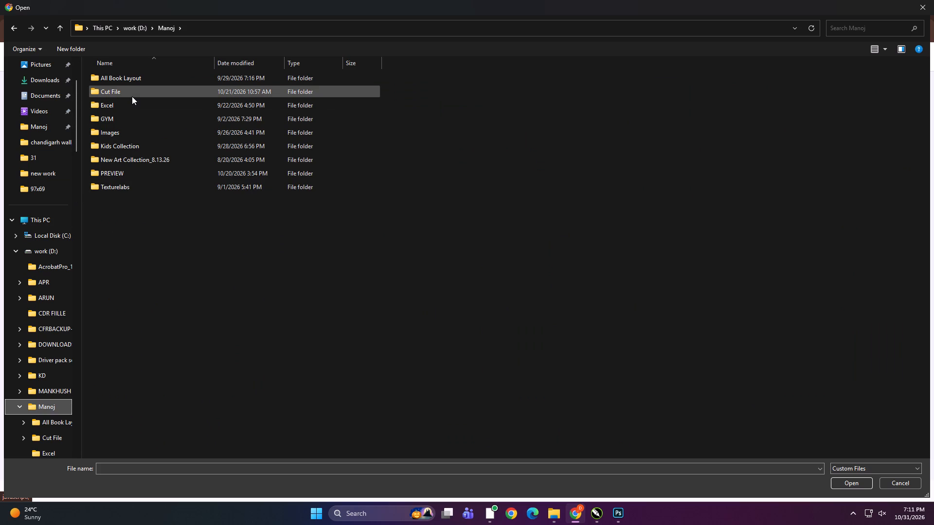
double_click(132, 95)
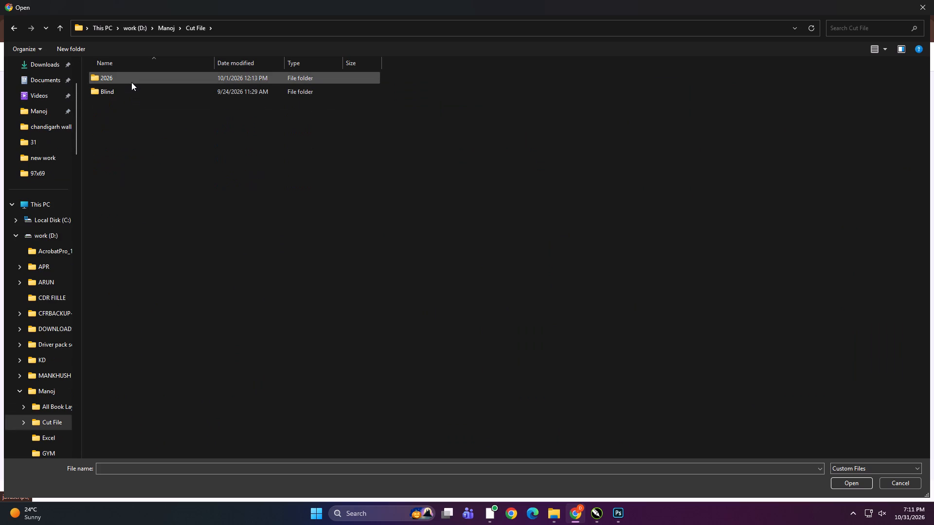
double_click(131, 82)
double_click(131, 82)
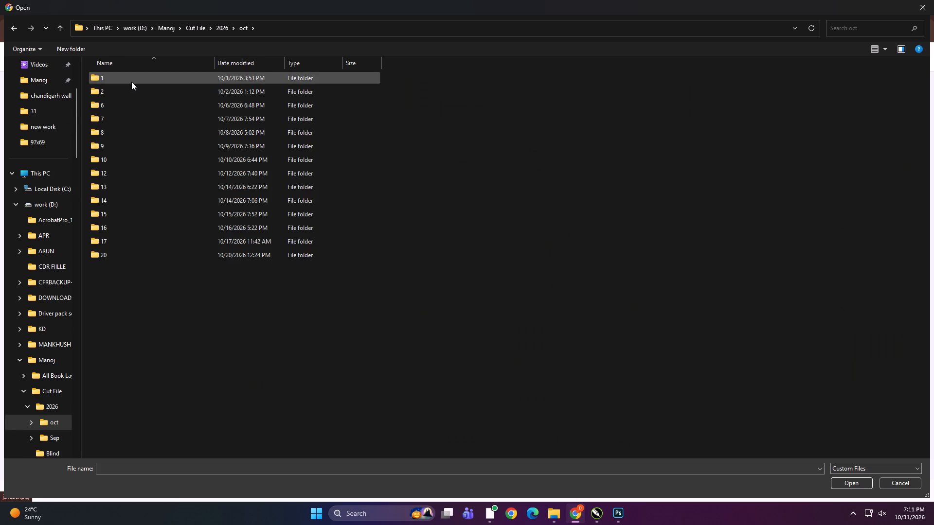
click(15, 27)
click(15, 27)
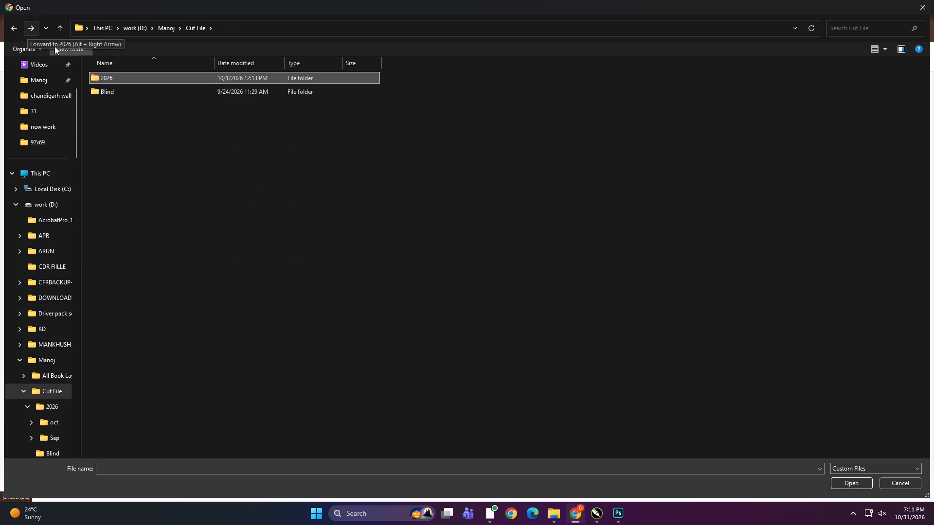
click(11, 28)
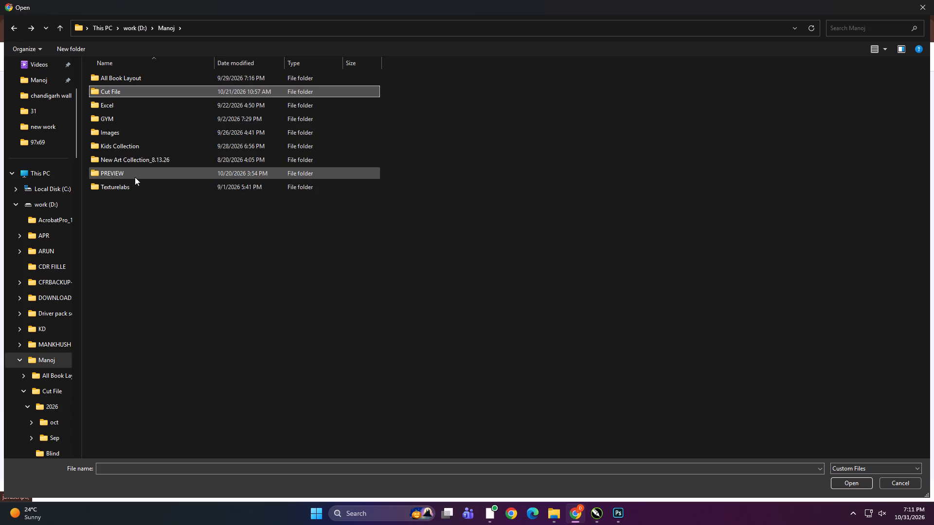
double_click(135, 173)
double_click(128, 90)
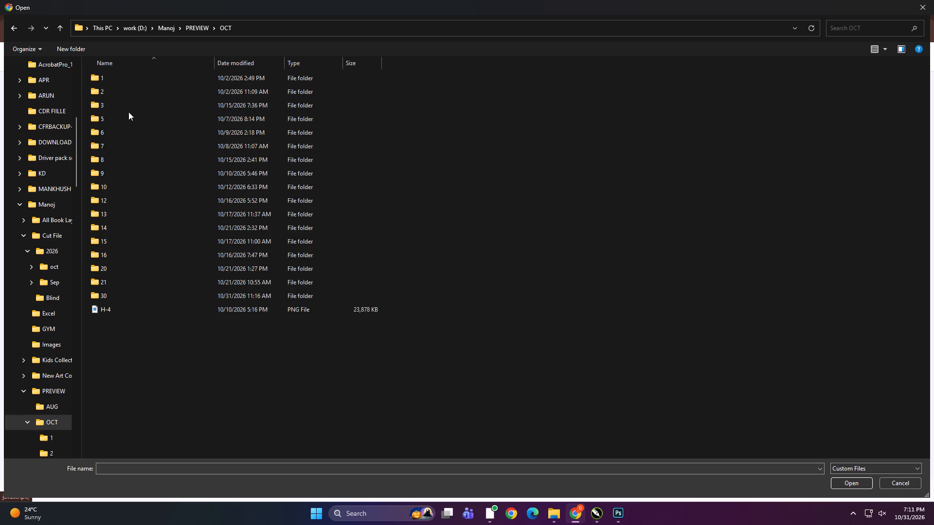
click(11, 24)
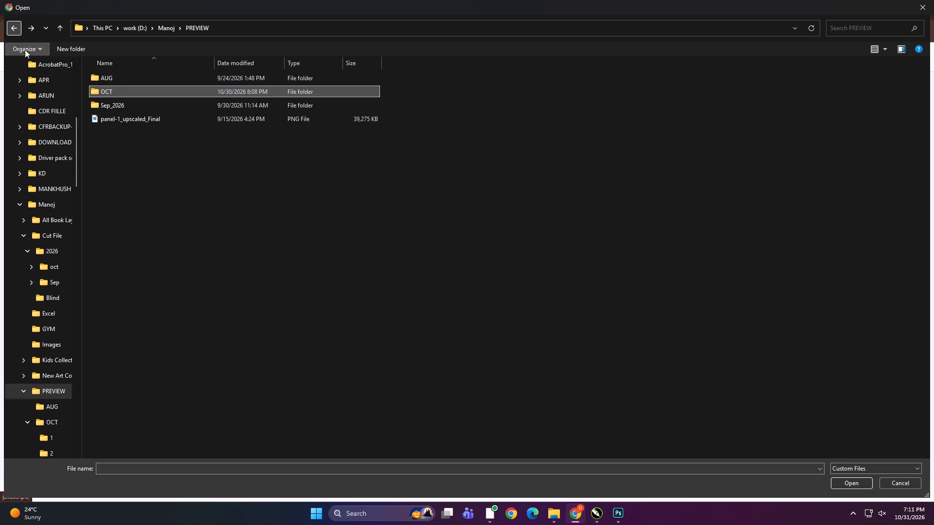
right_click(171, 146)
click(130, 103)
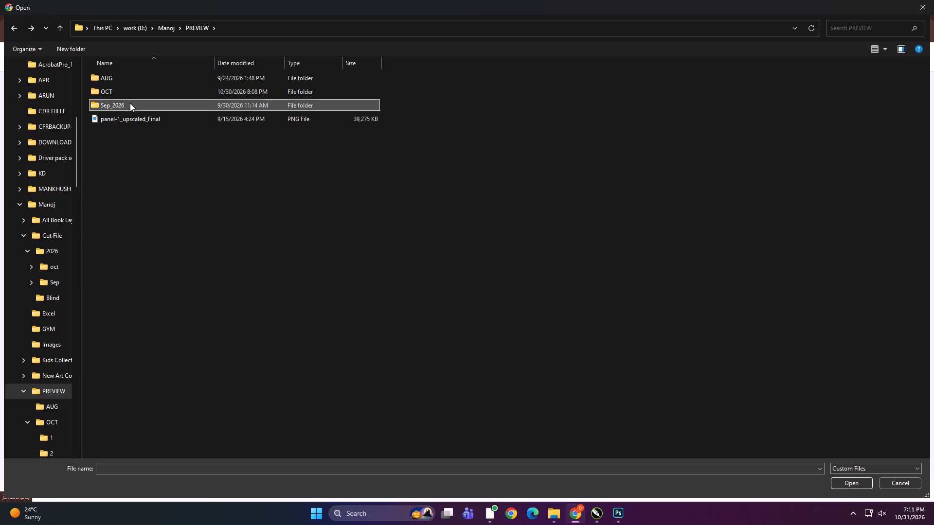
double_click(130, 92)
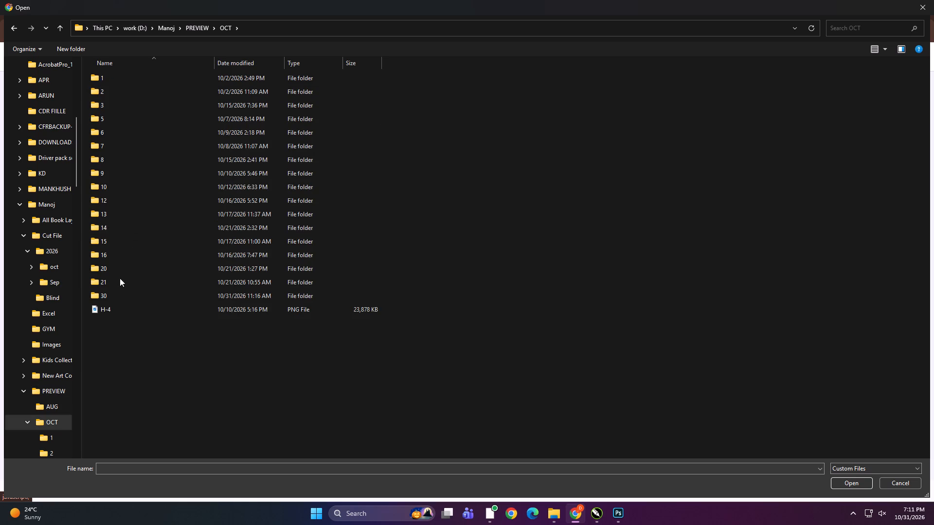
click(121, 296)
click(121, 296)
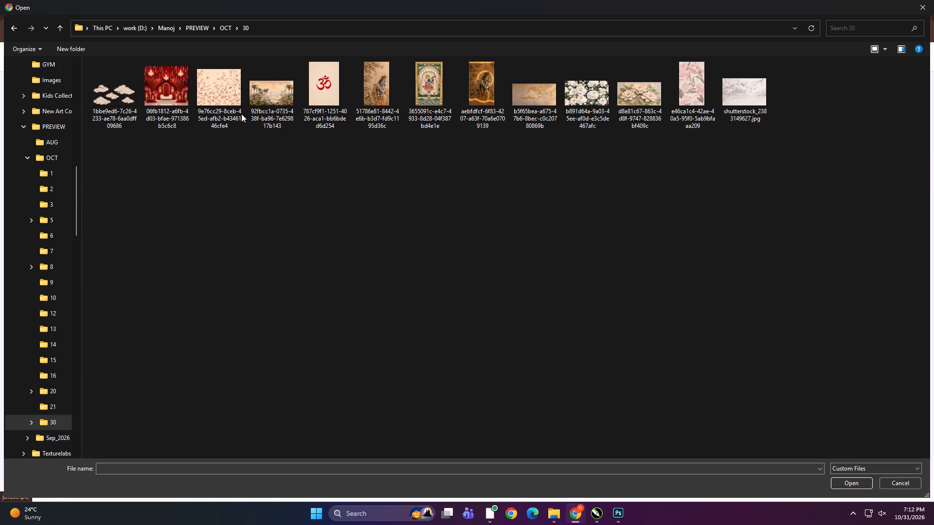
Search the Downloads folder again, continuing past today's images to the Yesterday and Earlier this week groups.
scroll(43, 210, up, 11)
click(37, 163)
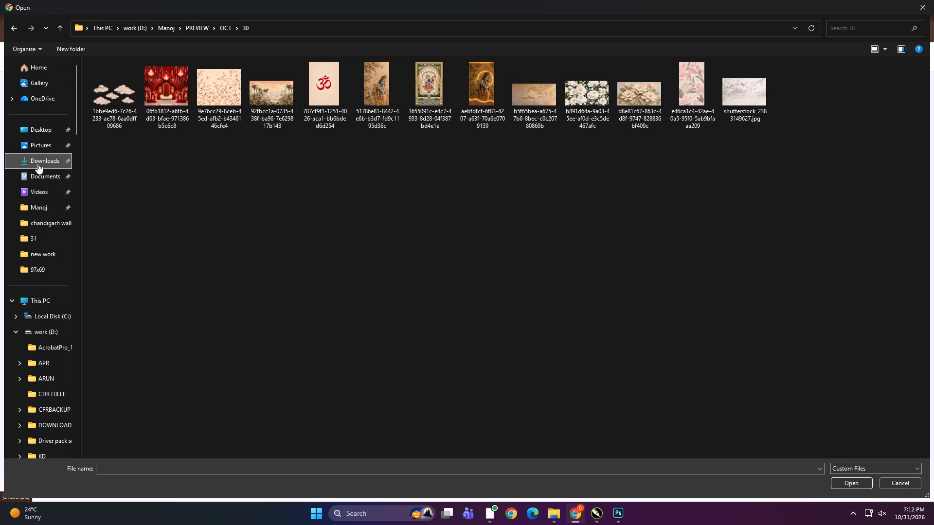
scroll(526, 272, down, 1)
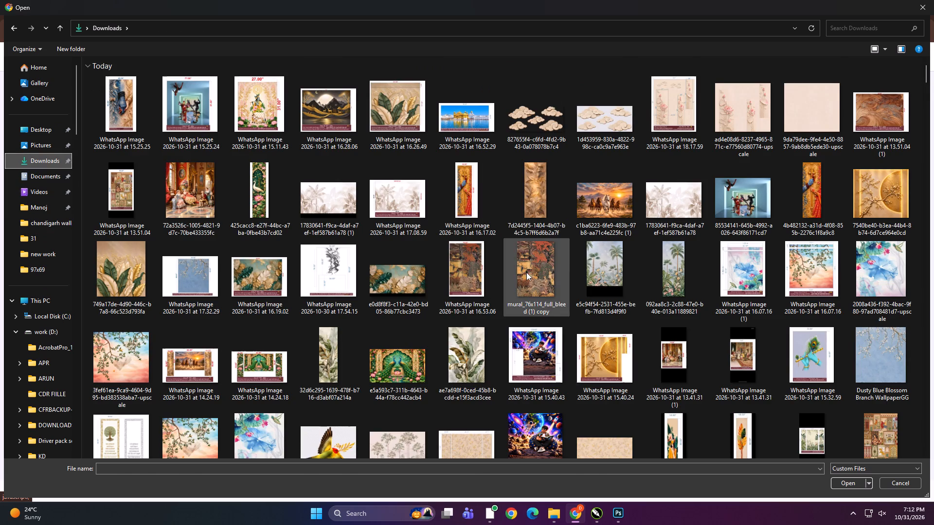
scroll(526, 273, down, 1)
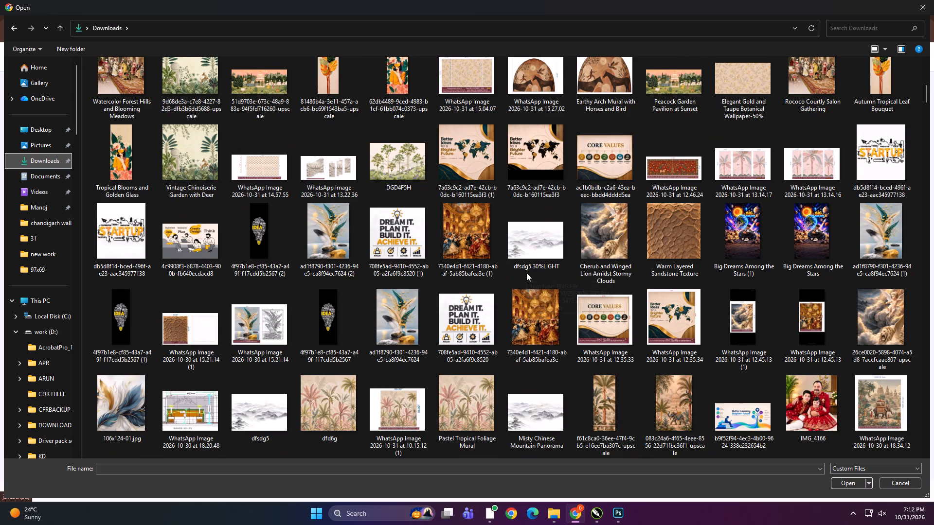
scroll(526, 273, down, 2)
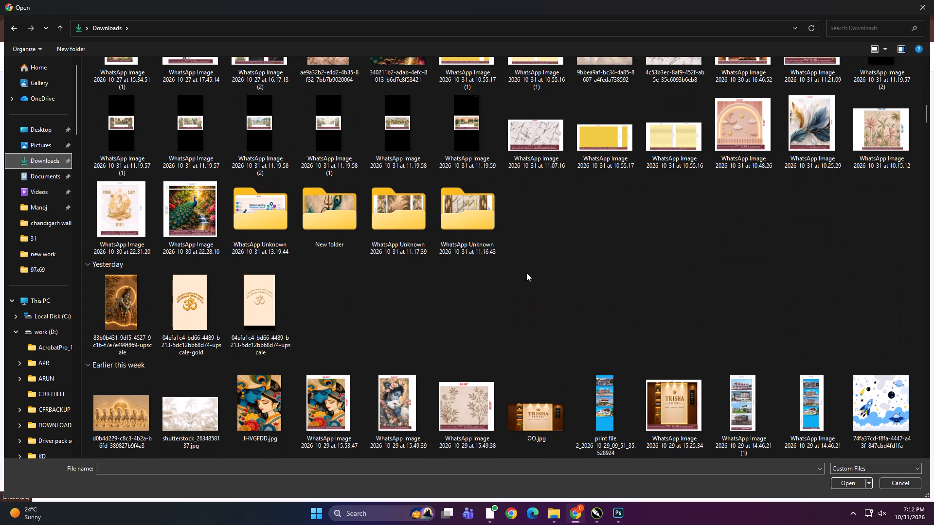
click(526, 273)
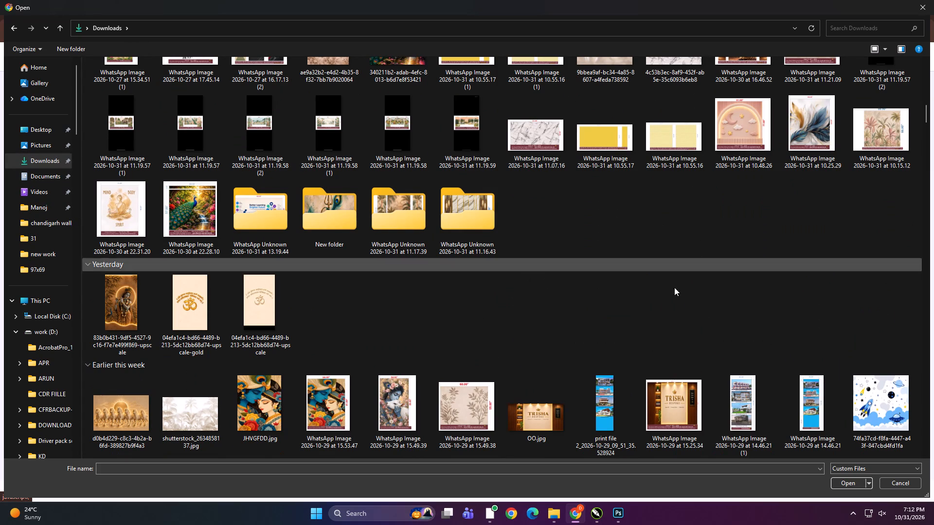
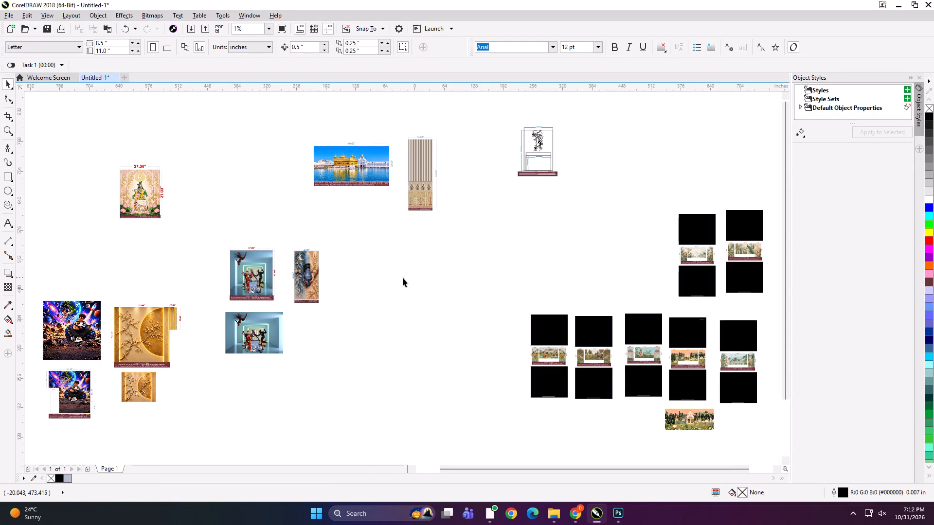
Place the space artwork beside its dimensioned preview, with a 32 x 77 inch rectangle centred over it.
scroll(26, 387, up, 2)
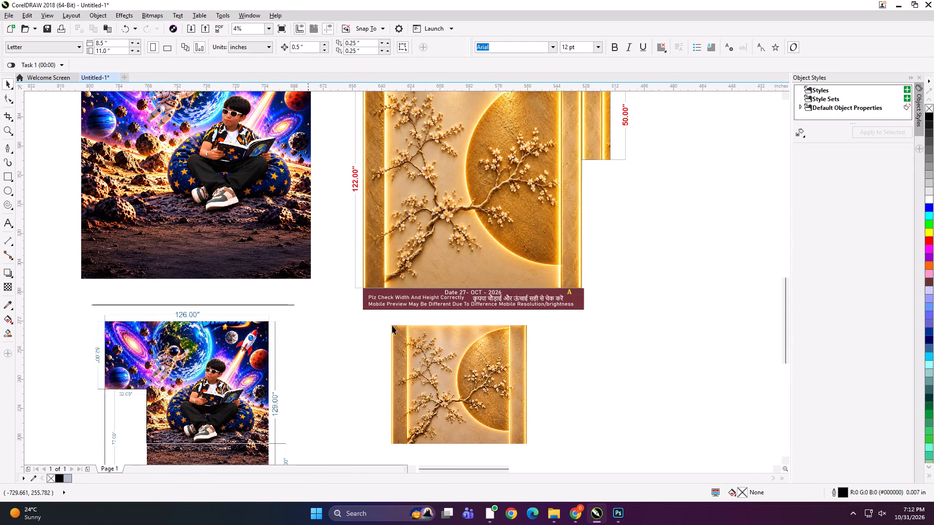
scroll(626, 336, down, 1)
drag(331, 243, 429, 371)
drag(488, 428, 408, 446)
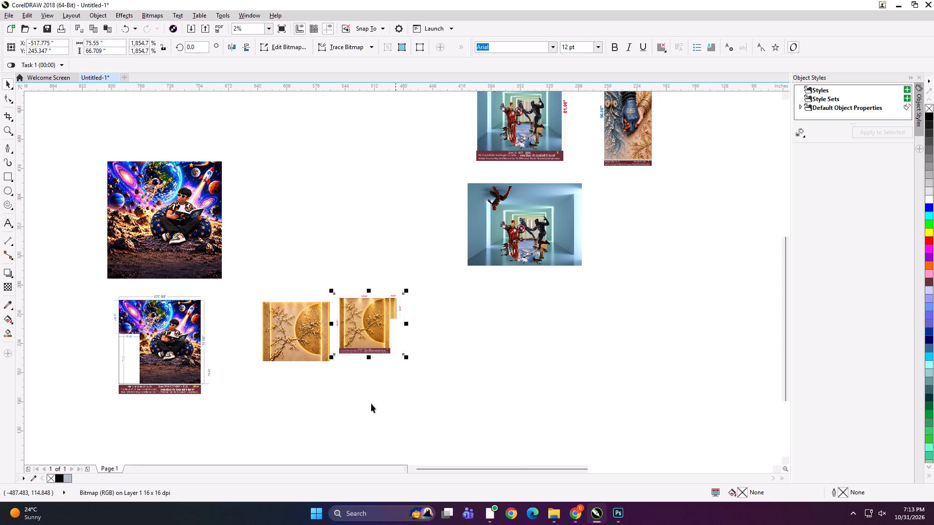
Move the golden branch artwork together with its dimensioned preview away from the space preview to free up room.
shift+click(311, 340)
drag(302, 326, 418, 367)
Place the space artwork beside its dimensioned preview, scaled down to about 107 x 109 inches, with a clear gap between them.
drag(186, 210, 283, 345)
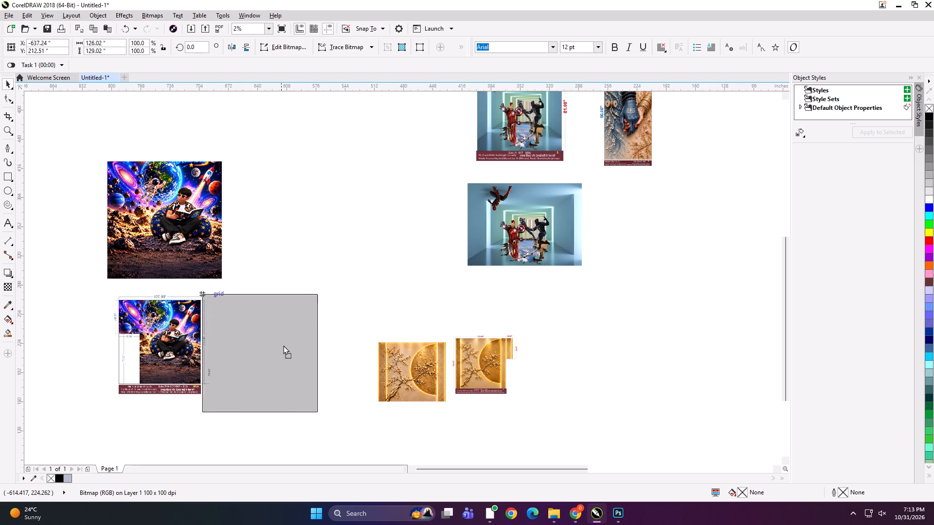
drag(283, 345, 288, 345)
drag(327, 416, 309, 419)
drag(279, 360, 285, 358)
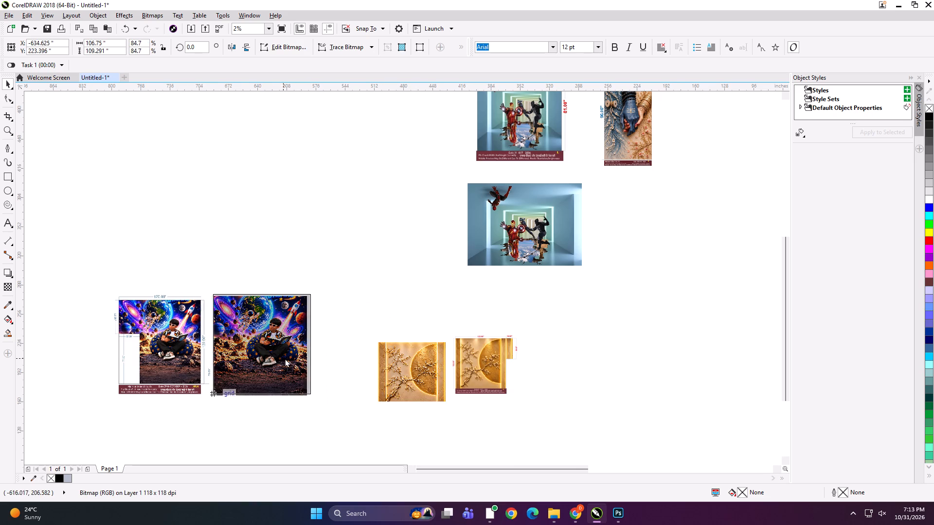
drag(285, 358, 287, 358)
shift+click(161, 344)
key(shift+F2)
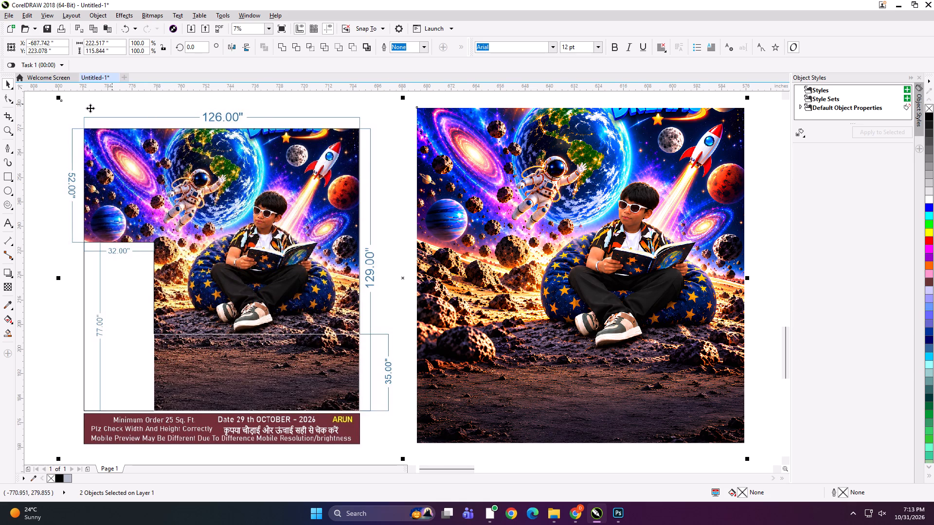
click(46, 132)
drag(258, 197, 228, 192)
Resize the space artwork to 126 inches wide by 129 inches high.
click(455, 171)
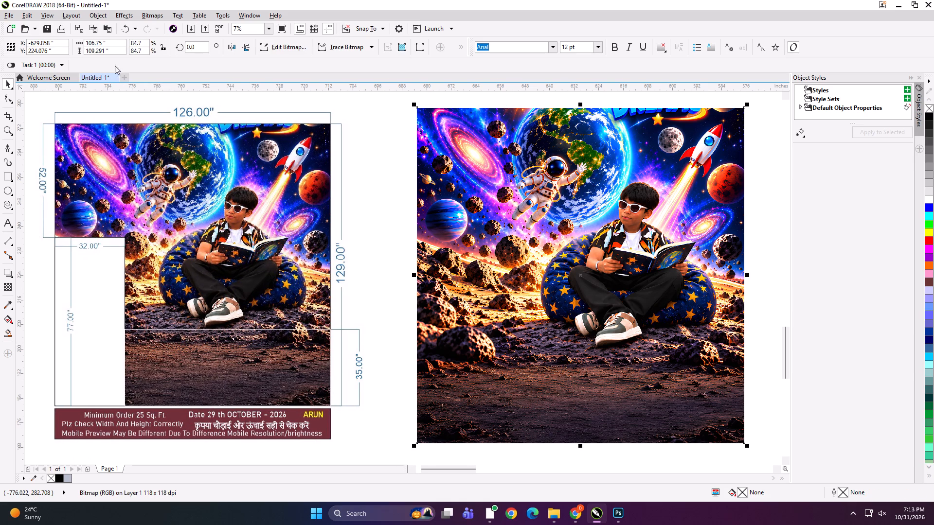
click(111, 43)
key(ctrl+a)
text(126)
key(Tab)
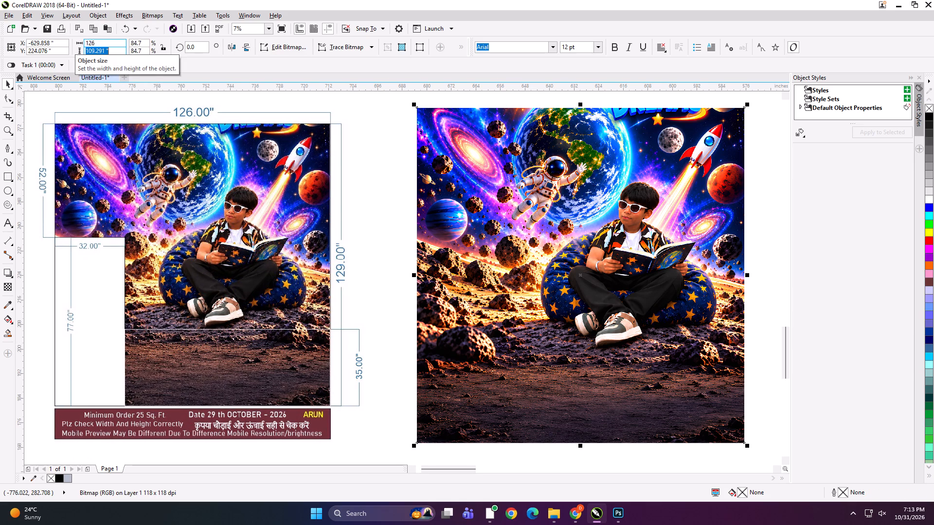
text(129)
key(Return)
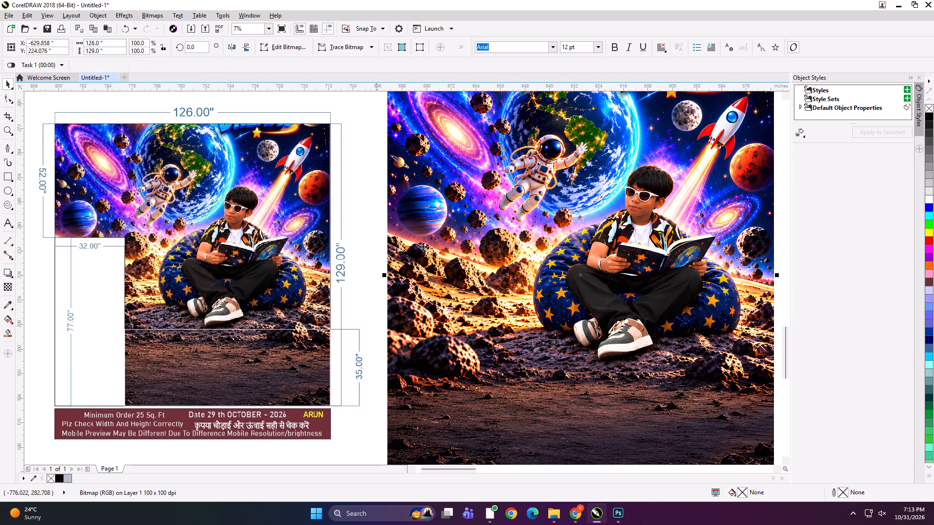
Enlarge the dimensioned space preview proportionally and position it level with the full-size artwork beside it.
scroll(457, 261, down, 1)
drag(285, 296, 228, 295)
shift+drag(262, 363, 277, 382)
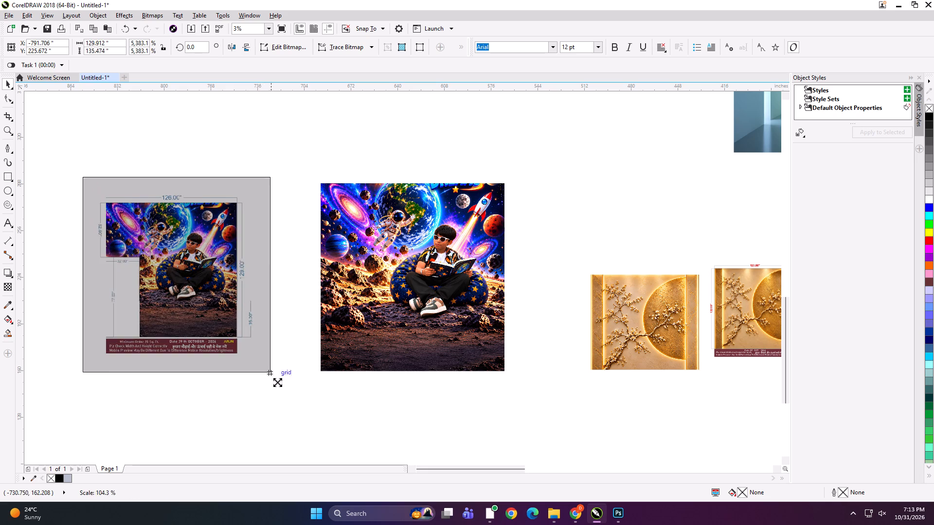
shift+drag(277, 382, 280, 385)
drag(242, 301, 259, 299)
shift+click(397, 265)
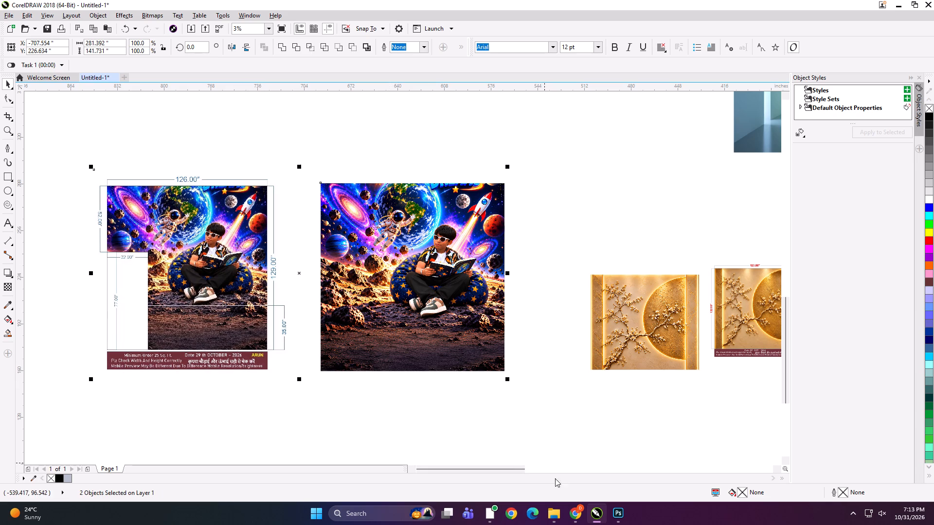
Switch to WhatsApp and look back through the ORDER CUSTOMIZE / DESUTEX chat for the space mural order and its notes.
click(570, 514)
scroll(543, 365, down, 7)
scroll(549, 360, up, 1)
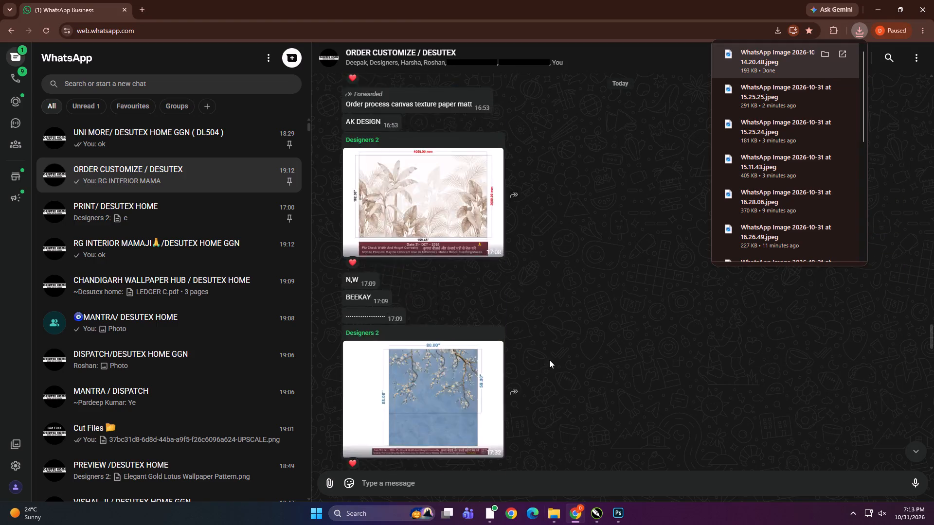
scroll(549, 360, up, 4)
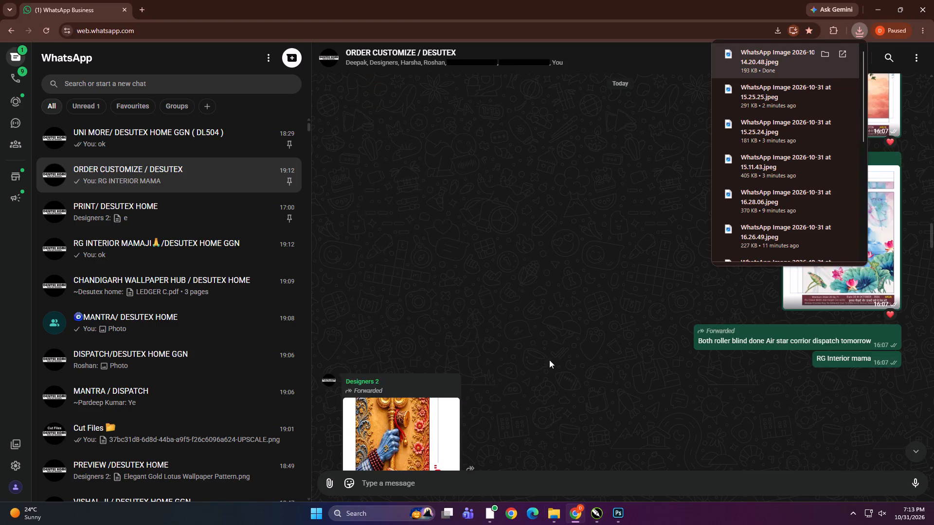
scroll(549, 360, up, 1)
scroll(549, 360, down, 1)
scroll(549, 360, up, 1)
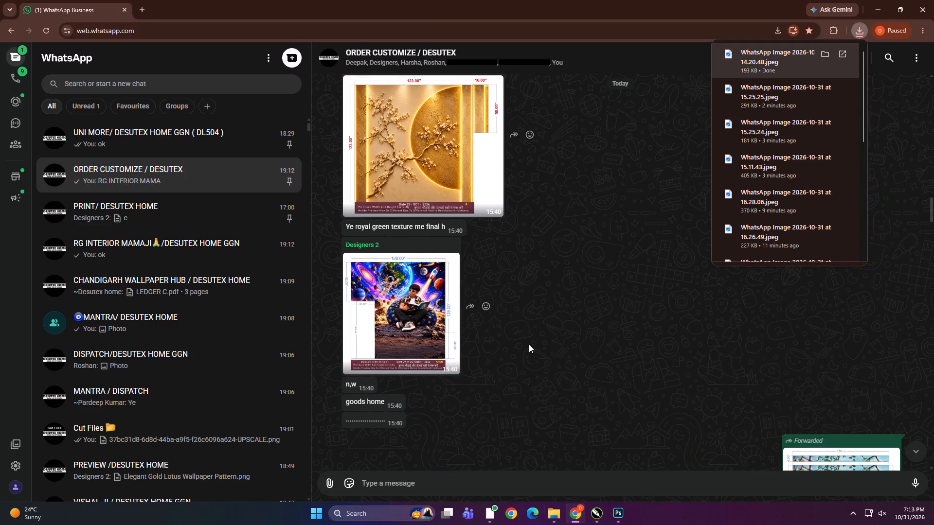
click(602, 511)
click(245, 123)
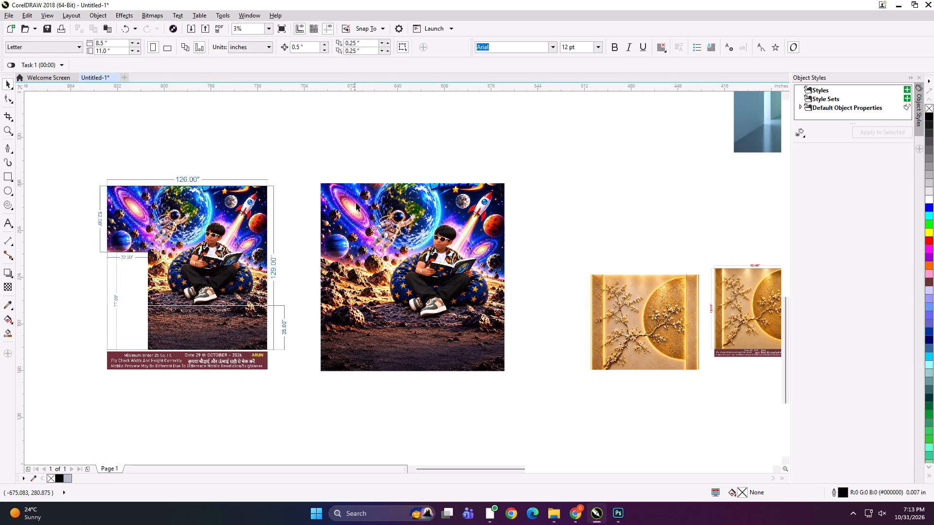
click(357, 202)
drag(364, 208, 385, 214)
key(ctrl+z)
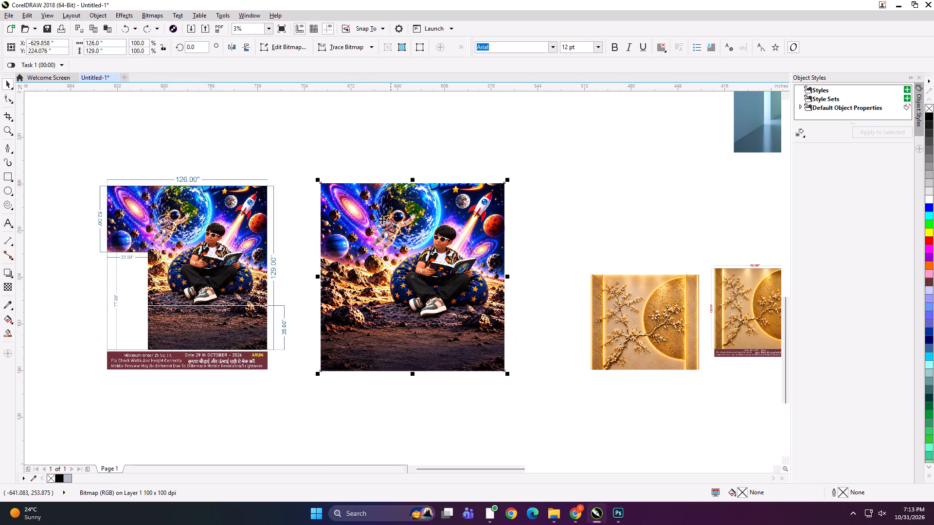
Create a rectangle over the space artwork and size it to 32 inches wide by 77 inches high.
shift+double_click(4, 177)
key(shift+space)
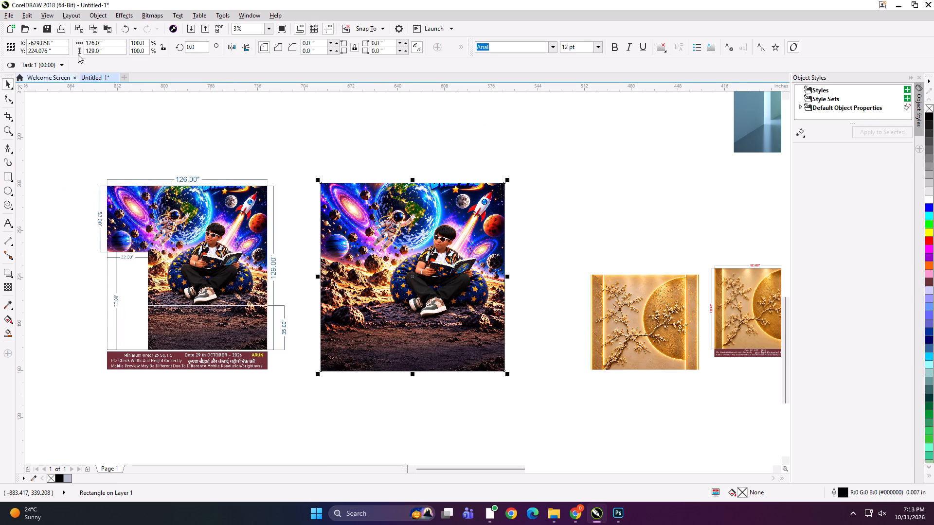
click(107, 45)
key(ctrl+a)
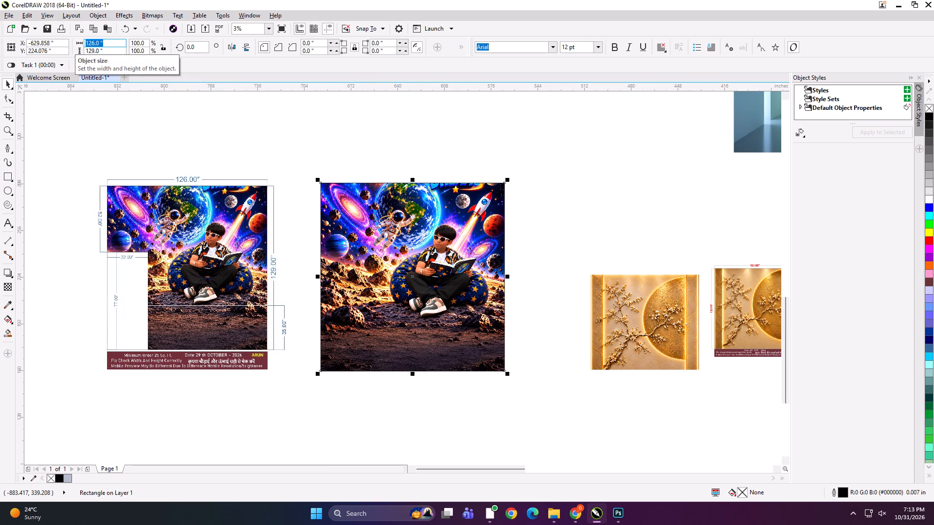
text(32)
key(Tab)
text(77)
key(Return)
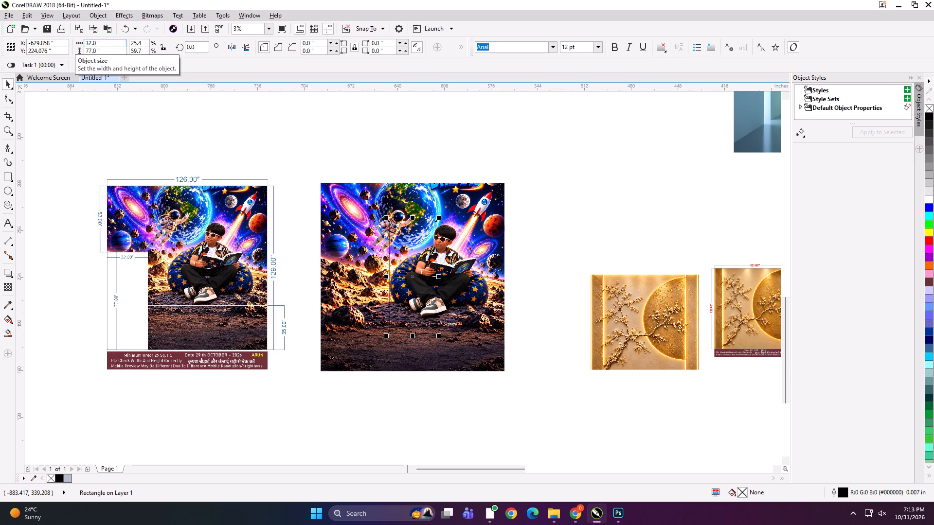
Fill the 32 x 77 inch rectangle white and align it to the space artwork's bottom-left corner.
click(928, 197)
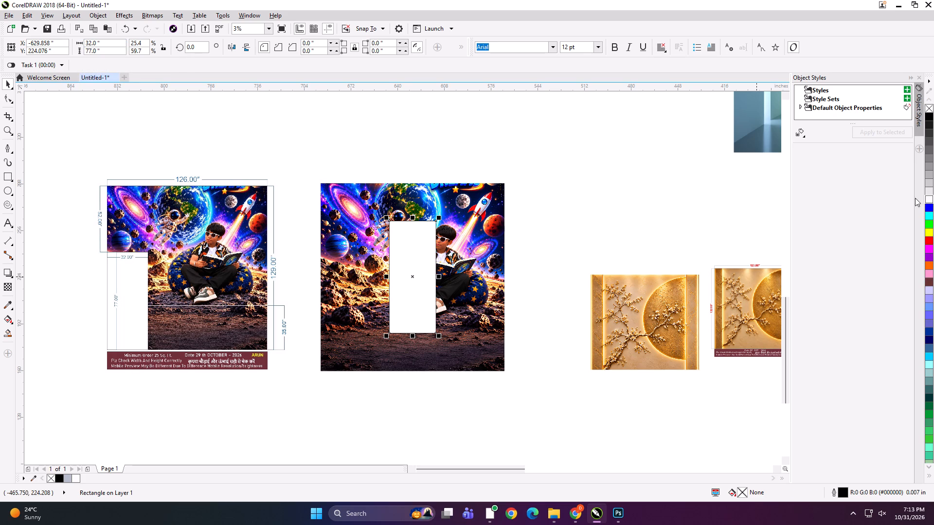
shift+click(341, 287)
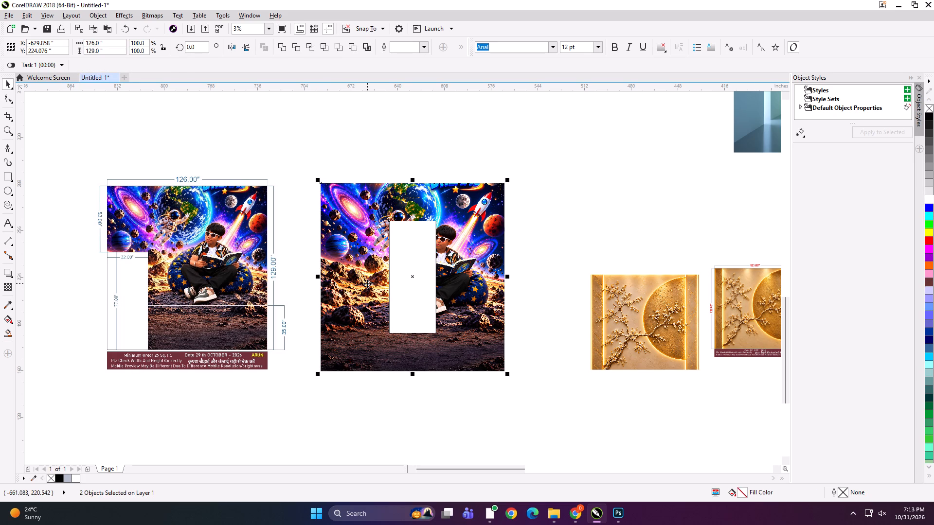
text(BL)
click(394, 415)
click(410, 328)
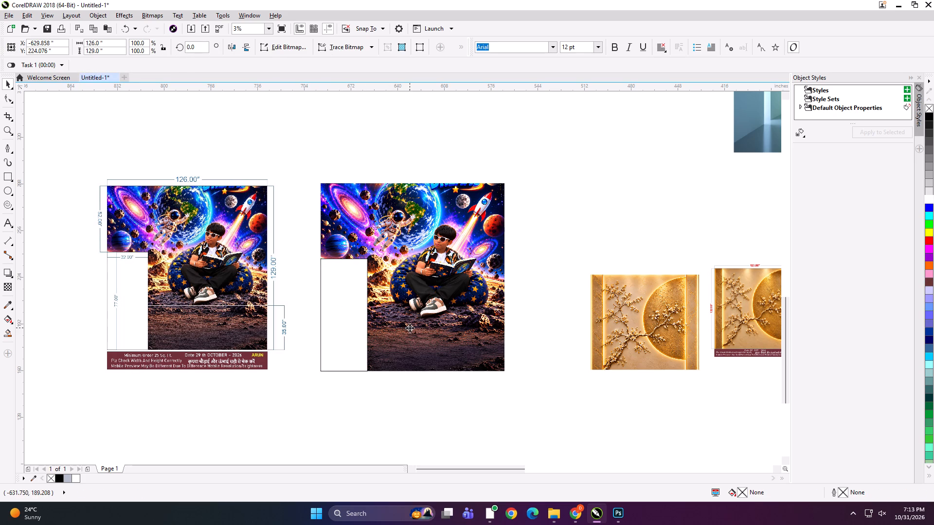
Create a 126 x 129 inch rectangle framing the whole space artwork.
shift+double_click(5, 173)
key(shift+space)
click(393, 139)
click(411, 219)
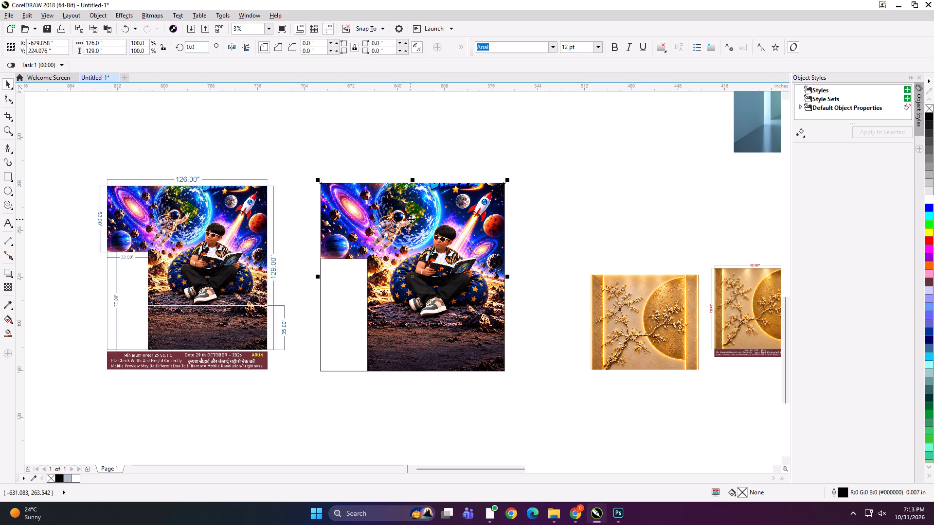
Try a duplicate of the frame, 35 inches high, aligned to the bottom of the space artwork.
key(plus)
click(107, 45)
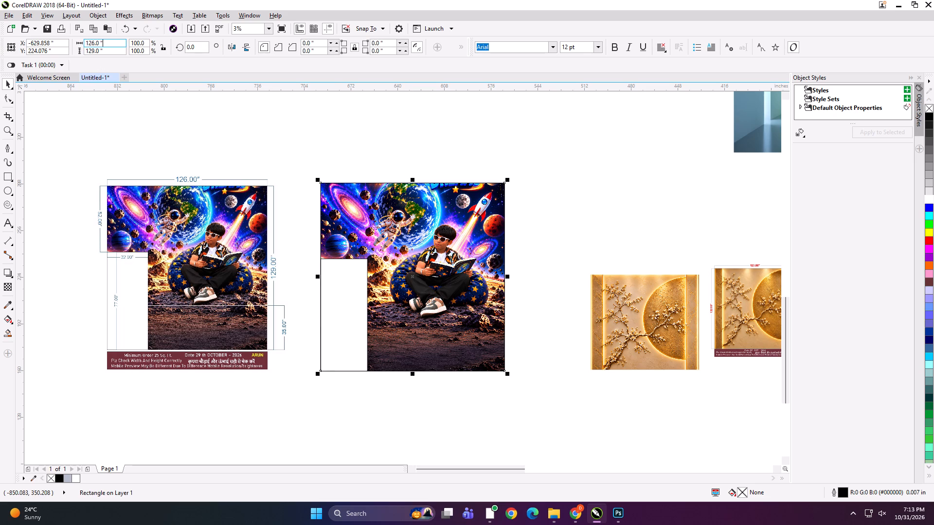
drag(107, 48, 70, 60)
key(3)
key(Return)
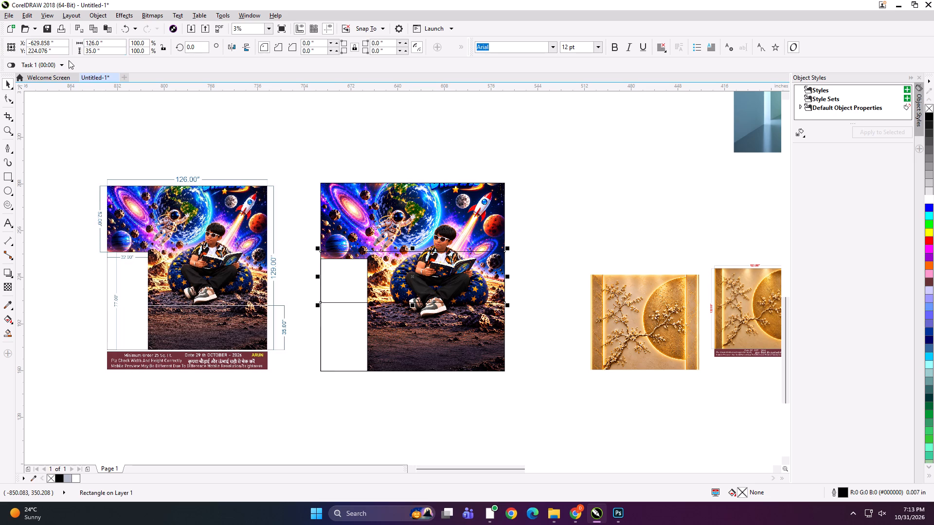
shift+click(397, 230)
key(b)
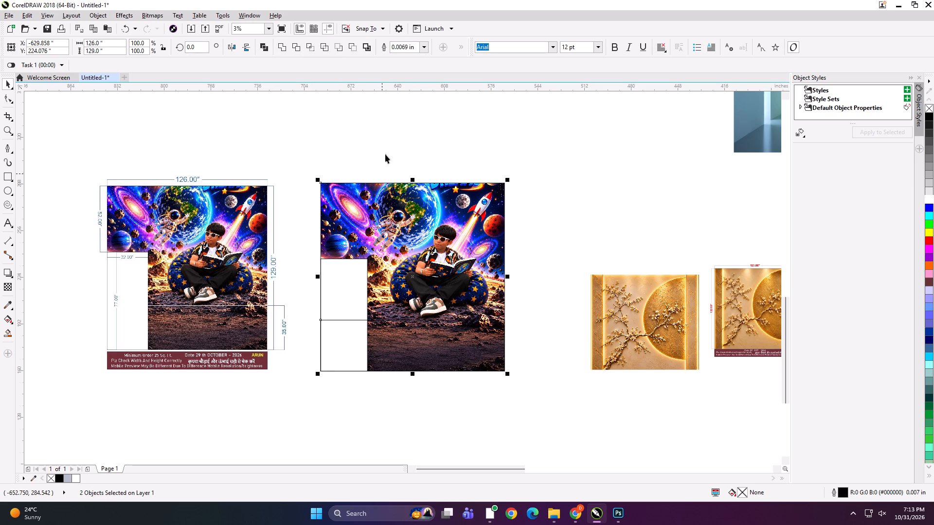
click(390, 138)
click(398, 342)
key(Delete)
Resize the frame rectangle to 32 x 53 inches and align it to the space artwork's top-left corner.
click(408, 262)
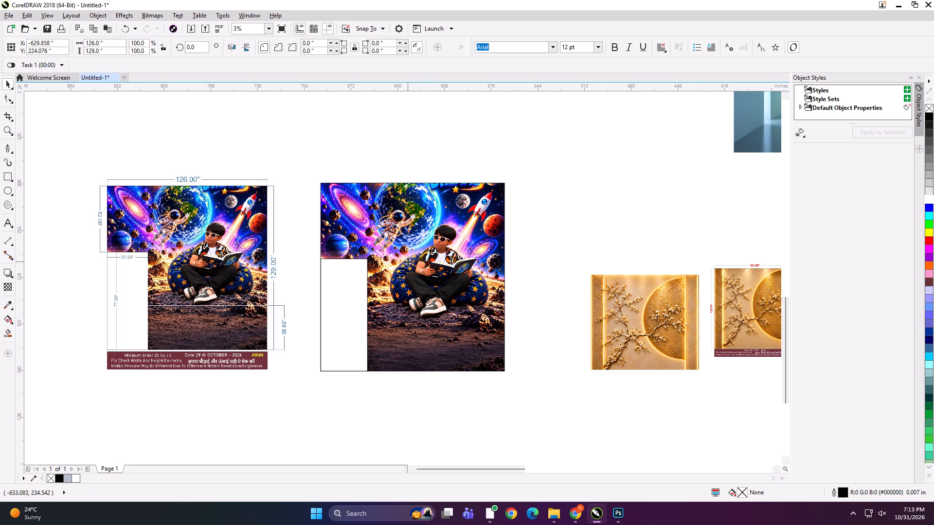
click(110, 44)
key(ctrl+a)
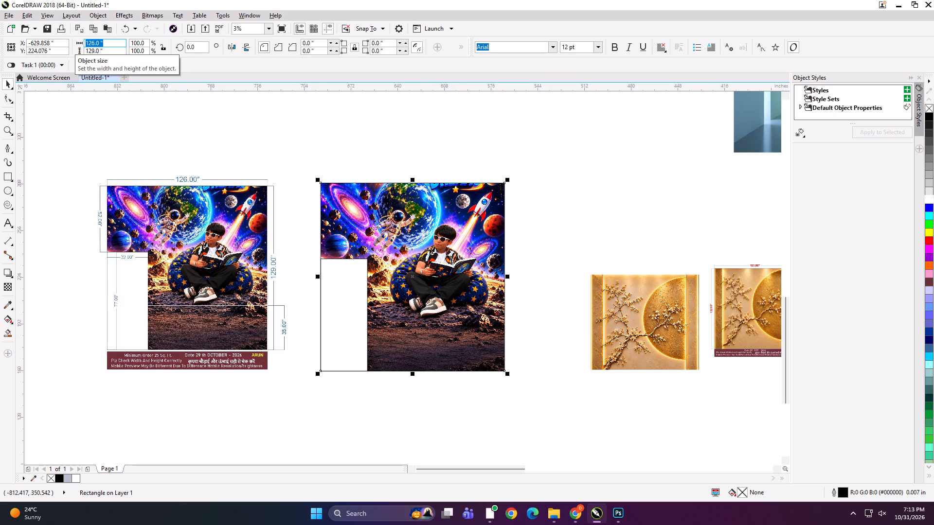
text(32)
key(Tab)
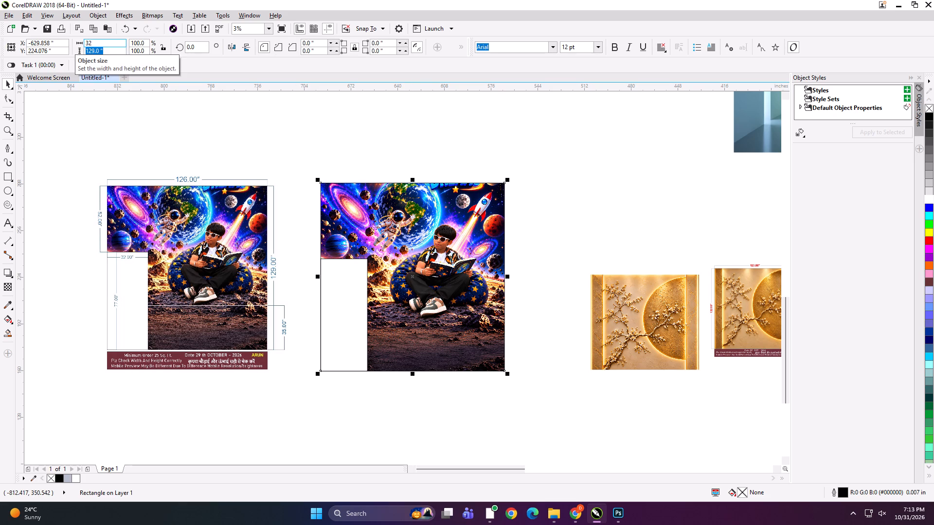
text(53)
key(Return)
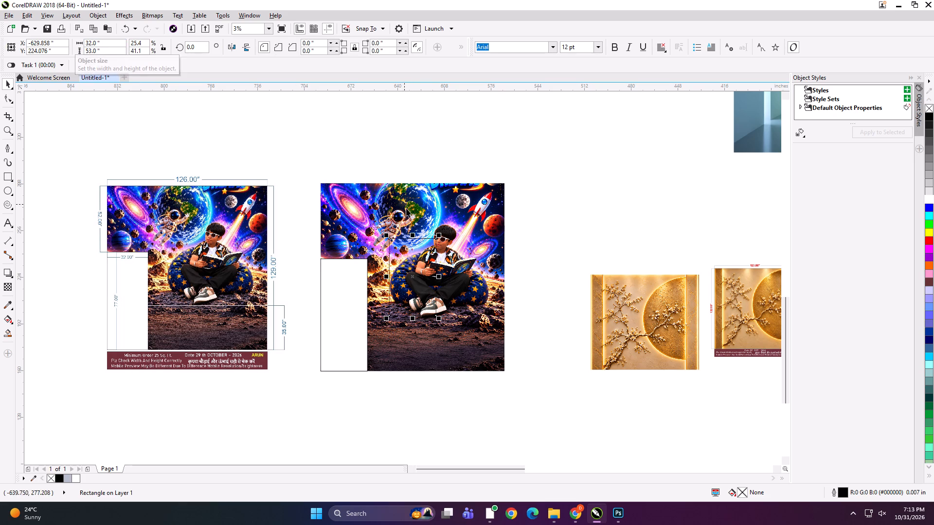
shift+click(373, 209)
key(t)
key(l)
click(355, 142)
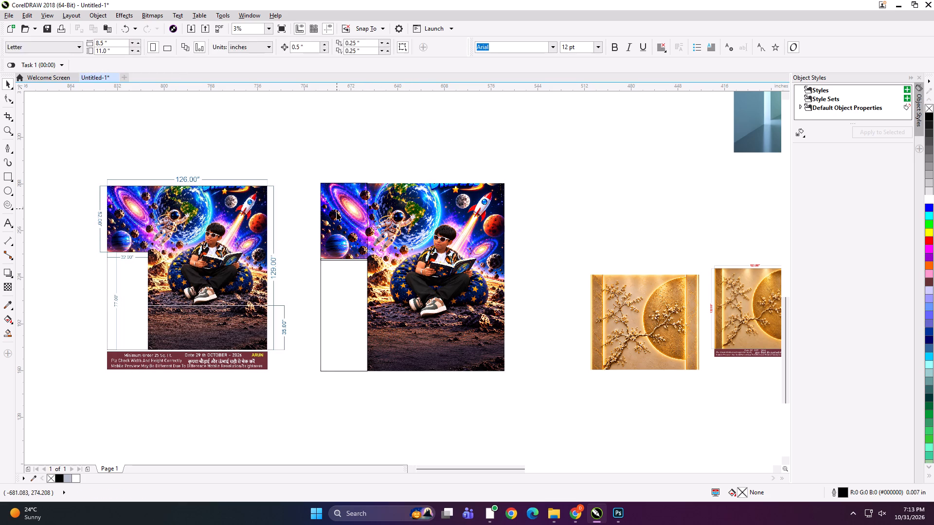
Make a mirrored copy of the 32 x 53 inch panel directly against its right edge.
click(337, 212)
drag(318, 224, 421, 217)
ctrl+right_click(421, 217)
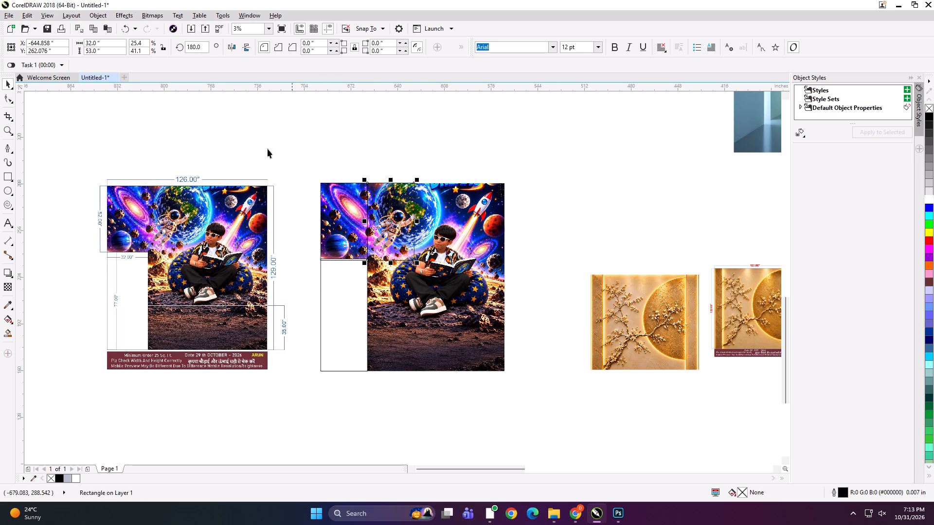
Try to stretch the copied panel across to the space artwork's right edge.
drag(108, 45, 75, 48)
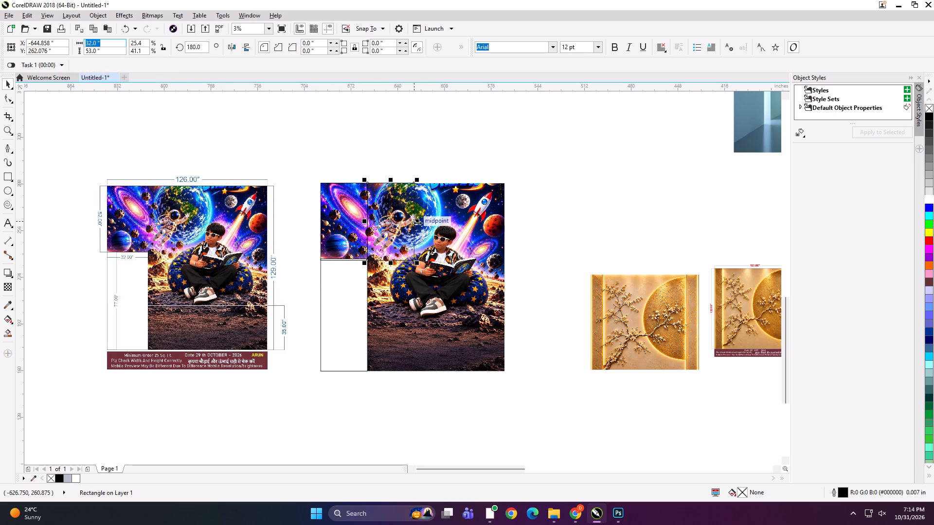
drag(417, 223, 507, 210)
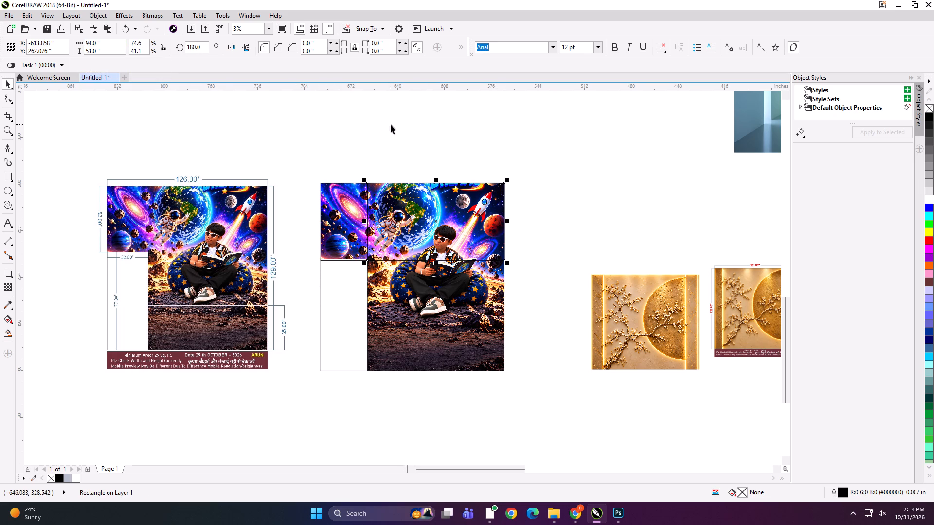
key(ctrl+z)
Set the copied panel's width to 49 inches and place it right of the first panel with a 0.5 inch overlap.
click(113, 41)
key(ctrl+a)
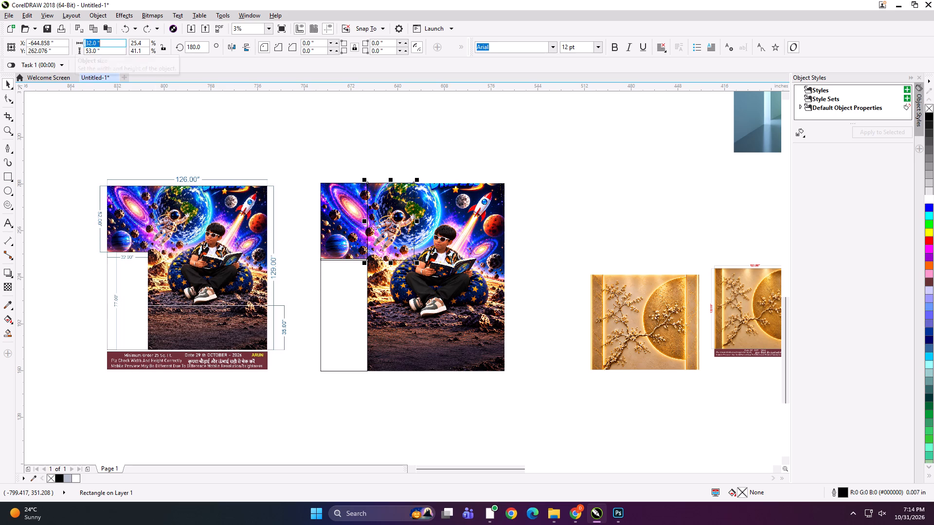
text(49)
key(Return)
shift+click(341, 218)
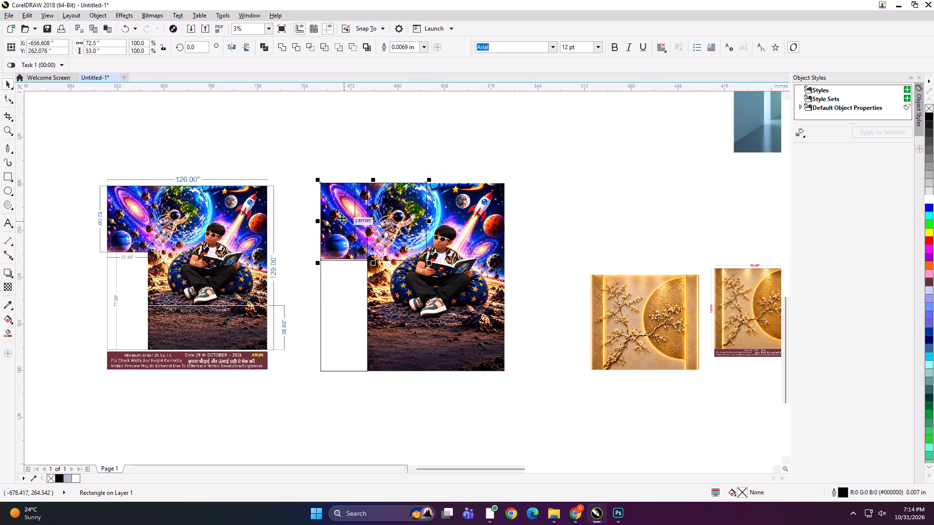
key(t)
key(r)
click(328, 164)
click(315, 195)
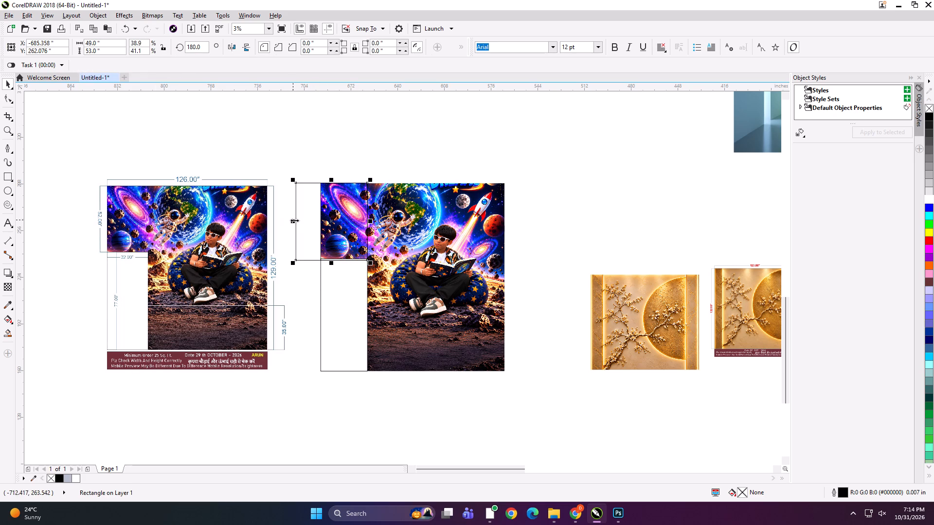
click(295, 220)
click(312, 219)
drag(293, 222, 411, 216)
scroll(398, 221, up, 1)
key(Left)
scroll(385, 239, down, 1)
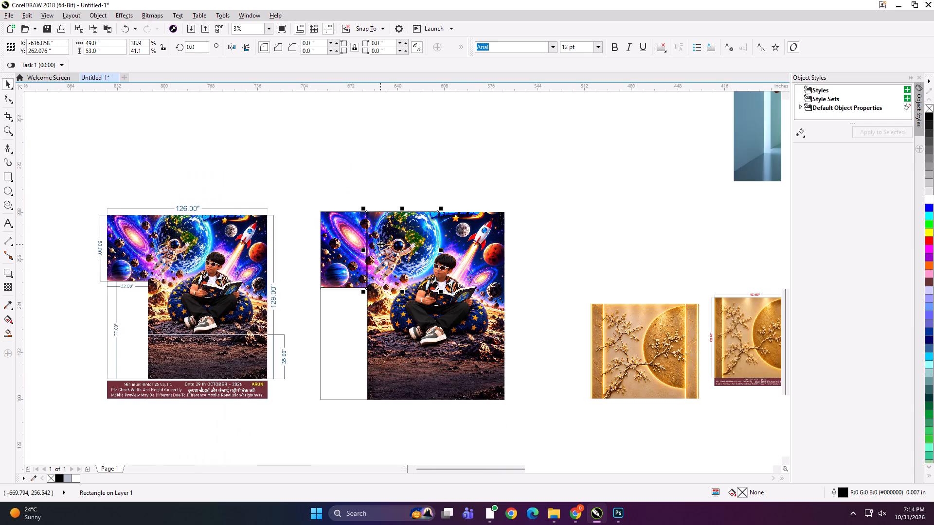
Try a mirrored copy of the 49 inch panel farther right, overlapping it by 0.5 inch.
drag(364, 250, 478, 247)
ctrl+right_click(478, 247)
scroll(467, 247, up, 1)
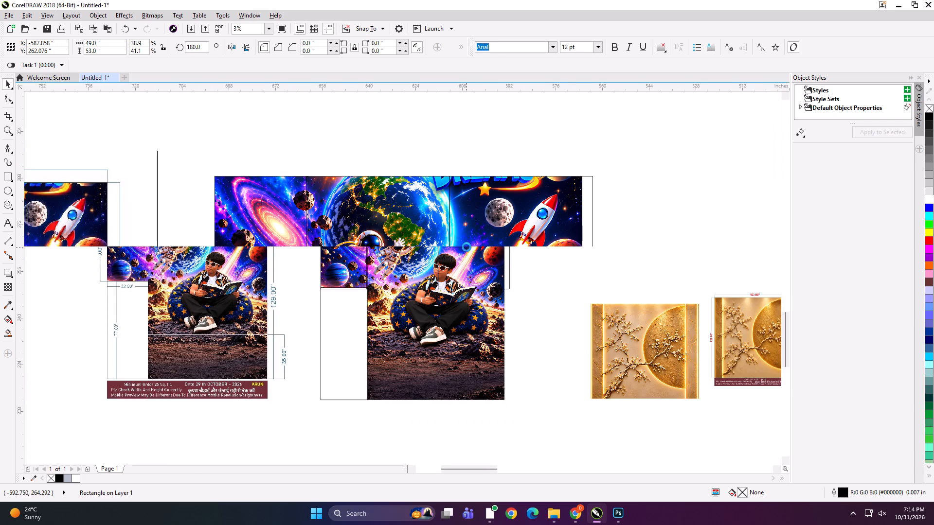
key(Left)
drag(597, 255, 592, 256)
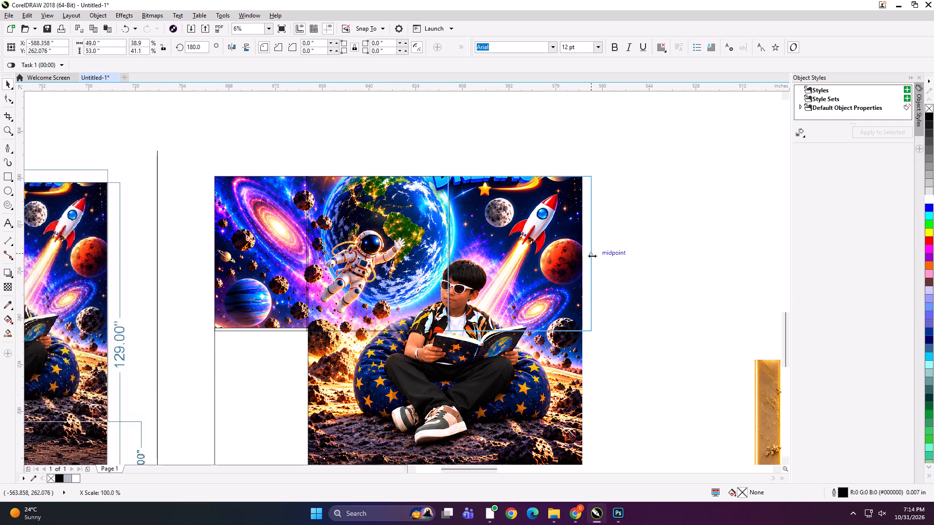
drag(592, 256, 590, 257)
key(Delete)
Set the 49 inch panel's width to 53 inches.
click(422, 269)
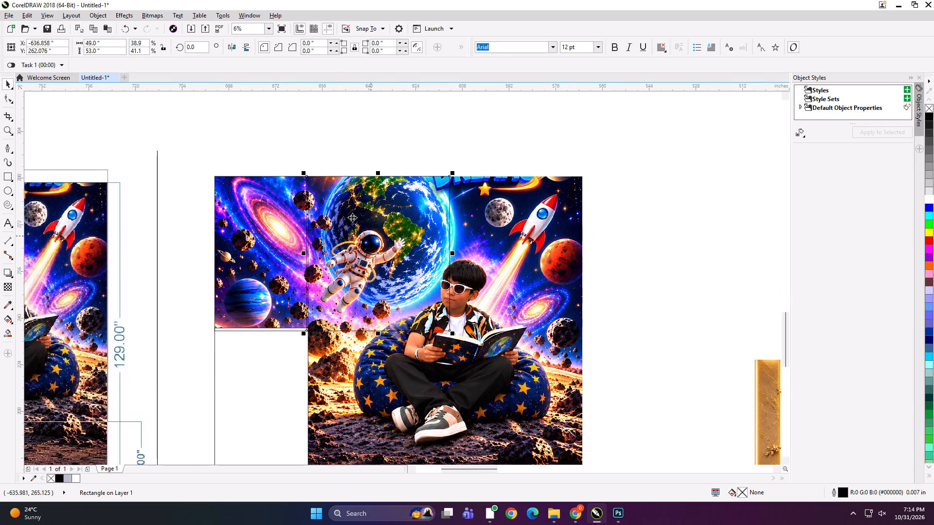
click(108, 47)
click(108, 41)
key(ctrl+a)
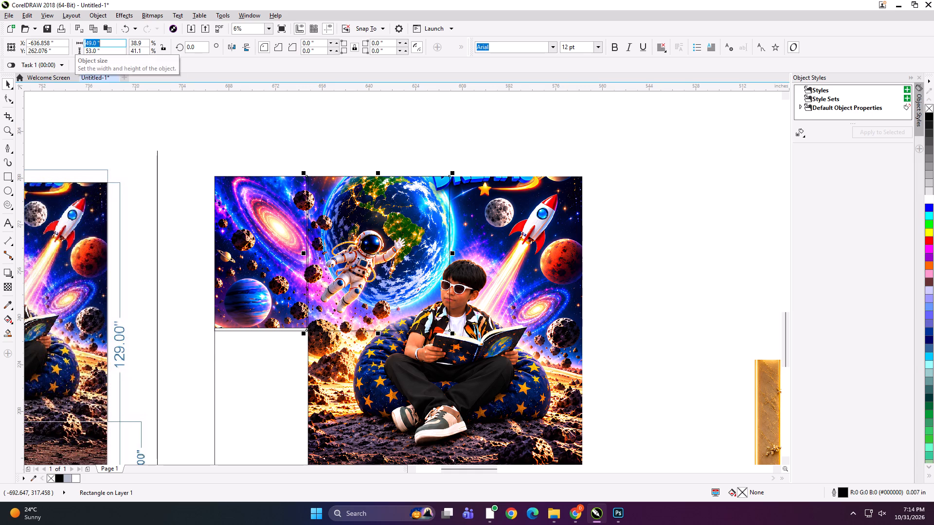
text(53)
key(Return)
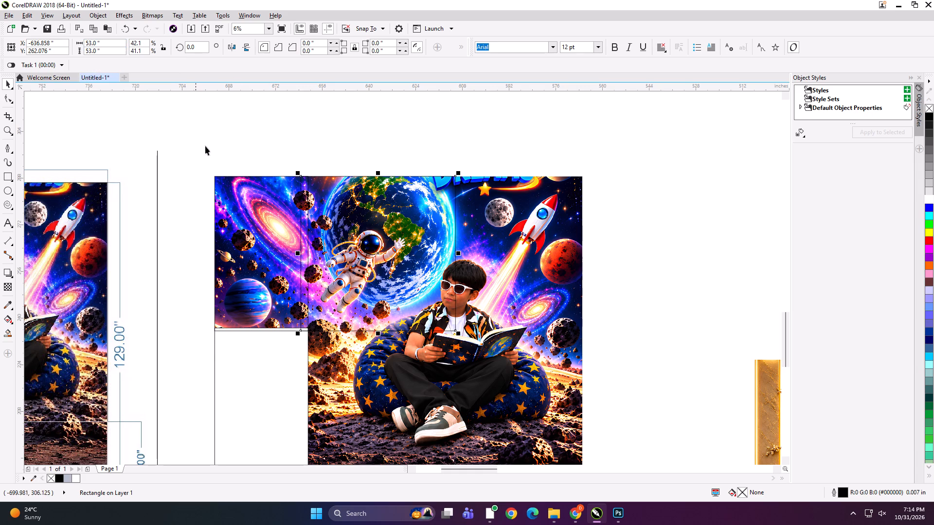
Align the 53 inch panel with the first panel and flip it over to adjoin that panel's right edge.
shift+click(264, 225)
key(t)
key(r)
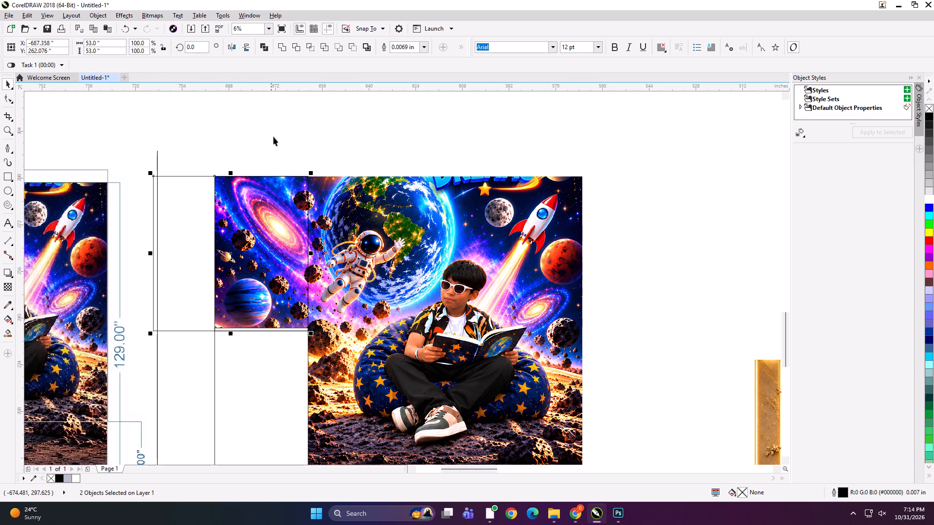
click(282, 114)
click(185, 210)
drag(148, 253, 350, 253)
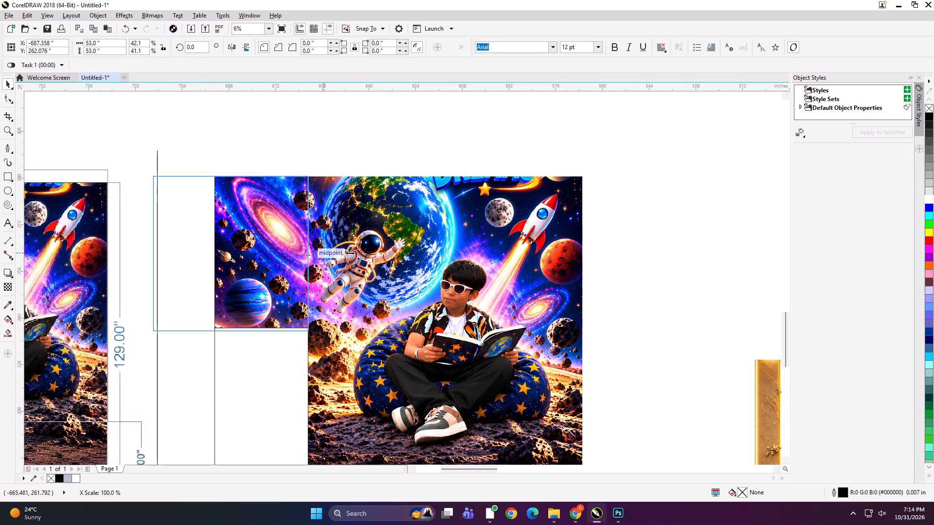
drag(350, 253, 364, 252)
Align the 53 inch panel to the space artwork's right edge.
shift+click(503, 250)
key(r)
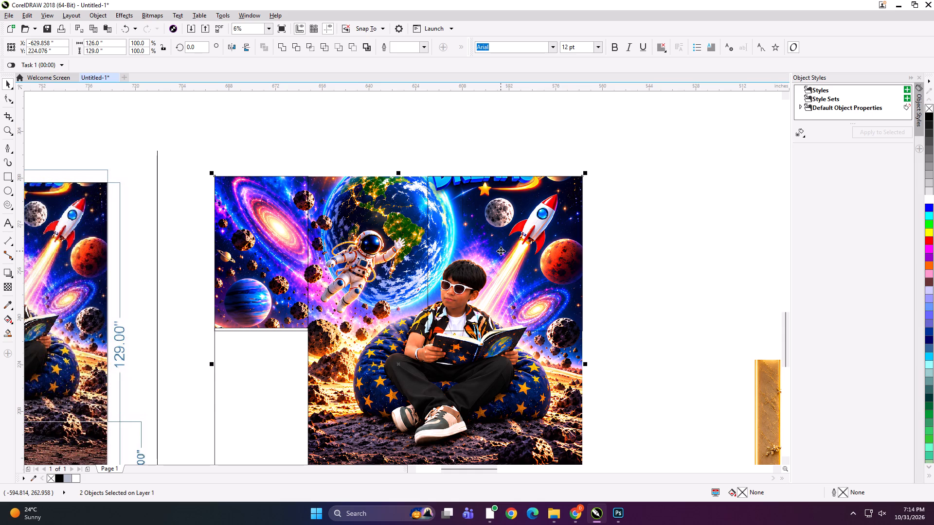
click(475, 140)
Copy the 53 inch panel into the middle gap, overlapping it by 0.5 inch, and fit the copy to 41.5 inches wide.
click(493, 245)
drag(586, 255, 399, 255)
ctrl+right_click(399, 255)
key(Right)
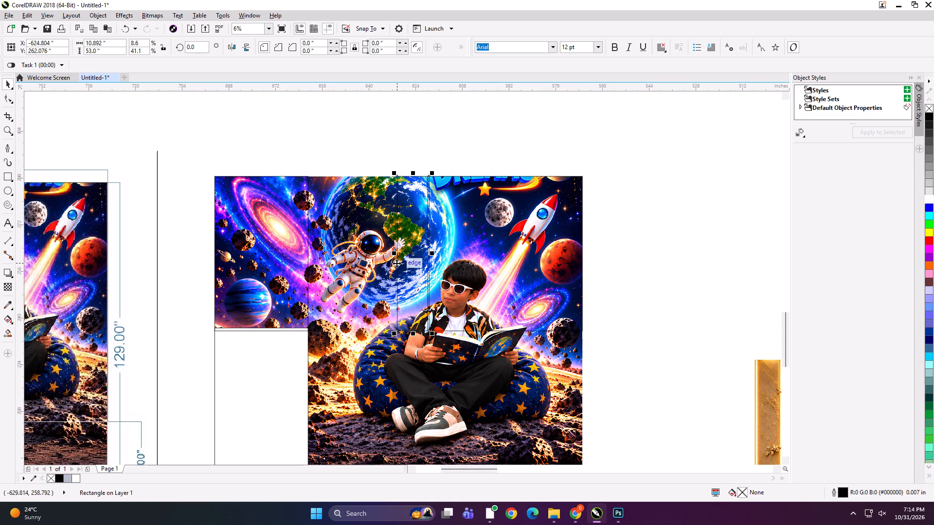
drag(395, 253, 305, 262)
Shift the first panel 0.5 inch right and extend its left side to the artwork's edge, making it 32.5 inches wide.
click(286, 259)
key(Right)
scroll(228, 273, up, 2)
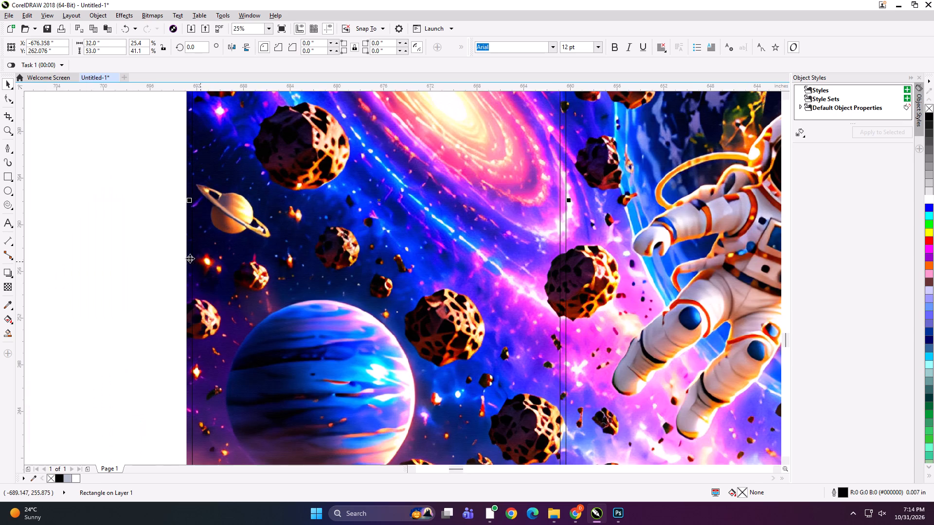
scroll(185, 188, up, 1)
scroll(205, 231, up, 1)
drag(187, 194, 165, 192)
scroll(245, 183, down, 2)
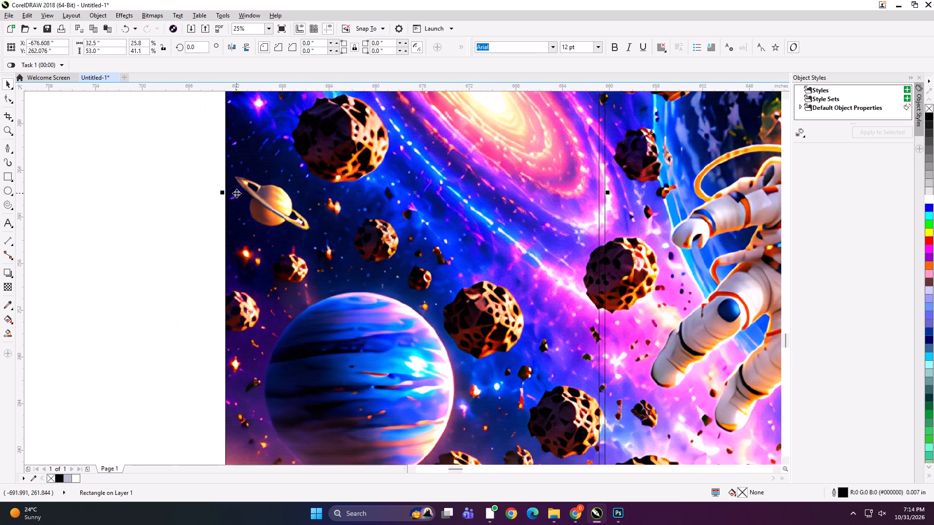
scroll(232, 194, down, 2)
Stretch the 41.5 and 53 inch panels down to the space artwork's bottom edge, making them 129 inches high.
click(347, 206)
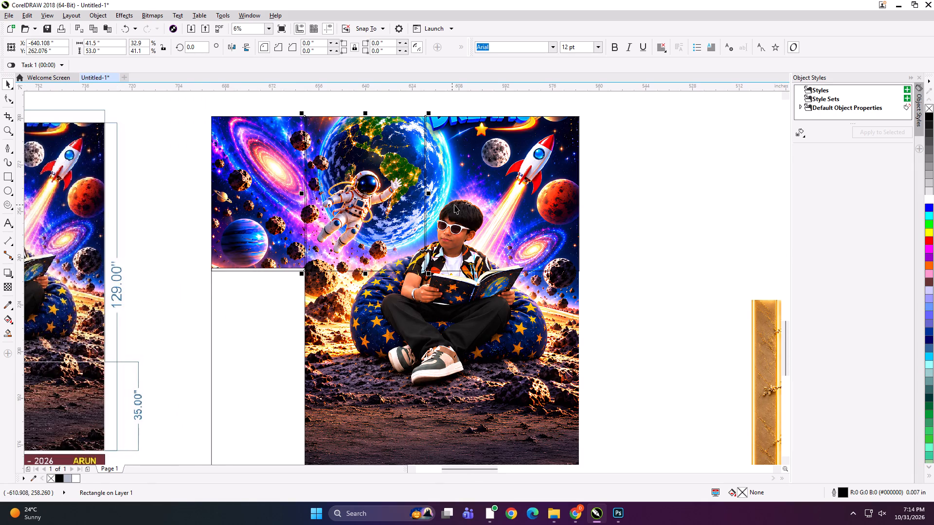
shift+click(454, 205)
drag(441, 274, 443, 444)
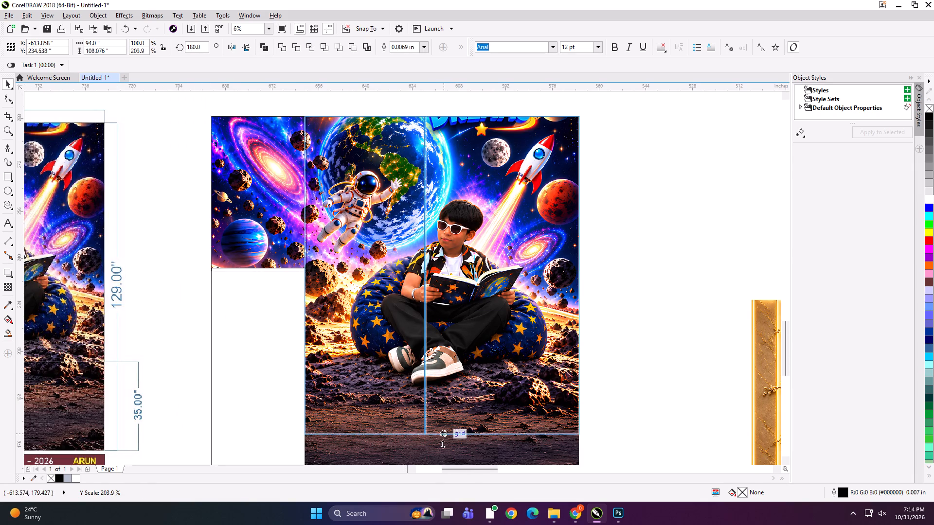
drag(443, 444, 437, 453)
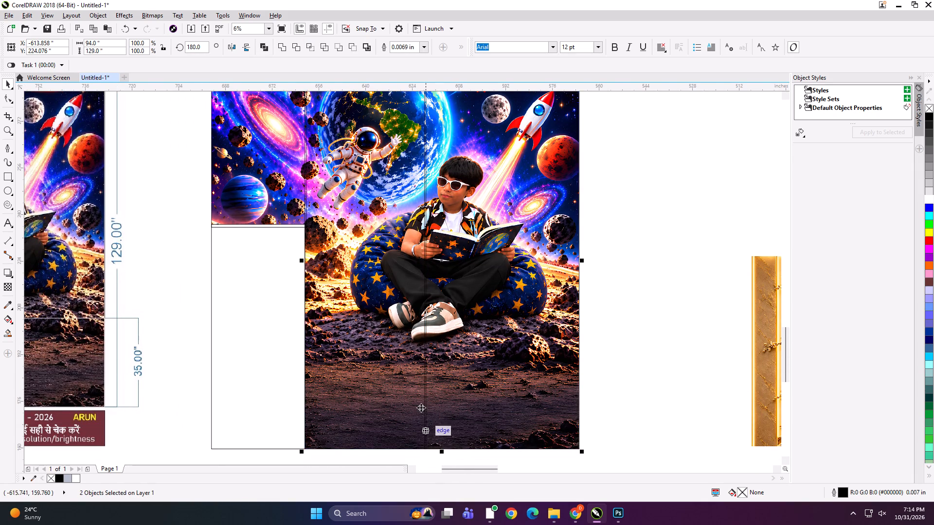
Group the three print panel rectangles and delete the blank white 32 by 77 inch rectangle covering the space artwork.
scroll(415, 371, down, 1)
shift+click(338, 261)
key(ctrl+g)
click(320, 340)
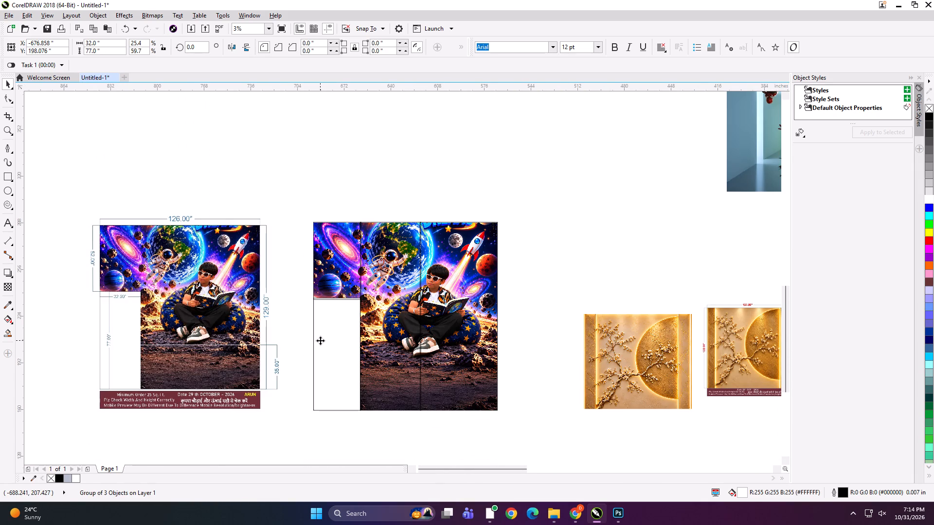
key(Delete)
PowerClip the 126 by 129 inch space artwork into the panel group, and ungroup it into separate panels.
click(323, 370)
key(shift+Return)
click(396, 321)
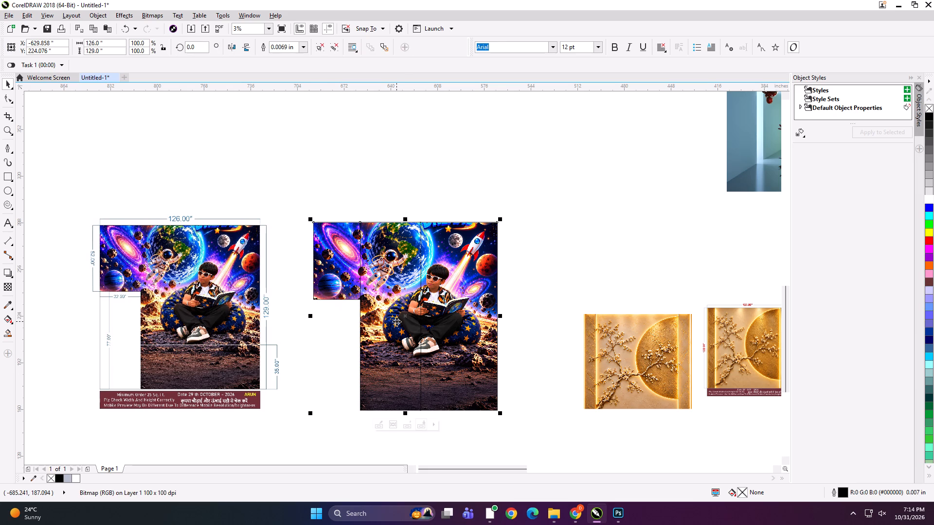
key(ctrl+u)
click(376, 195)
click(352, 233)
click(398, 187)
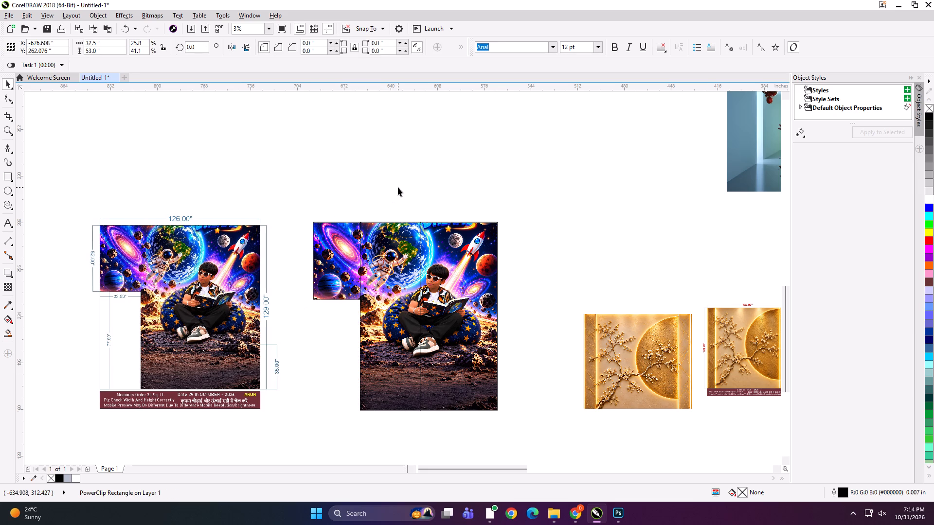
Add the text label "126*129 PANEL 1" at the top edge of the 32.5 inch wide space panel.
click(4, 222)
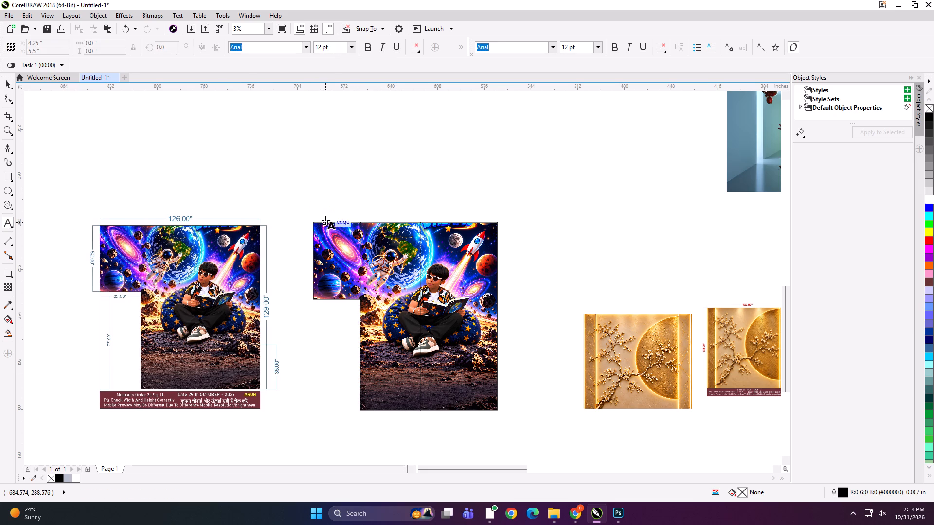
click(326, 220)
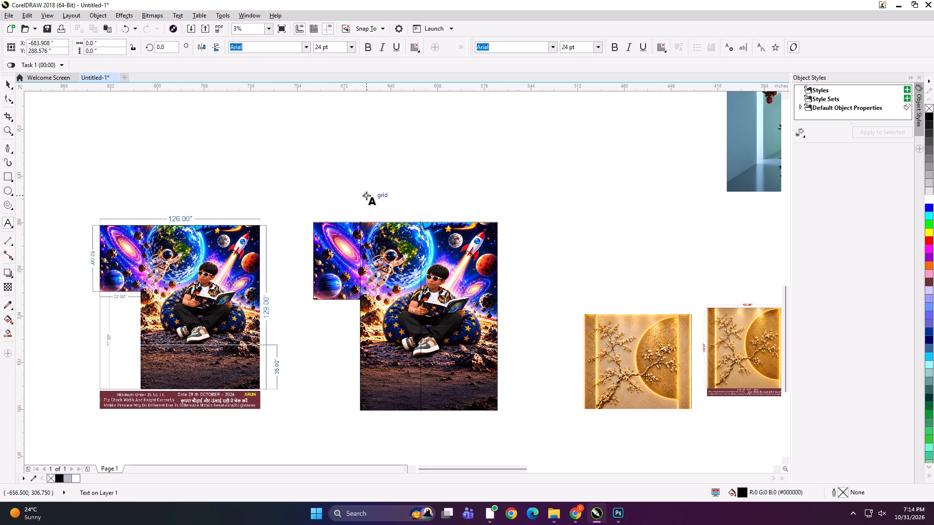
text(126*129)
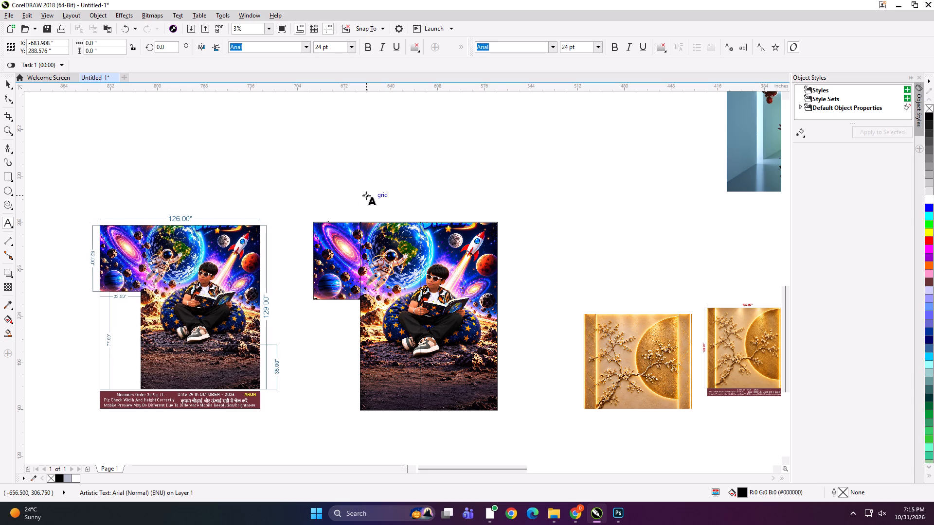
key(space)
text(PANEL 1)
Copy the label to the top edges of the middle and last space panels, renumbering the copies PANEL 2 and PANEL 3.
key(ctrl+a)
key(ctrl+c)
click(372, 221)
key(ctrl+v)
key(BackSpace)
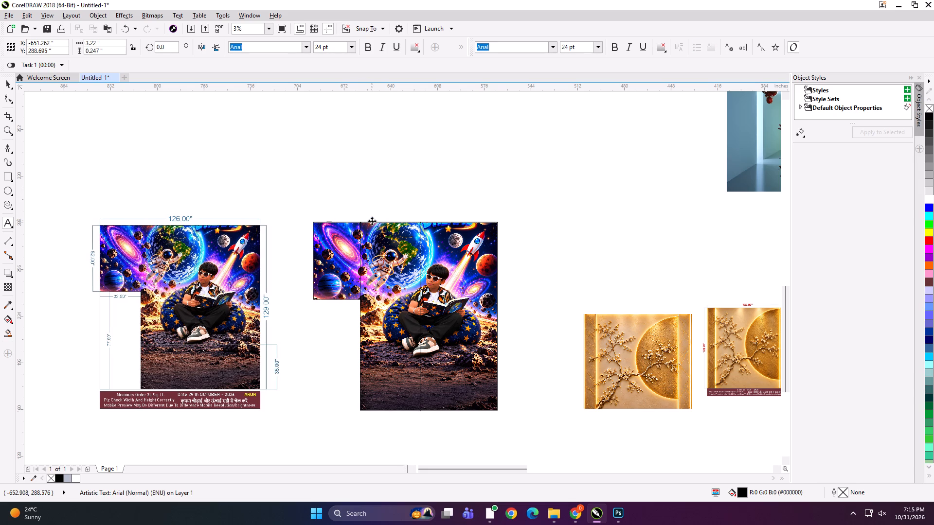
key(2)
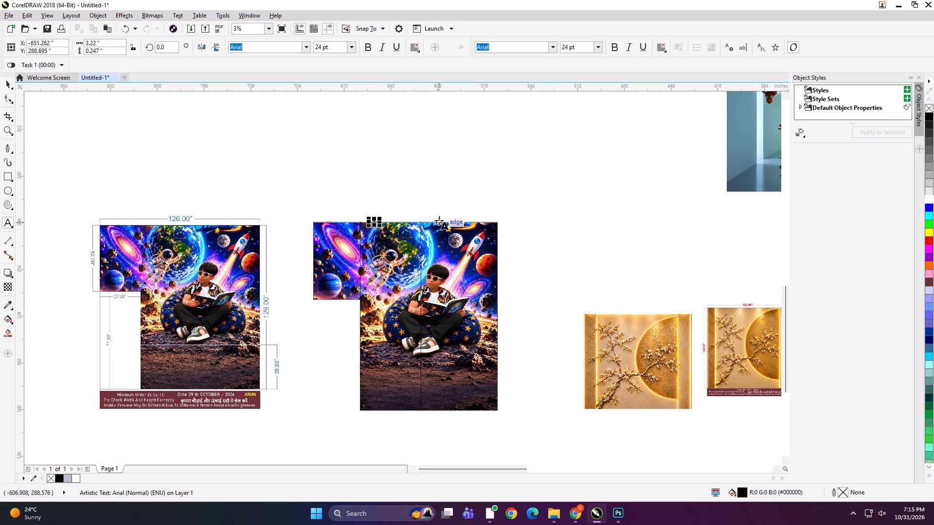
click(439, 220)
key(ctrl+v)
key(BackSpace)
key(3)
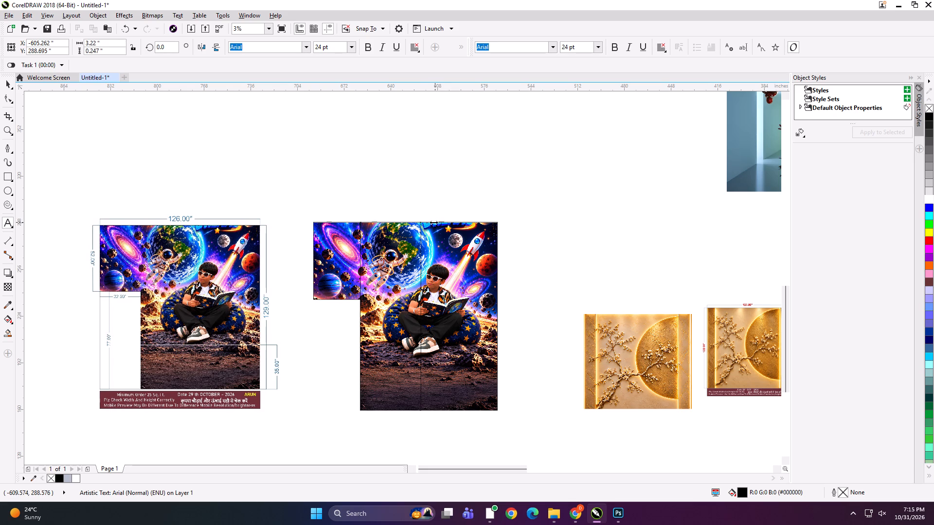
Group each of the three space panels with its own label, making three separate groups.
click(5, 84)
shift+click(431, 251)
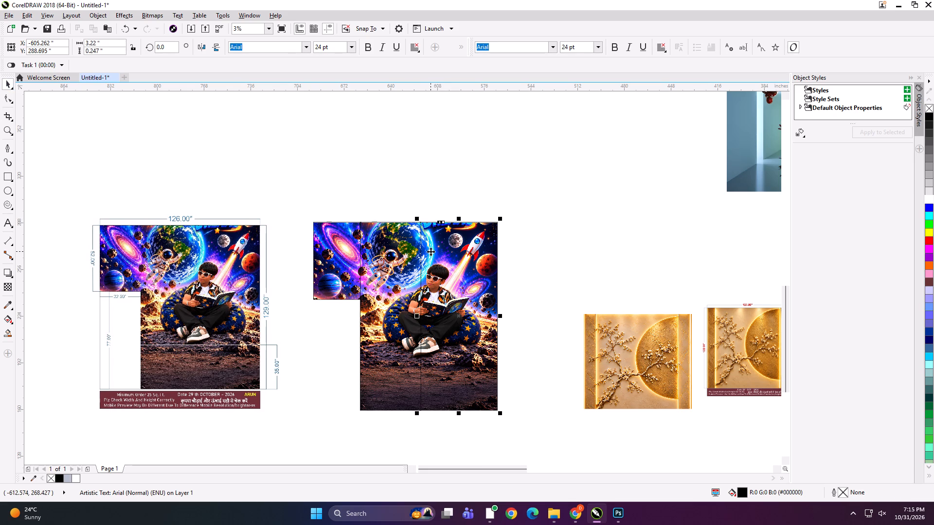
key(ctrl+g)
drag(438, 175, 373, 307)
shift+click(379, 262)
drag(363, 175, 388, 276)
shift+click(388, 277)
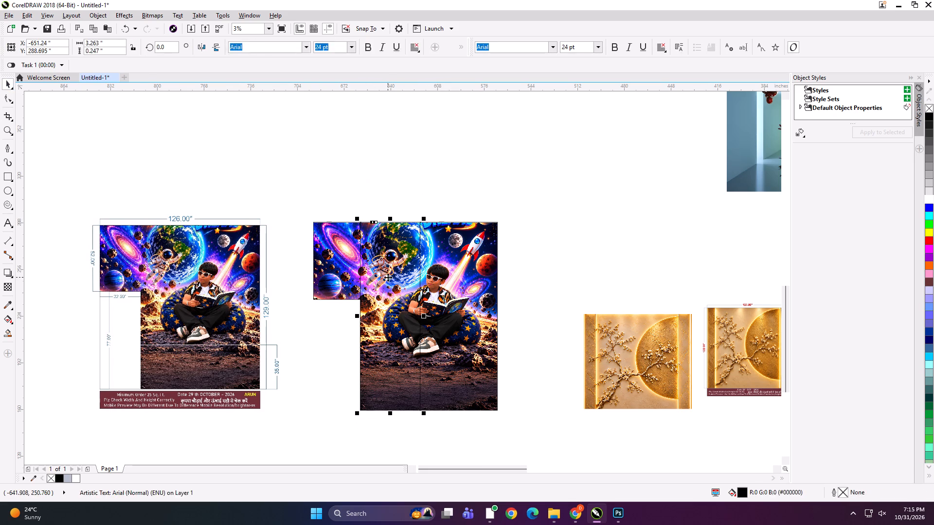
key(ctrl+g)
drag(379, 163, 297, 353)
key(ctrl+g)
Start exporting the grouped first space panel with its PANEL 1 label.
key(ctrl+e)
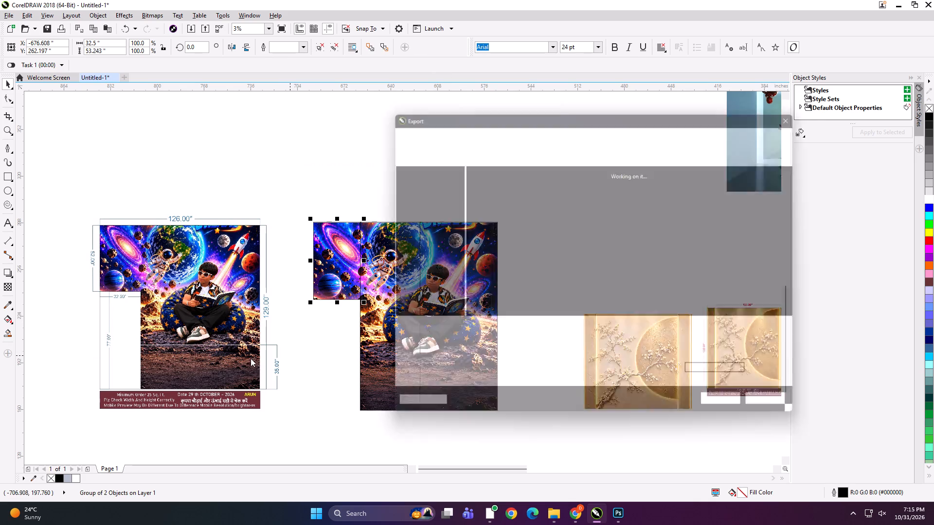
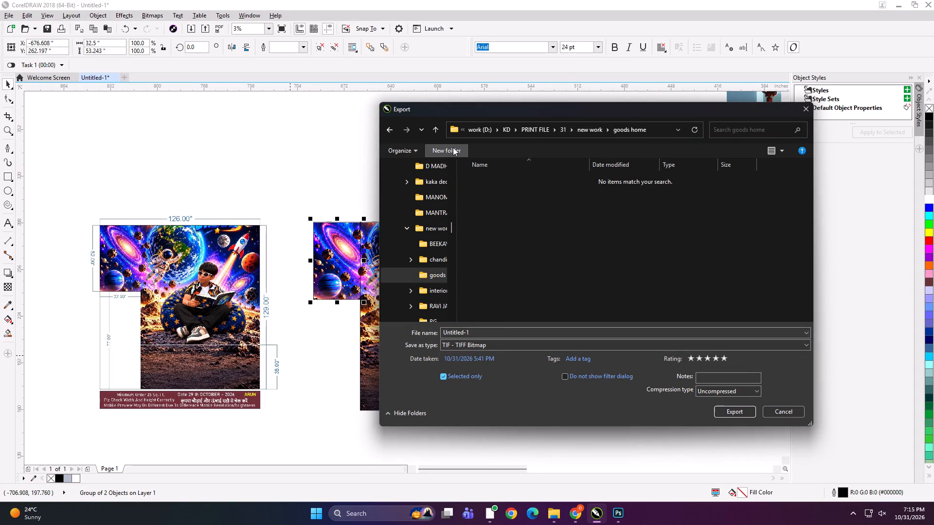
Create a folder named 126x129 inside the goods home folder and open it as the export destination.
click(453, 147)
text(126x129)
key(space)
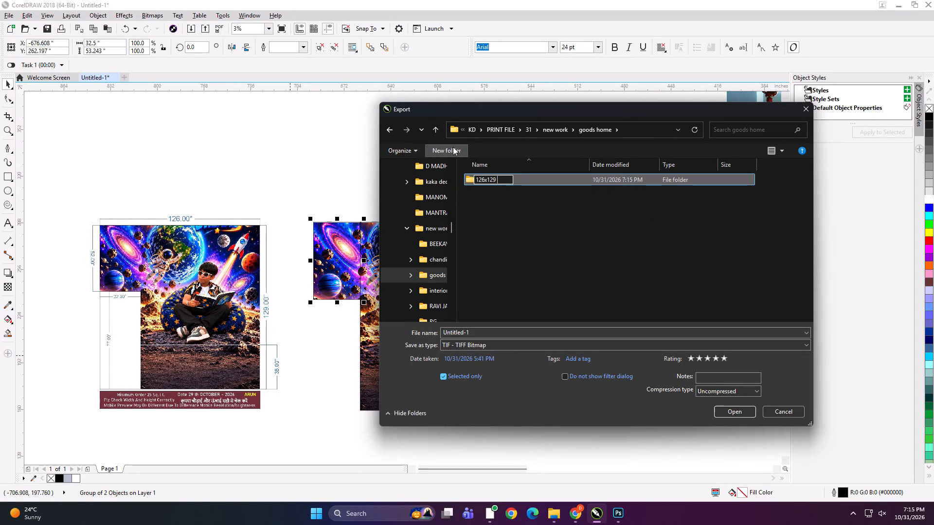
key(Return)
double_click(517, 182)
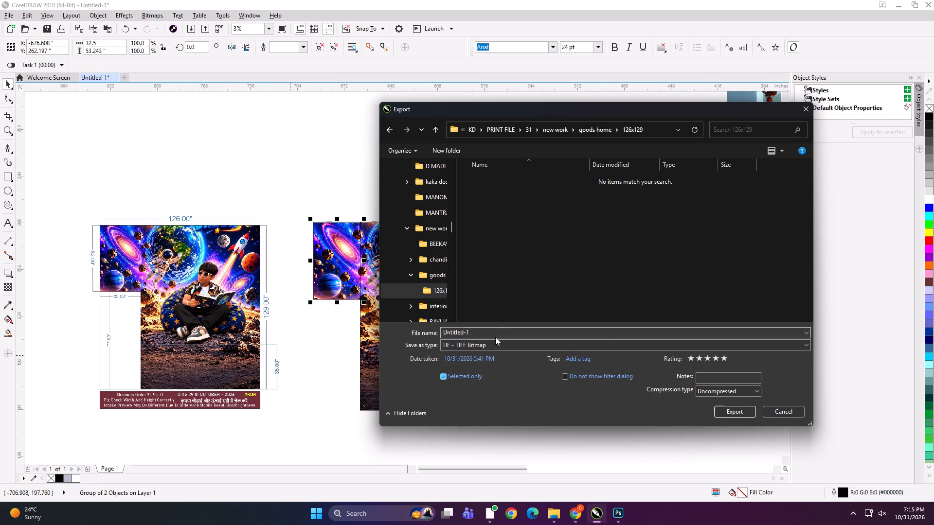
Export the first space panel as a TIFF named "32.5x53 A" into the 126x129 folder.
click(495, 337)
click(495, 334)
key(ctrl+a)
text(32.5x)
text(3 A)
key(Return)
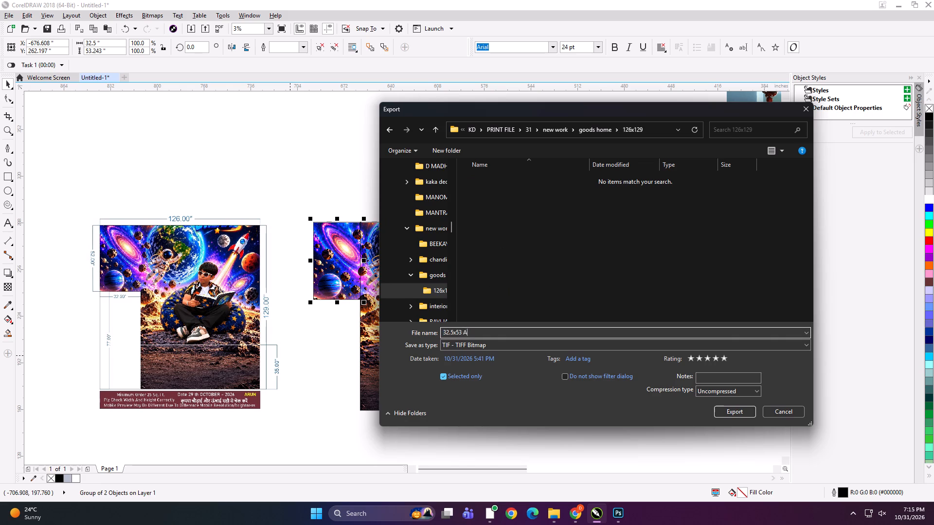
key(Return)
Export the middle space panel as a TIFF named "41.5x129 A" at 100 dpi.
click(384, 236)
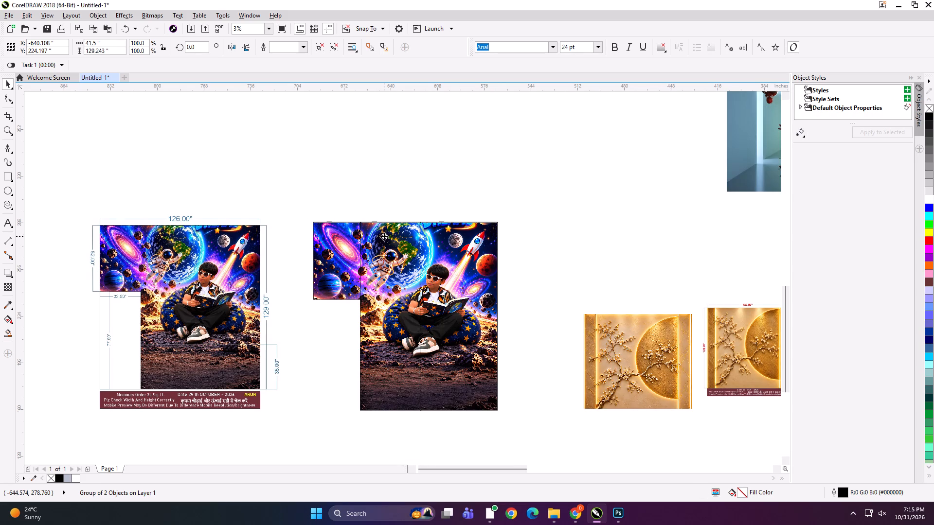
key(ctrl+e)
text(41.5x129 A)
key(space)
key(Return)
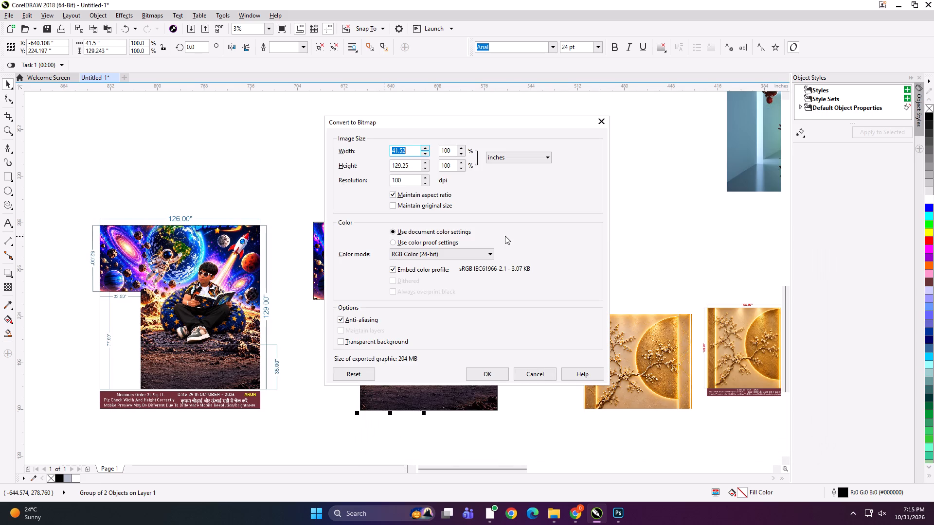
key(Return)
Export the last space panel as a TIFF named "53x129 b" into the same folder.
click(492, 241)
key(ctrl+e)
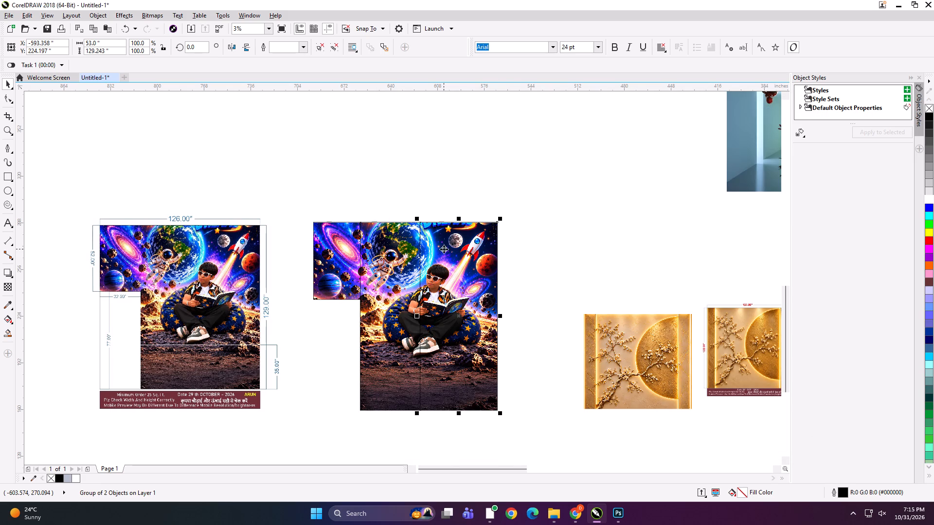
key(ctrl+e)
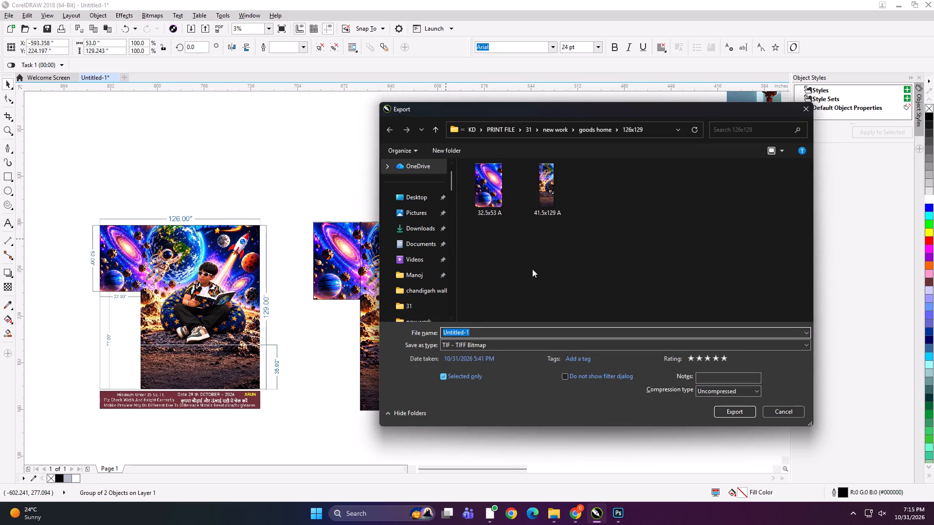
text(3x129)
key(space)
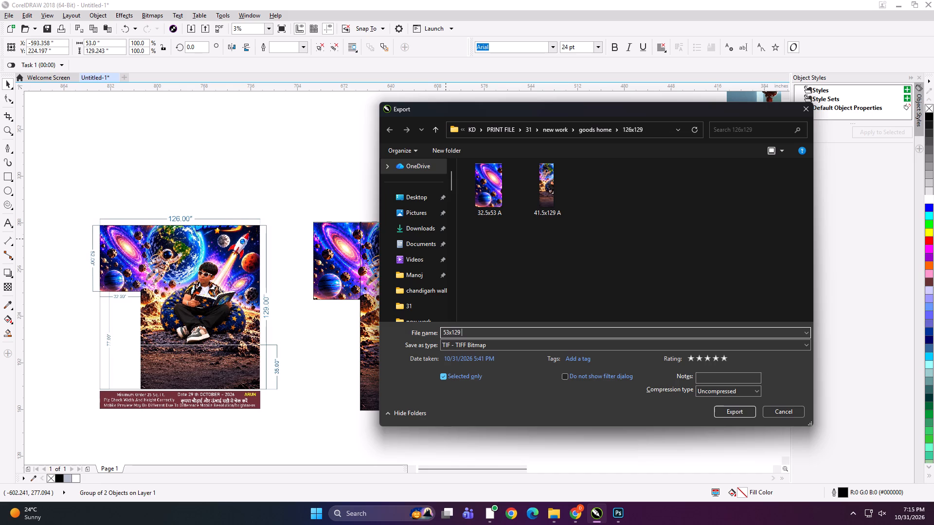
key(c)
key(BackSpace)
key(b)
key(Return)
key(Return)
Separate the space panels by nudging the last one 4 inches right and the first one 6 inches left.
key(Right)
key(Right)
key(Right)
key(Right)
key(Right)
key(Right)
key(Right)
key(Right)
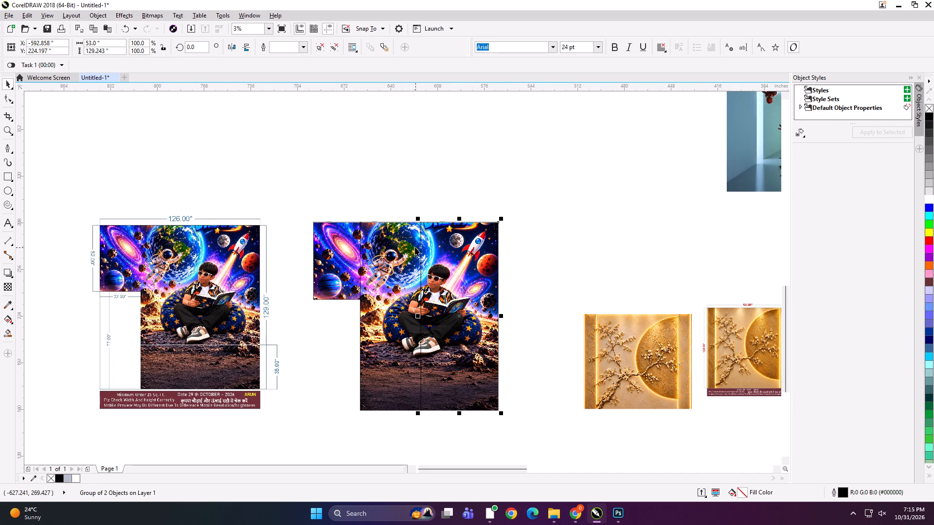
click(314, 254)
key(Left)
key(Left)
key(Left)
key(Left)
key(Left)
key(Left)
key(Left)
key(Left)
key(Left)
key(Left)
key(Left)
key(Left)
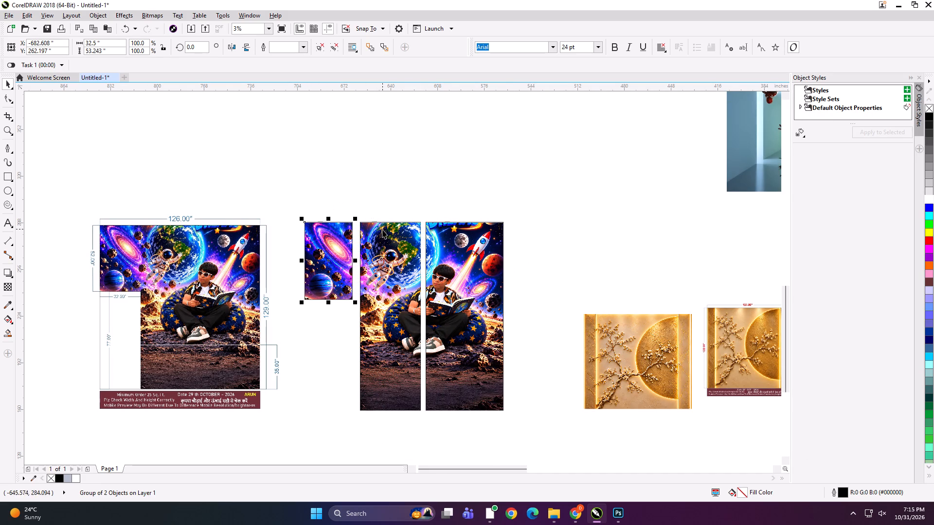
Group the three separated space panels together with the dimensioned 126 by 129 inch layout.
shift+click(385, 241)
shift+click(452, 268)
shift+click(265, 280)
key(ctrl+g)
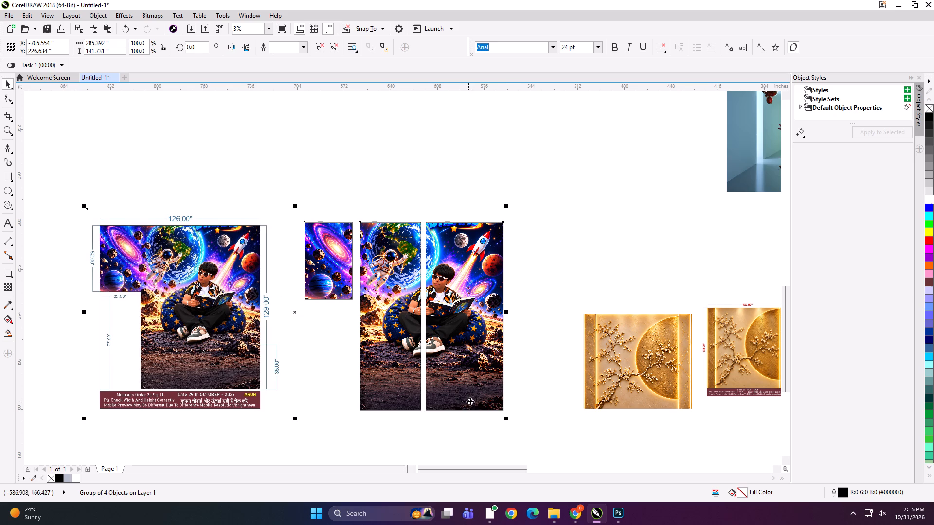
Scale the combined space group down proportionally to about 4.2 inches wide.
shift+drag(505, 417, 309, 330)
scroll(277, 308, up, 3)
scroll(312, 359, up, 1)
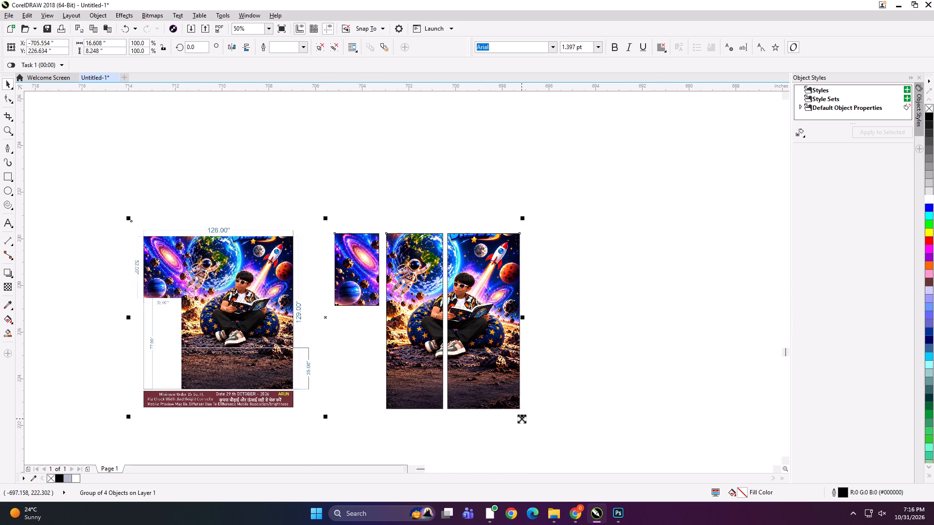
shift+drag(521, 419, 401, 373)
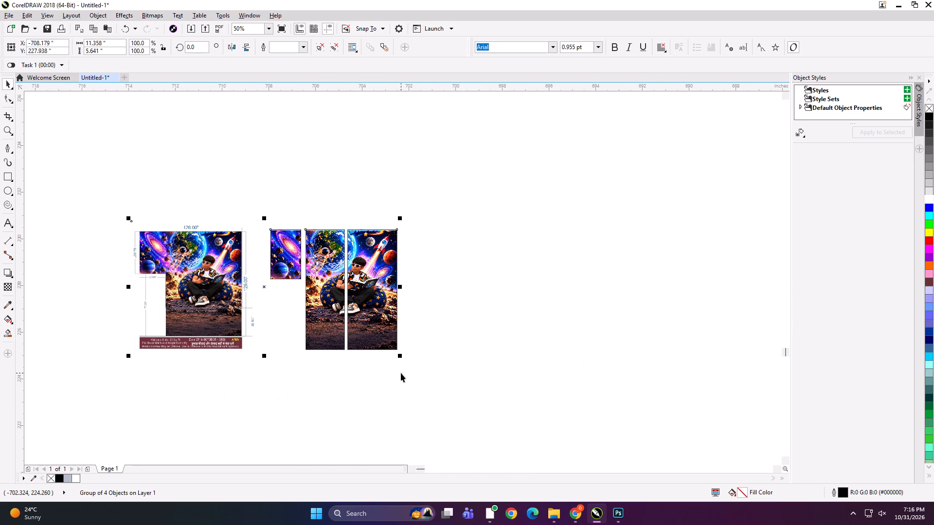
scroll(268, 330, up, 1)
shift+drag(528, 379, 517, 376)
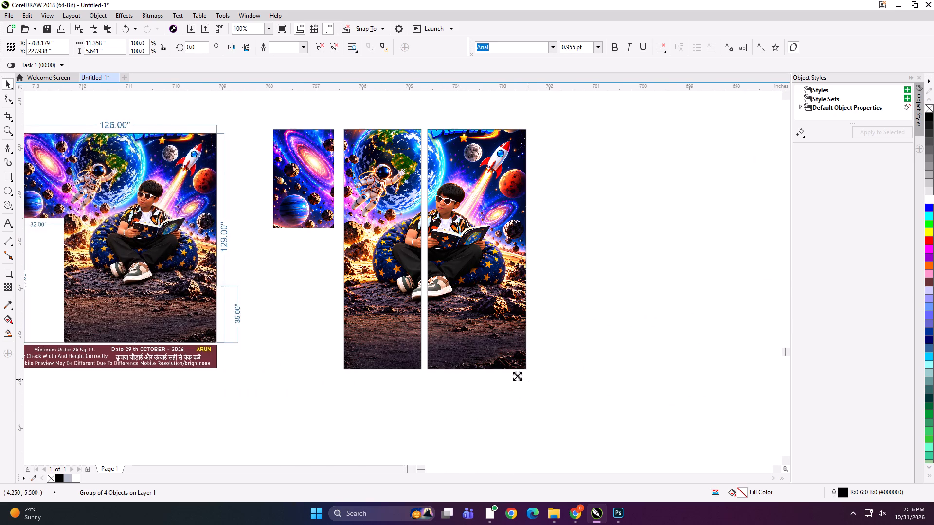
shift+drag(517, 376, 367, 296)
Export the shrunken space group as a preview named SDGG.
key(ctrl+e)
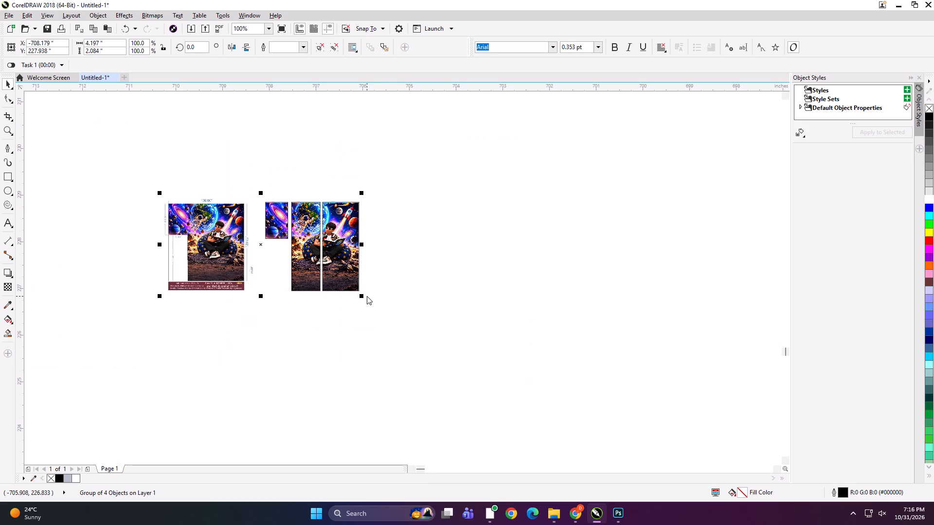
text(SDGG)
key(Return)
key(Return)
key(Return)
key(Return)
Delete the exported space group from the drawing.
key(Delete)
Move the superhero corridor image aside and place its 77 by 81 inch layout below the hands design.
key(F4)
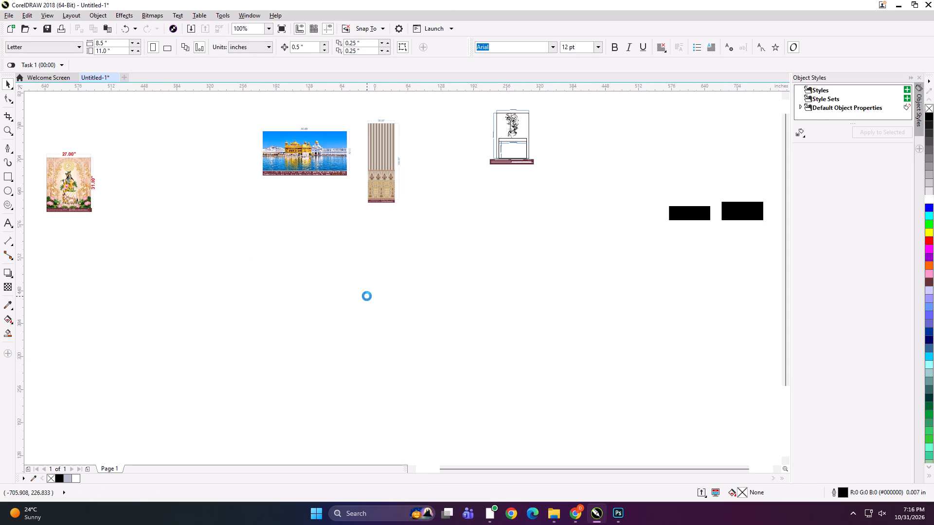
click(367, 296)
scroll(163, 332, up, 1)
drag(250, 354, 182, 317)
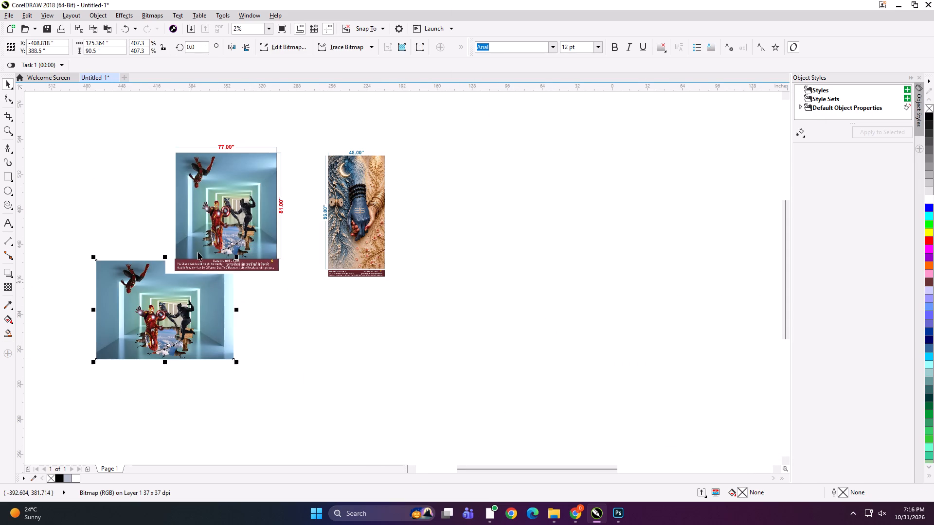
drag(219, 207, 341, 358)
click(206, 315)
Move the golden tree image and its dimensioned layout so they sit separately side by side.
scroll(583, 271, down, 1)
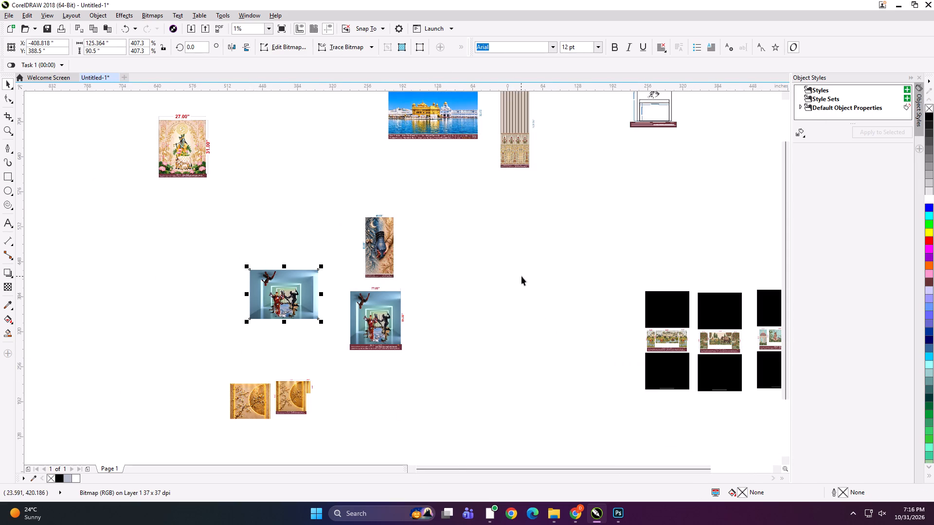
scroll(258, 425, up, 2)
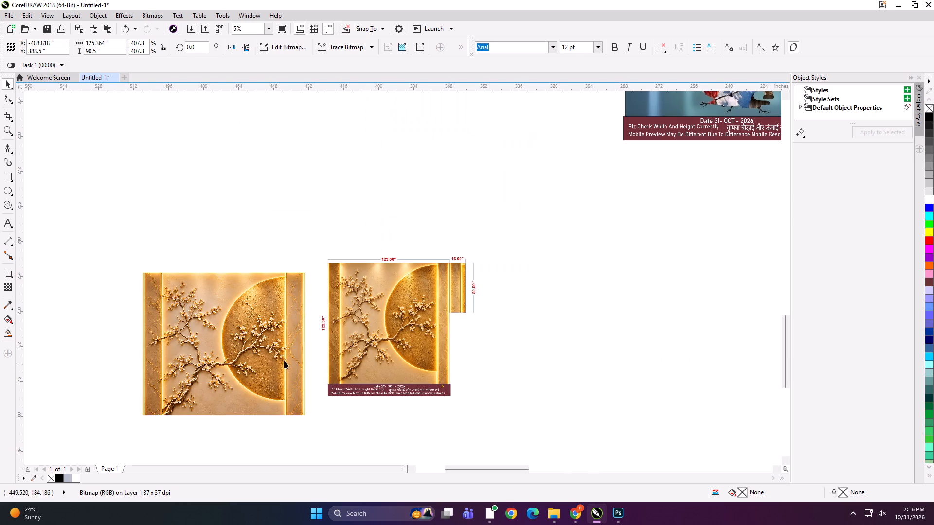
scroll(278, 347, up, 1)
drag(446, 303, 477, 286)
drag(301, 317, 329, 284)
drag(454, 275, 476, 265)
Resize the golden tree image to 123 inches wide by 122 inches high.
click(335, 262)
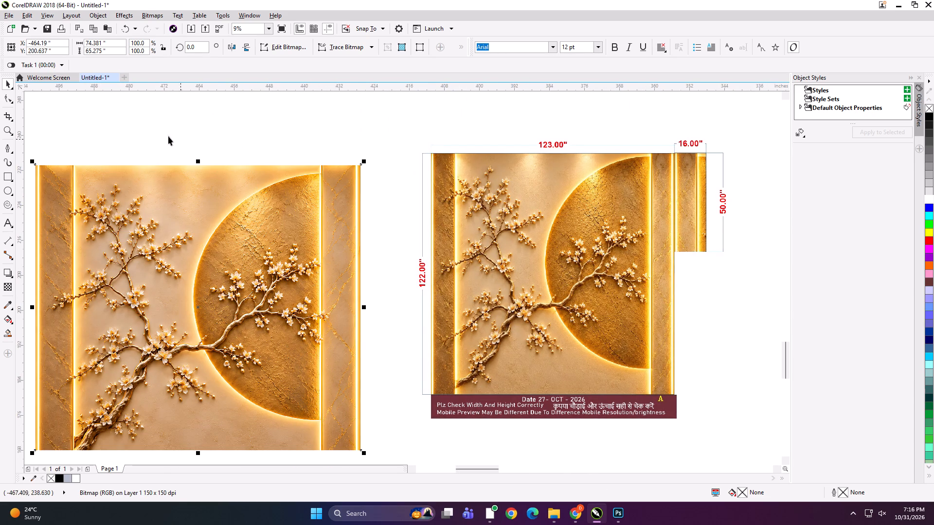
click(109, 44)
key(ctrl+a)
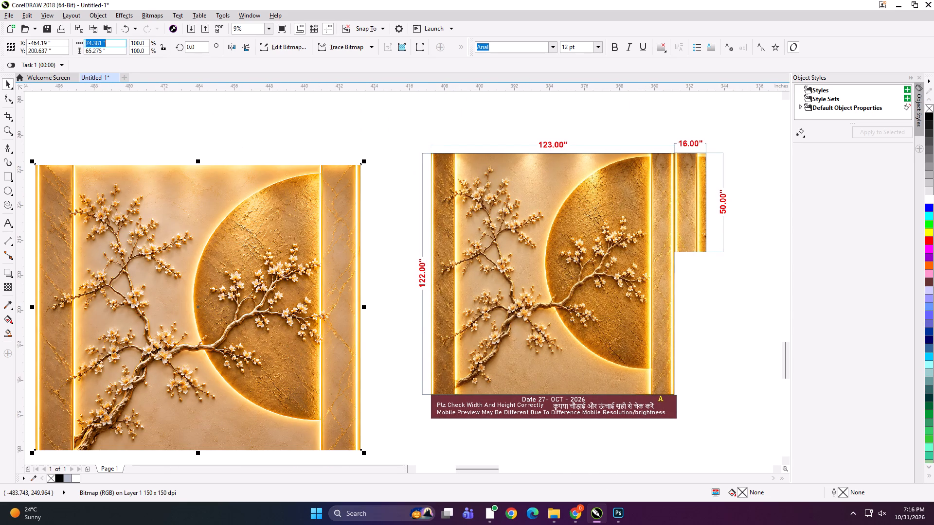
text(123)
key(Tab)
text(122)
key(Return)
scroll(427, 210, down, 1)
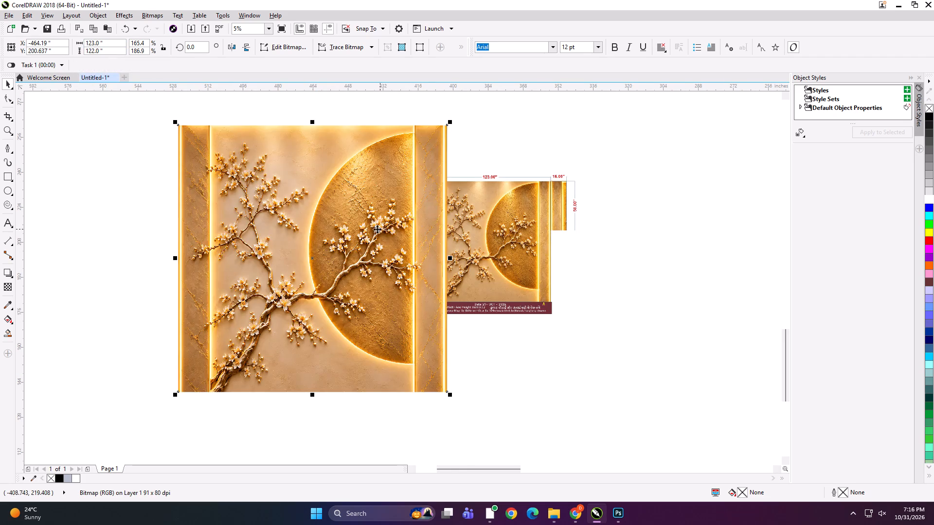
Enlarge the golden tree's dimensioned layout and move it and the resized image apart to free space between them.
drag(376, 229, 318, 230)
drag(567, 229, 572, 175)
drag(590, 266, 654, 307)
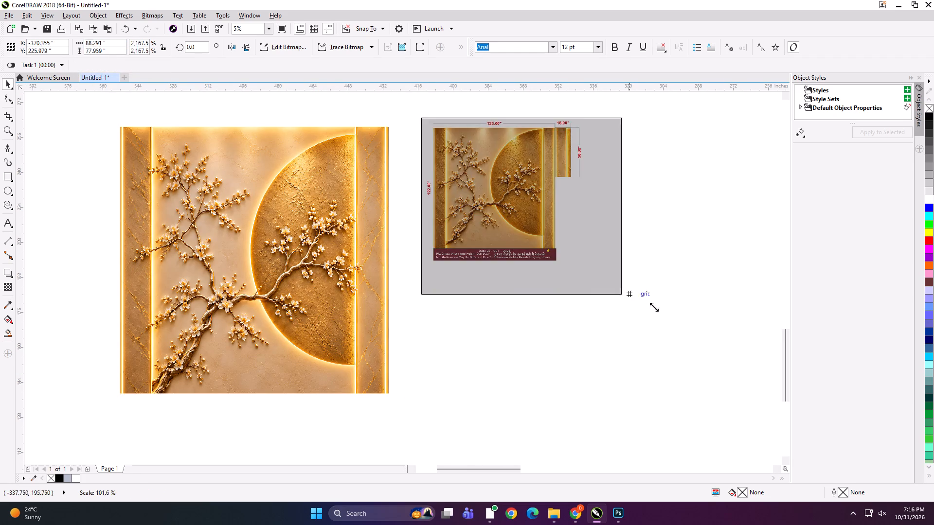
drag(654, 307, 725, 358)
drag(578, 242, 629, 233)
drag(366, 227, 306, 229)
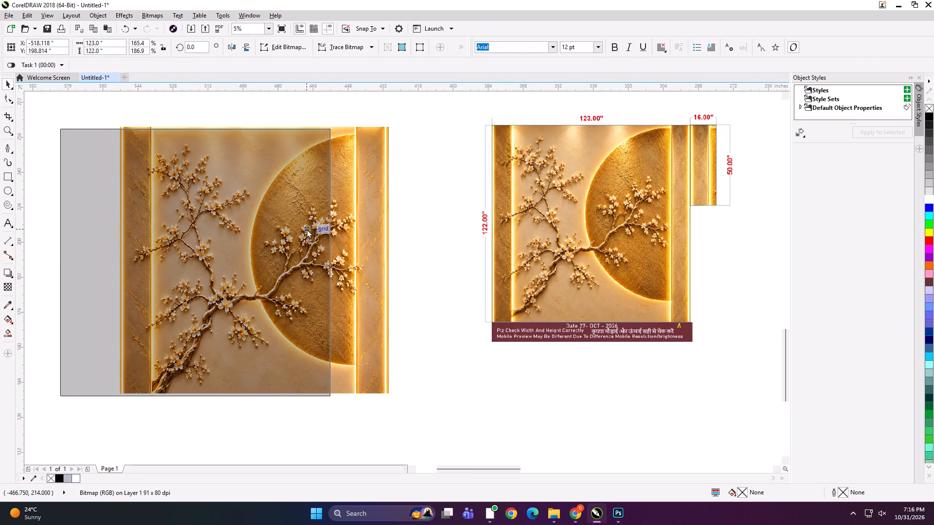
drag(306, 229, 306, 229)
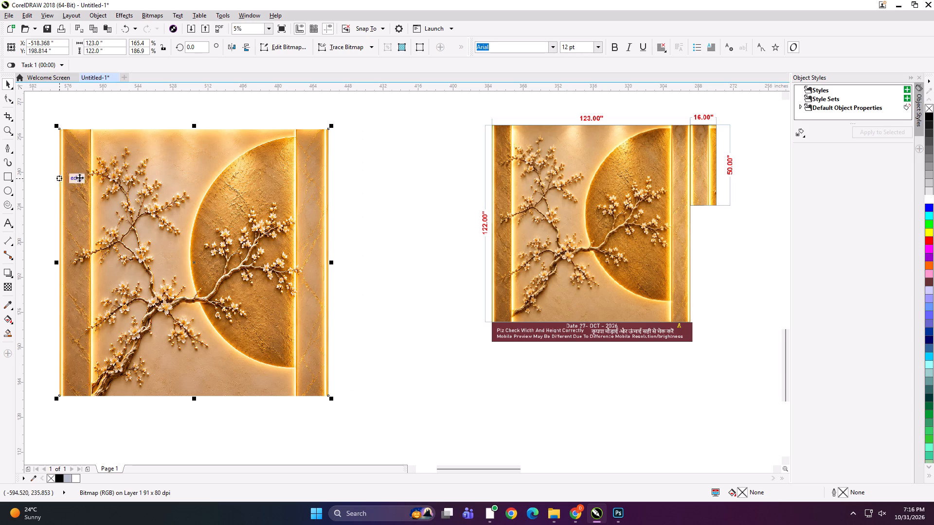
Make a horizontally mirrored copy of the 123 by 122 inch golden tree image against its right edge.
drag(56, 262, 401, 269)
ctrl+right_click(401, 269)
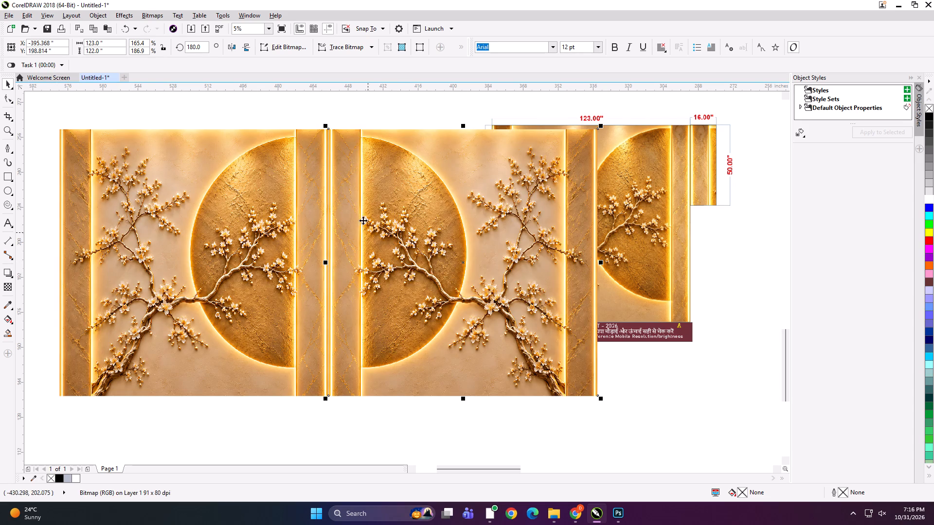
Shift the mirrored copy about 0.05 inch left so it slightly overlaps the original image at the seam.
scroll(320, 138, up, 1)
scroll(328, 182, down, 1)
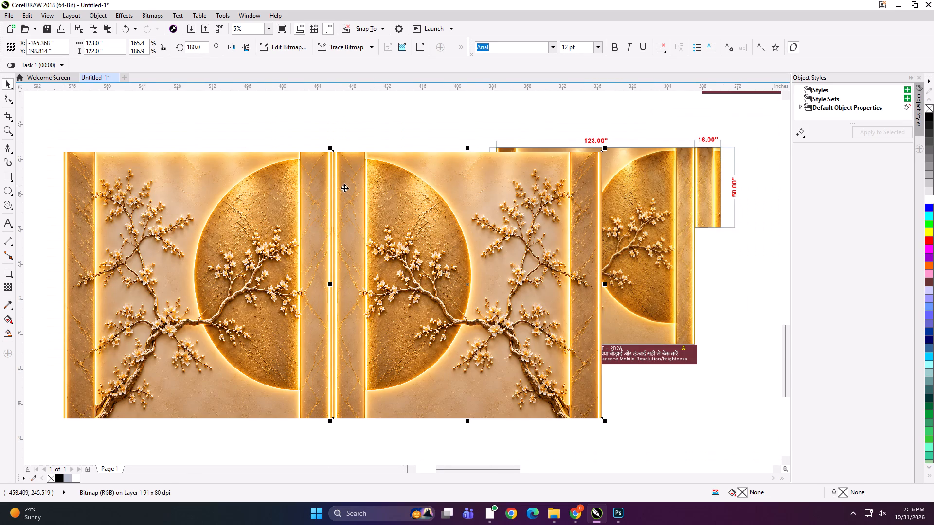
scroll(346, 189, up, 4)
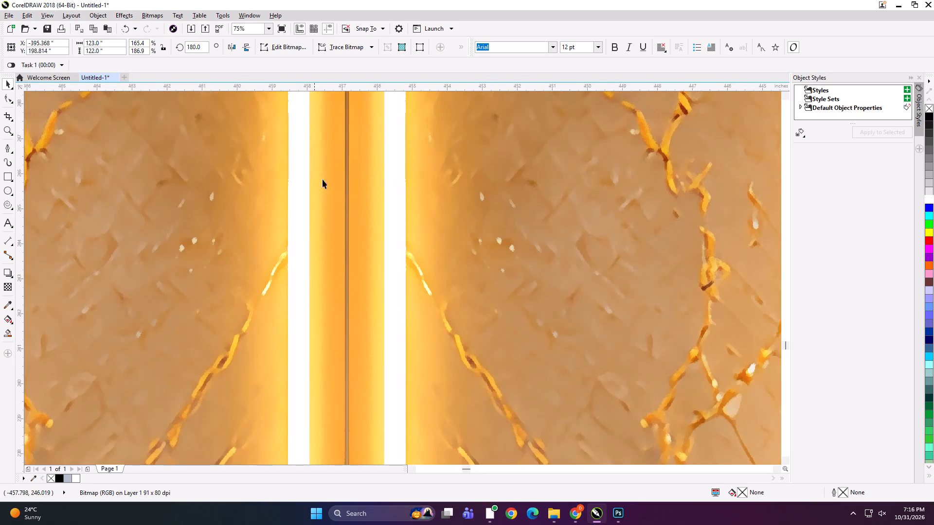
scroll(339, 192, up, 4)
drag(407, 213, 385, 215)
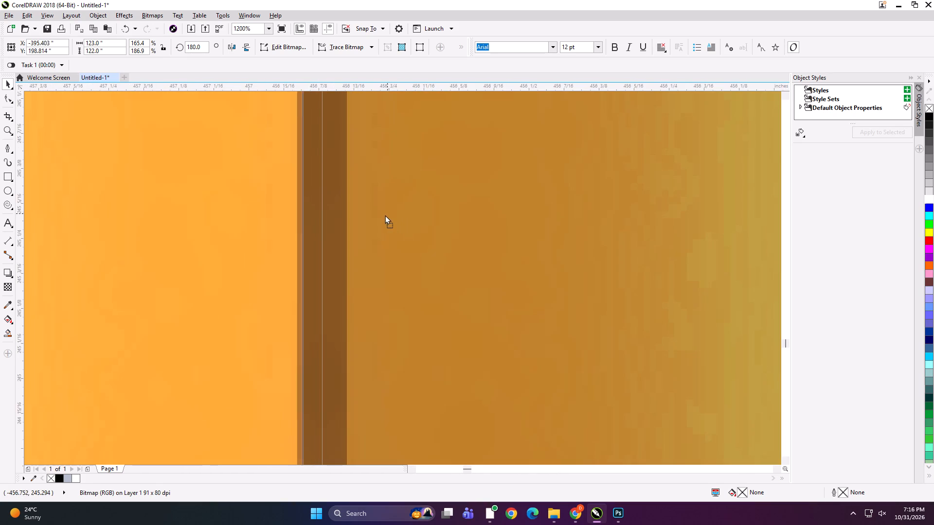
drag(385, 215, 382, 217)
Trim about 0.08 inch off the mirrored copy's seam edge by moving its edge nodes inward with the Shape tool.
scroll(369, 203, down, 6)
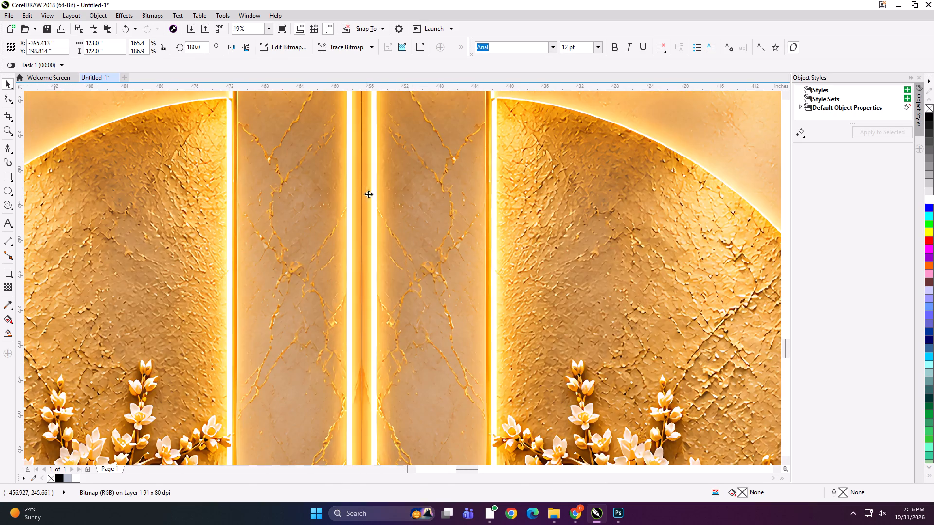
scroll(376, 196, down, 1)
key(F10)
scroll(379, 165, down, 1)
drag(368, 132, 399, 393)
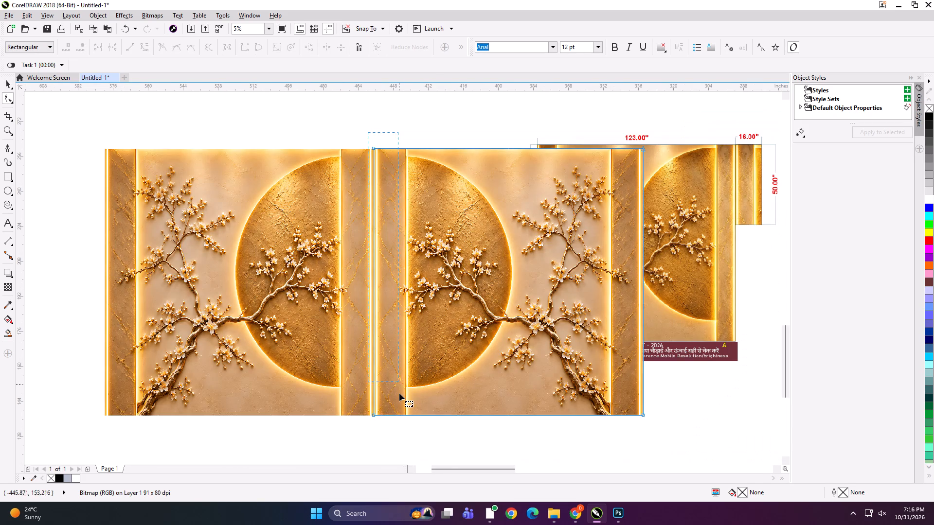
drag(399, 393, 398, 447)
scroll(380, 191, up, 3)
scroll(335, 223, up, 3)
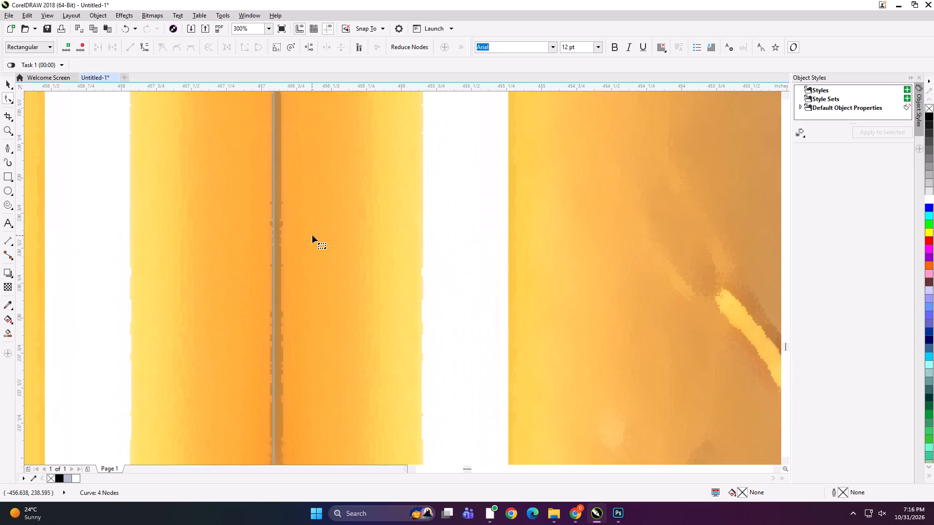
scroll(284, 235, up, 2)
drag(244, 228, 281, 228)
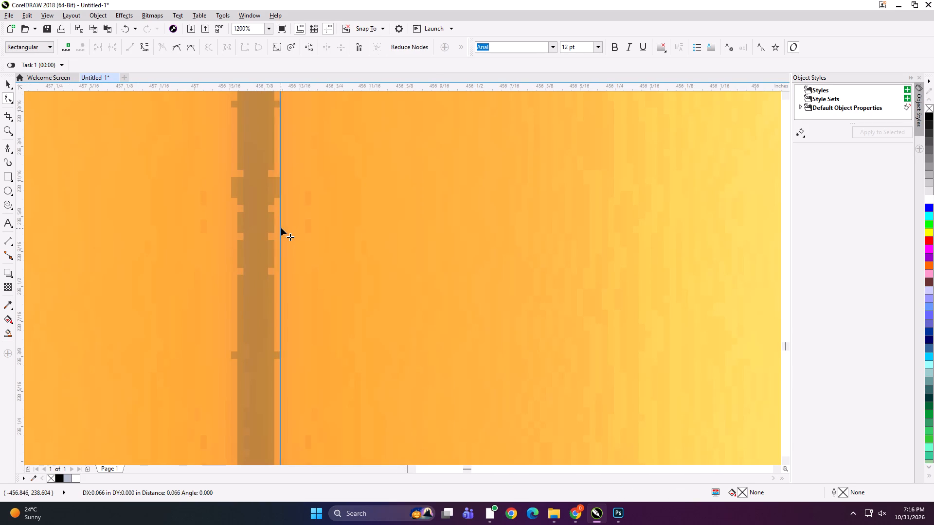
drag(281, 228, 287, 228)
Move the trimmed mirrored copy about 0.1 inch left over the dark strip at the original image's edge.
key(space)
drag(382, 243, 326, 242)
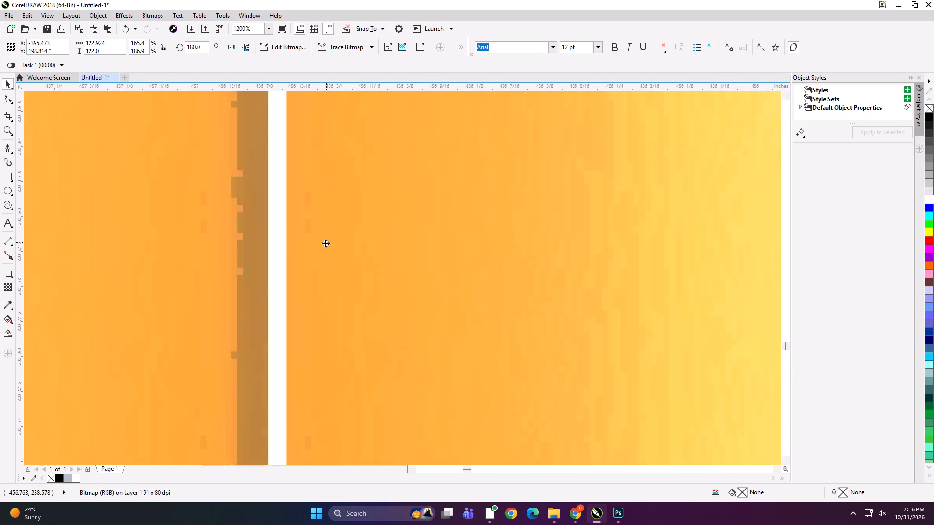
Shift the mirrored copy about 0.04 inch further left to tighten the seam with the original image.
scroll(325, 239, down, 6)
scroll(340, 220, up, 6)
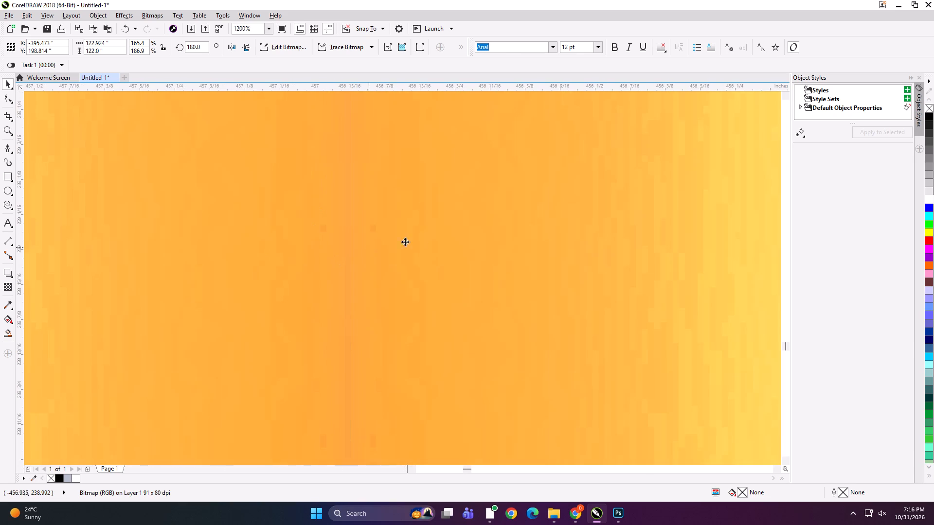
drag(430, 239, 406, 240)
Group the original golden tree image with its mirrored copy.
scroll(386, 201, down, 5)
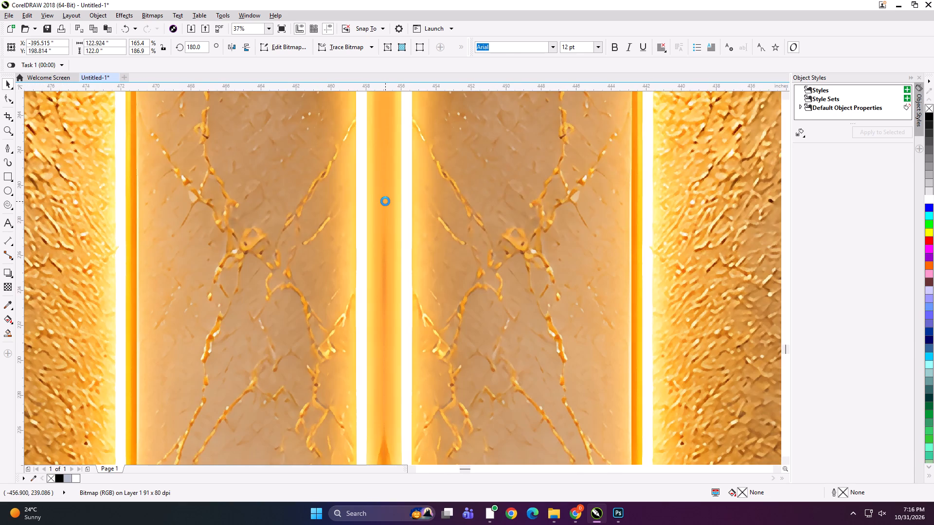
scroll(385, 201, down, 2)
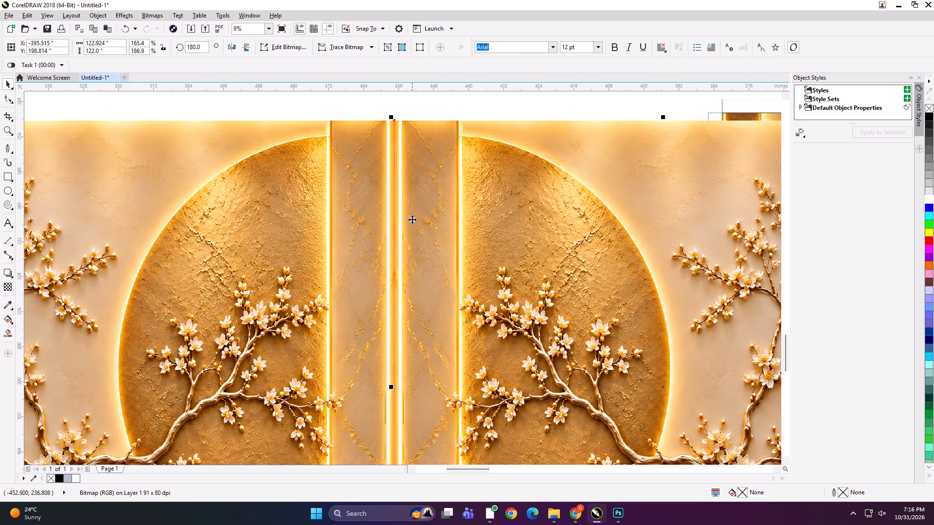
scroll(412, 219, down, 1)
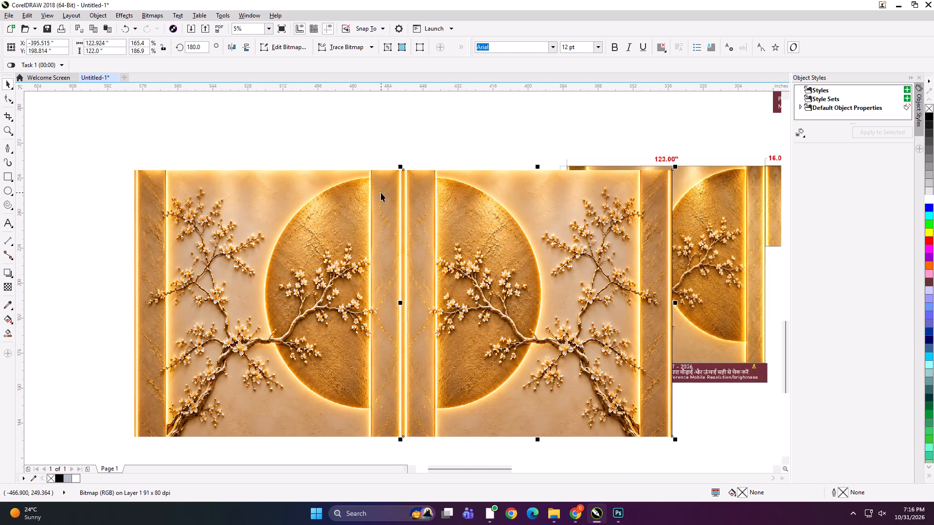
click(381, 192)
shift+click(434, 191)
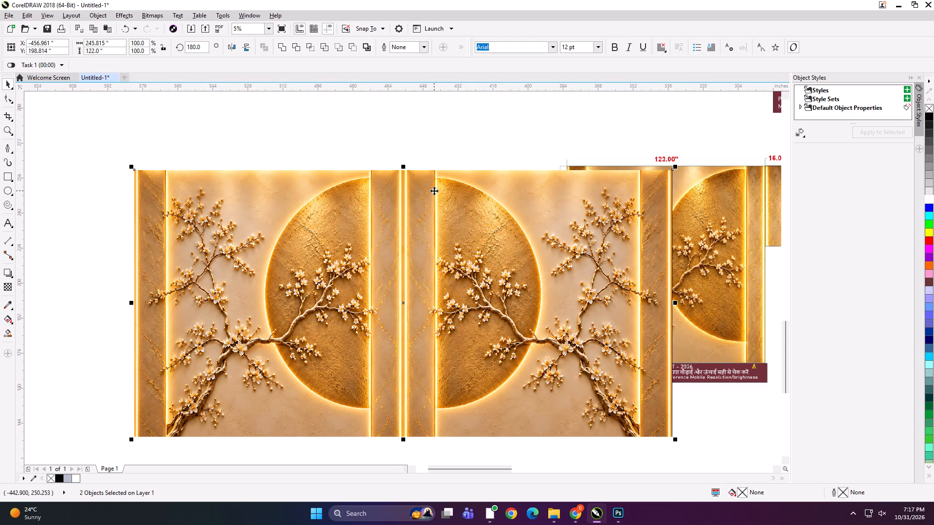
key(ctrl+g)
Create a rectangle around the grouped images, set its width to 123+17 inches, and align it to the group's left edge.
scroll(330, 193, down, 1)
scroll(417, 192, up, 1)
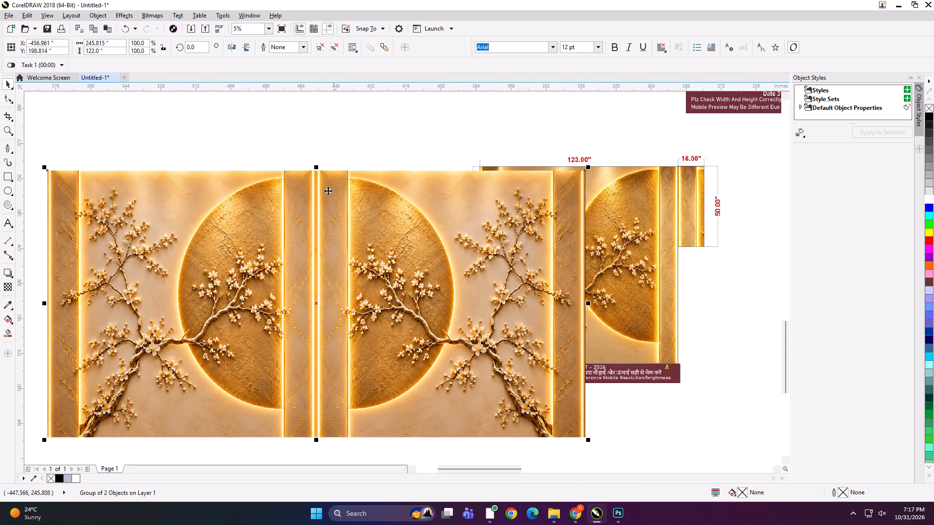
shift+double_click(8, 172)
key(shift+space)
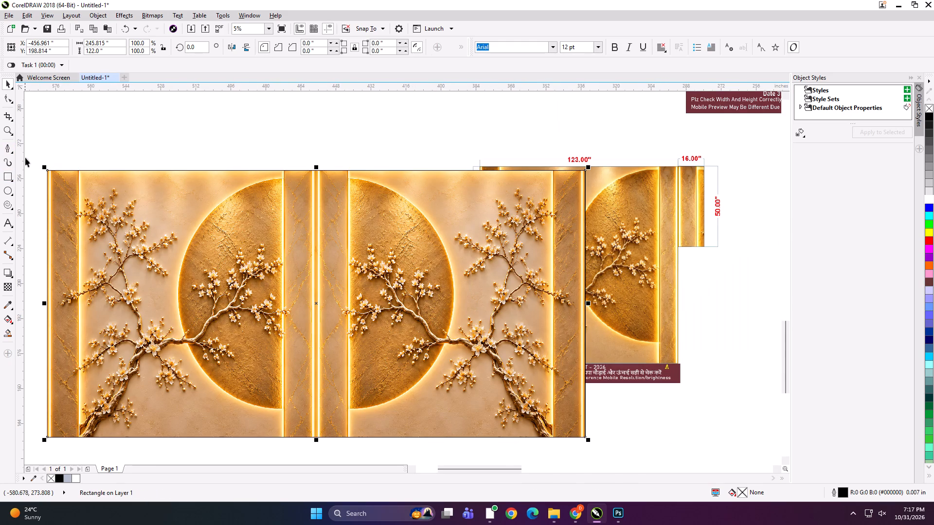
click(118, 41)
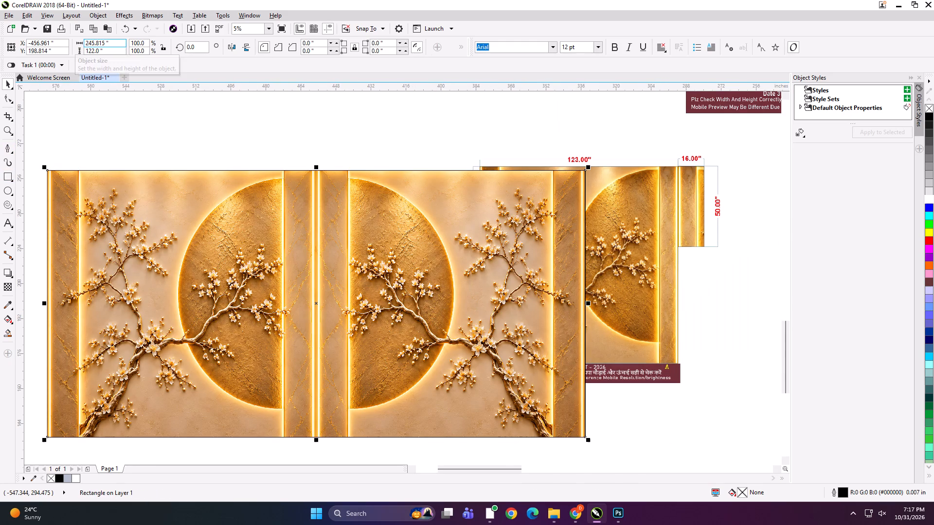
key(ctrl+a)
text(12)
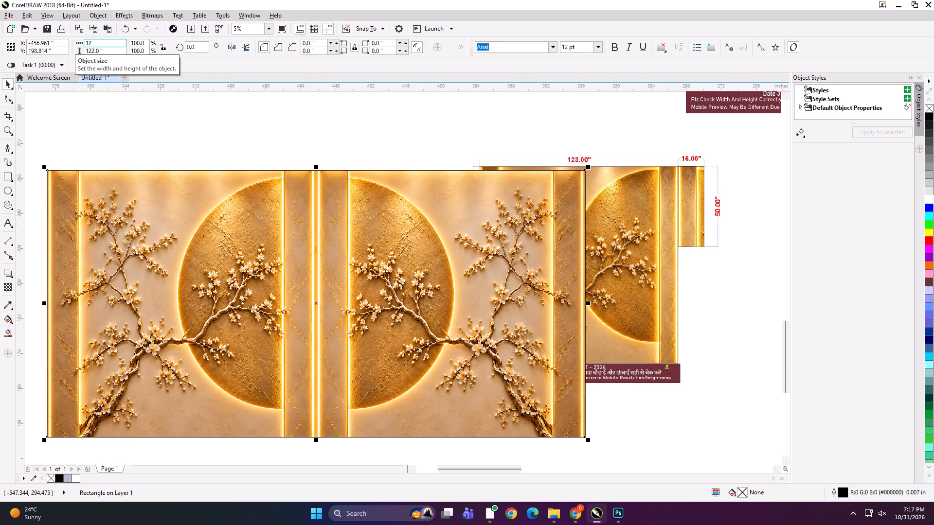
key(3)
key(plus)
text(17)
key(Return)
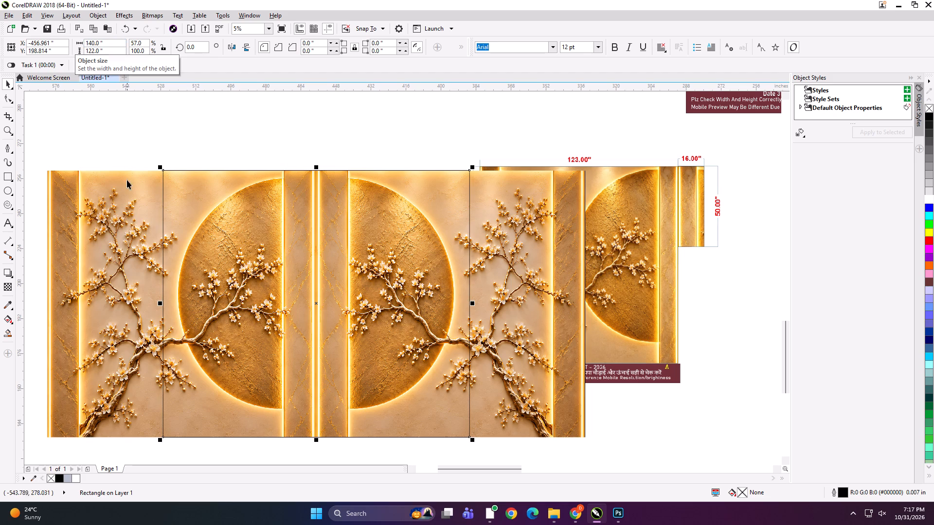
shift+click(124, 200)
key(l)
click(274, 149)
PowerClip the grouped images into the 140 by 122 inch rectangle and move it about 14 inches right and 6 inches up.
click(383, 235)
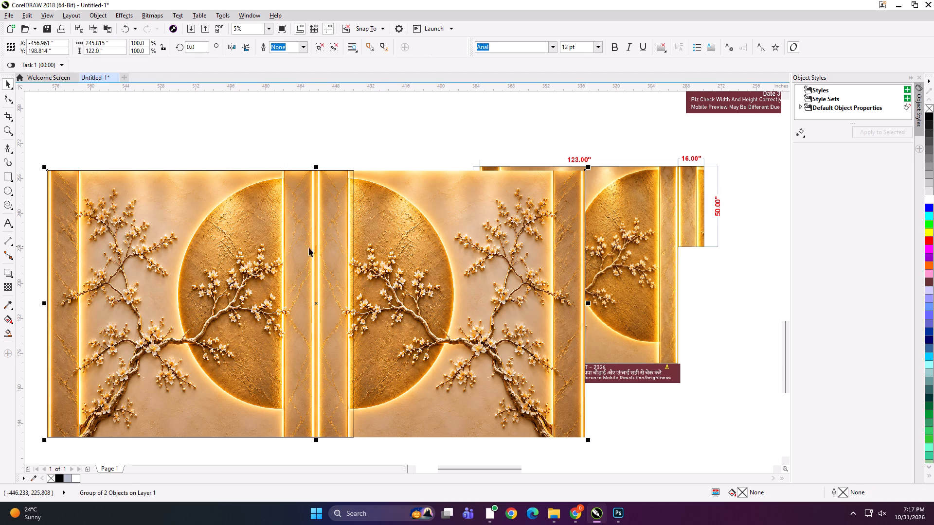
key(shift+Return)
click(277, 247)
drag(204, 261, 234, 247)
click(184, 133)
click(204, 185)
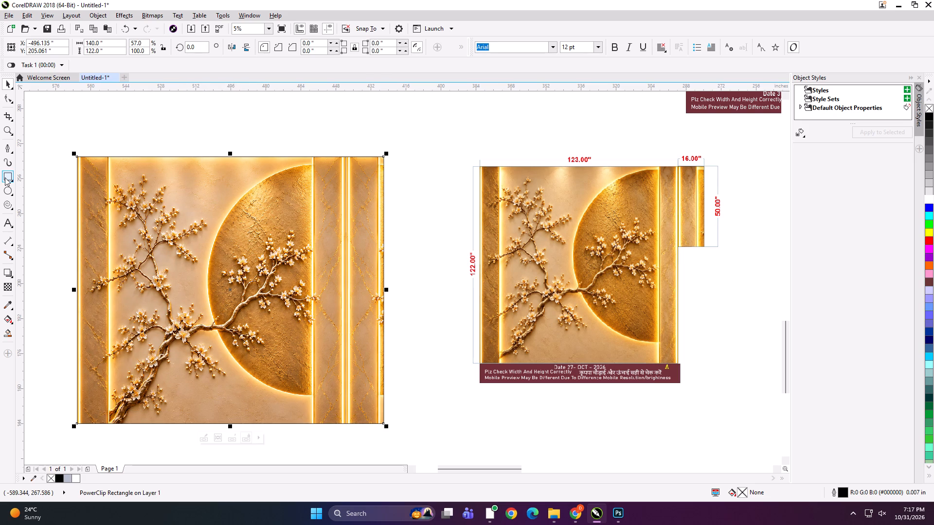
Create a 16.5 by 51 inch rectangle aligned to the top right corner of the clipped artwork for the side extension.
shift+double_click(5, 177)
key(shift+space)
drag(111, 40, 65, 47)
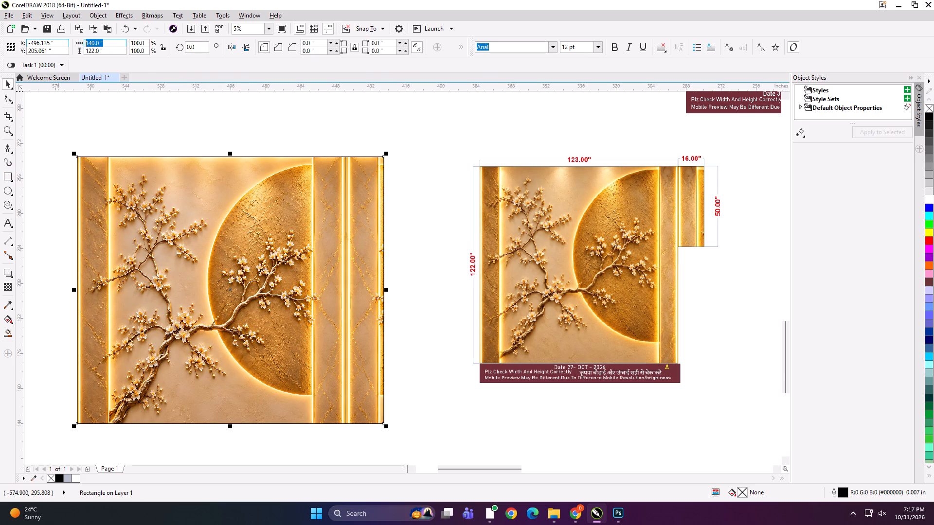
key(1)
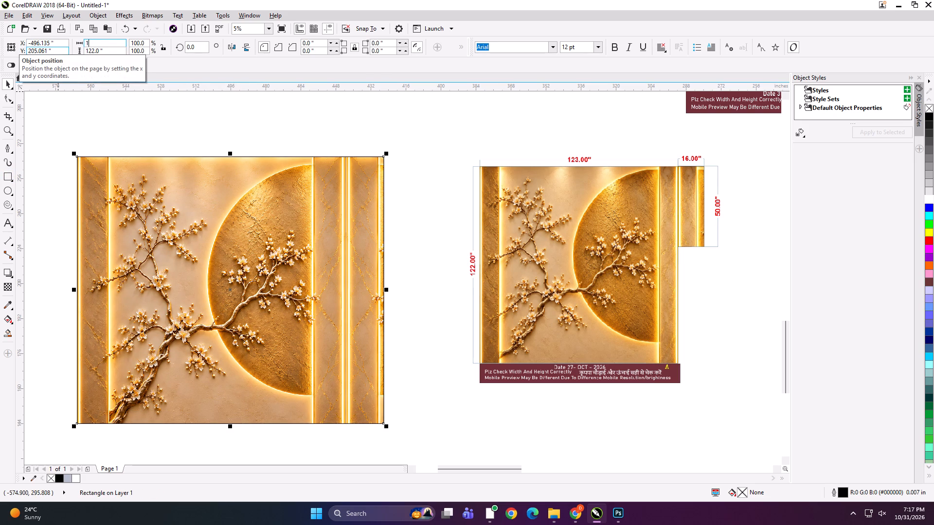
text(6.5)
key(Tab)
key(5)
key(1)
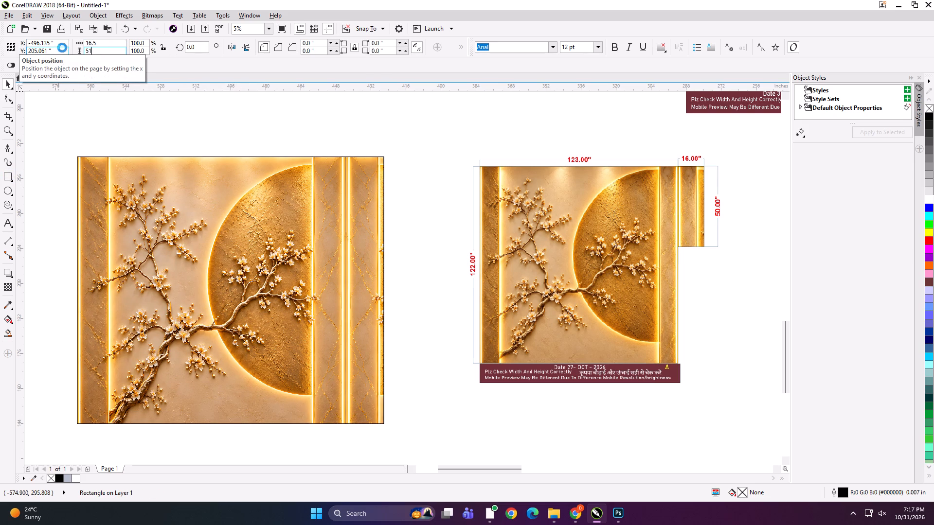
key(Return)
shift+click(218, 164)
text(TR)
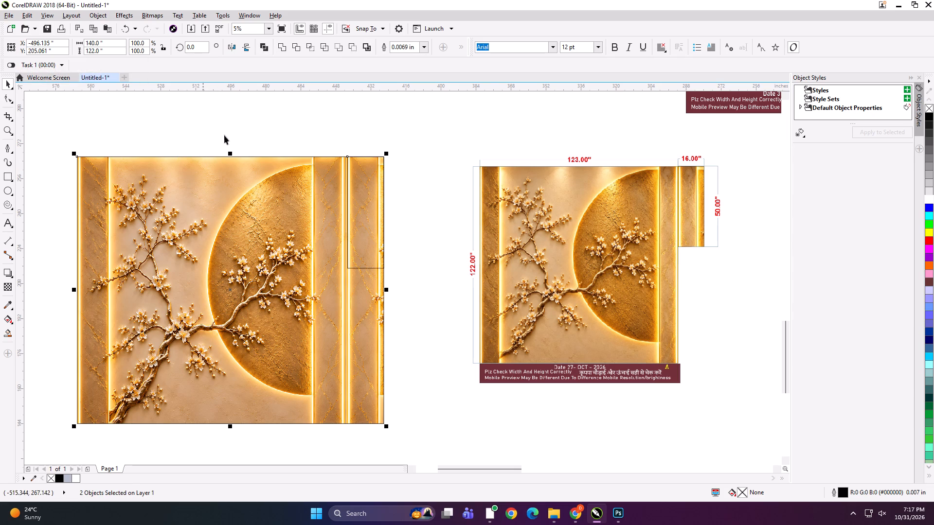
click(270, 126)
Create a 53 inch wide, full-height panel rectangle aligned to the clipped artwork's left edge.
click(319, 198)
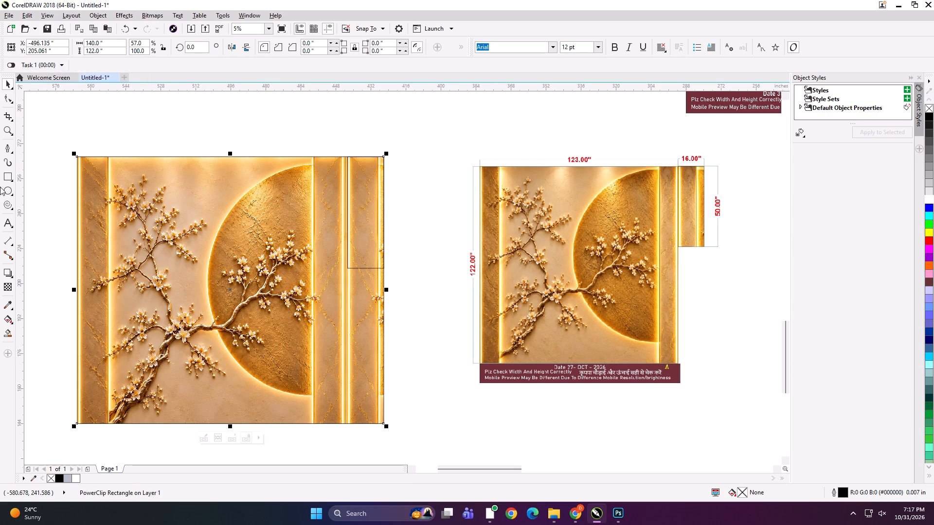
shift+double_click(5, 175)
key(shift+space)
click(104, 45)
key(ctrl+a)
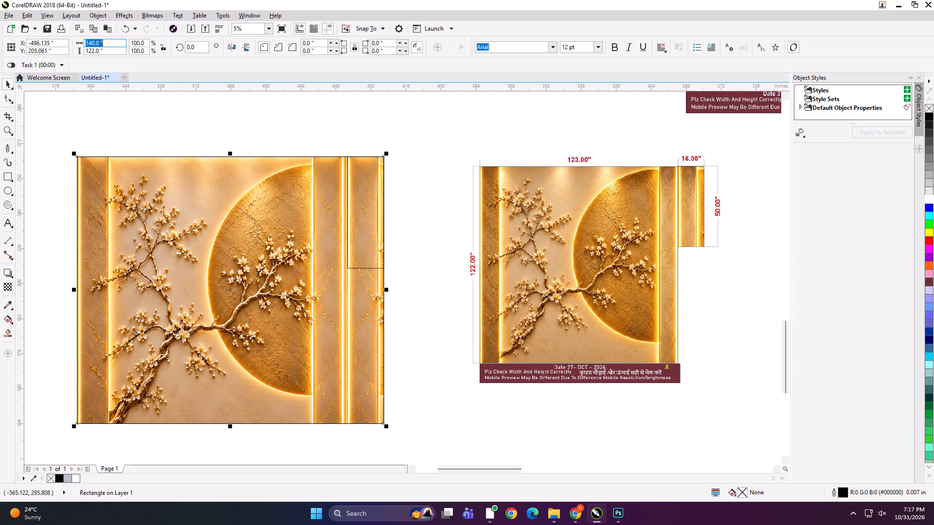
text(53)
key(Return)
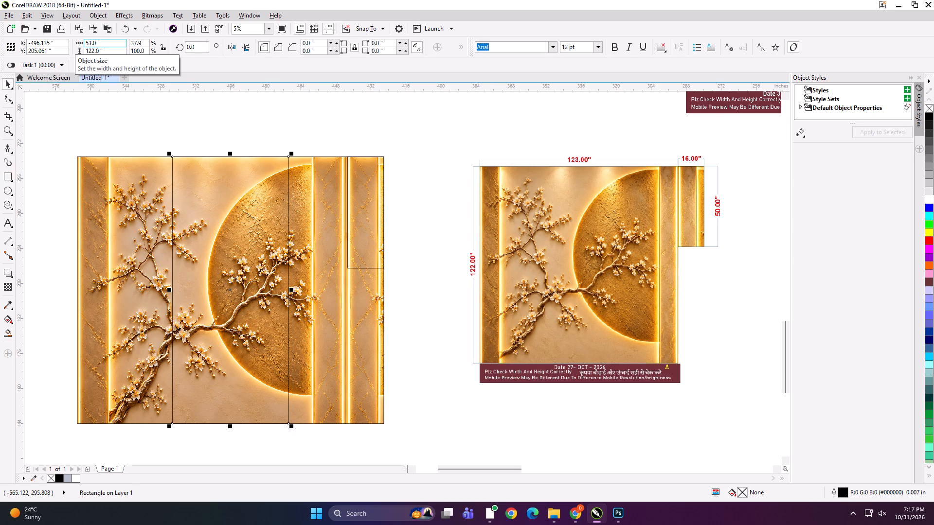
shift+click(129, 209)
key(l)
click(143, 140)
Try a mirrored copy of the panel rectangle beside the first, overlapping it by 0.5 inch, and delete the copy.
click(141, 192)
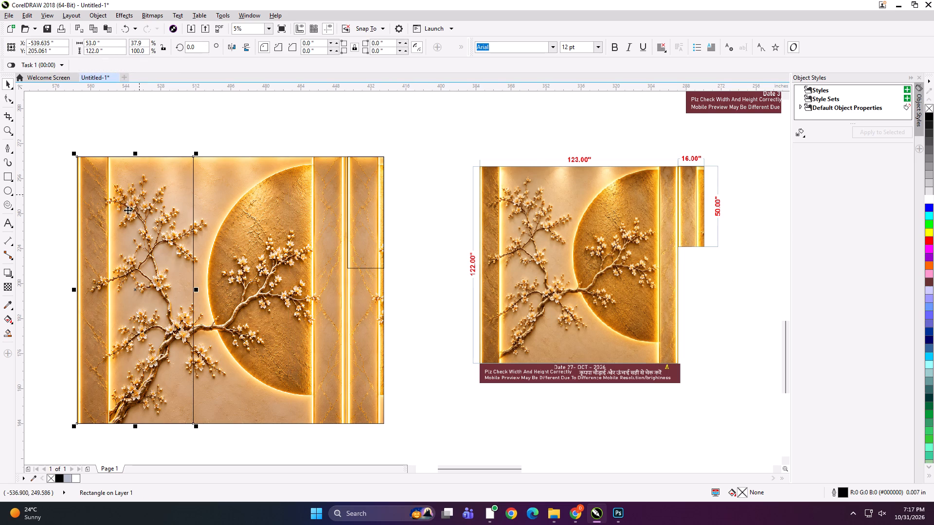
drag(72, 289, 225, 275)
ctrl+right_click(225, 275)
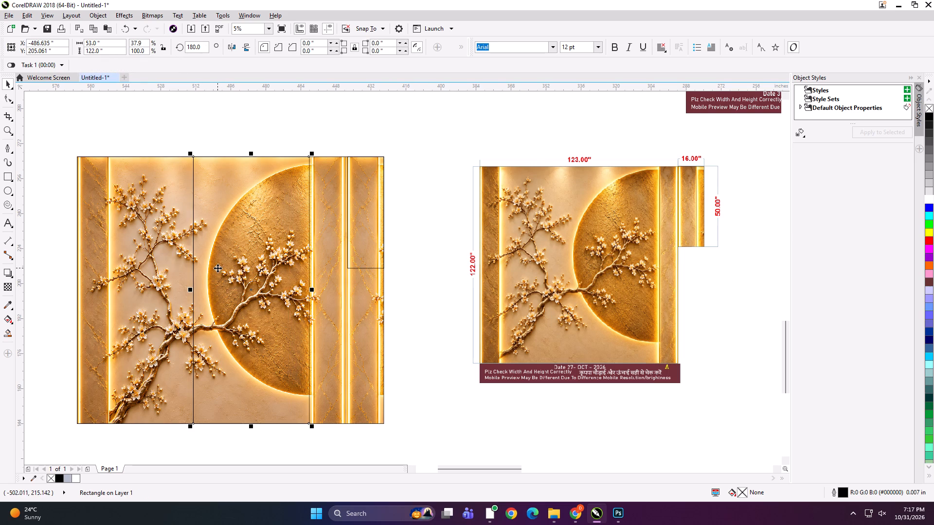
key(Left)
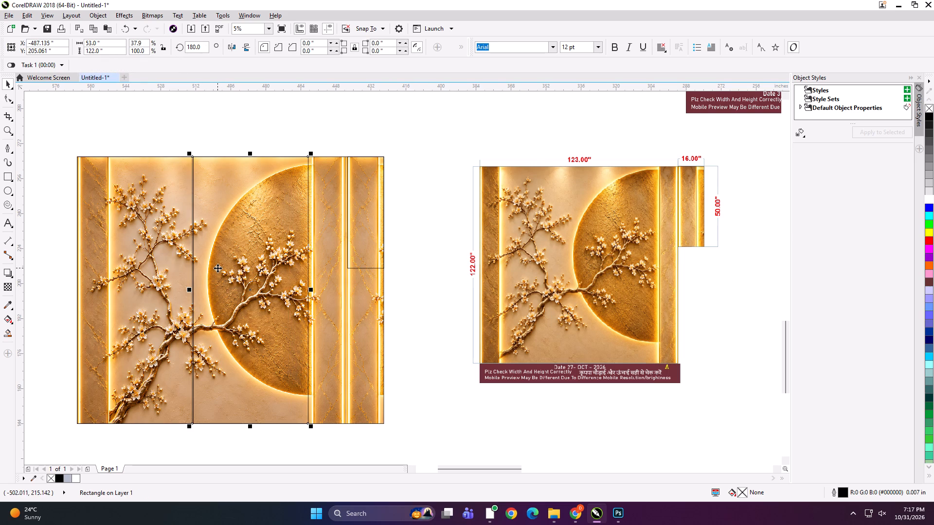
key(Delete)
Set the panel rectangle's width to 41 inches and realign it to the clipped artwork's left edge.
click(158, 234)
click(110, 46)
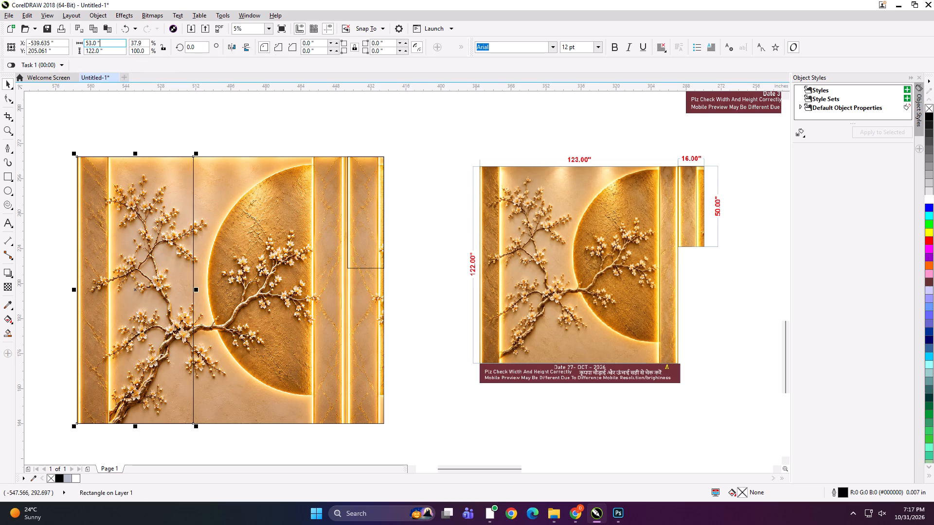
key(ctrl+a)
text(41)
key(Return)
shift+click(247, 233)
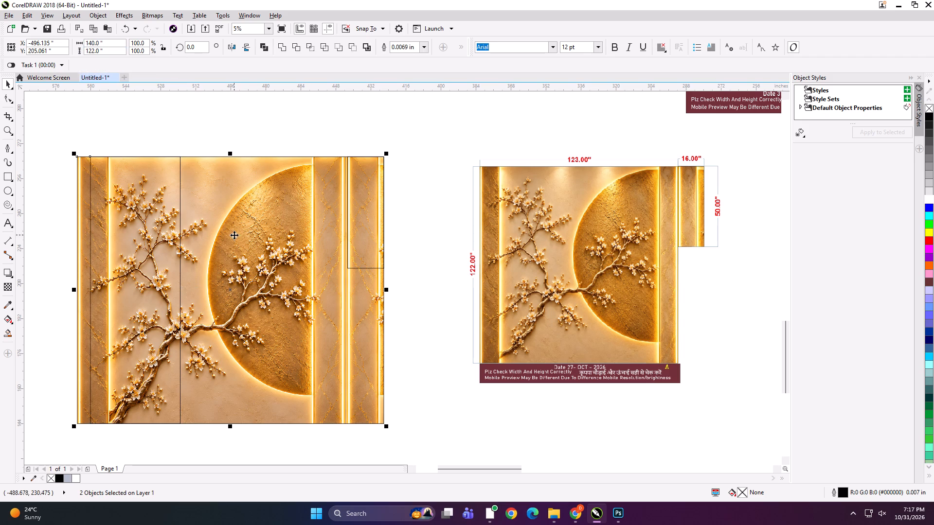
key(l)
click(165, 119)
Make two more 41 inch wide panels across the artwork by mirrored copying, each overlapping the previous panel by 0.5 inch.
click(126, 273)
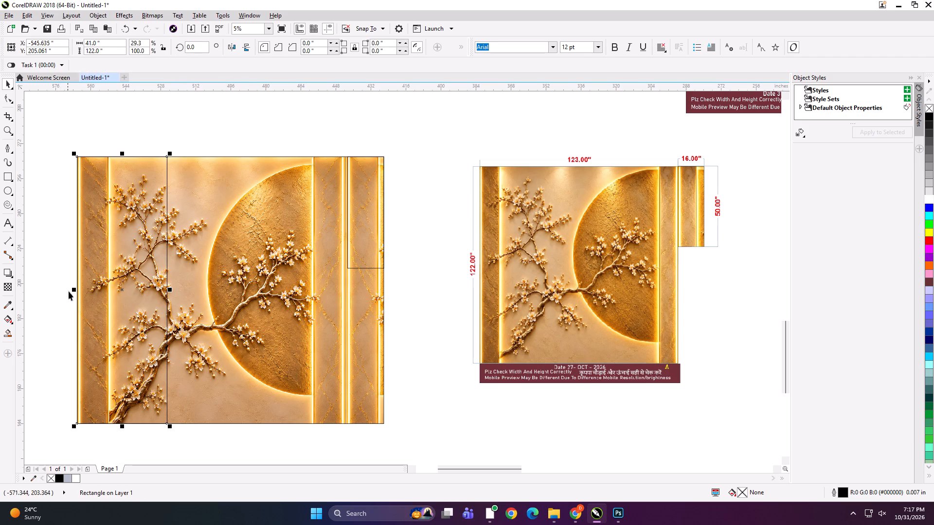
drag(71, 291, 183, 286)
ctrl+right_click(183, 286)
key(Left)
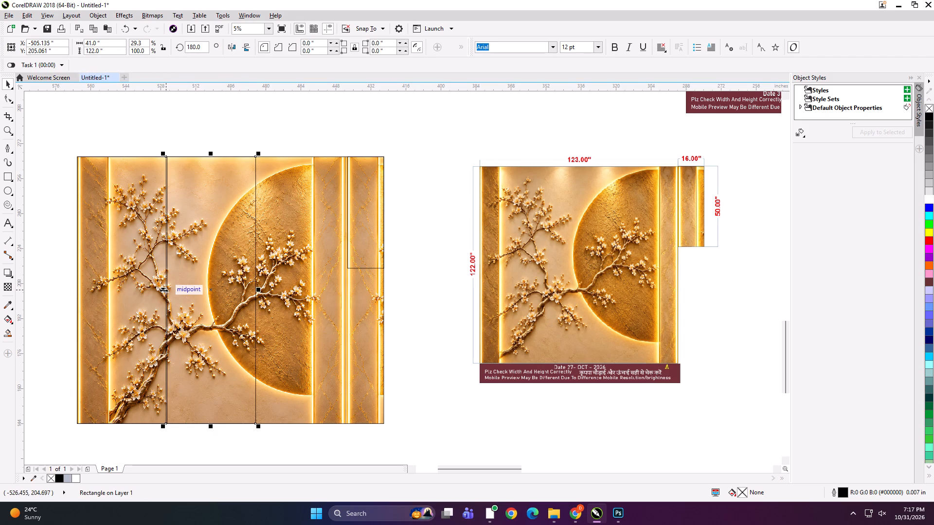
drag(163, 290, 296, 296)
ctrl+right_click(292, 296)
scroll(268, 283, up, 1)
key(Left)
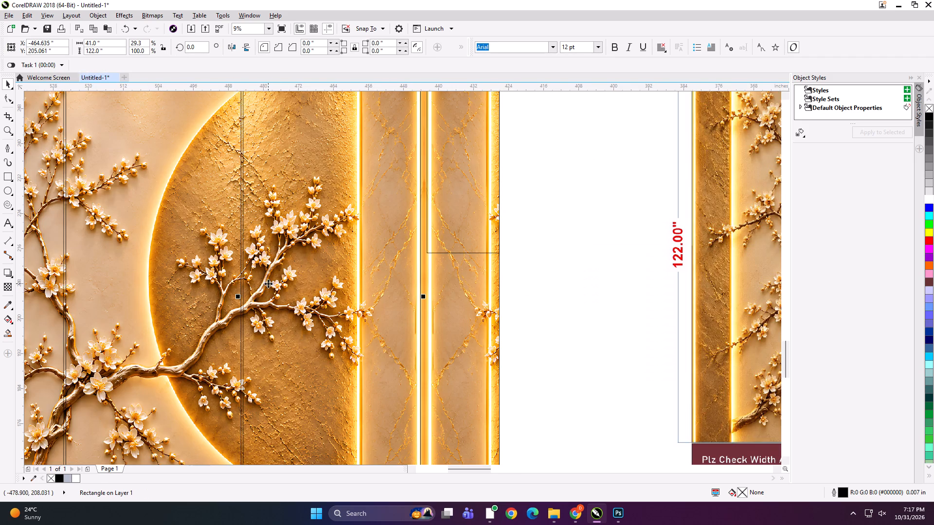
Stretch the three panel rectangles together from their right edge to a combined width of 123.5 inches.
scroll(310, 279, down, 1)
shift+click(209, 253)
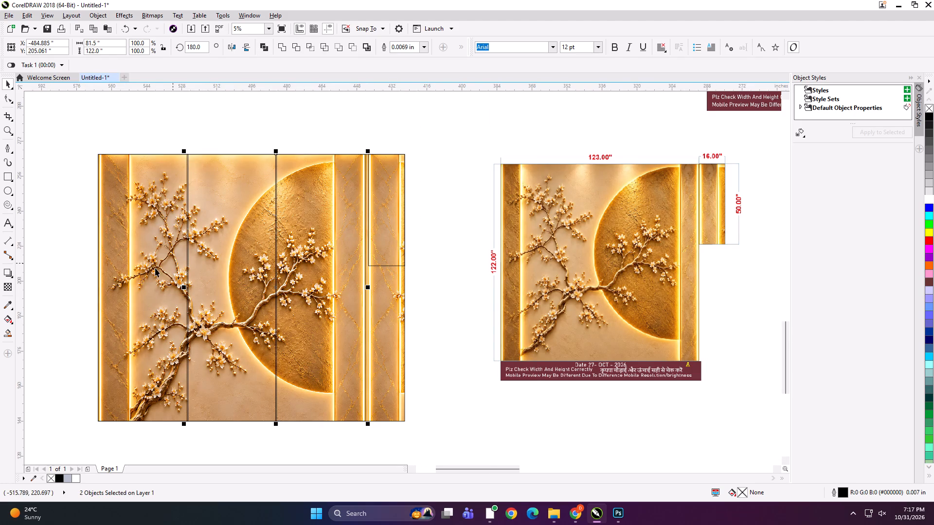
shift+click(155, 268)
scroll(340, 263, up, 1)
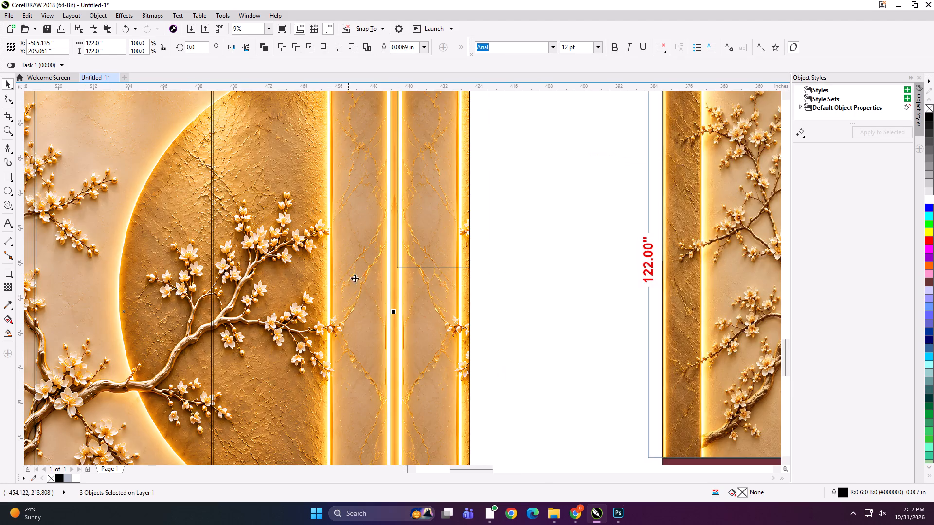
scroll(392, 299, up, 2)
drag(387, 340, 402, 271)
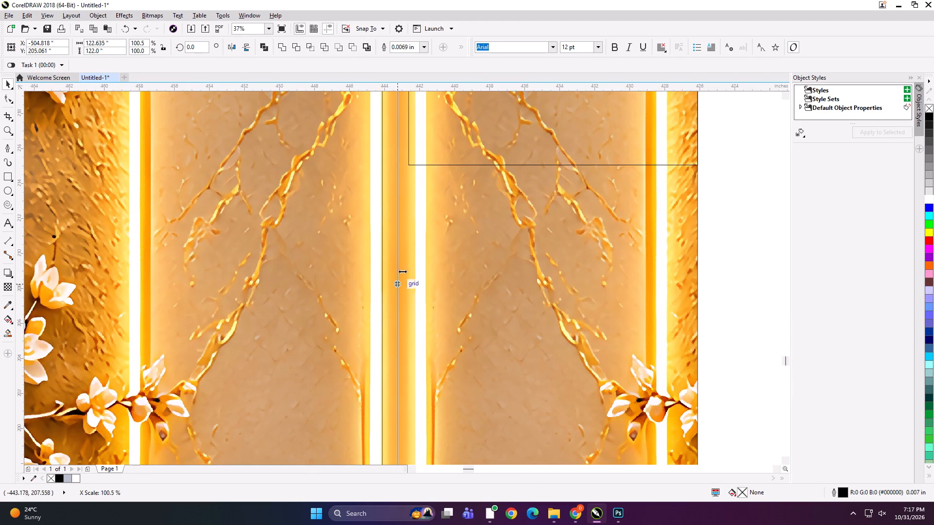
drag(402, 271, 416, 161)
scroll(402, 189, down, 2)
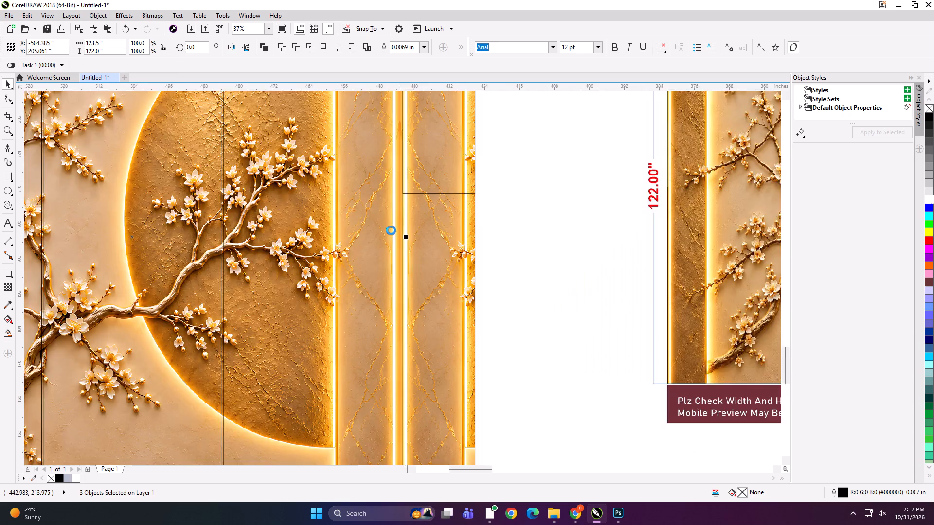
scroll(391, 230, down, 1)
click(362, 389)
click(350, 305)
click(281, 290)
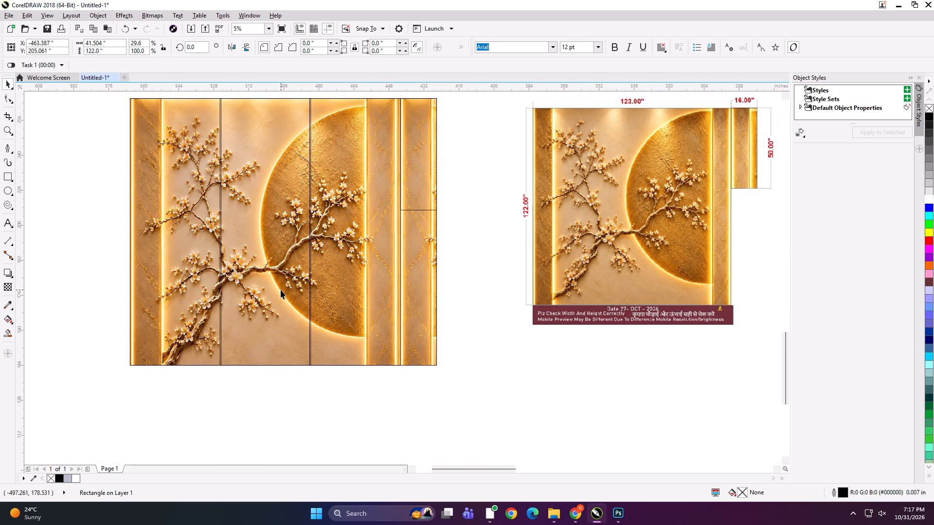
click(181, 277)
shift+click(269, 264)
shift+click(349, 254)
Nudge the side extension rectangle 0.5 inch left and stretch its right edge to the artwork's edge for a 17 inch width.
click(425, 162)
scroll(405, 151, up, 1)
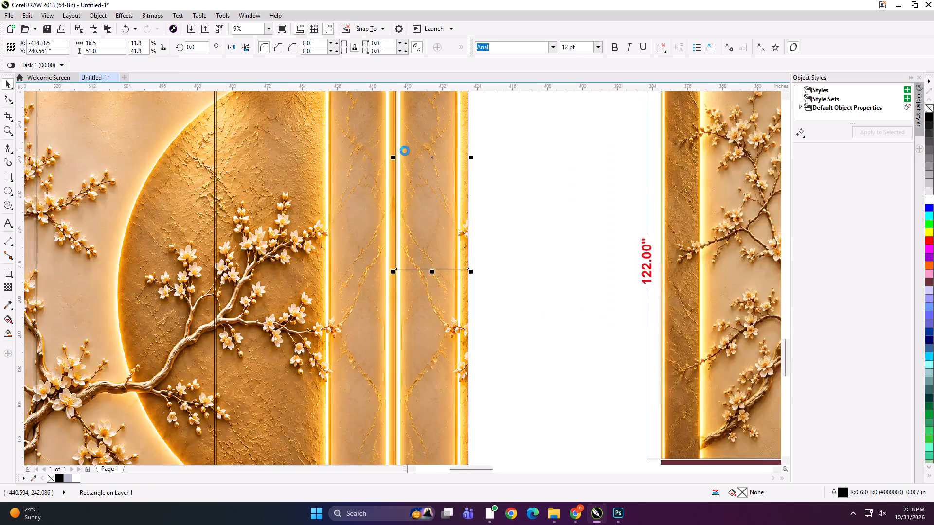
scroll(405, 151, up, 1)
key(Left)
scroll(539, 164, up, 2)
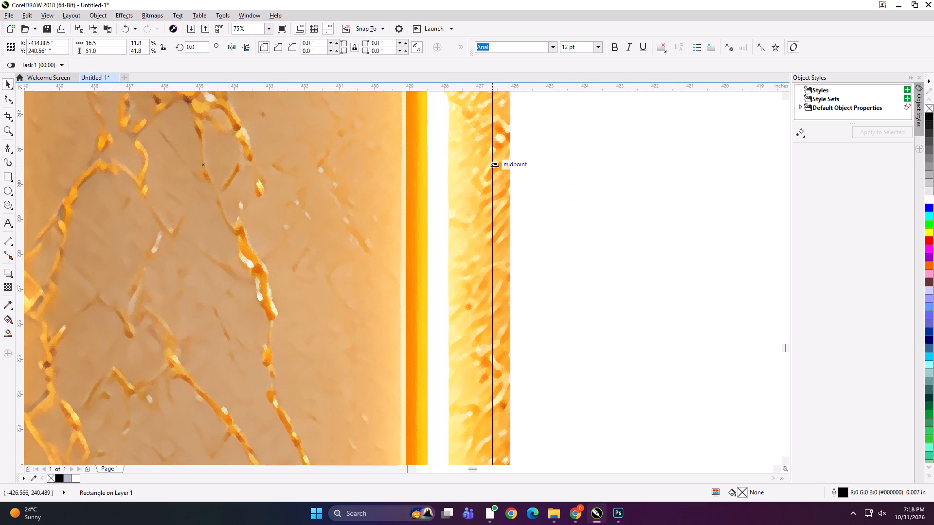
drag(495, 165, 514, 164)
scroll(514, 192, down, 5)
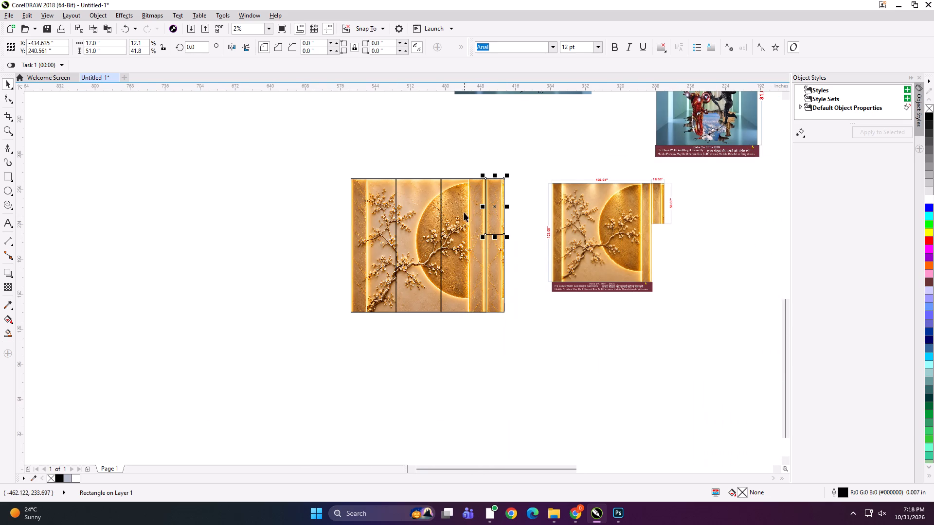
Group the four panel rectangles, PowerClip the golden tree artwork into the group, and ungroup it into separate panels.
shift+click(464, 212)
shift+click(424, 211)
shift+click(373, 216)
key(ctrl+g)
click(287, 251)
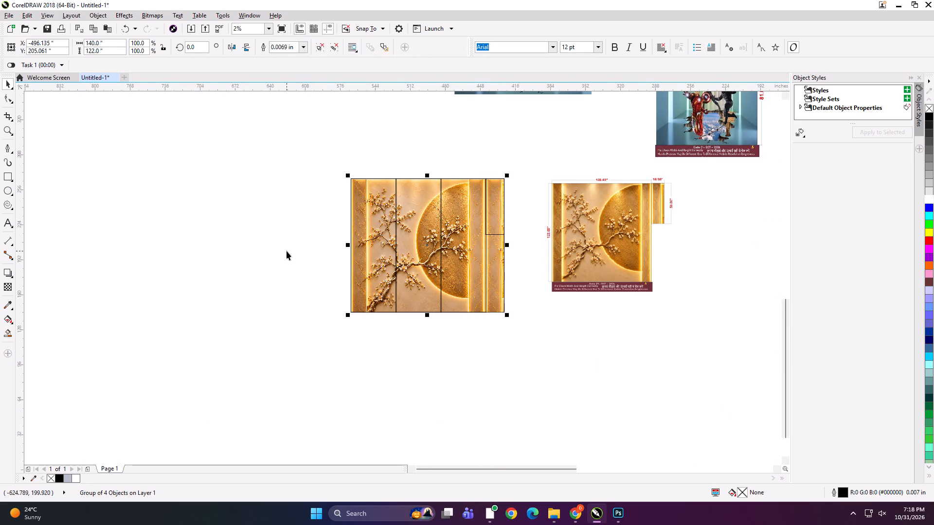
click(501, 287)
key(shift+Return)
click(463, 271)
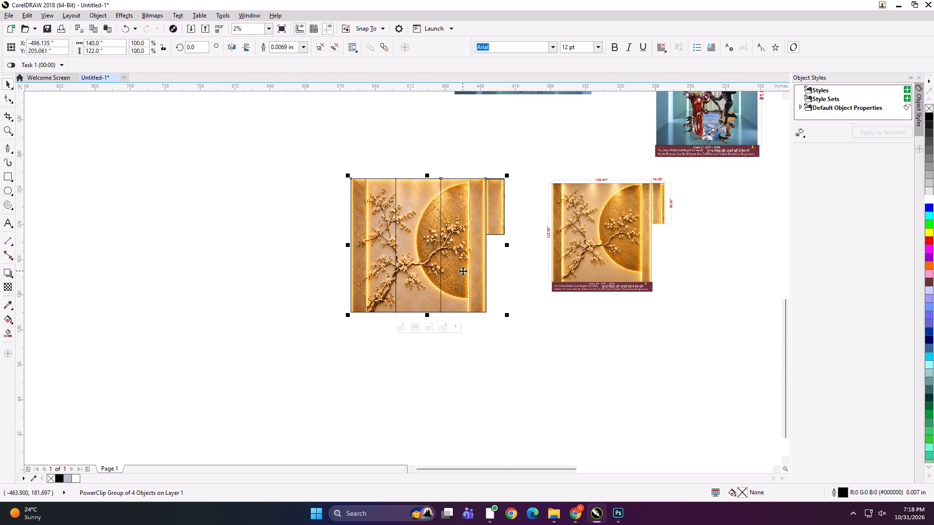
key(ctrl+u)
key(ctrl+u)
key(ctrl+u)
click(306, 256)
Add the text label "123*122 PANEL 1" at the first panel's top edge and copy its text.
drag(311, 151, 662, 367)
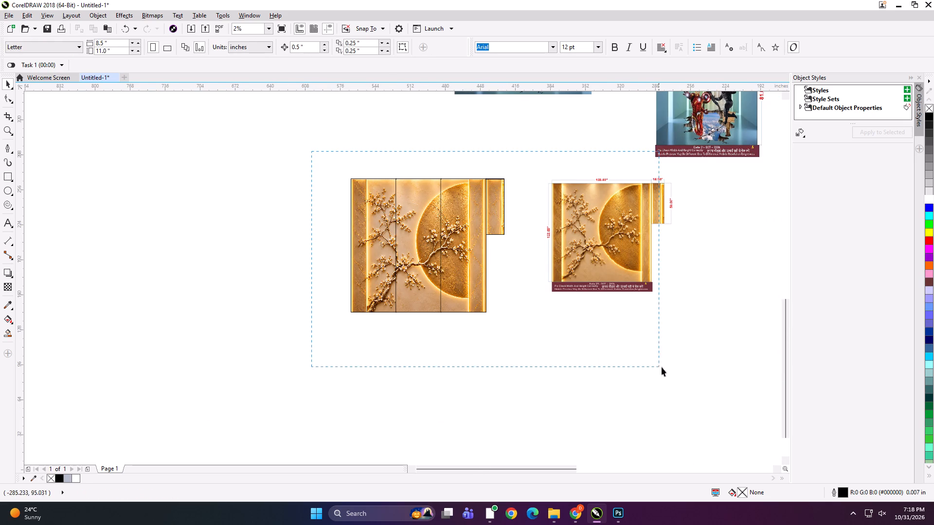
drag(662, 367, 687, 384)
key(shift+F2)
click(346, 112)
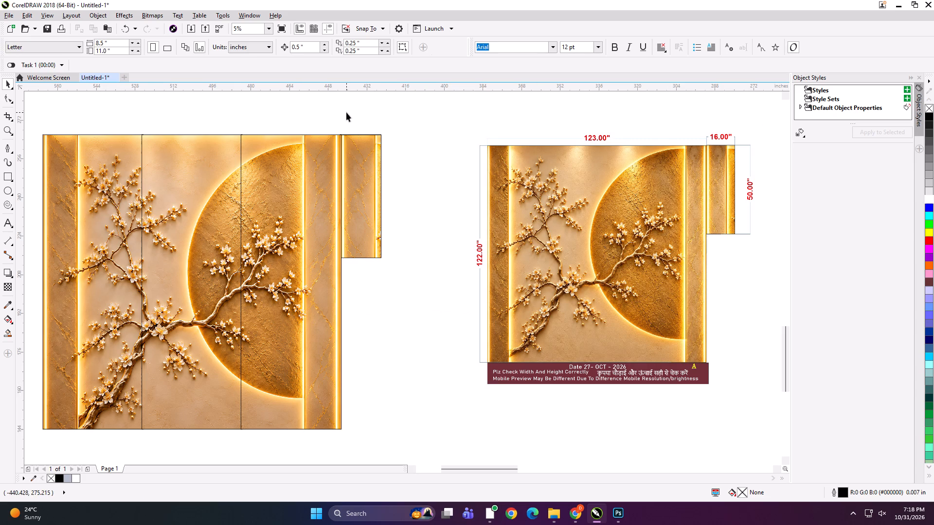
click(6, 220)
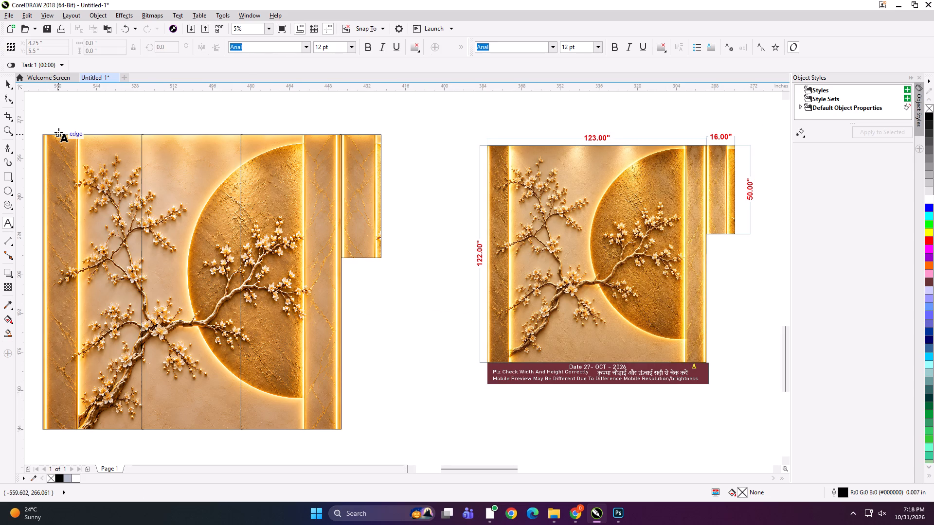
click(58, 132)
text(123*122 PANEL 1)
key(ctrl+a)
key(ctrl+c)
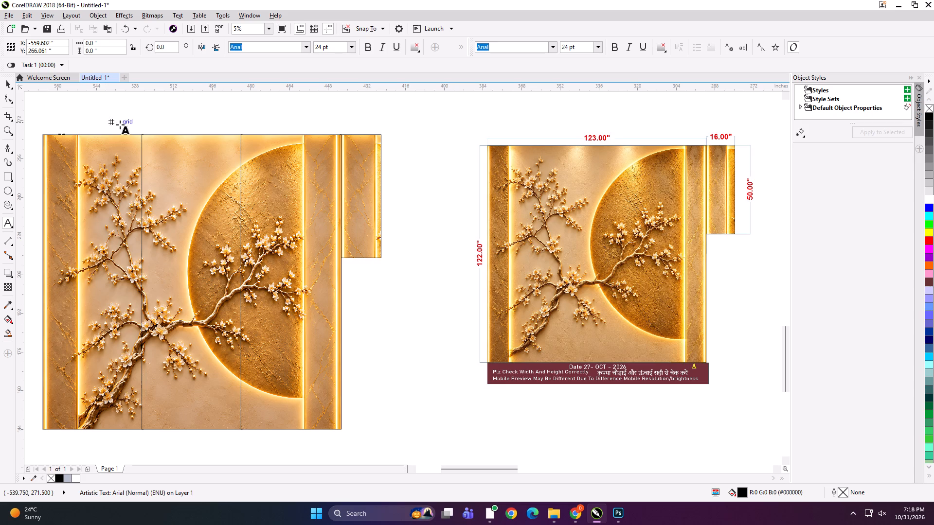
Paste the label at the top edges of the second and third panels, numbering them PANEL 2 and PANEL 3.
click(155, 133)
key(ctrl+v)
key(BackSpace)
key(2)
click(259, 133)
key(ctrl+v)
key(3)
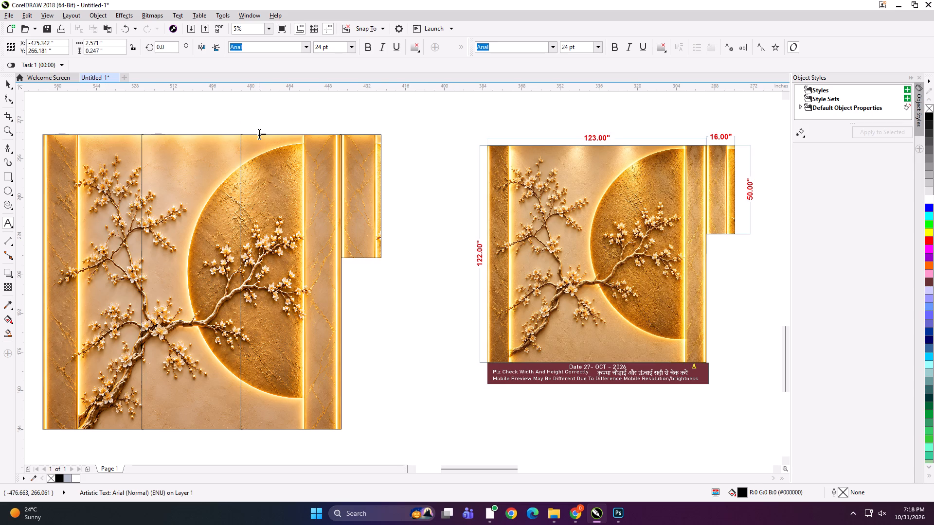
scroll(259, 133, up, 3)
key(BackSpace)
key(BackSpace)
key(3)
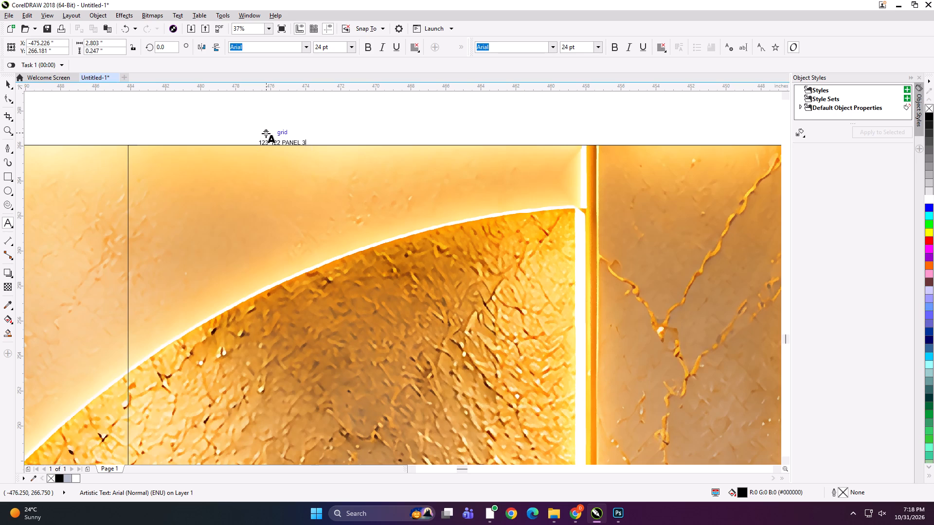
Paste the label at the side extension's top edge and number it PANEL 4.
scroll(265, 134, down, 3)
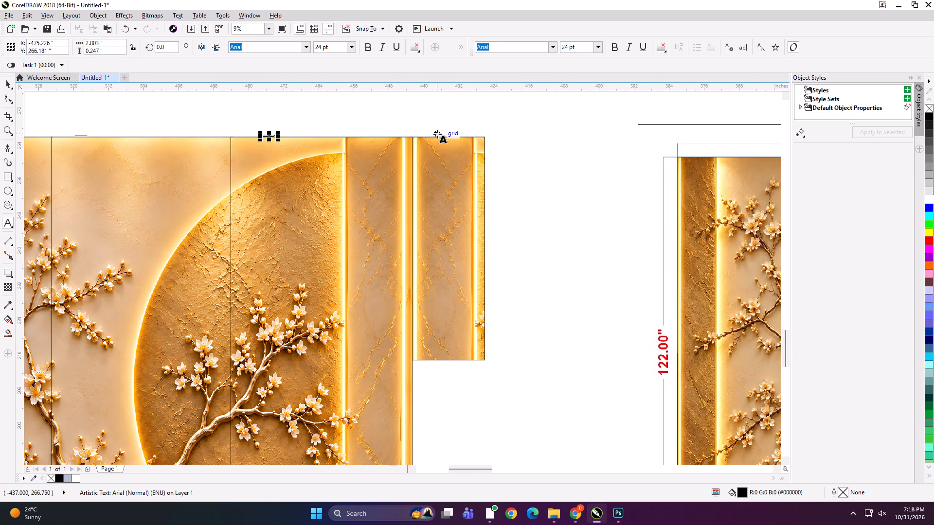
click(438, 135)
key(ctrl+v)
key(BackSpace)
key(4)
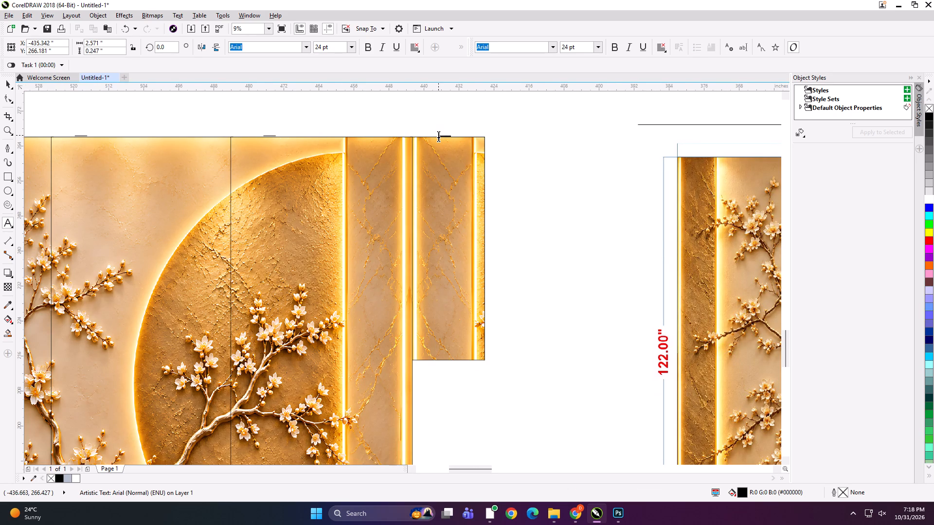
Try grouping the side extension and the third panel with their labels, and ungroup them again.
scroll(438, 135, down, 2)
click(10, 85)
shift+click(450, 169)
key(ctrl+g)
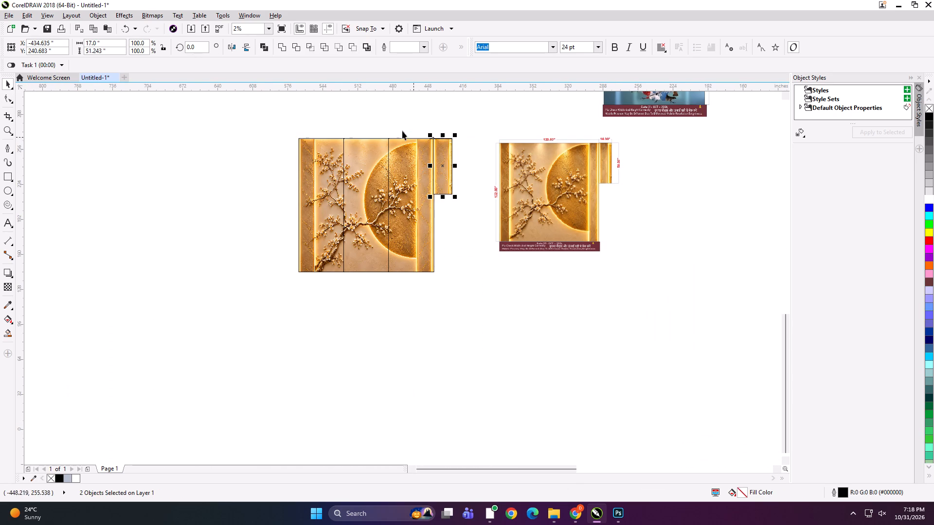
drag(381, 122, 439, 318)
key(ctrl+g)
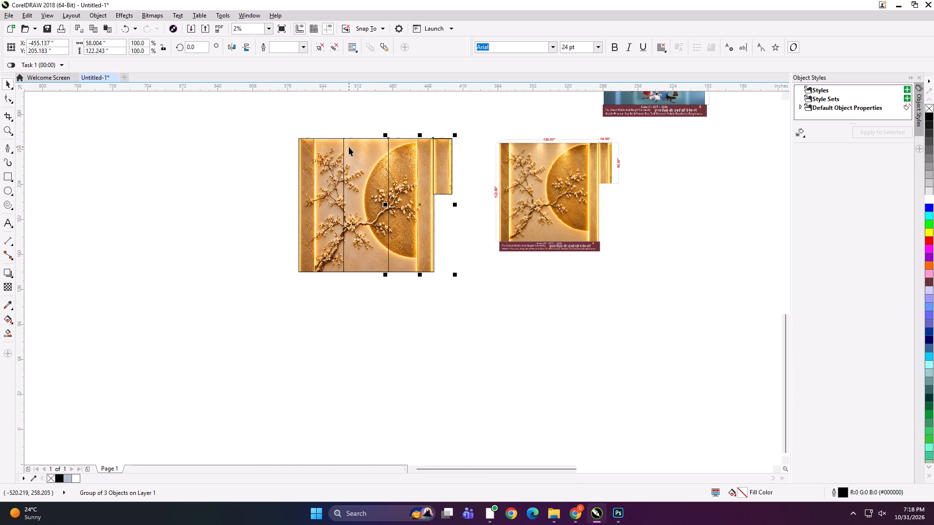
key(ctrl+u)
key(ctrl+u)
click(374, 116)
Group each of the four panels separately with its own label, working from the side extension back to the first panel.
drag(419, 123, 475, 239)
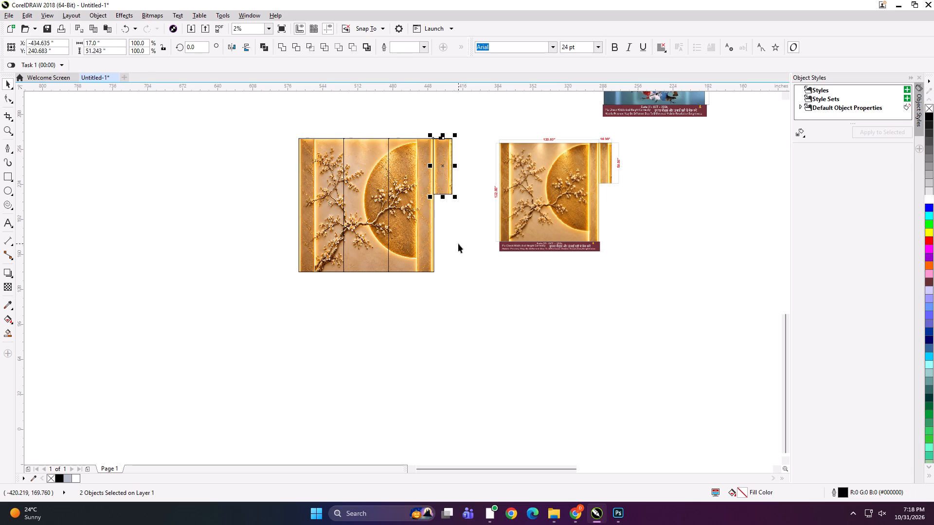
key(ctrl+g)
drag(377, 111, 439, 332)
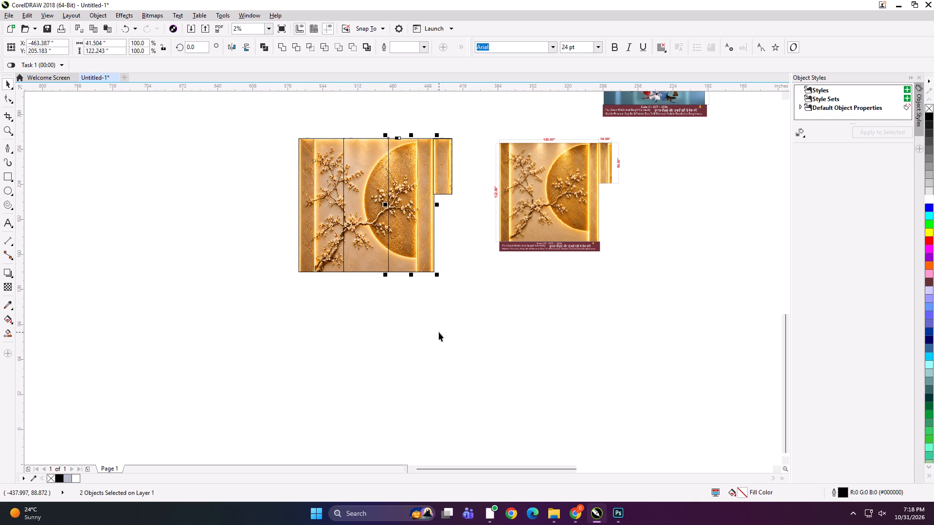
key(ctrl+g)
drag(333, 121, 394, 320)
key(ctrl+g)
drag(361, 111, 282, 305)
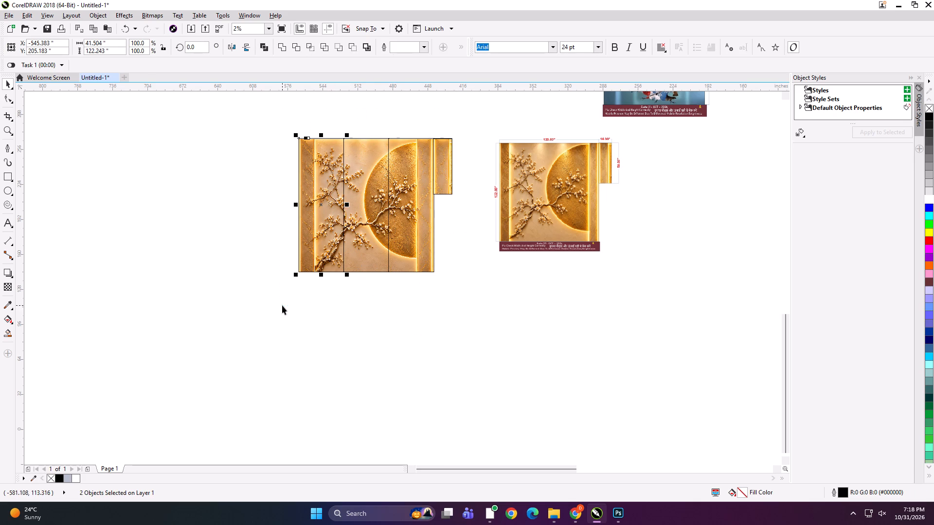
key(ctrl+g)
Start exporting the first panel group and create and open a new folder 123x122 inside the goods home folder.
scroll(524, 128, up, 1)
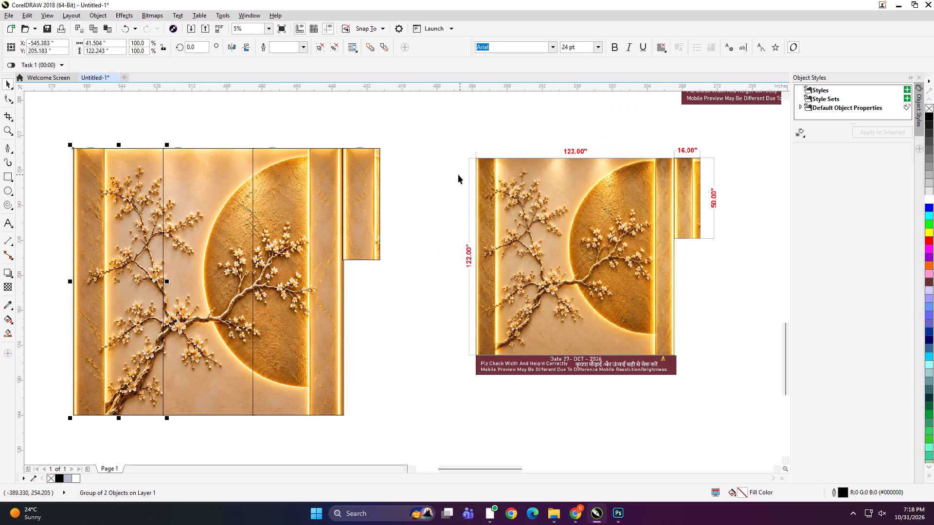
key(ctrl+e)
click(437, 126)
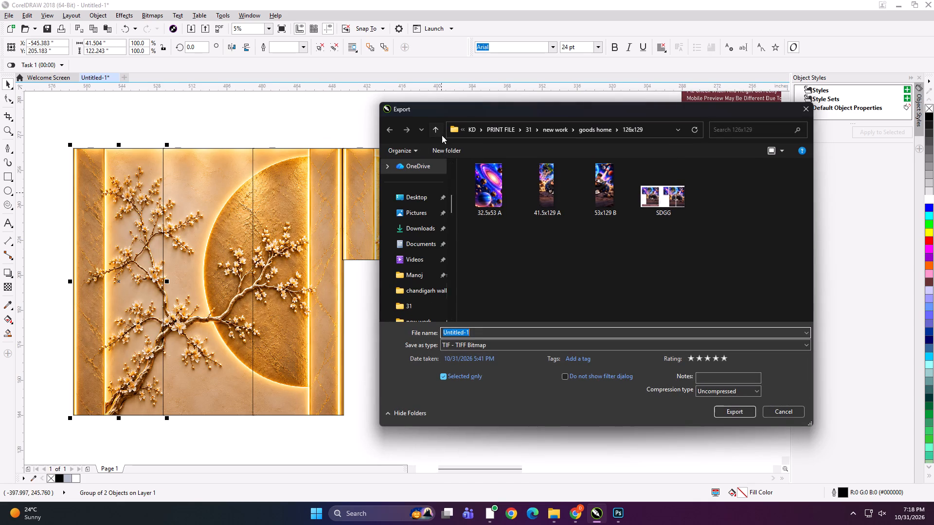
click(448, 149)
text(123x12)
key(2)
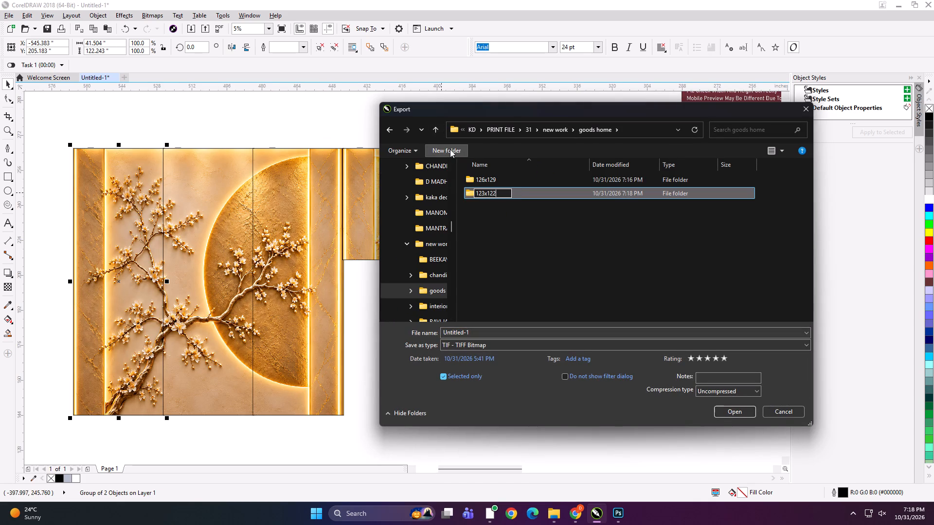
key(Return)
double_click(506, 182)
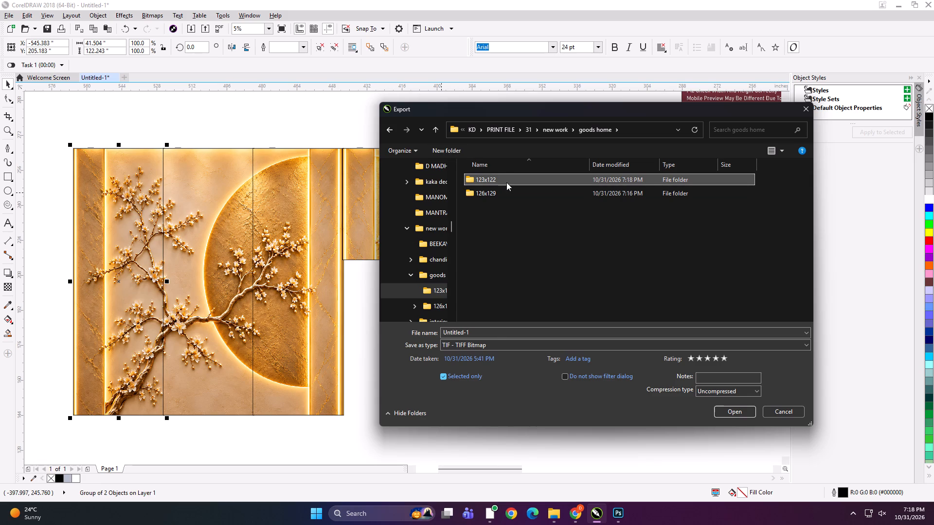
Export the first panel as a 100 dpi RGB TIFF named 41x122 A.
click(494, 329)
text(41x122 A)
key(space)
key(Return)
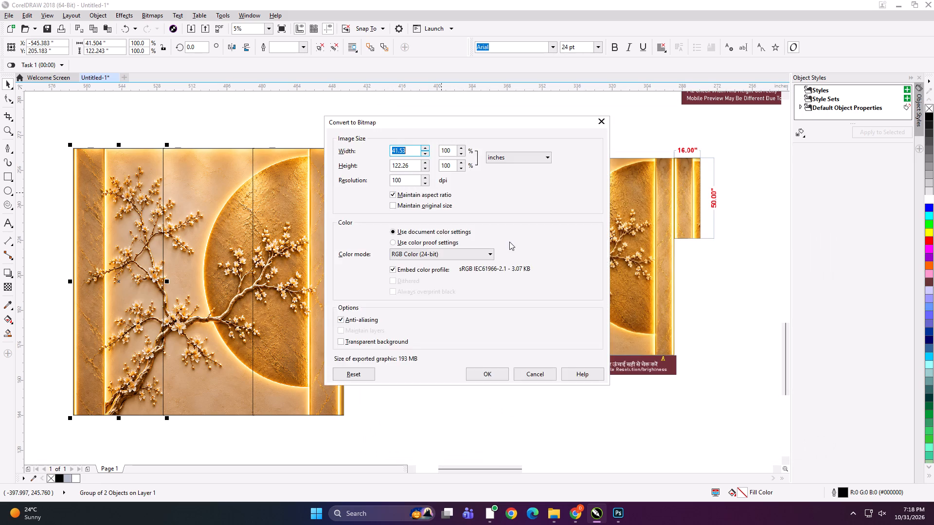
key(Return)
Export the second panel group as a TIFF named 41x122 B in the same folder.
click(220, 216)
key(ctrl+e)
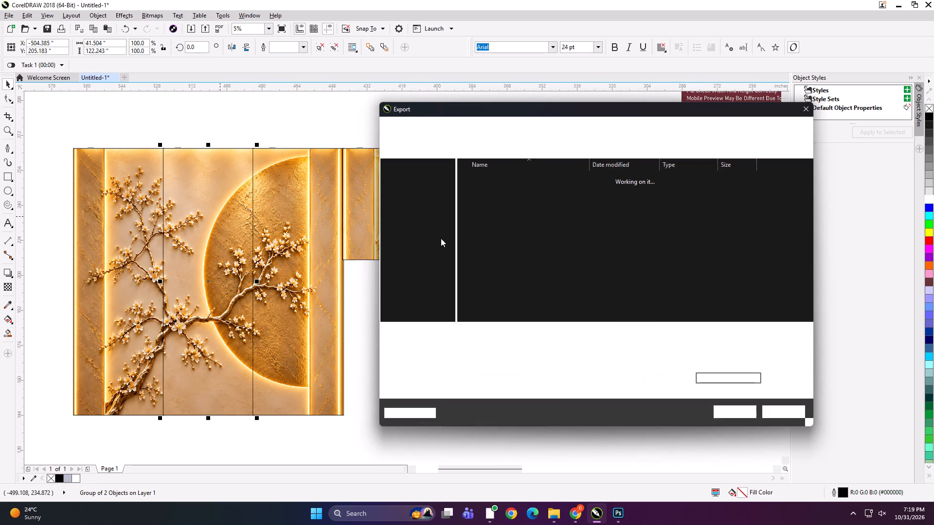
click(496, 197)
double_click(474, 334)
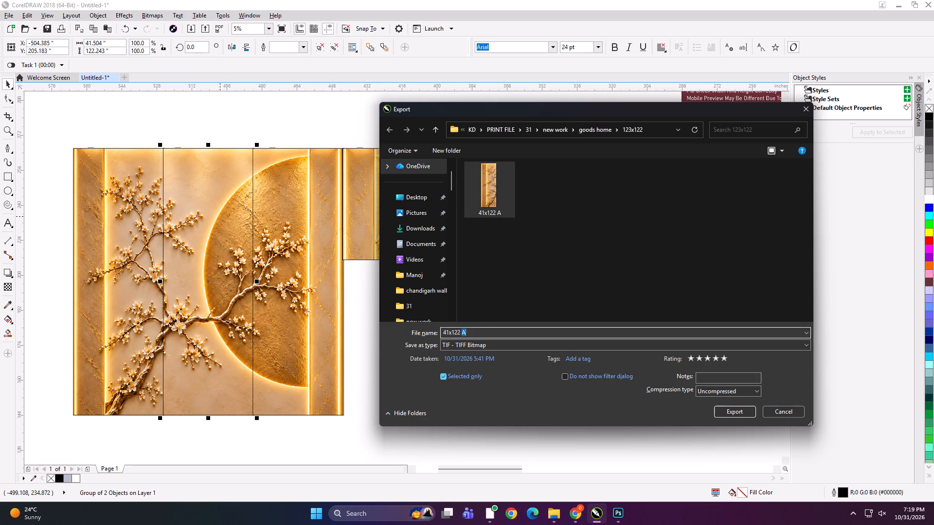
key(b)
key(Return)
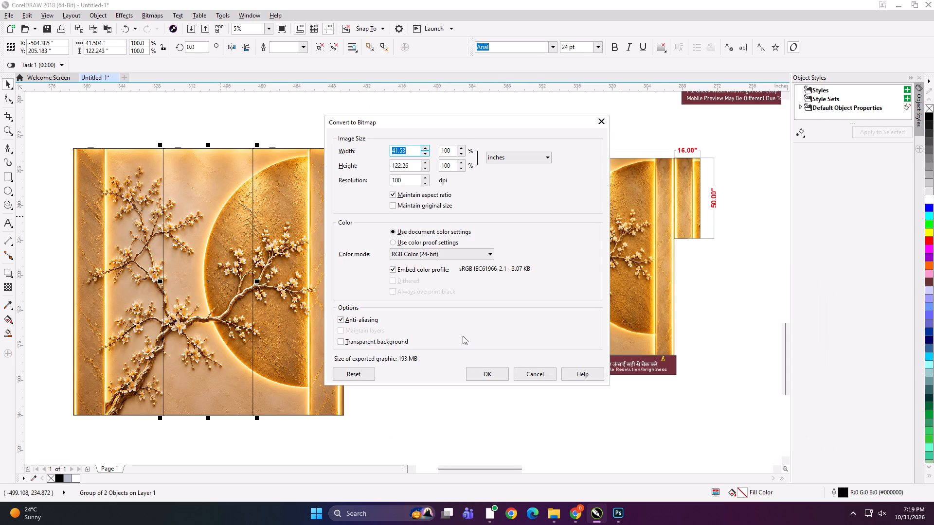
key(Return)
Export the third panel group as a TIFF named 41x122 C in the same folder.
click(322, 265)
key(ctrl+e)
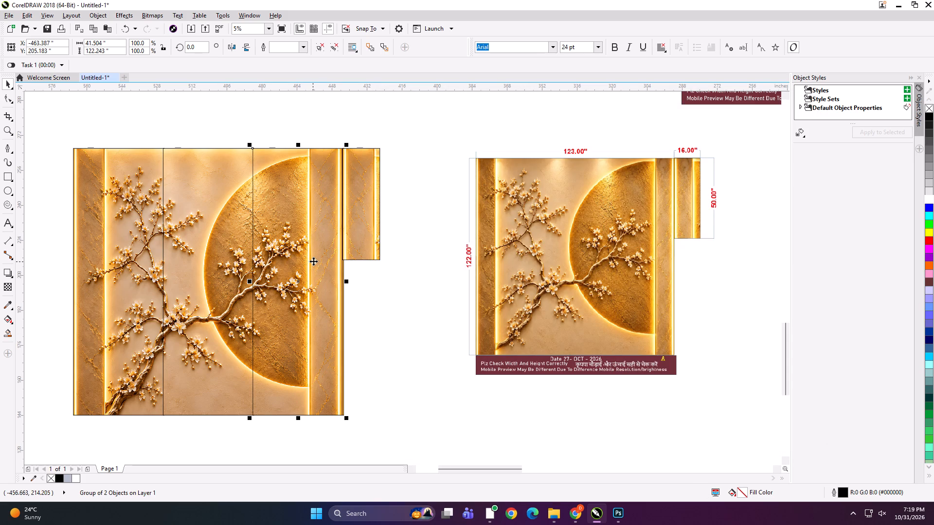
key(ctrl+e)
click(551, 212)
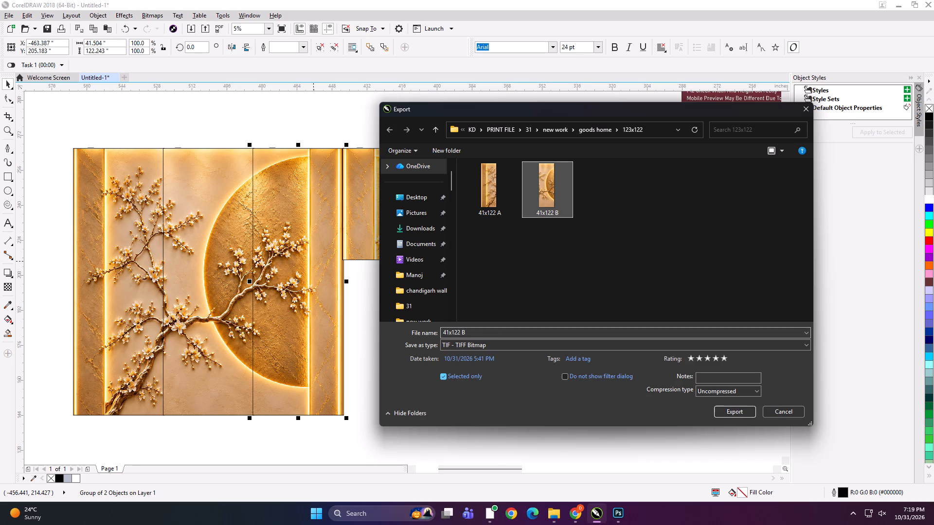
double_click(482, 333)
key(c)
key(Return)
key(Return)
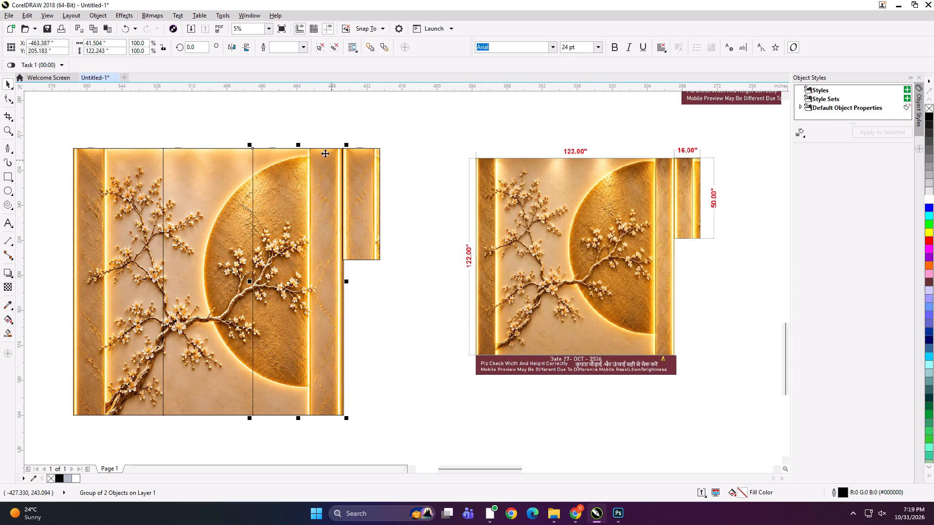
Export the side extension group as a TIFF named 17x51 in the same folder.
drag(301, 106, 435, 304)
key(ctrl+e)
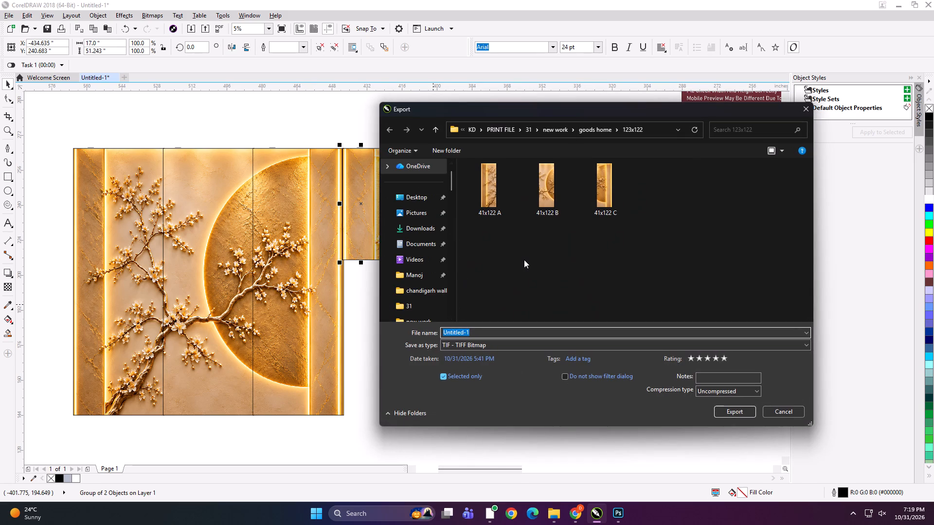
text(17x51)
key(space)
key(Return)
key(Return)
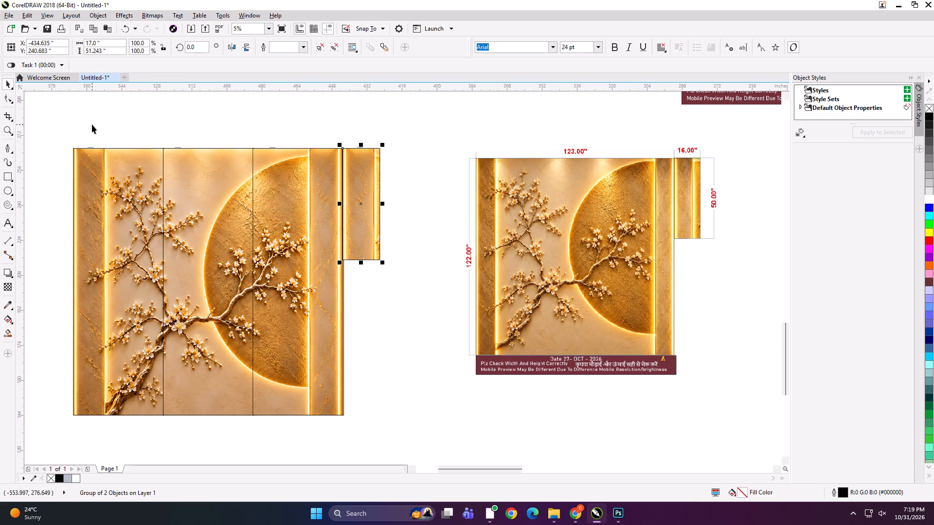
Spread the panels apart by moving the second panel, third panel and side extension rightwards, leaving a gap between each piece.
drag(110, 124, 421, 439)
key(Right)
key(Right)
key(Right)
key(Right)
key(Right)
key(Right)
key(Right)
key(Right)
key(Right)
key(Right)
key(Right)
key(Right)
key(Right)
key(Right)
key(Right)
key(Right)
key(Right)
key(Right)
key(Right)
key(Right)
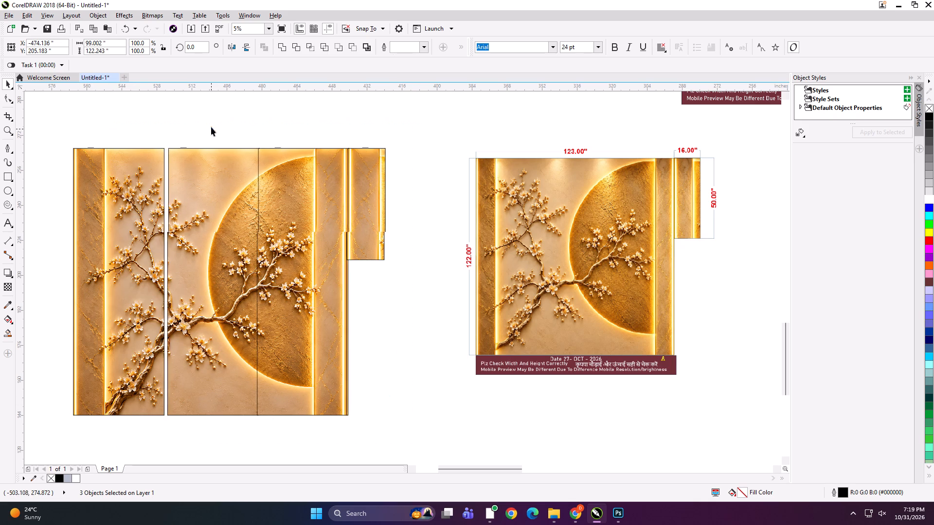
drag(216, 120, 422, 436)
drag(329, 115, 462, 277)
key(Right)
key(Right)
key(Right)
key(Right)
key(Right)
key(Right)
key(Right)
key(Right)
key(Right)
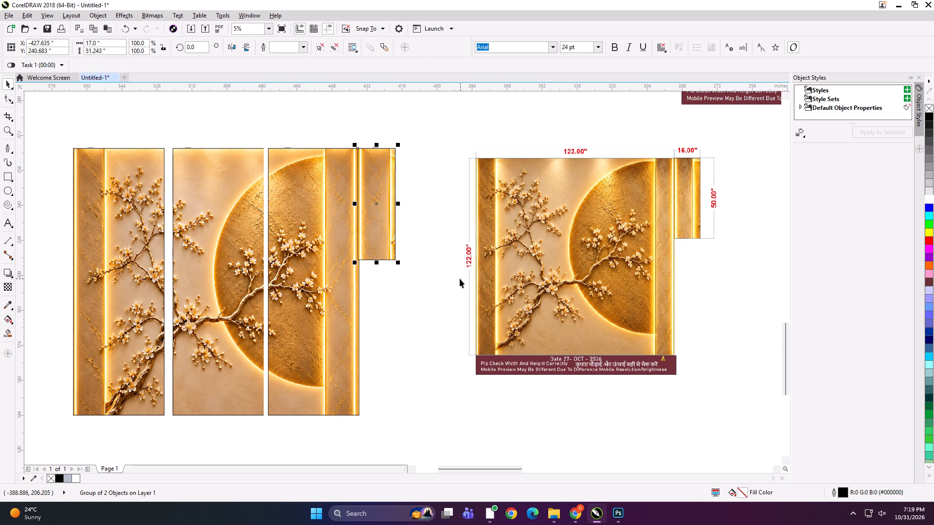
Group the three golden tree panels with the side extension and scale the group down slightly about its centre.
shift+click(312, 215)
shift+click(242, 209)
shift+click(153, 214)
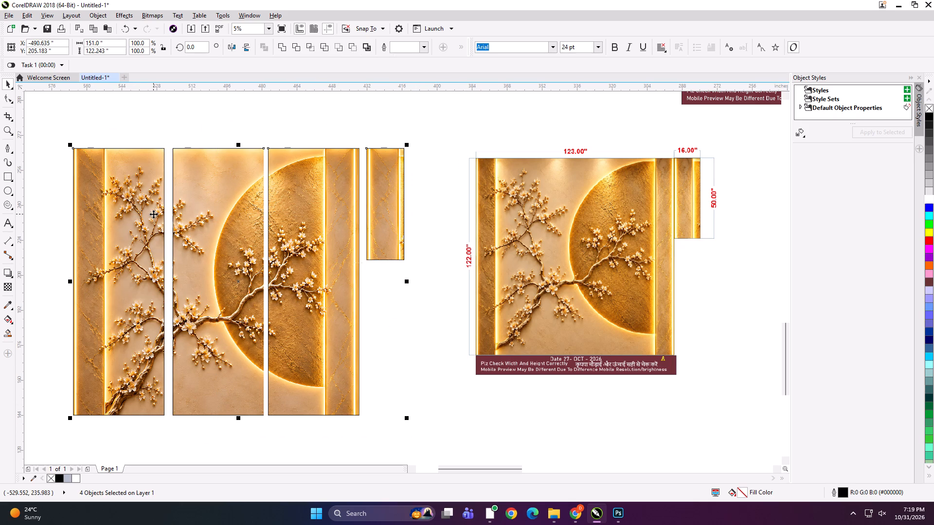
key(ctrl+g)
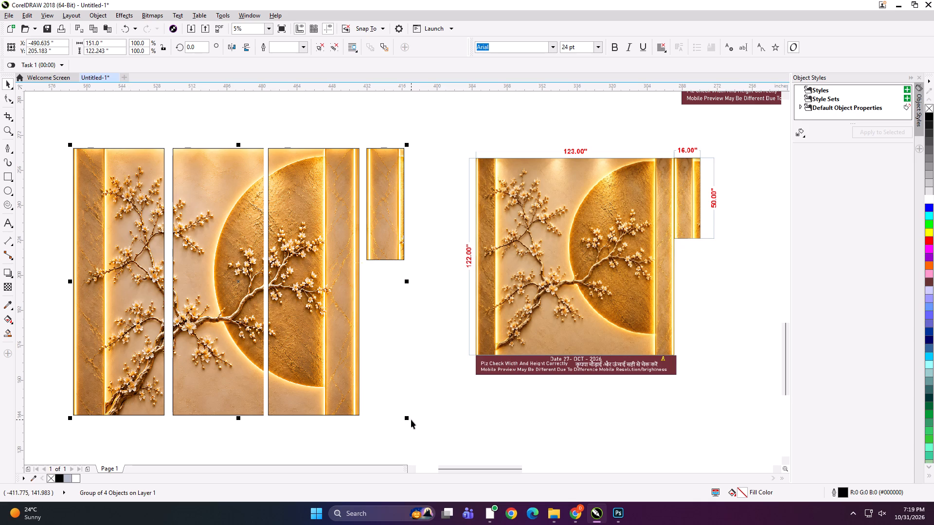
drag(408, 420, 391, 405)
drag(302, 312, 363, 301)
Move the dimensioned golden tree preview closer to the panels, group both and scale the group down to about 5.08 x 2.2 inches.
shift+click(507, 310)
key(ctrl+g)
drag(555, 296, 491, 300)
shift+drag(665, 398, 480, 338)
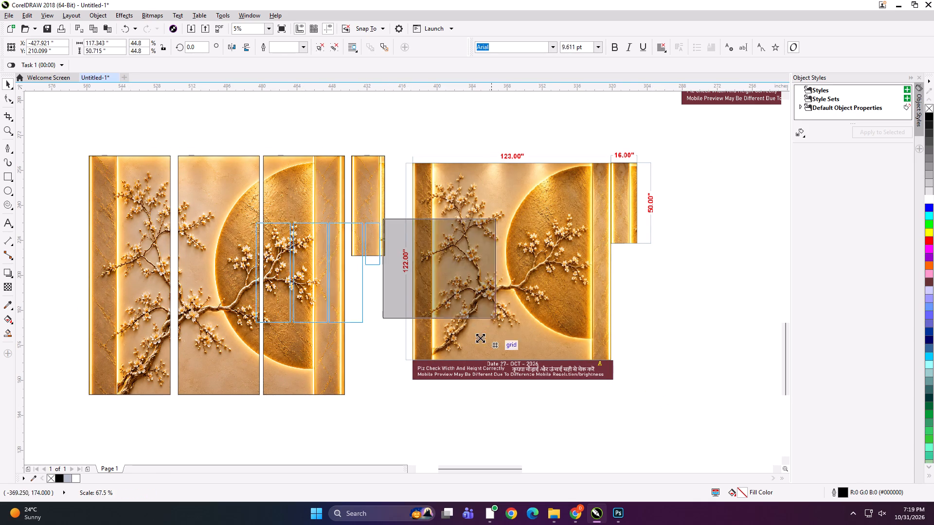
shift+drag(480, 338, 393, 288)
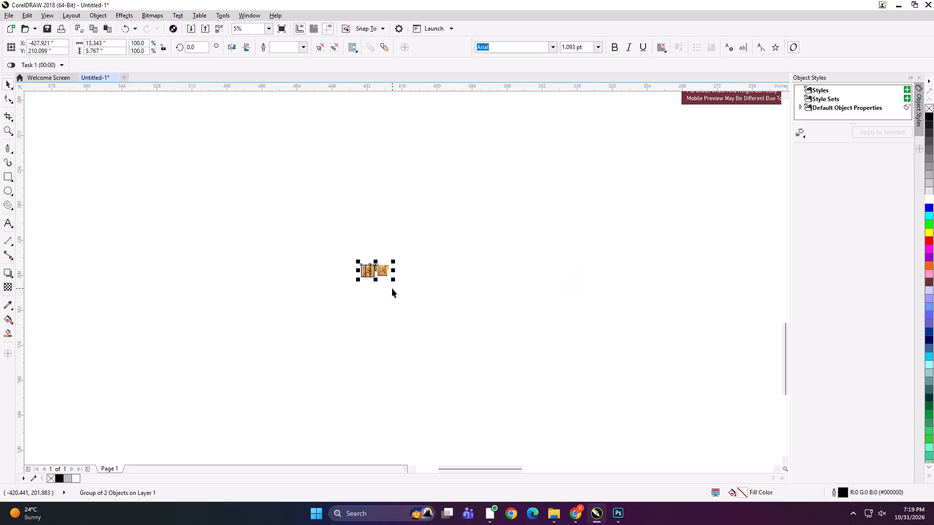
scroll(387, 277, up, 3)
scroll(369, 322, up, 1)
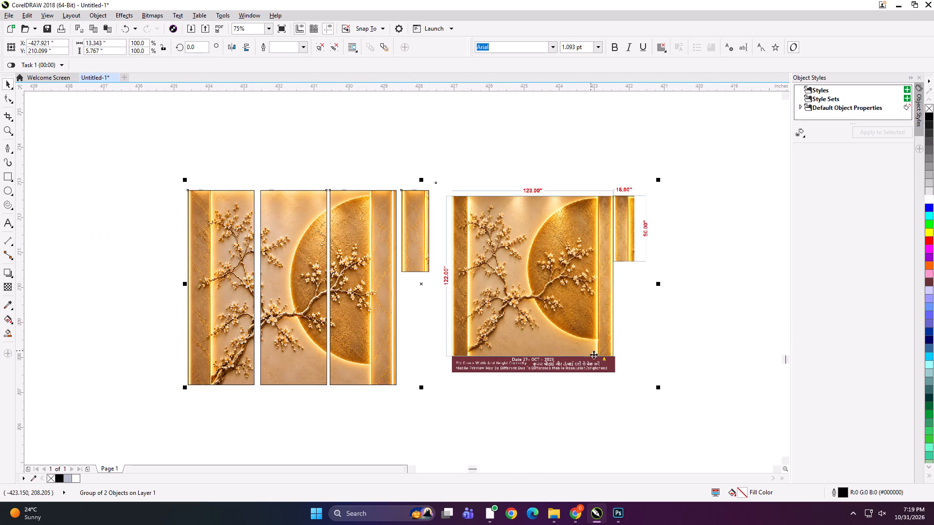
shift+drag(662, 391, 595, 364)
shift+drag(660, 389, 546, 338)
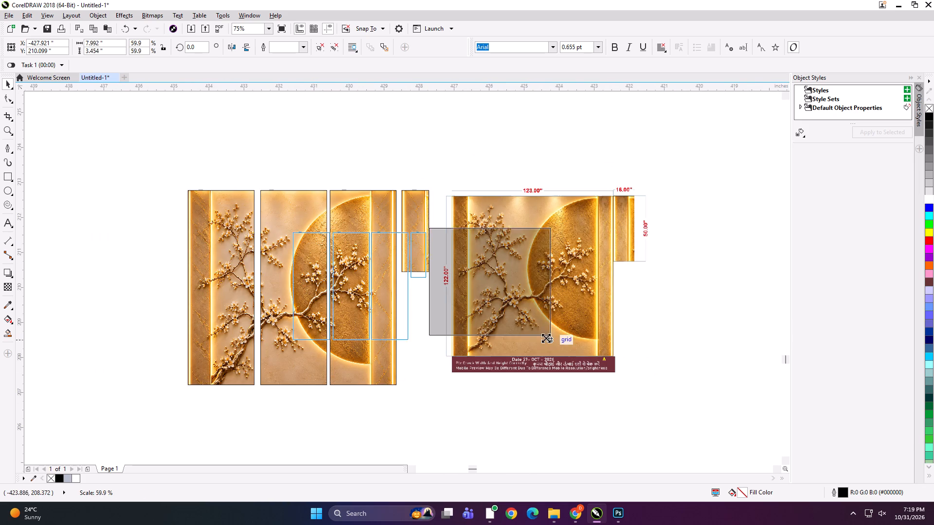
shift+drag(546, 338, 518, 330)
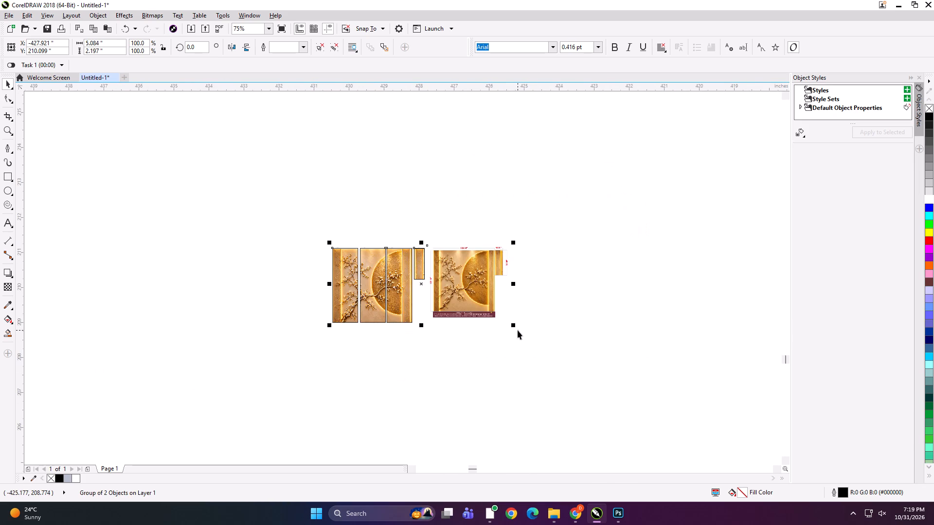
Export the combined golden tree layout with the file name SFDGH and delete it from the drawing.
key(ctrl+e)
text(SFDGH)
key(Return)
key(Return)
key(Return)
key(Return)
key(Delete)
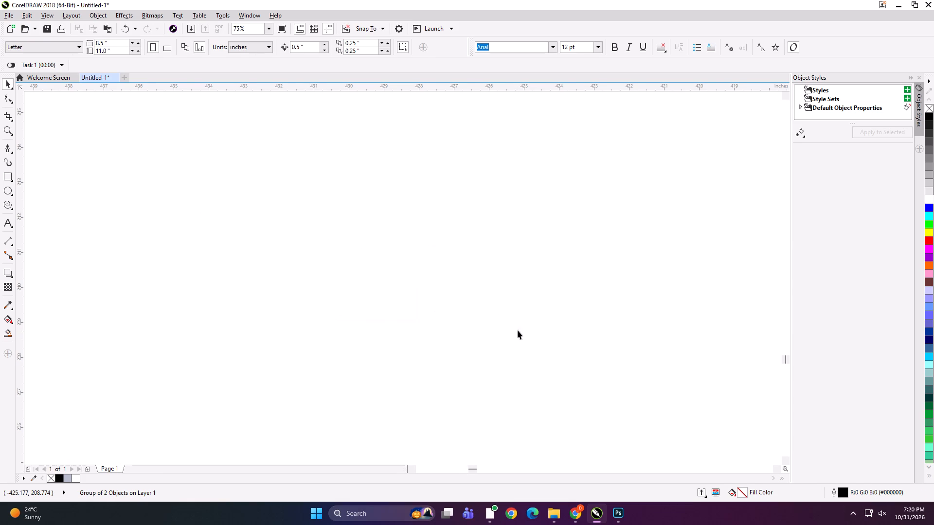
Move the blue corridor figures image down beside its dimensioned 77-inch-wide preview.
key(F4)
click(0, 288)
drag(141, 304, 158, 333)
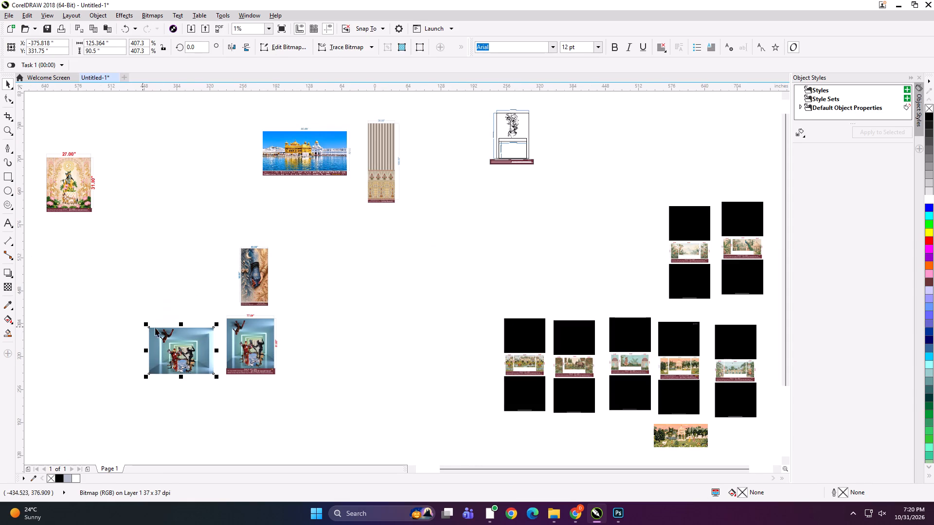
click(354, 344)
Switch to File Explorer and open the new work folder under KD, PRINT FILE, 31 on the work (D:) drive.
click(557, 515)
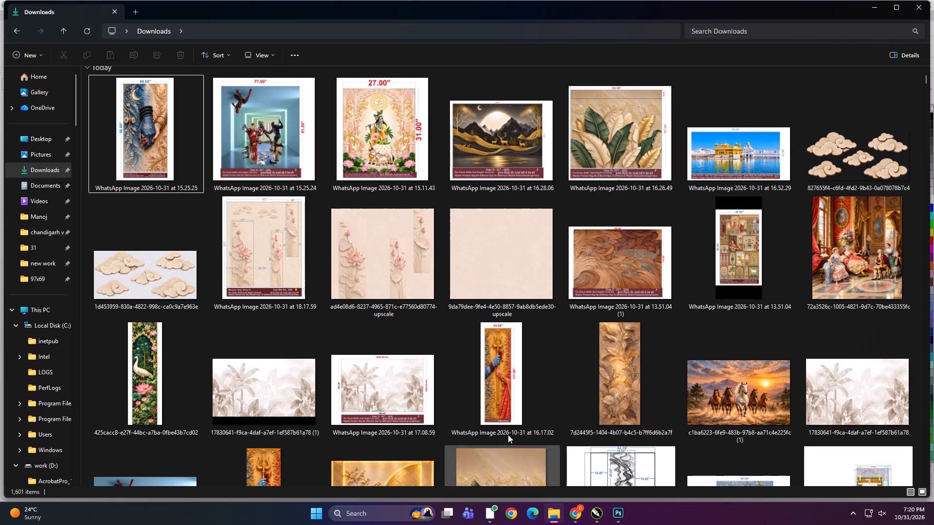
click(54, 323)
click(52, 310)
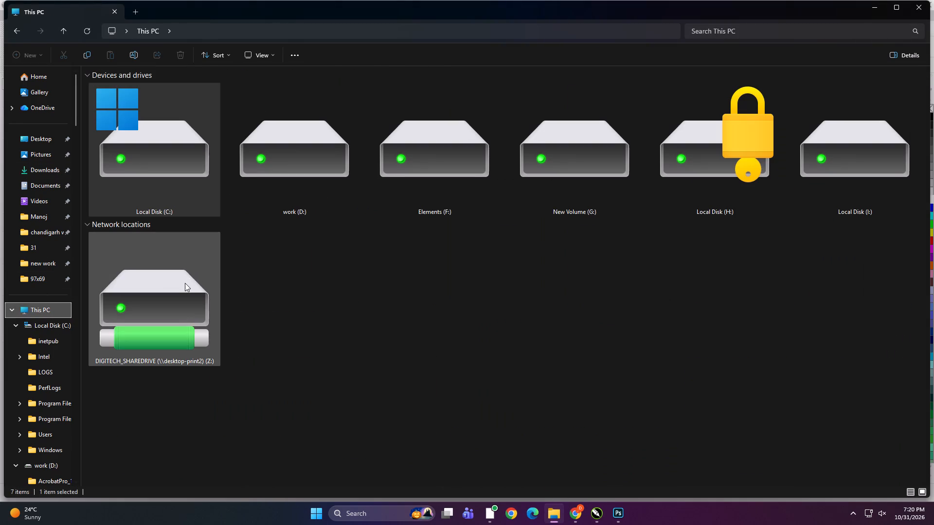
double_click(285, 153)
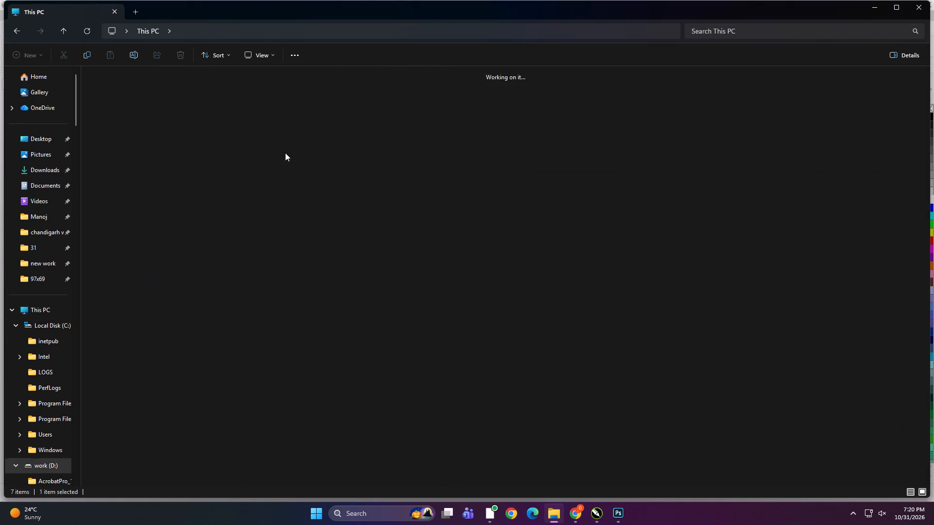
double_click(466, 94)
double_click(418, 136)
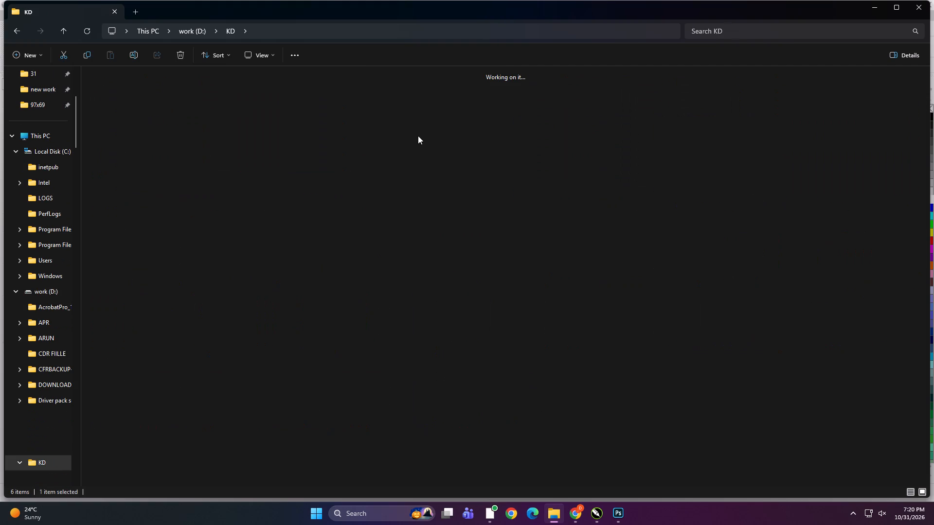
double_click(446, 224)
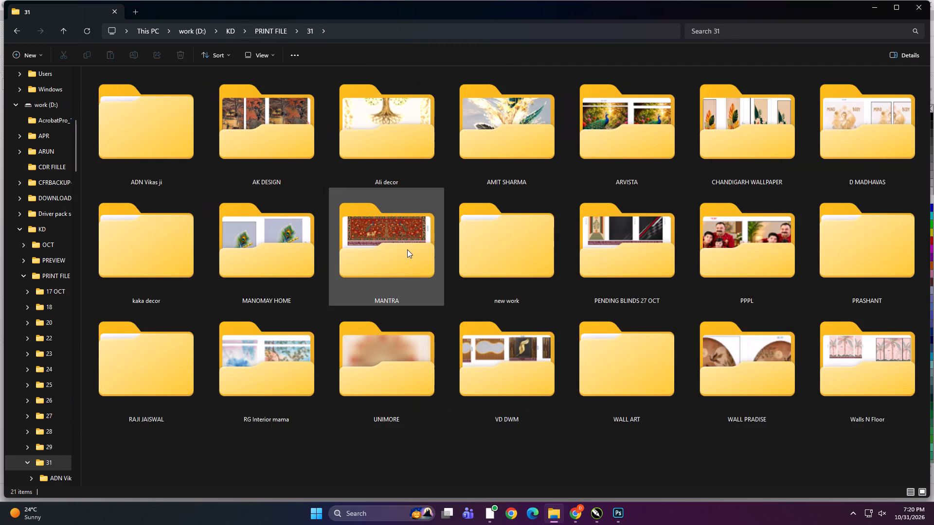
double_click(177, 254)
key(BackSpace)
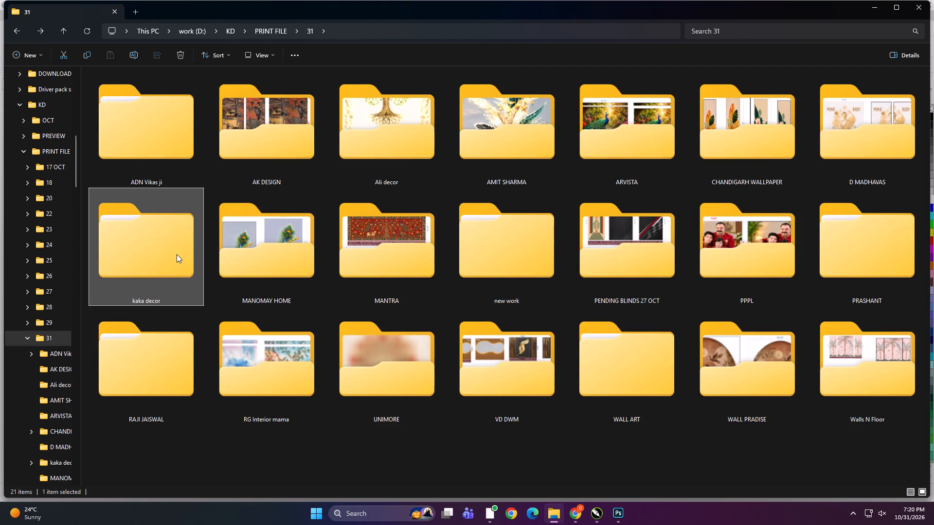
double_click(486, 243)
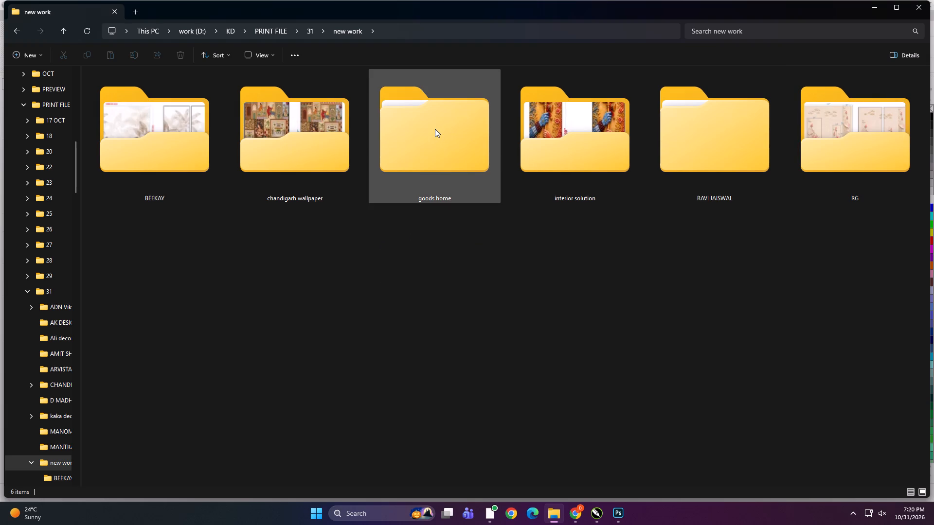
Check the order subfolders inside new work and copy the goods home folder.
click(693, 140)
double_click(693, 140)
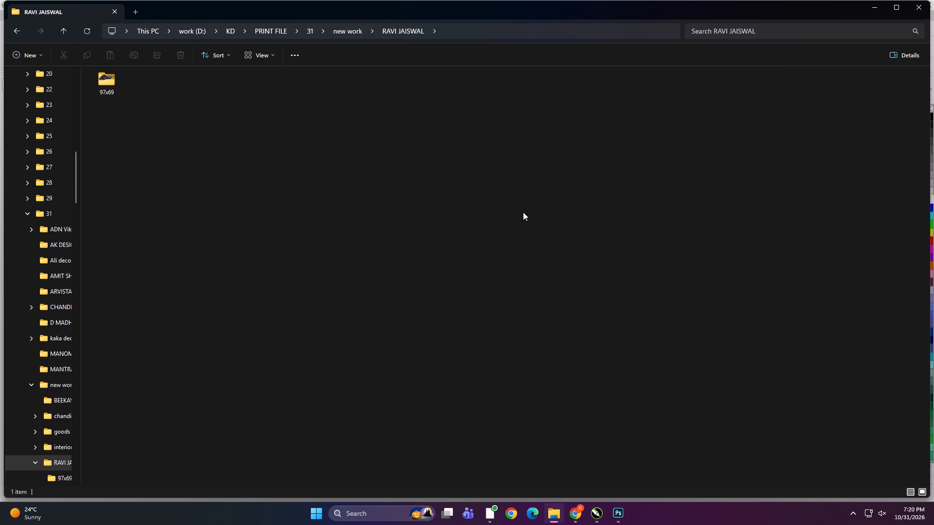
click(523, 212)
key(BackSpace)
double_click(441, 158)
click(396, 240)
key(BackSpace)
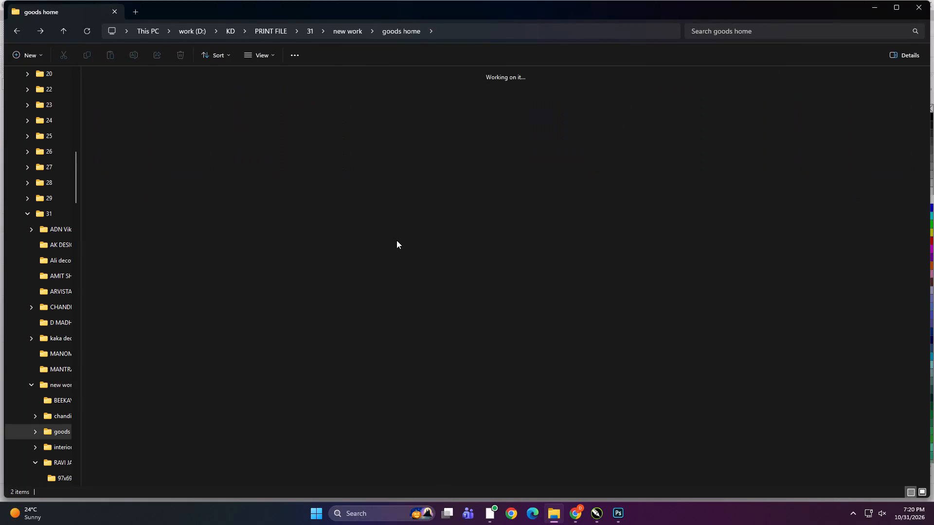
click(475, 271)
click(444, 184)
key(ctrl+c)
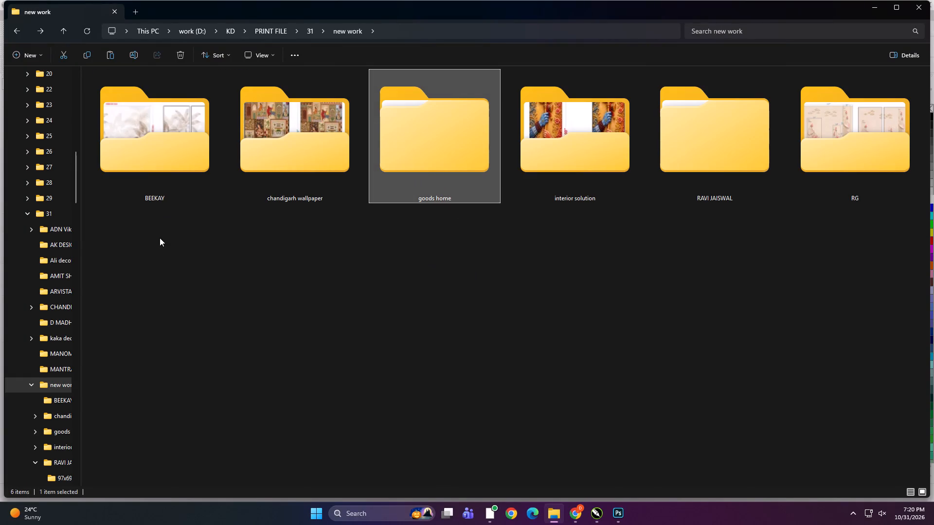
Paste the goods home folder into Print, 31, new work on the DIGITECH_SHAREDRIVE (Z:) network drive.
scroll(48, 245, up, 4)
click(37, 304)
double_click(164, 278)
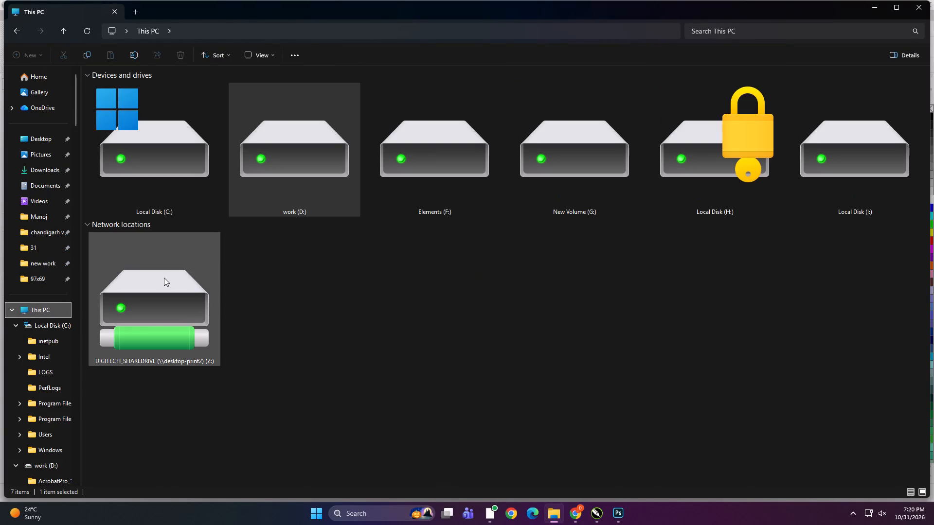
double_click(155, 297)
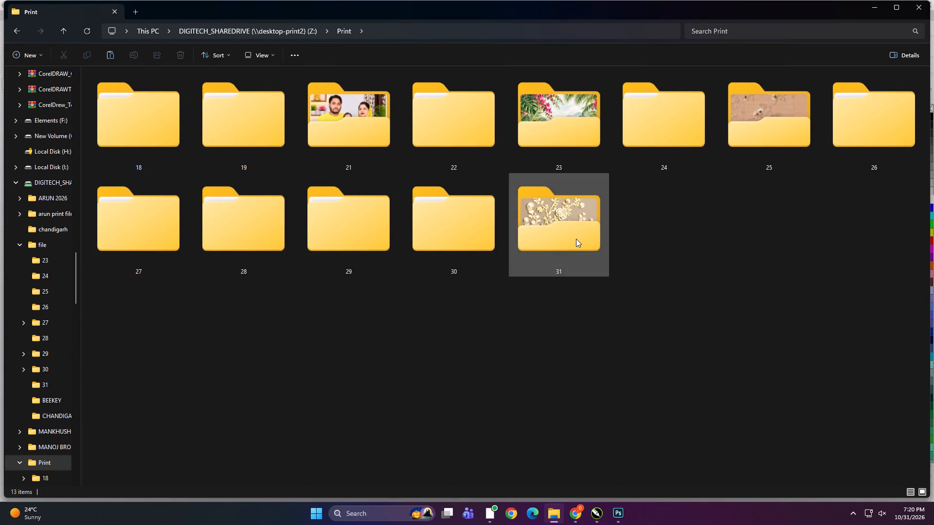
double_click(574, 239)
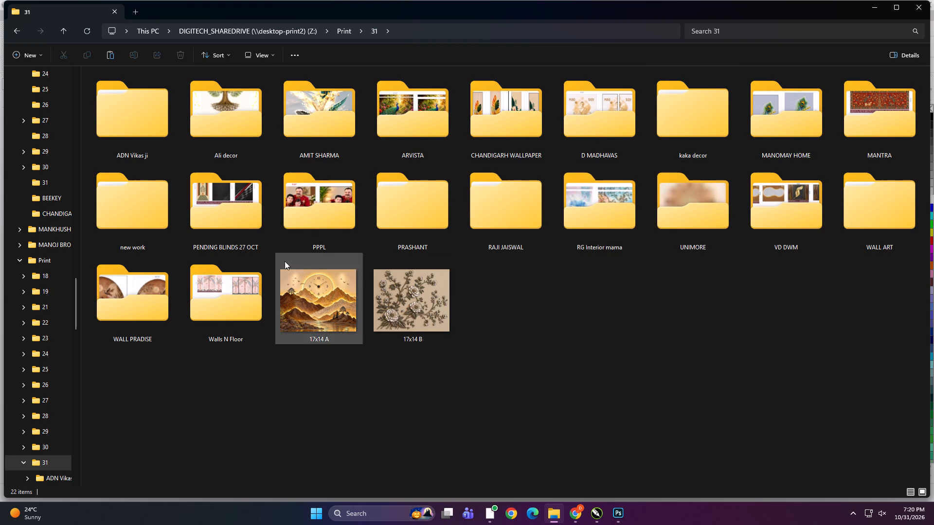
double_click(156, 193)
right_click(381, 262)
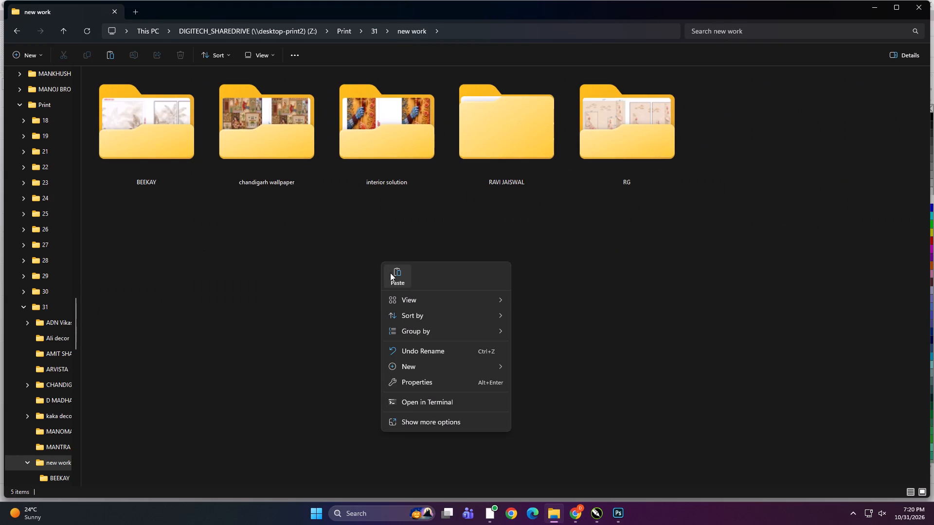
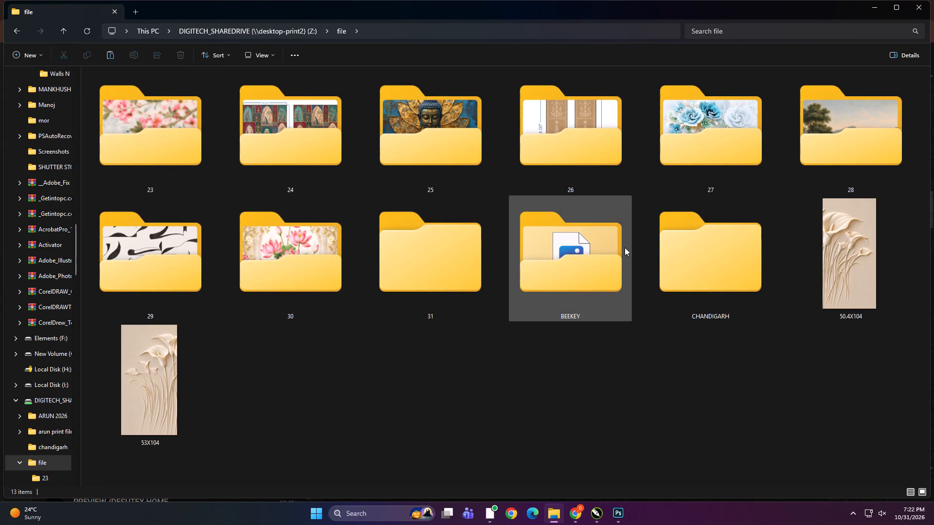
Bring the Golden Temple image from the 31 folder inside file on the share drive (Z:) into the CorelDRAW drawing, below its preview.
double_click(414, 266)
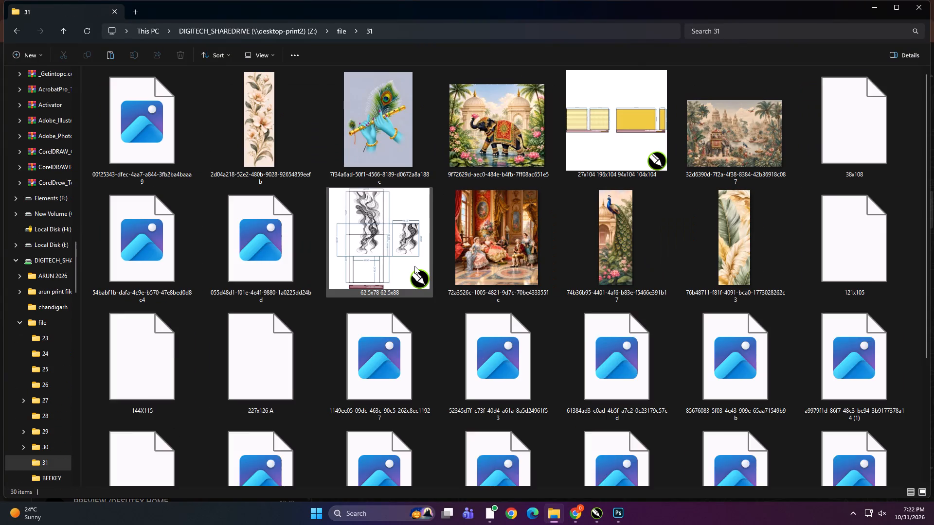
ctrl+scroll(414, 266, down, 6)
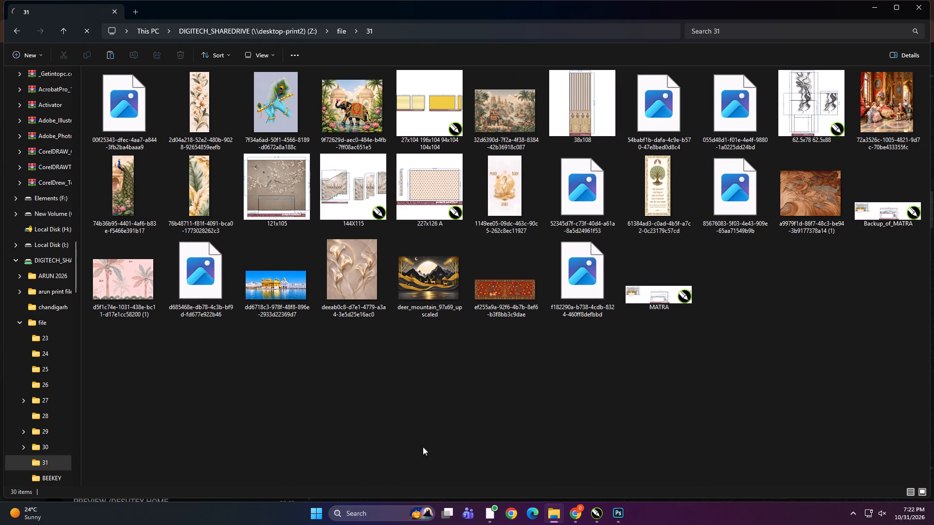
ctrl+scroll(420, 428, up, 1)
click(267, 291)
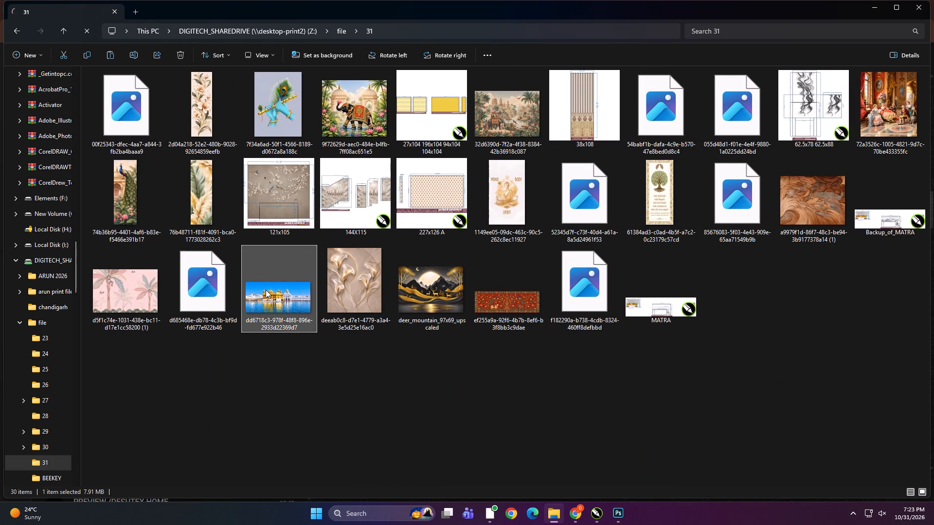
drag(279, 295, 564, 450)
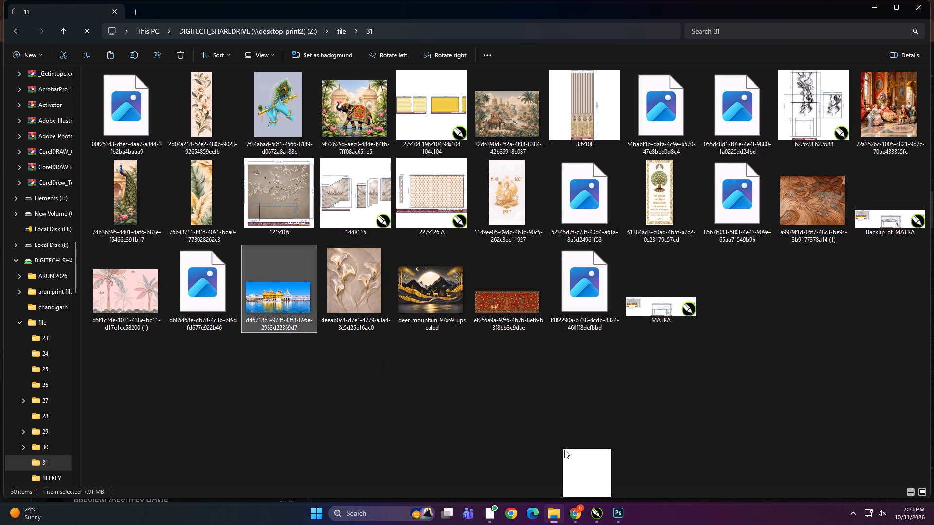
drag(564, 450, 312, 201)
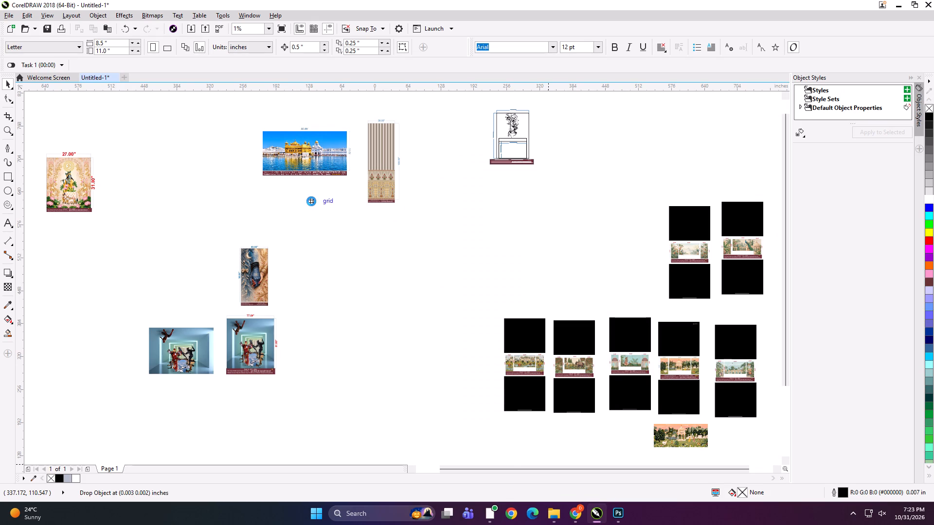
click(359, 259)
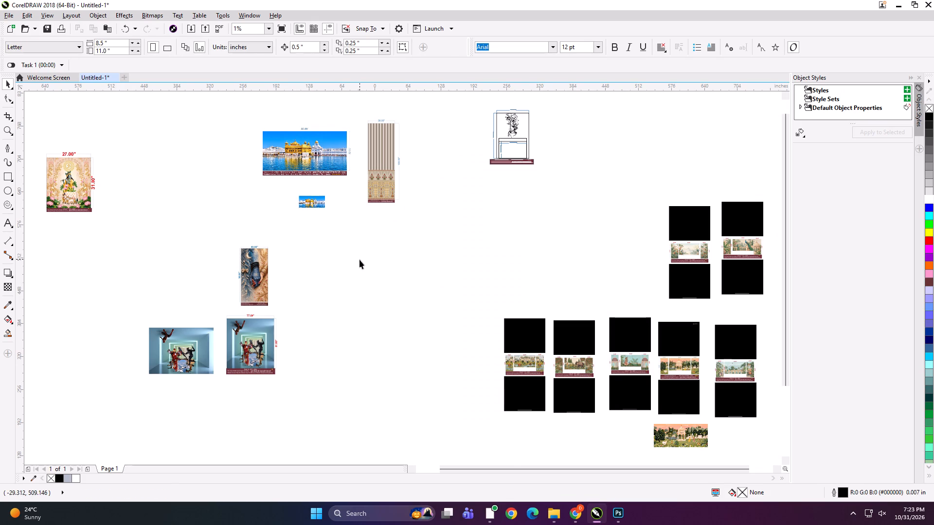
Import the 38x108 file from the same share drive folder into the drawing and place it beside the striped 38-inch-wide preview.
click(548, 518)
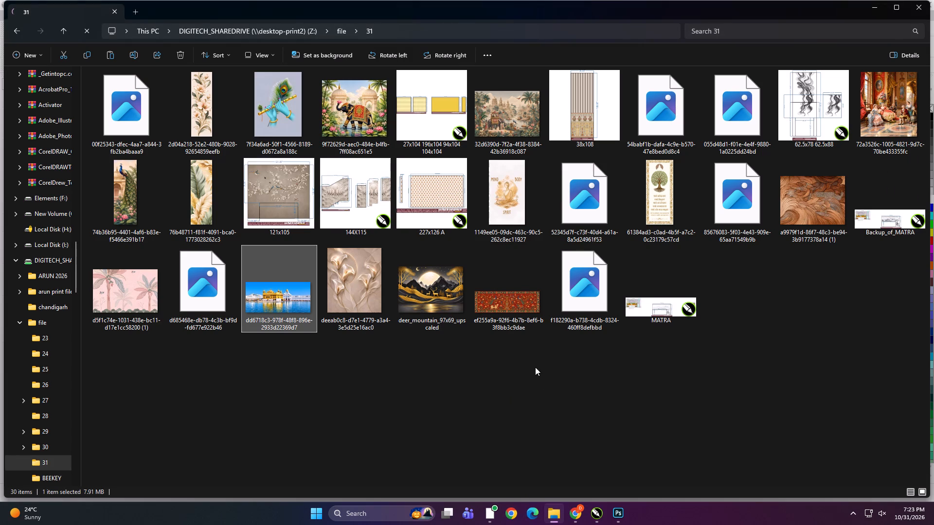
click(590, 104)
drag(587, 92, 570, 481)
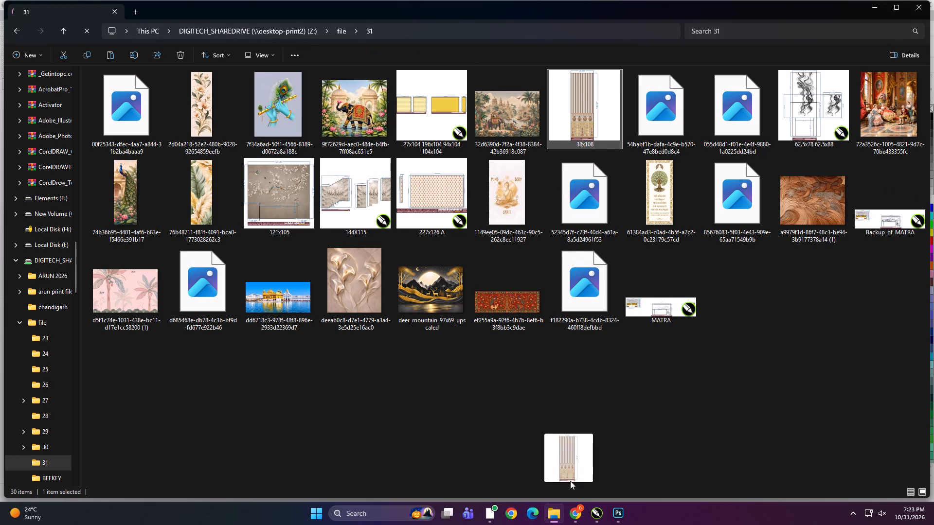
drag(570, 481, 392, 235)
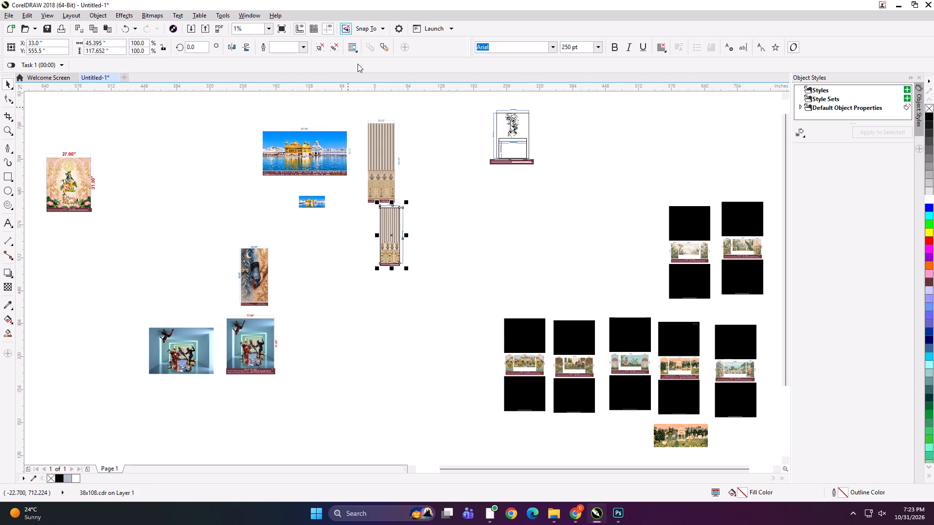
scroll(378, 115, up, 1)
drag(399, 385, 460, 234)
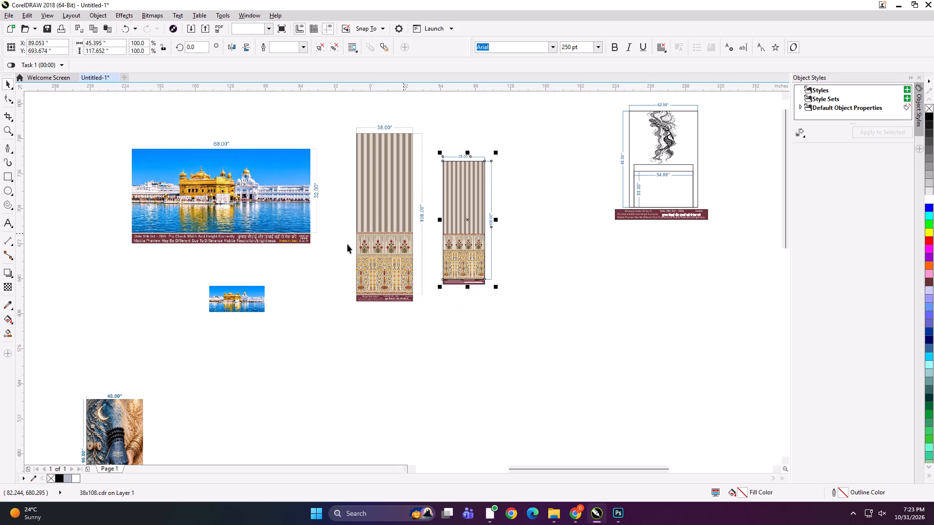
Enlarge the imported Golden Temple image to about 133 inches wide and position it beneath its dimensioned preview.
click(254, 291)
shift+drag(266, 318, 310, 342)
drag(287, 312, 262, 309)
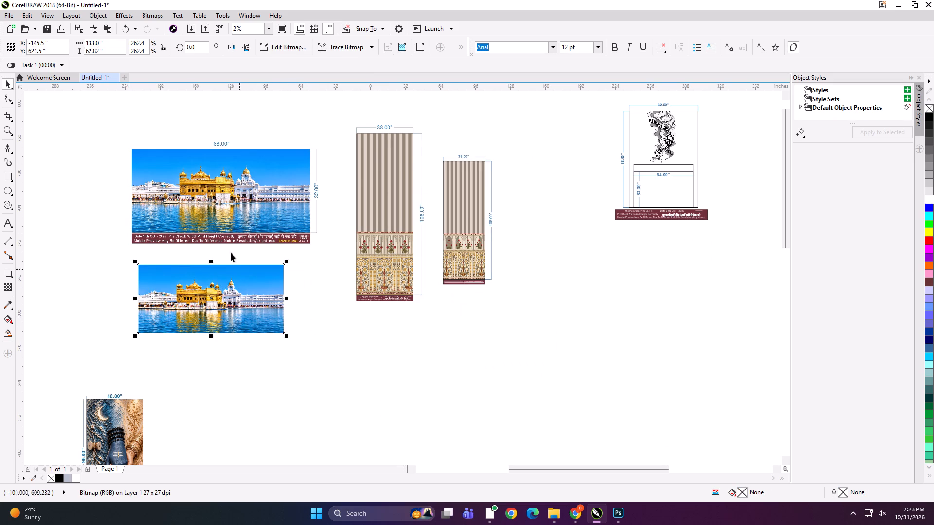
Set the imported Golden Temple image's size to 68 inches wide by 32 inches high, matching its preview.
shift+click(228, 244)
click(113, 215)
click(193, 208)
shift+click(210, 281)
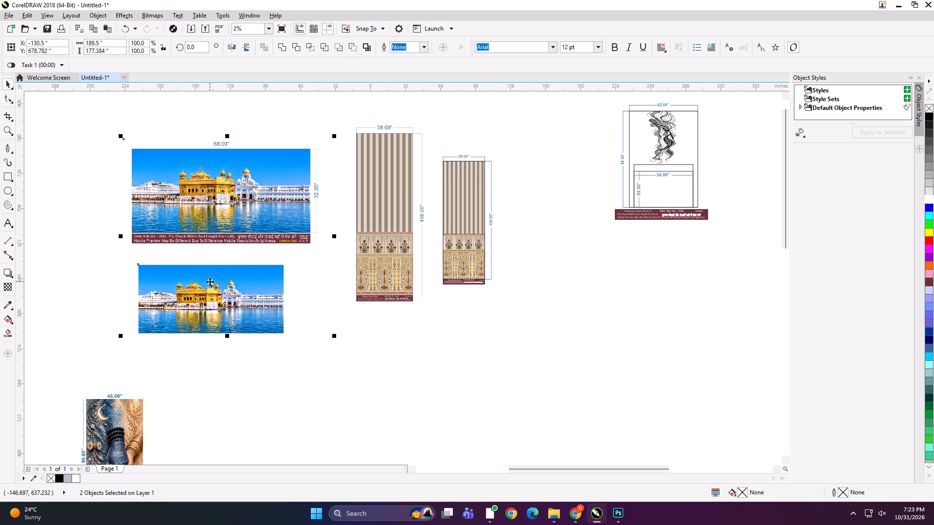
key(shift+F2)
click(125, 199)
click(251, 329)
click(251, 335)
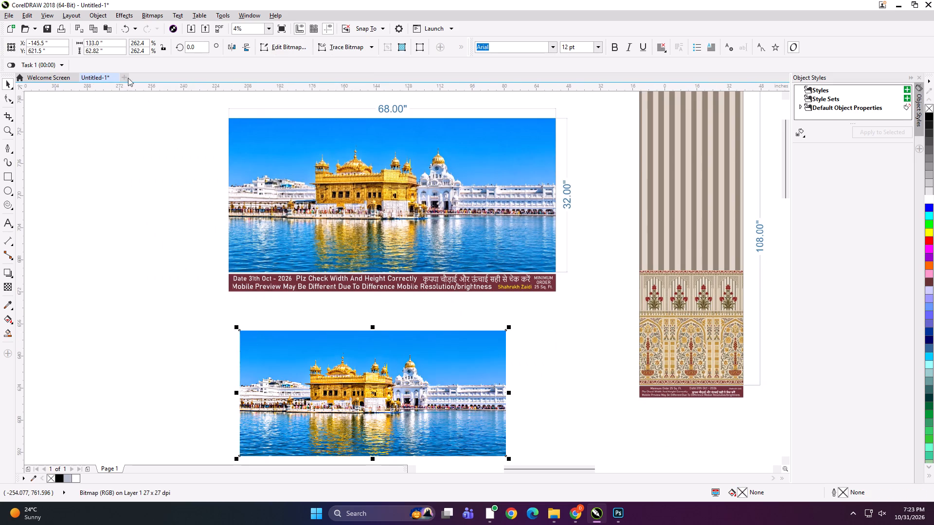
click(110, 42)
key(ctrl+a)
text(68)
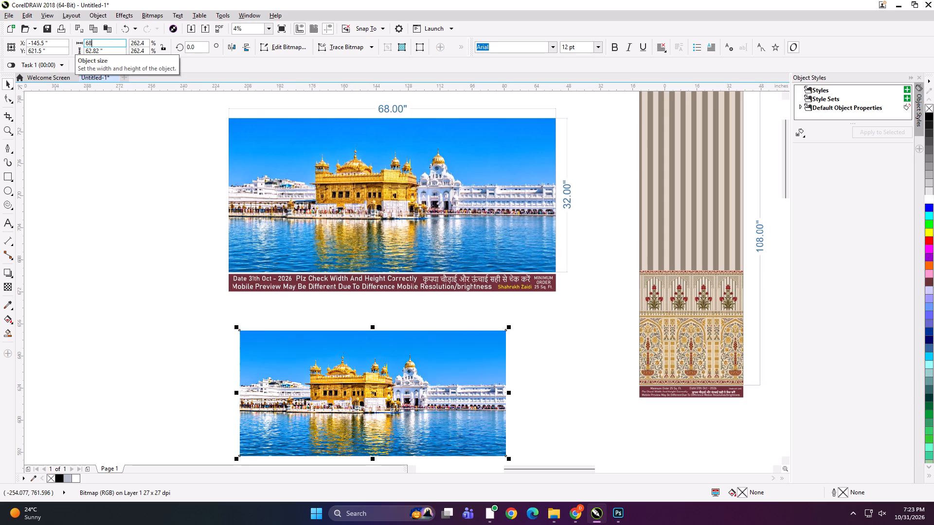
key(Tab)
text(32)
key(Return)
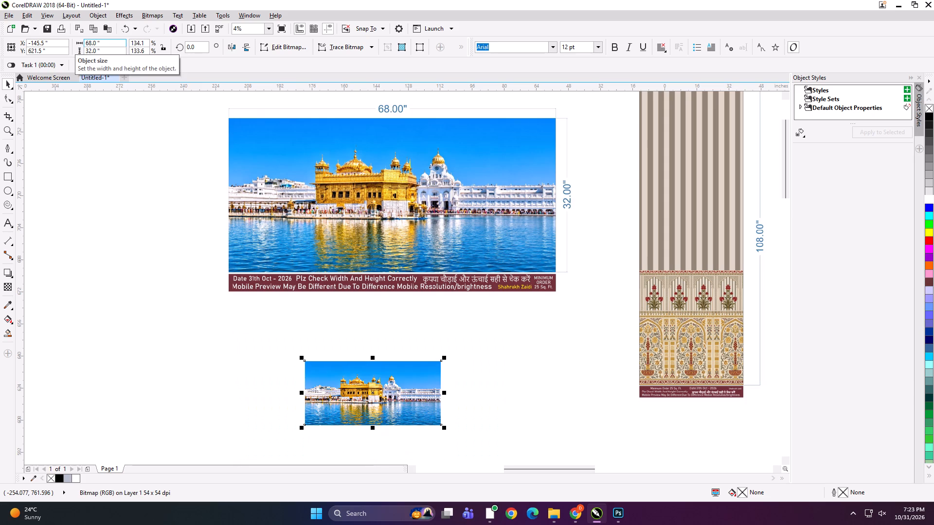
Add a rectangle frame around the resized Golden Temple image and select the framed image.
shift+double_click(8, 177)
key(space)
click(179, 349)
drag(215, 441, 434, 369)
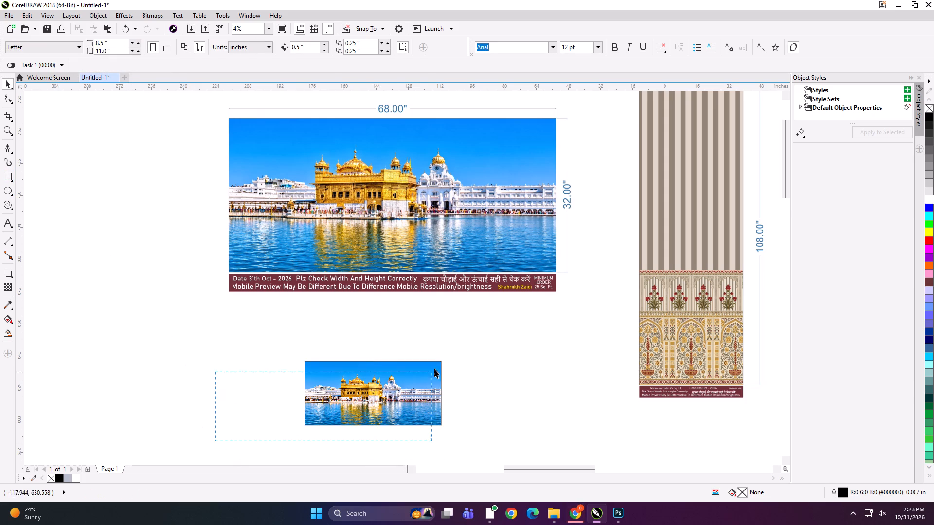
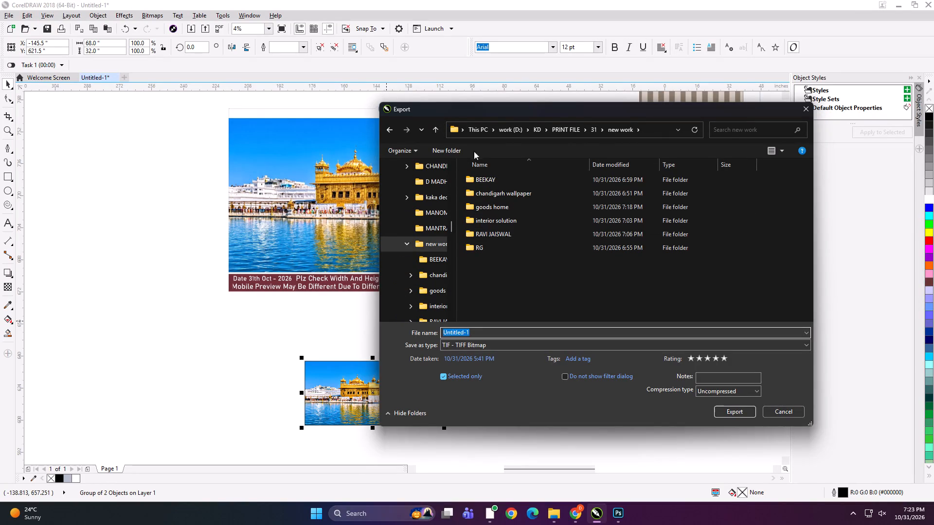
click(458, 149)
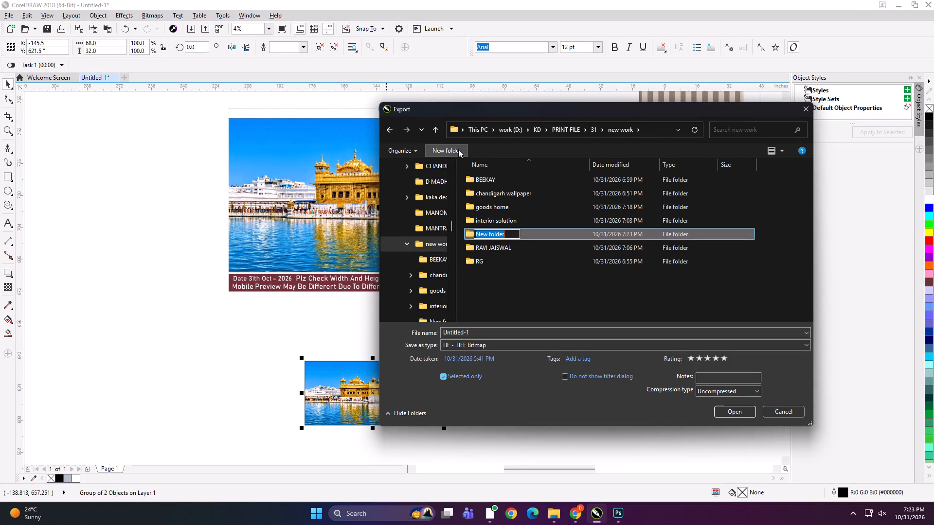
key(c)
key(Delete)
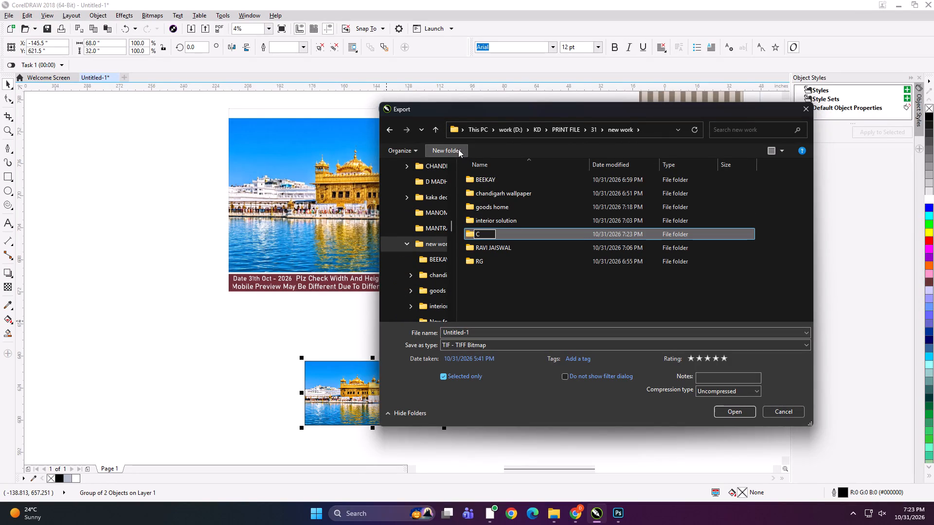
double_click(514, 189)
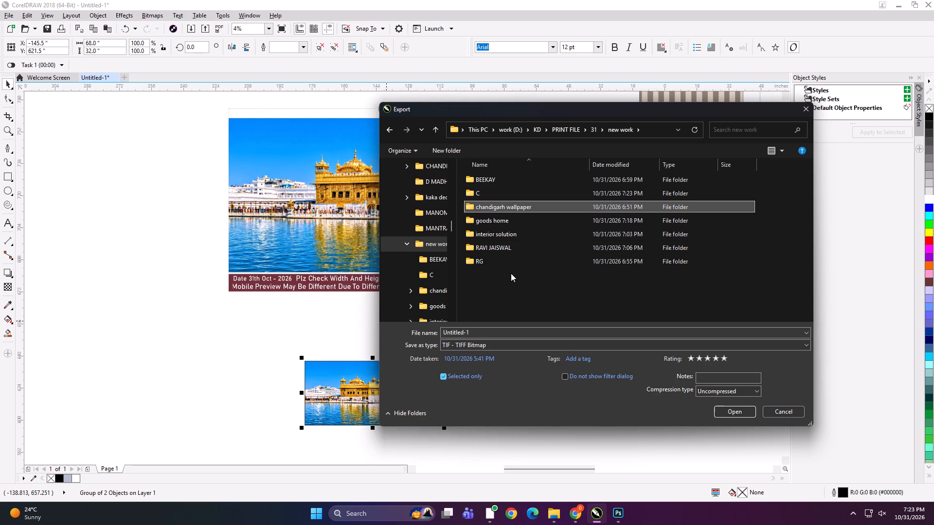
Create a folder named 68x32 GOLDFOIL inside the chandigarh wallpaper folder and open it as the export destination.
double_click(536, 204)
ctrl+scroll(504, 203, down, 6)
click(448, 154)
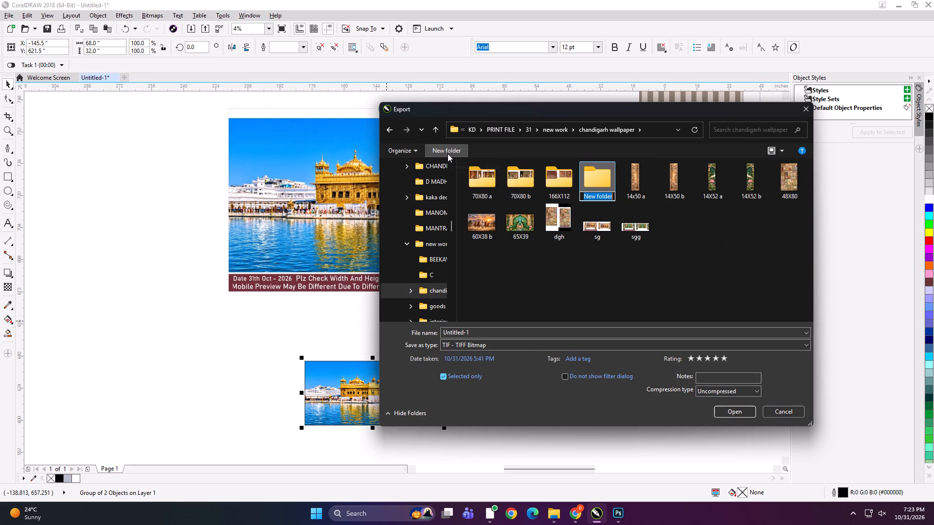
text(68x32 GOLDFOIL)
key(Return)
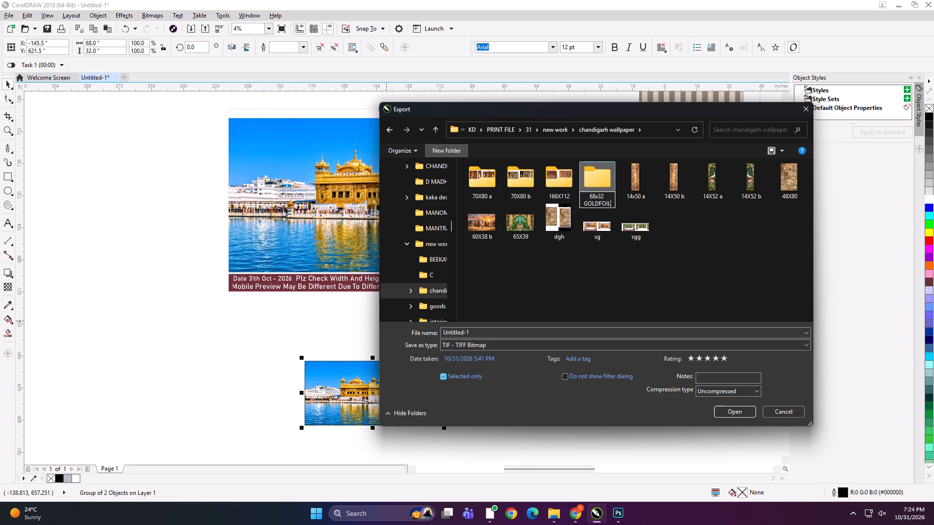
double_click(470, 179)
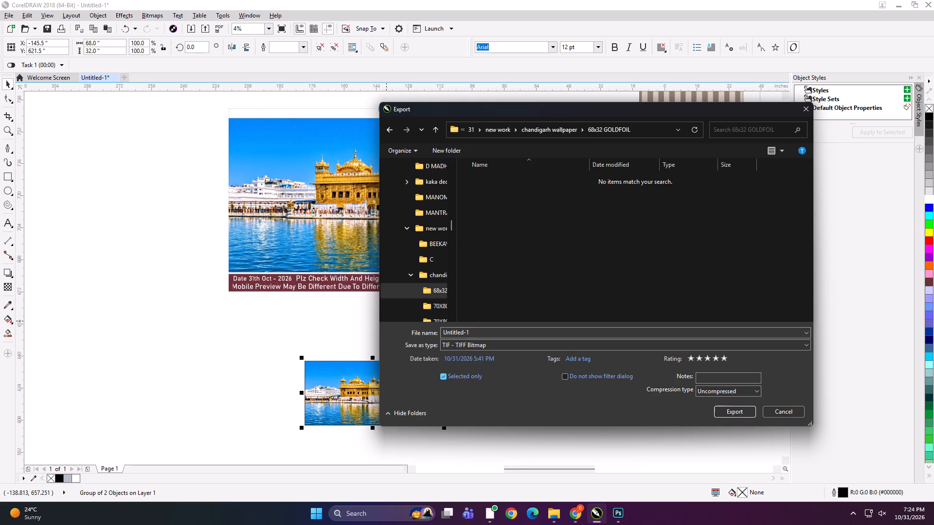
Export the selected framed Golden Temple image as an uncompressed TIFF named 68x32.
click(501, 333)
text(68x32)
key(space)
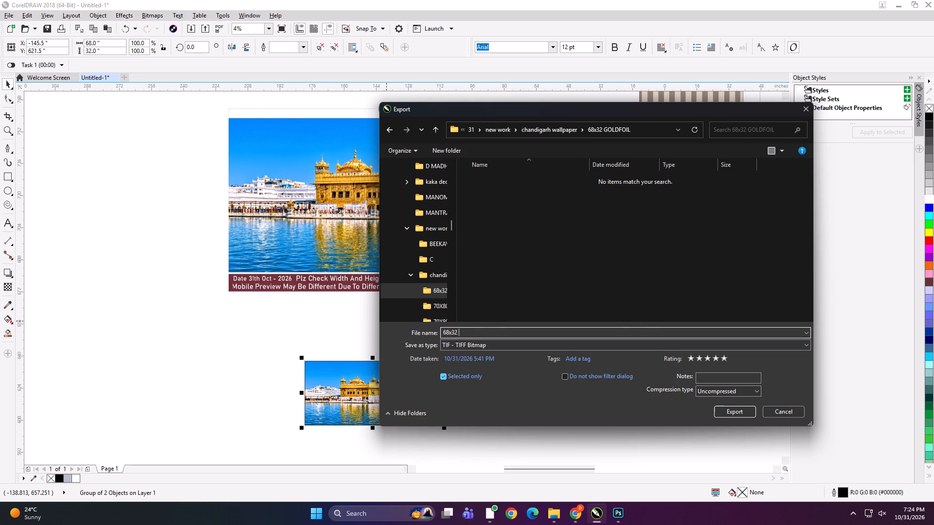
key(Return)
key(Return)
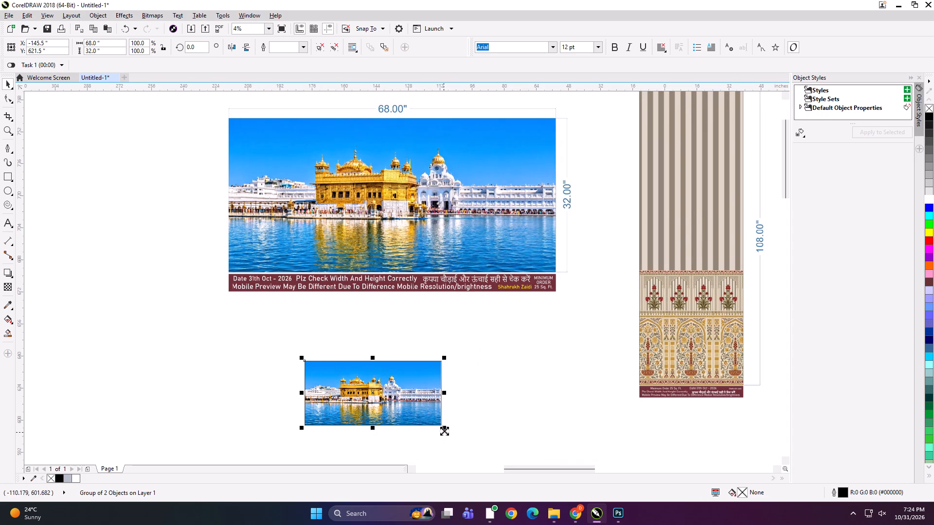
Enlarge the framed Golden Temple image to 162 inches wide and position it beneath its dimensioned preview.
shift+drag(444, 430, 538, 437)
drag(404, 369, 413, 366)
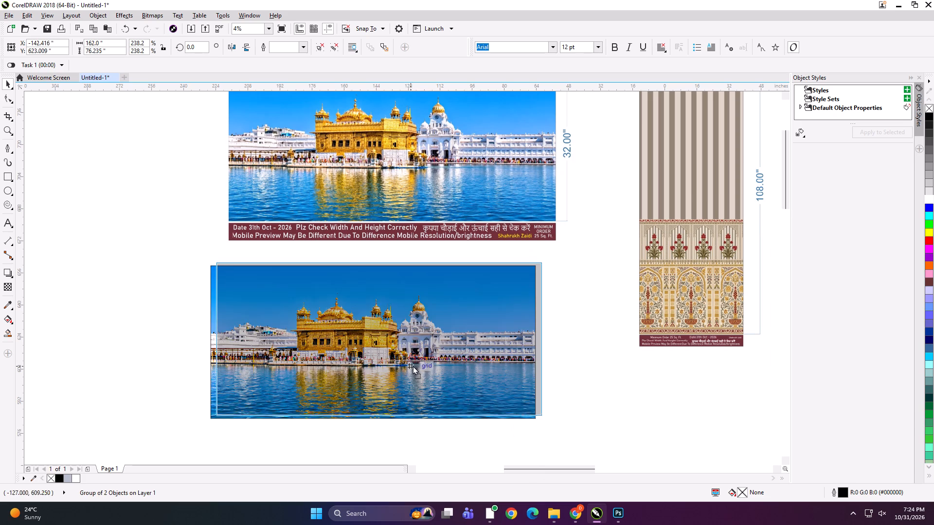
drag(413, 366, 429, 359)
Move the enlarged Golden Temple image to the left of its dimensioned preview, level with it, and group the two.
shift+click(418, 222)
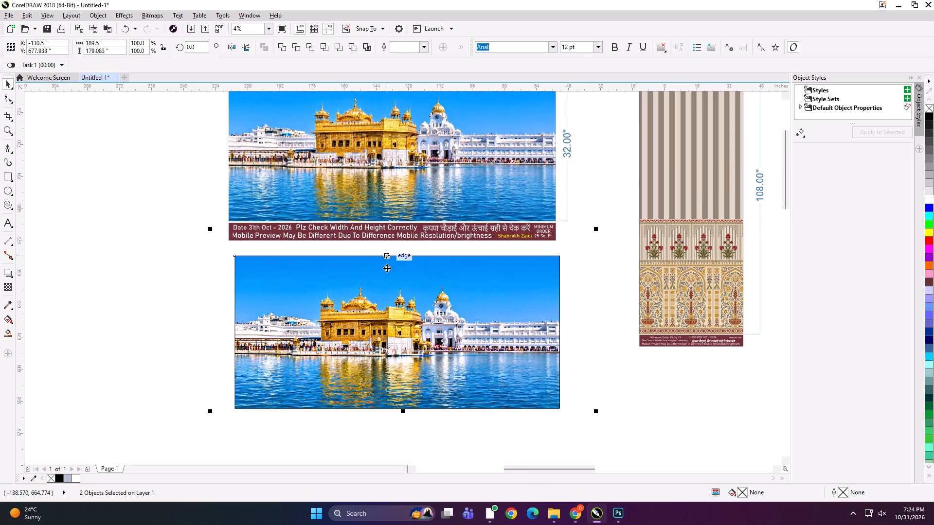
scroll(387, 270, down, 1)
click(410, 301)
click(391, 375)
drag(416, 317, 250, 243)
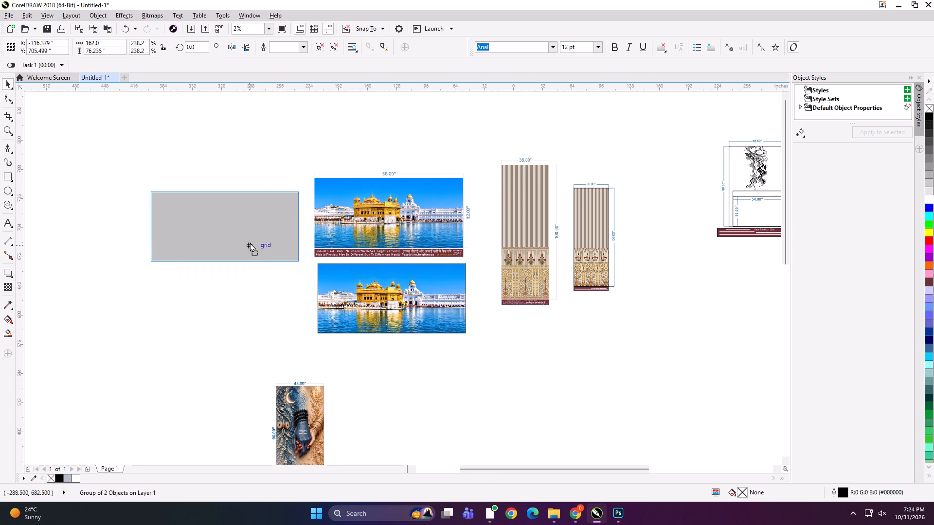
drag(250, 243, 250, 231)
shift+click(344, 228)
key(ctrl+g)
Shrink the grouped image and preview proportionally to 9 inches wide.
shift+drag(486, 262, 486, 262)
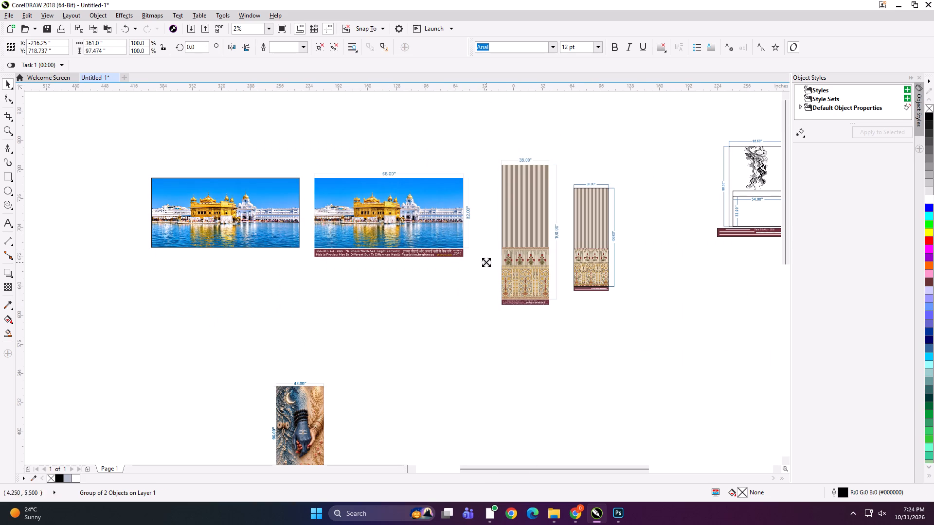
shift+drag(486, 262, 331, 228)
scroll(317, 213, up, 4)
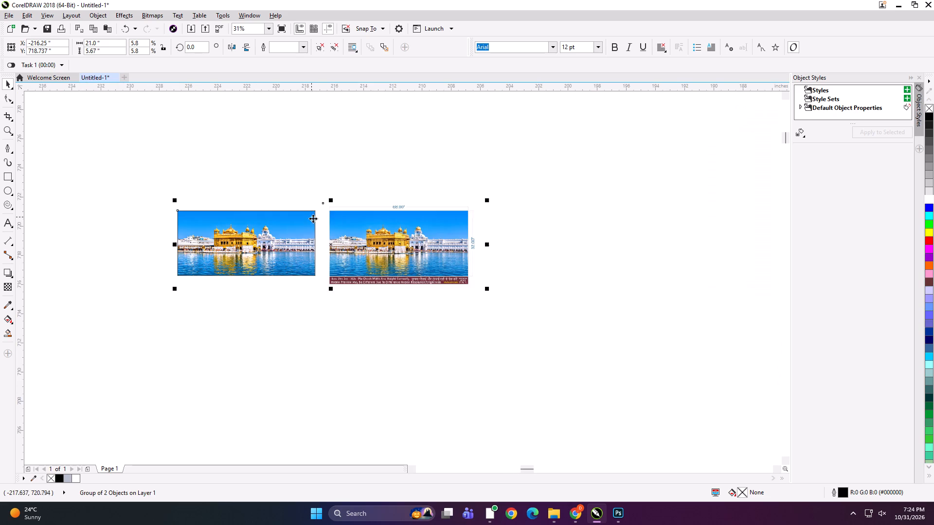
shift+drag(490, 290, 449, 289)
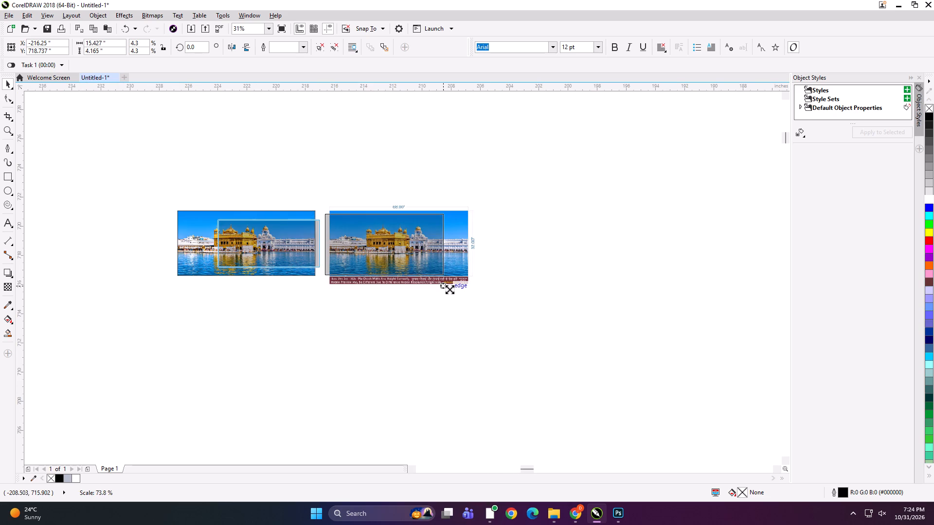
shift+drag(449, 289, 401, 282)
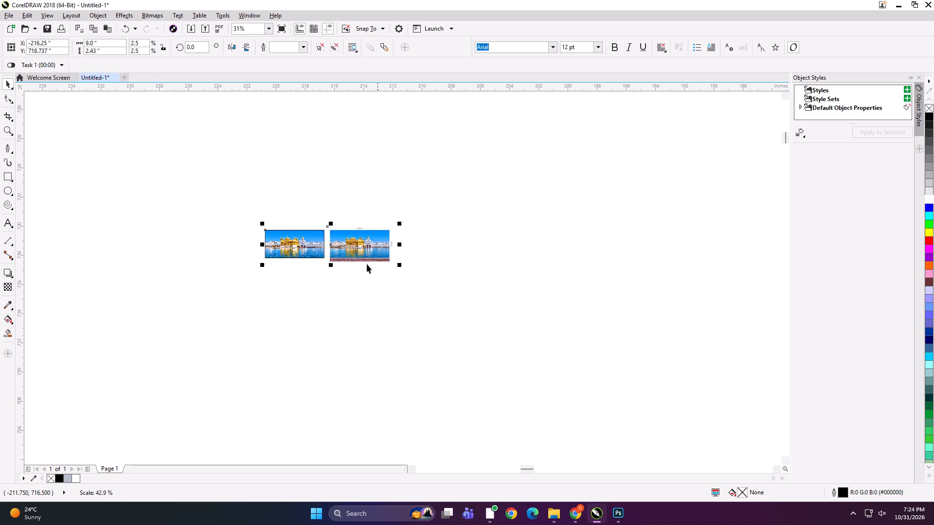
Export the shrunken group of Golden Temple image and preview under the file name DSGDGH.
scroll(325, 248, up, 1)
key(ctrl+e)
text(DSGDGH)
key(Return)
key(Return)
key(Return)
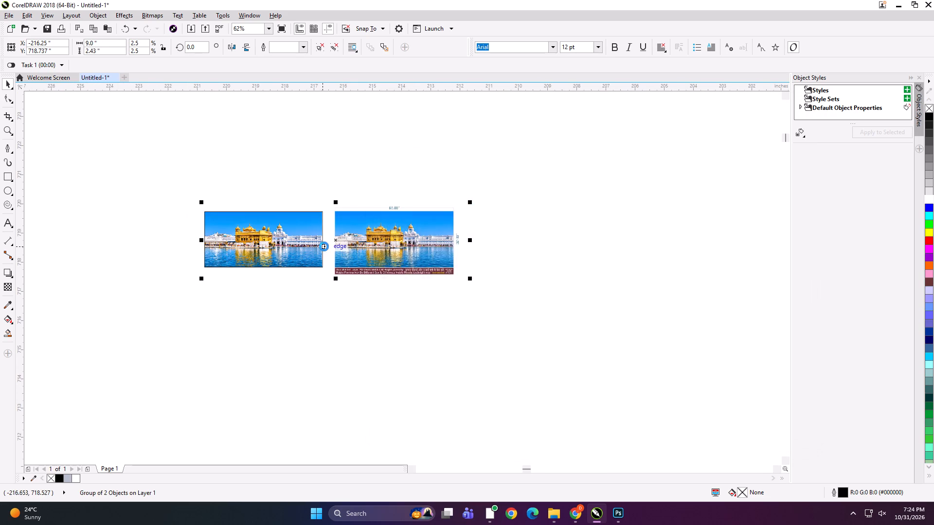
Delete the exported Golden Temple image and preview group from the drawing.
key(Delete)
Ungroup the imported 38x108 striped design, delete its dimensions and the maroon note strip, and shift the remaining artwork slightly right.
key(F4)
click(324, 246)
scroll(398, 109, up, 1)
scroll(419, 156, up, 1)
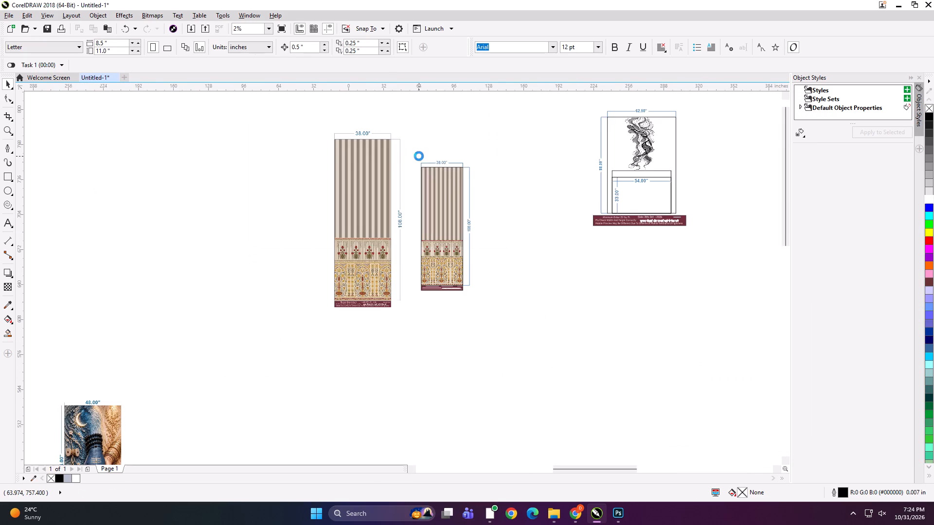
drag(433, 152, 537, 334)
click(469, 306)
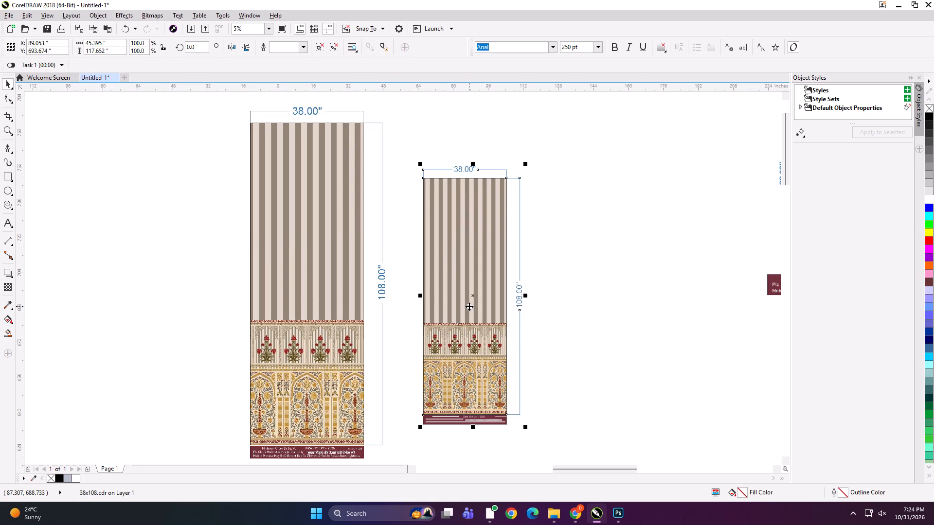
key(ctrl+u)
click(431, 145)
drag(431, 145, 549, 315)
key(Delete)
drag(564, 317, 420, 445)
key(Delete)
drag(461, 296, 480, 293)
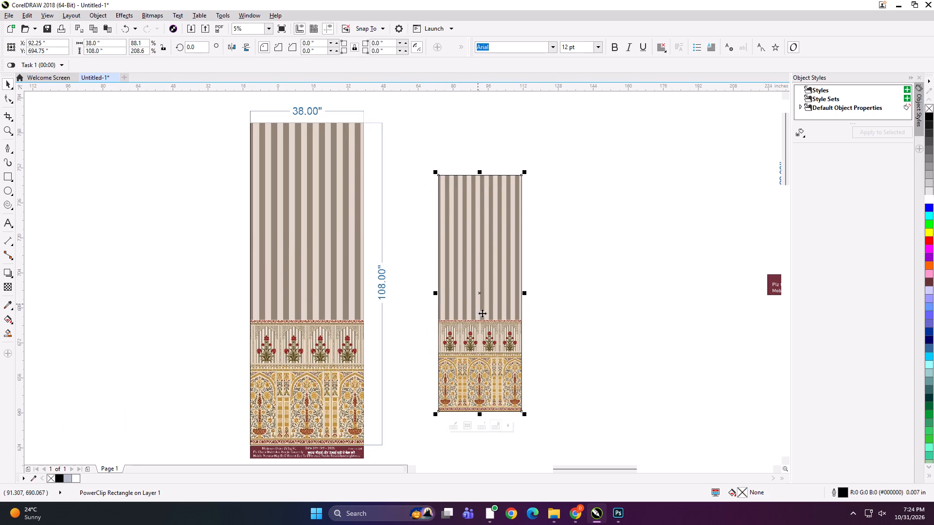
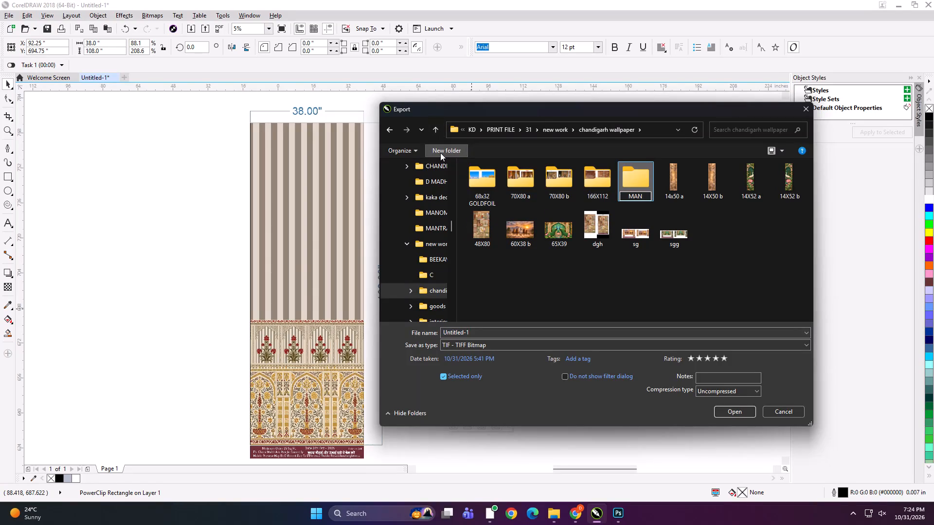
Name the new folder in chandigarh wallpaper MANTRA and export the selected striped artwork into it as a TIFF named 38x108.
text(TRA)
click(625, 177)
double_click(633, 177)
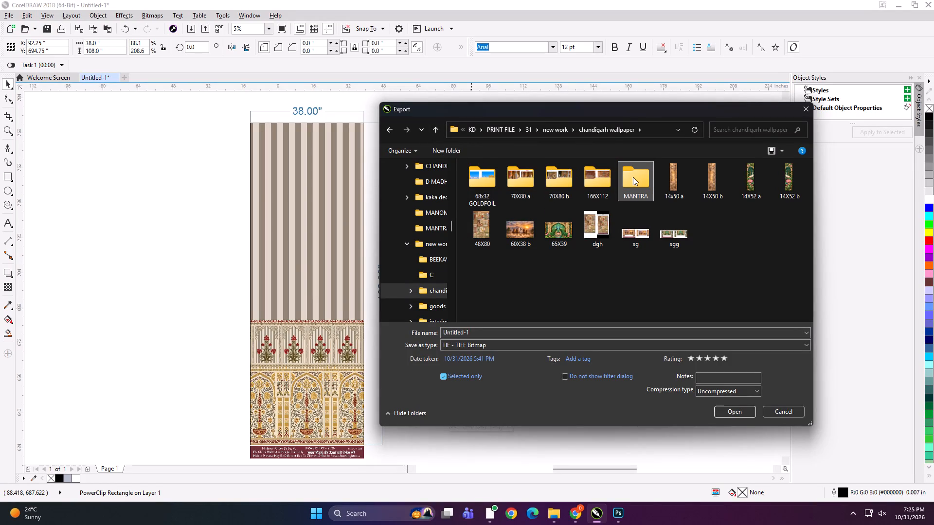
click(528, 330)
text(38x108)
key(space)
key(Return)
key(Return)
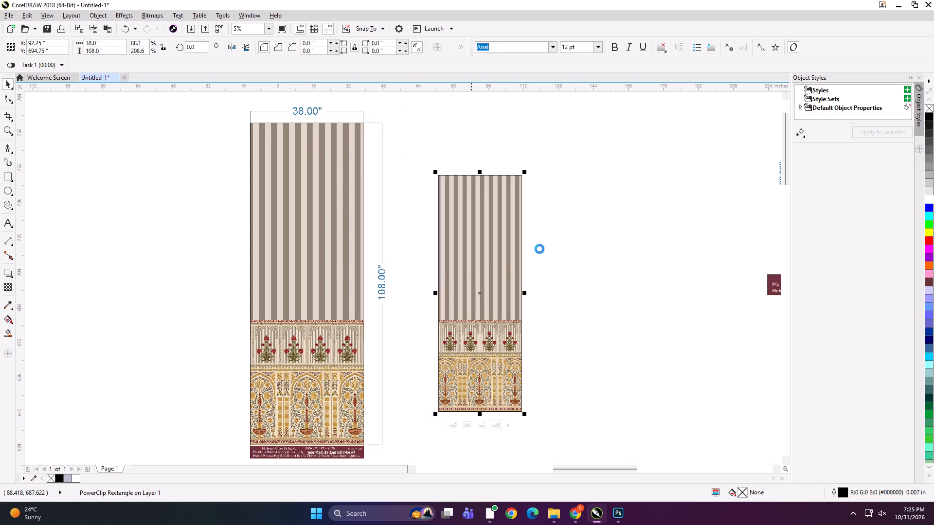
Enlarge the exported striped artwork proportionally to about 50 inches wide and group it with the dimensioned original design.
shift+drag(524, 417, 548, 453)
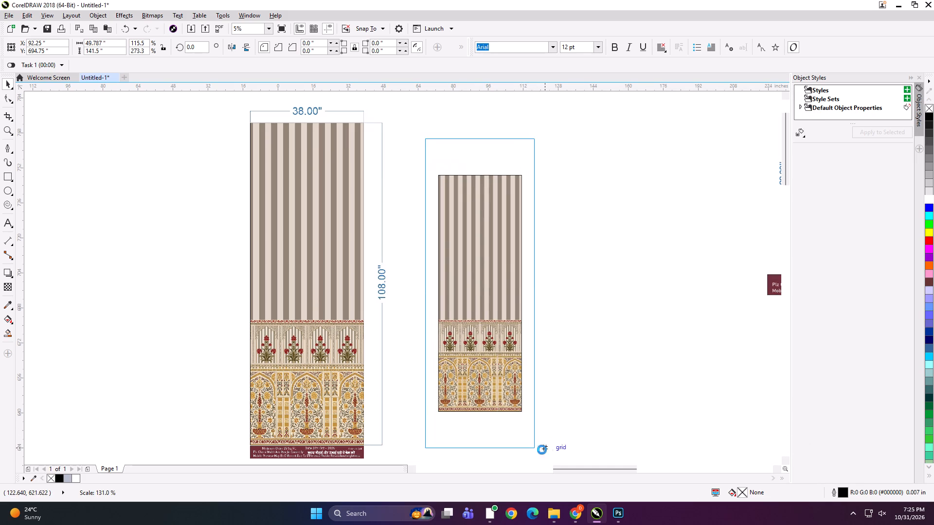
shift+click(363, 368)
key(ctrl+g)
Shrink the group of striped artwork and dimensioned original proportionally to about 2.2 inches wide.
shift+drag(537, 94, 486, 247)
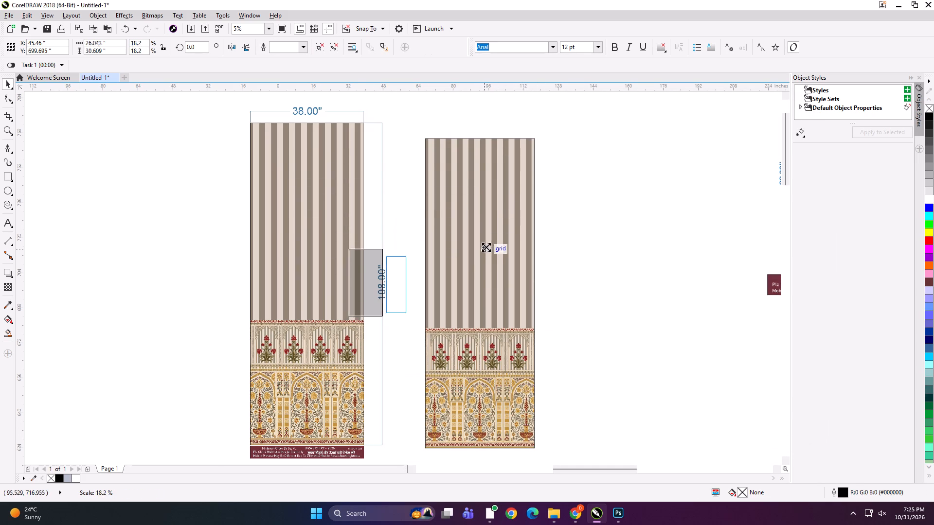
shift+drag(486, 247, 472, 274)
scroll(386, 282, up, 4)
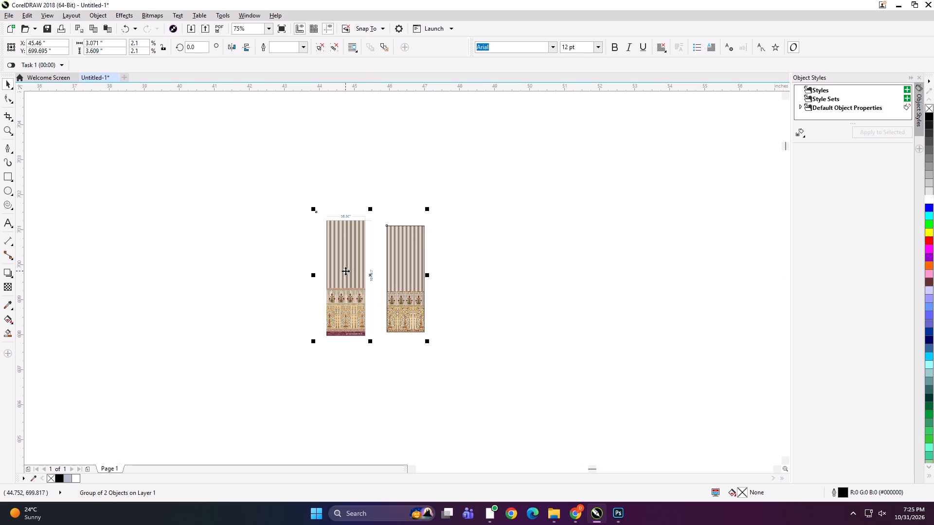
shift+drag(427, 210, 424, 231)
Export the shrunken striped design group as a preview under the file name SFGDG.
key(ctrl+e)
text(SFGDG)
key(Return)
key(Return)
key(Return)
key(Return)
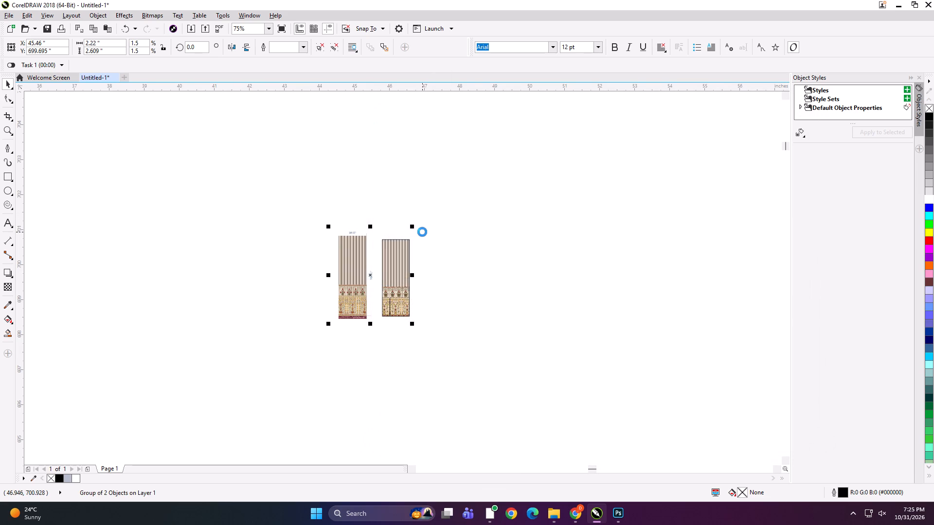
Delete the exported striped design group from the drawing.
key(Delete)
key(F4)
click(422, 232)
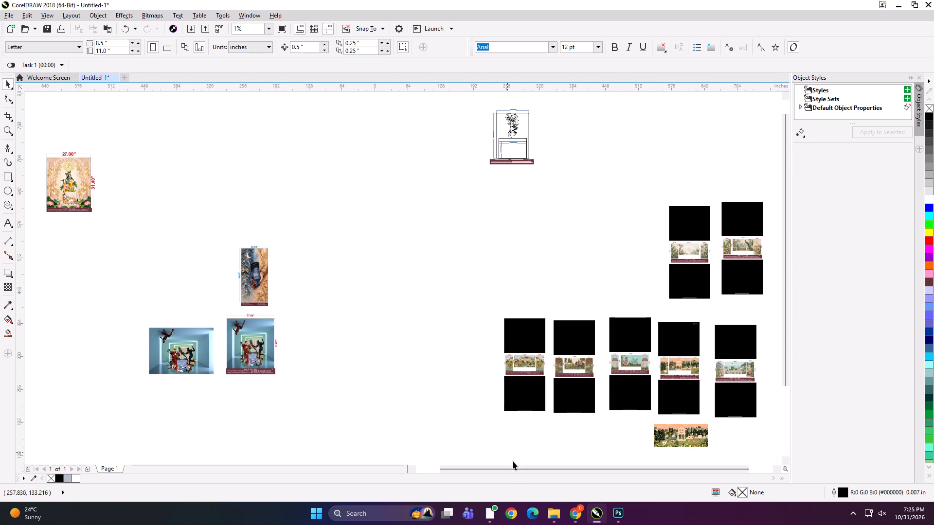
Switch to File Explorer and go from shared folder 31 to the This PC drive overview.
click(551, 521)
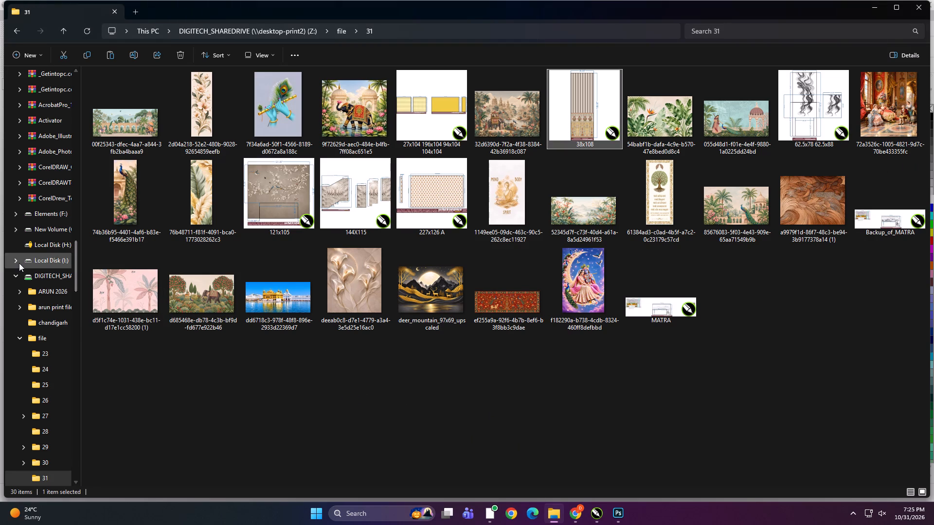
scroll(19, 263, up, 11)
click(43, 310)
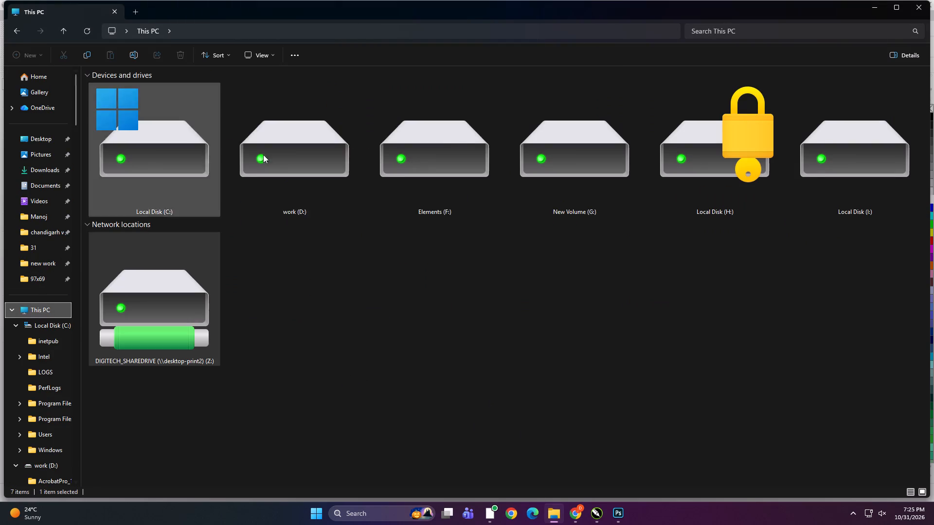
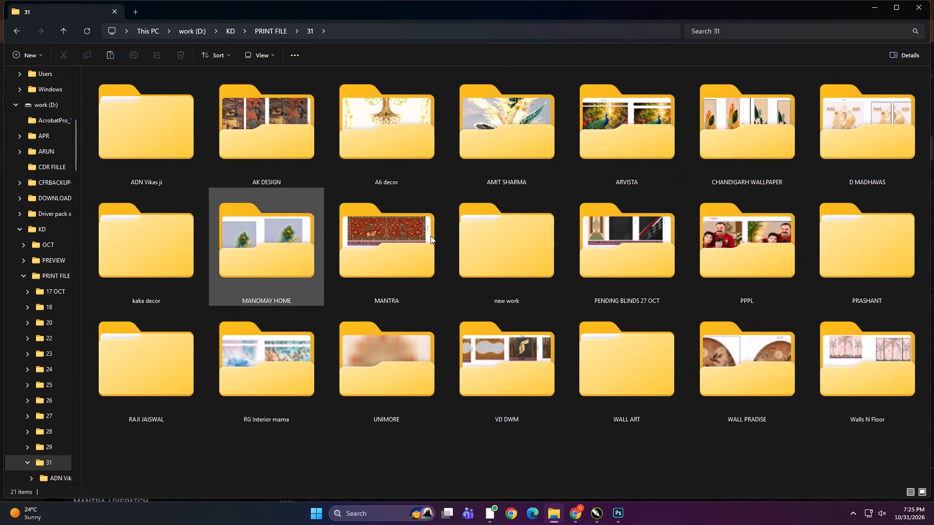
Open the 68x32 image from new work > chandigarh wallpaper > 68x32 GOLDFOIL in Photoshop.
double_click(521, 234)
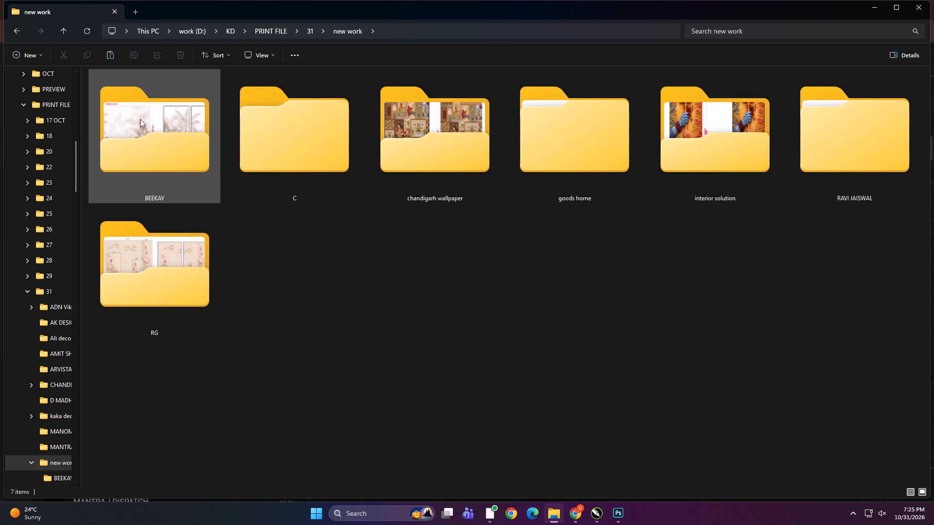
double_click(406, 131)
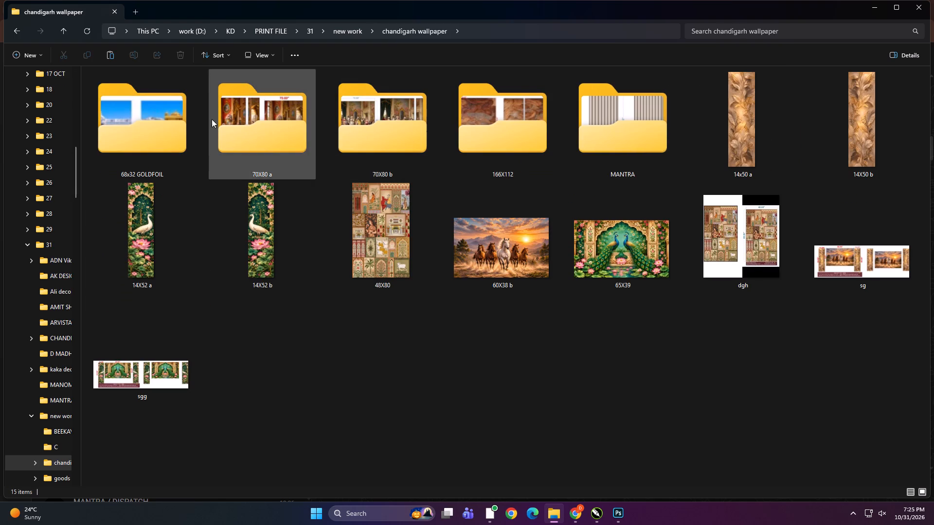
click(154, 126)
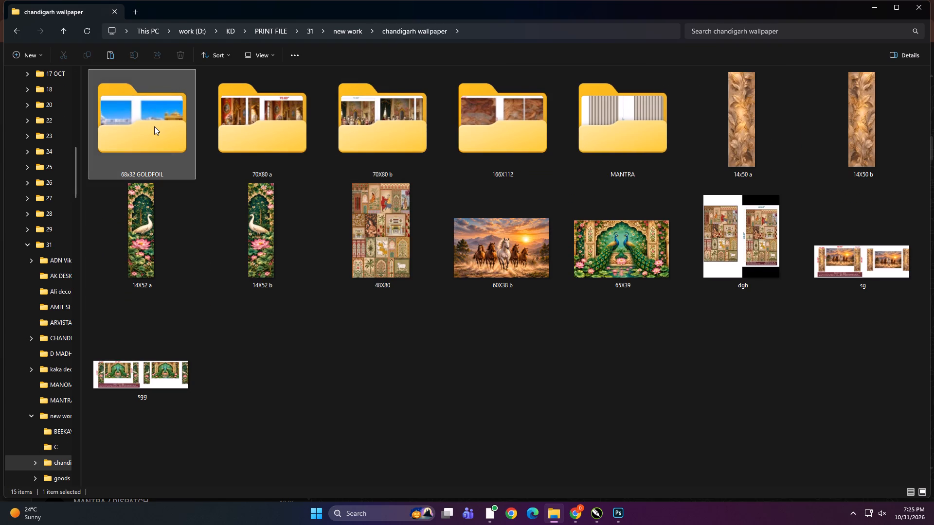
double_click(154, 126)
click(120, 114)
drag(113, 105, 747, 455)
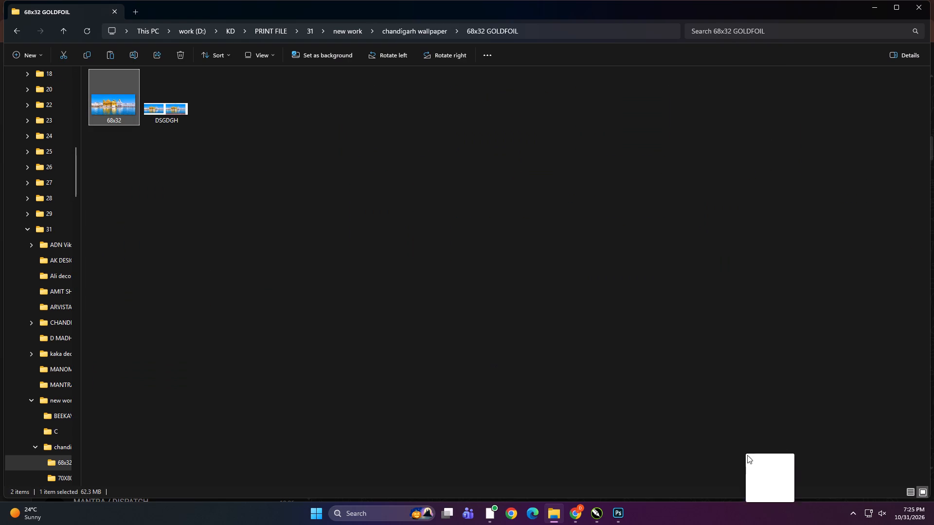
drag(747, 455, 624, 449)
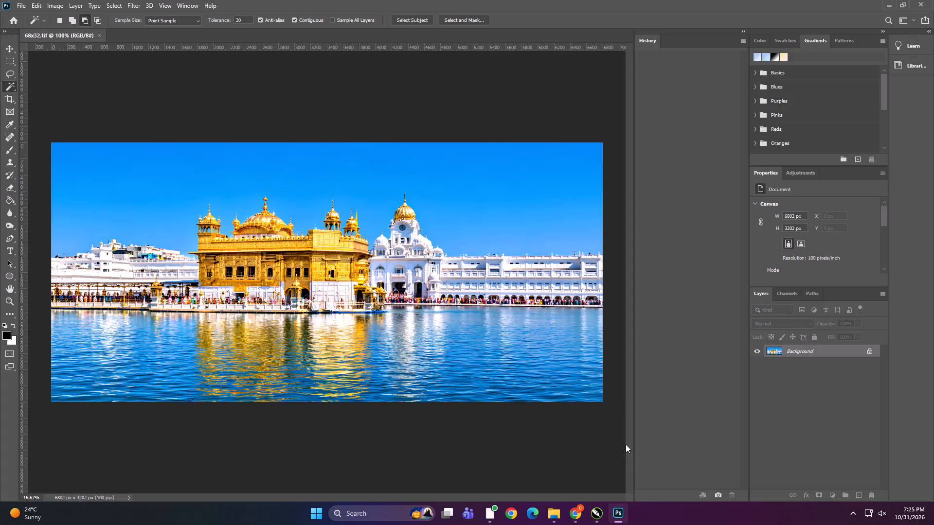
Duplicate the temple image layer and apply the Photocopy filter to the copy with detail 3 and darkness 24.
key(ctrl+j)
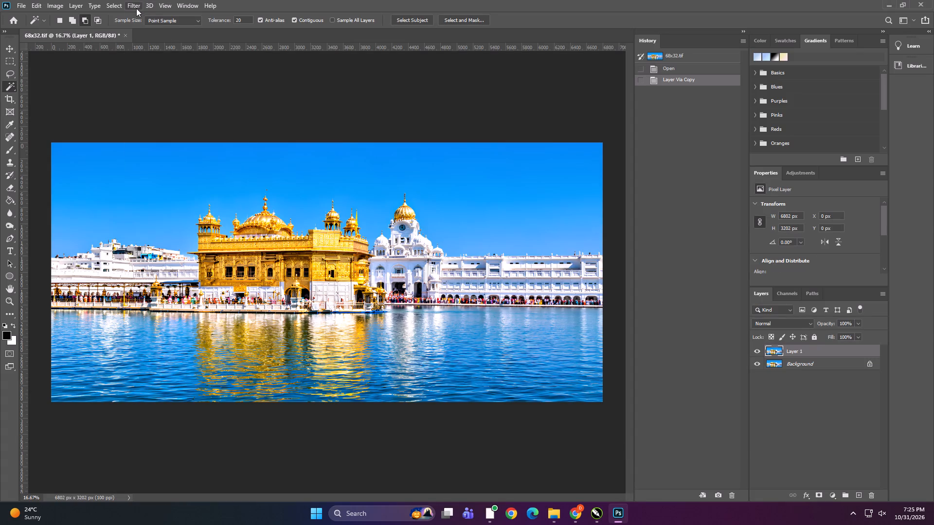
click(136, 8)
click(144, 42)
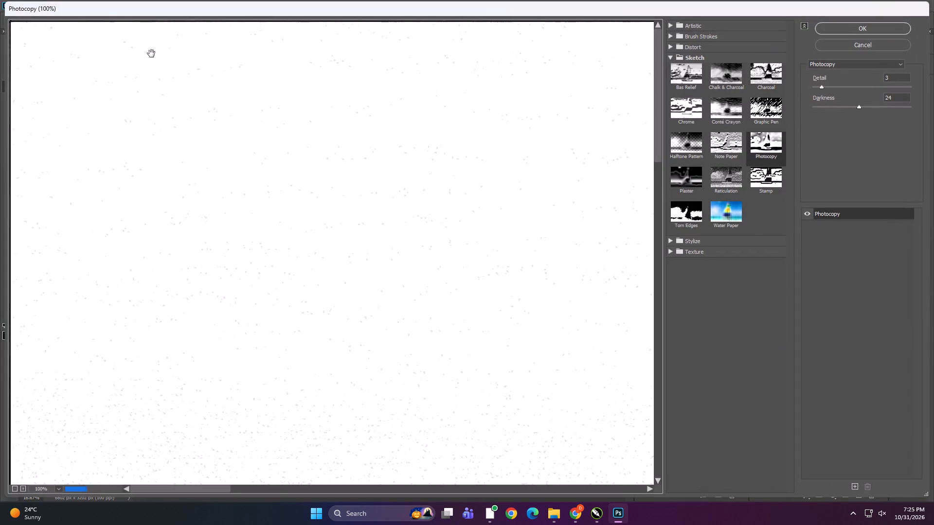
click(886, 29)
Select a black outline on the temple facade with the Magic Wand and extend the selection to similar pixels.
alt+scroll(184, 213, up, 3)
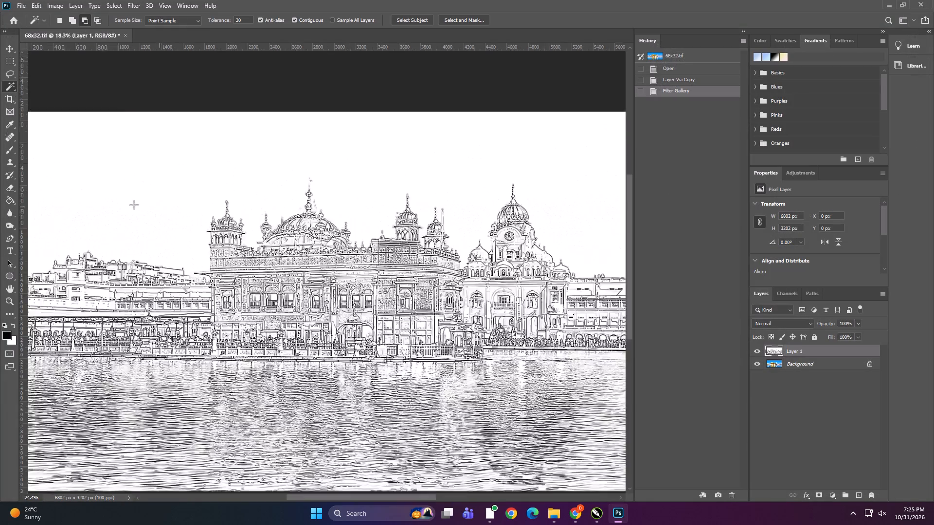
alt+scroll(134, 205, up, 20)
alt+scroll(134, 205, up, 7)
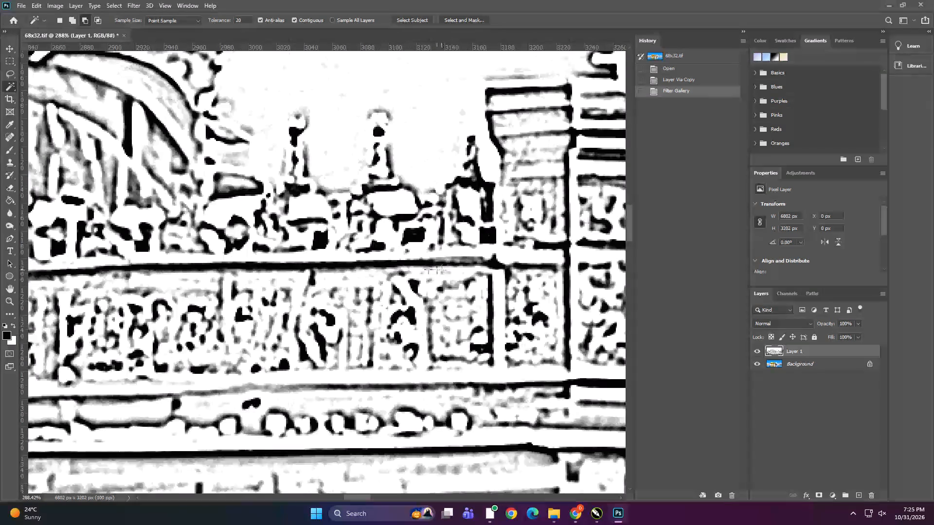
key(w)
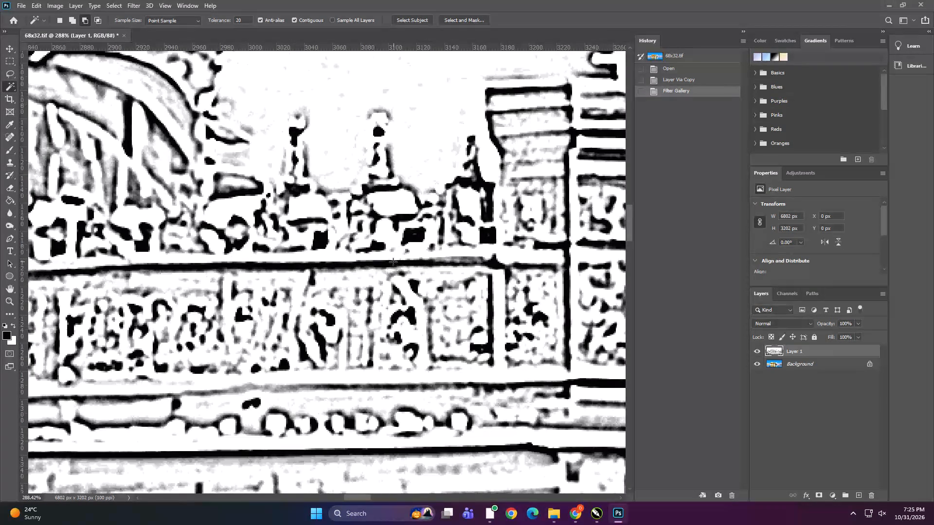
shift+click(393, 262)
right_click(393, 262)
click(413, 368)
With the Background layer active, create a new spot channel from the selected outlines.
alt+scroll(369, 274, down, 7)
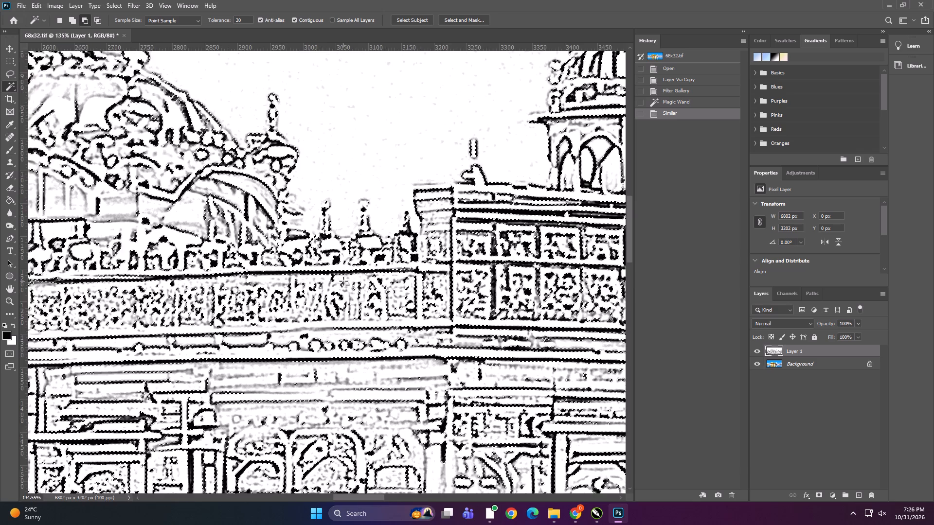
alt+scroll(343, 281, down, 20)
alt+scroll(343, 281, down, 2)
click(828, 362)
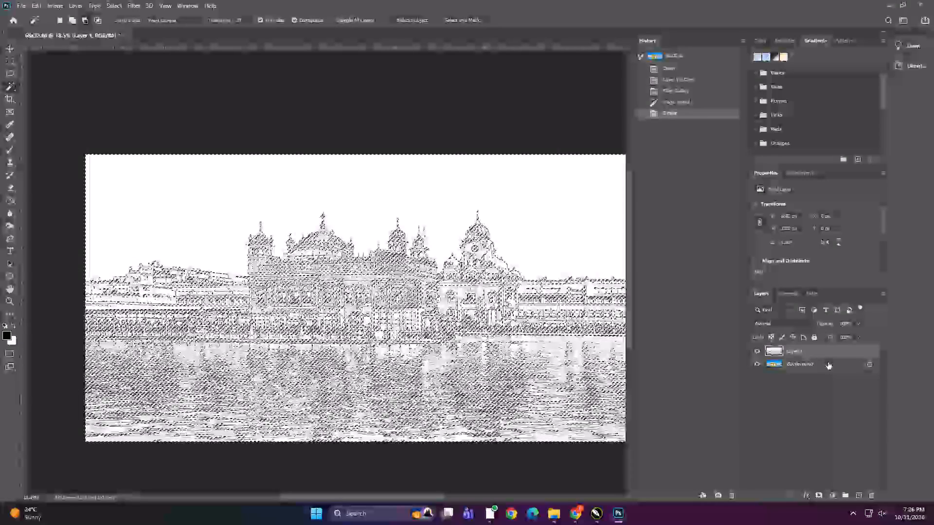
click(792, 296)
click(880, 292)
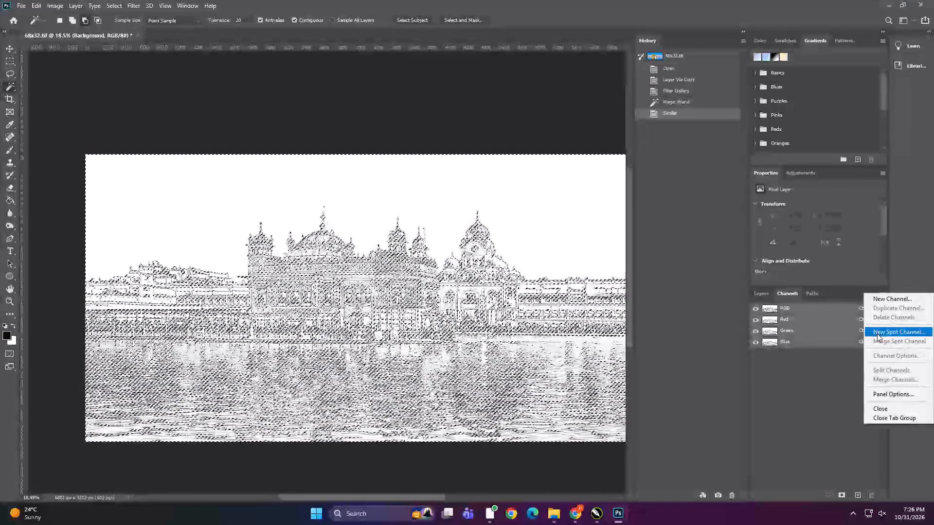
click(878, 333)
click(537, 157)
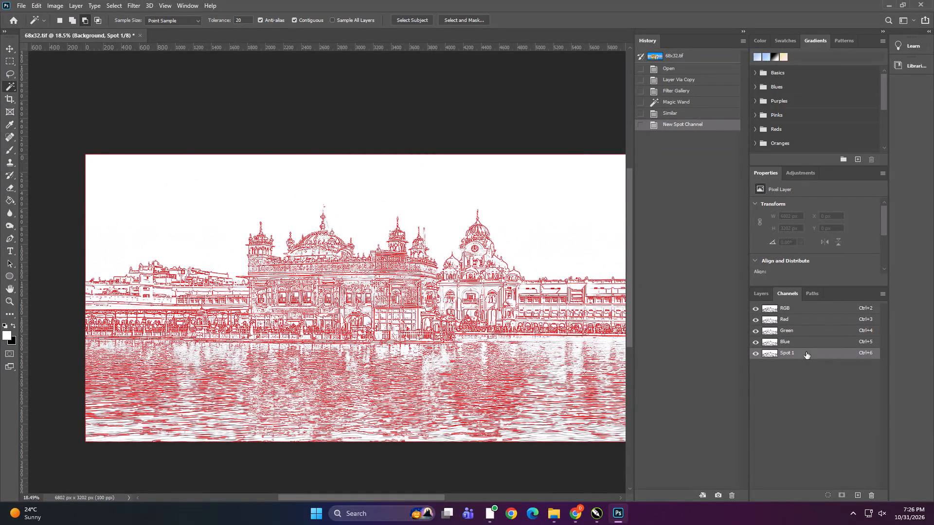
Duplicate the spot channel under the name Spot 2 and turn on the copy's visibility.
right_click(806, 352)
click(806, 352)
click(812, 357)
key(Right)
key(BackSpace)
key(BackSpace)
key(BackSpace)
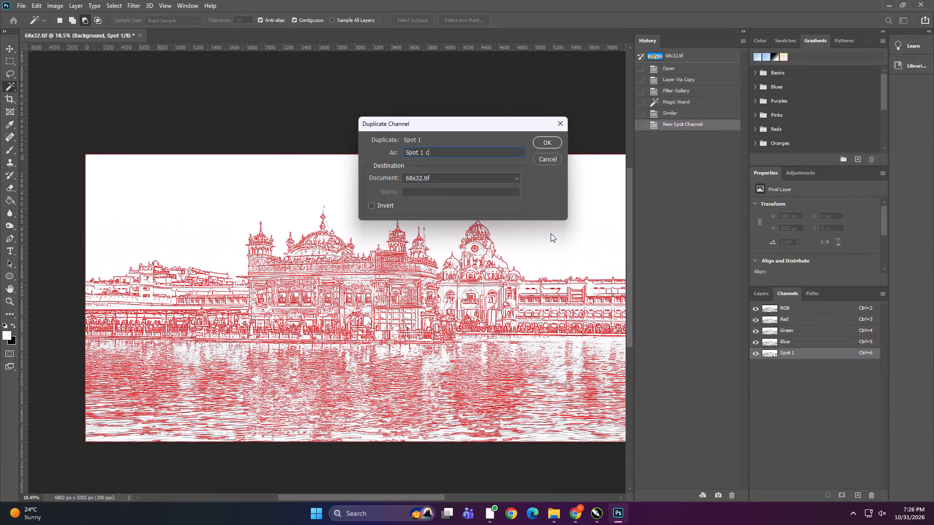
key(BackSpace)
key(BackSpace)
key(BackSpace)
key(2)
click(543, 141)
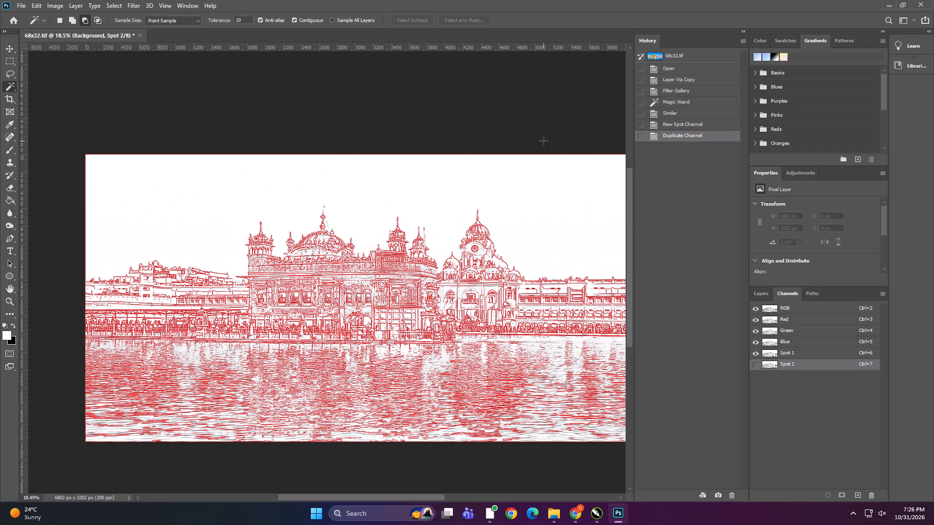
click(755, 364)
Delete the photocopy-filtered layer, keeping only the Background layer.
click(764, 297)
triple_click(792, 343)
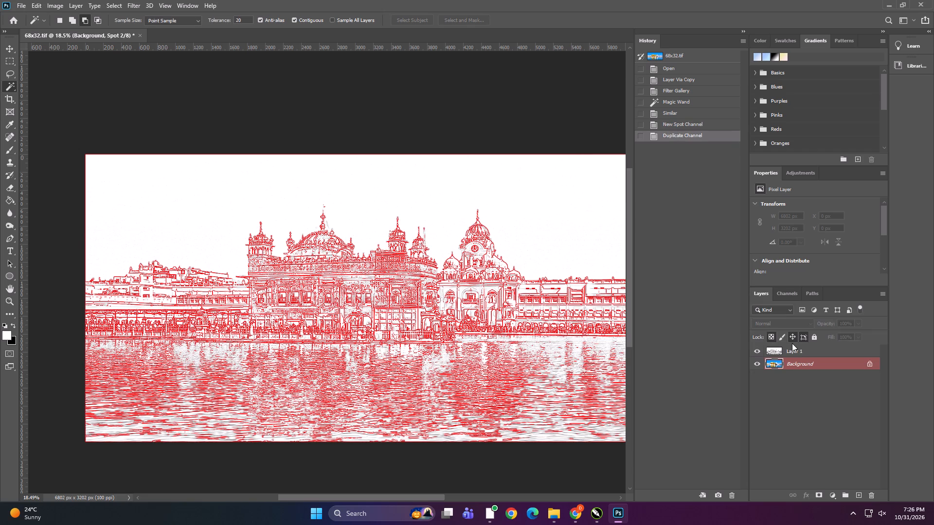
click(891, 231)
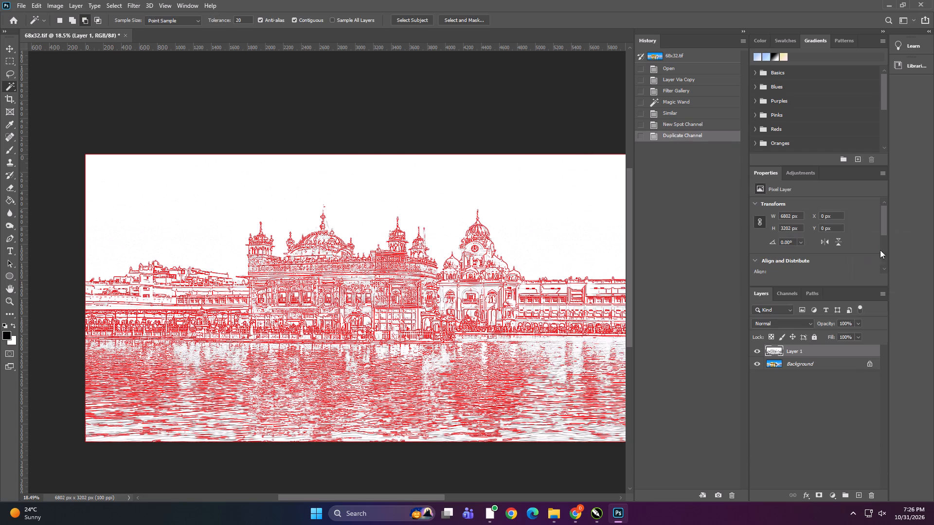
key(Delete)
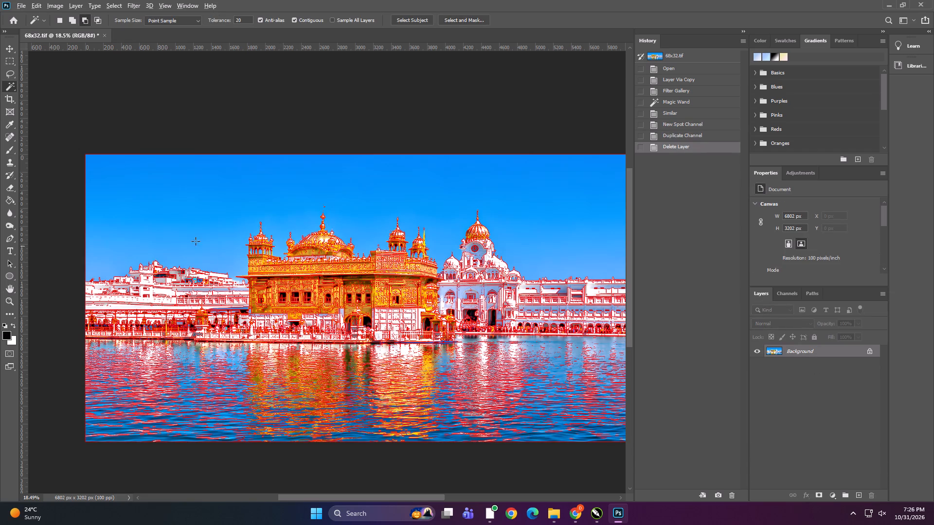
Save the image over the existing 68x32 TIFF with LZW compression and spot colours, and close it.
alt+scroll(155, 249, down, 3)
key(ctrl+shift+s)
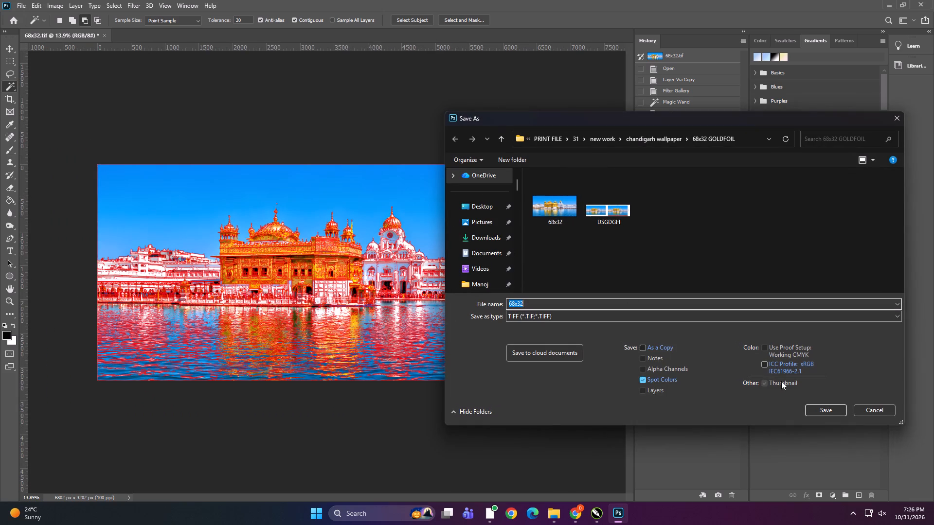
click(813, 411)
click(493, 255)
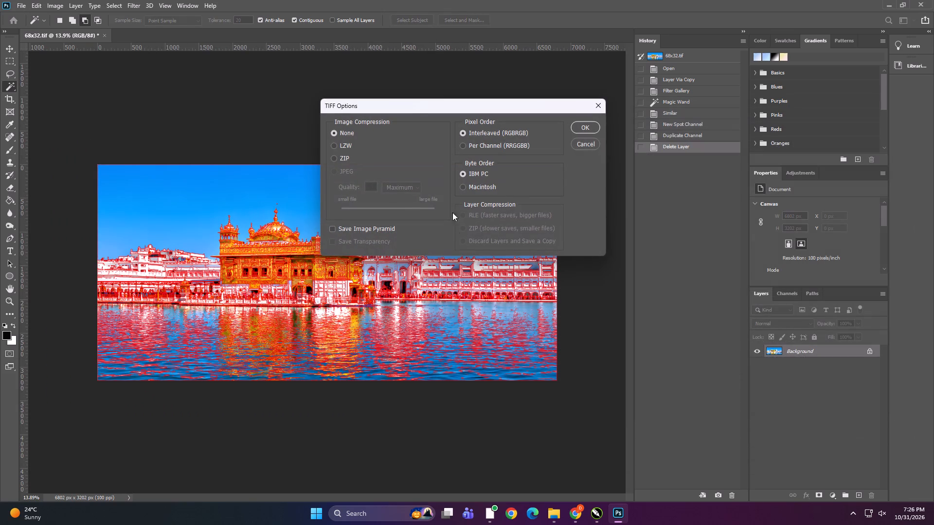
click(346, 145)
click(579, 123)
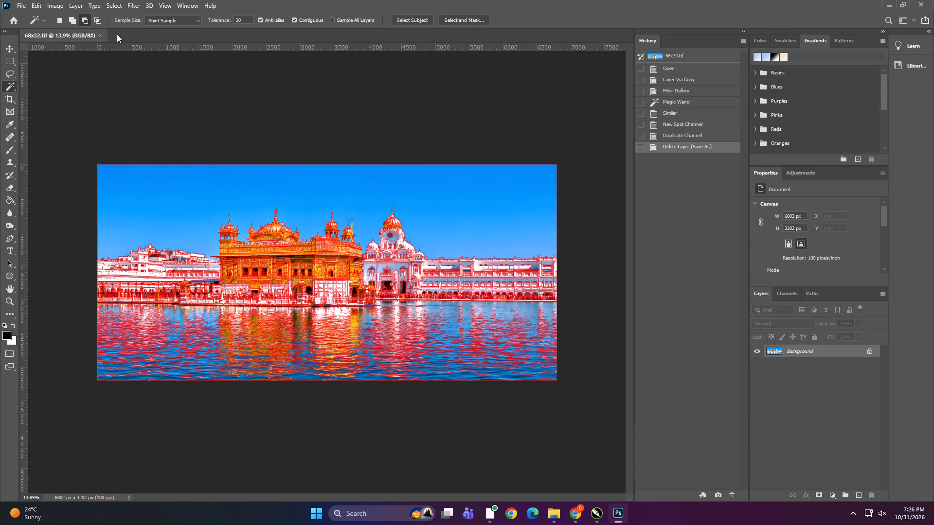
click(102, 35)
Switch to File Explorer and copy the 68x32 GOLDFOIL and MANTRA folders from the chandigarh wallpaper folder.
click(891, 7)
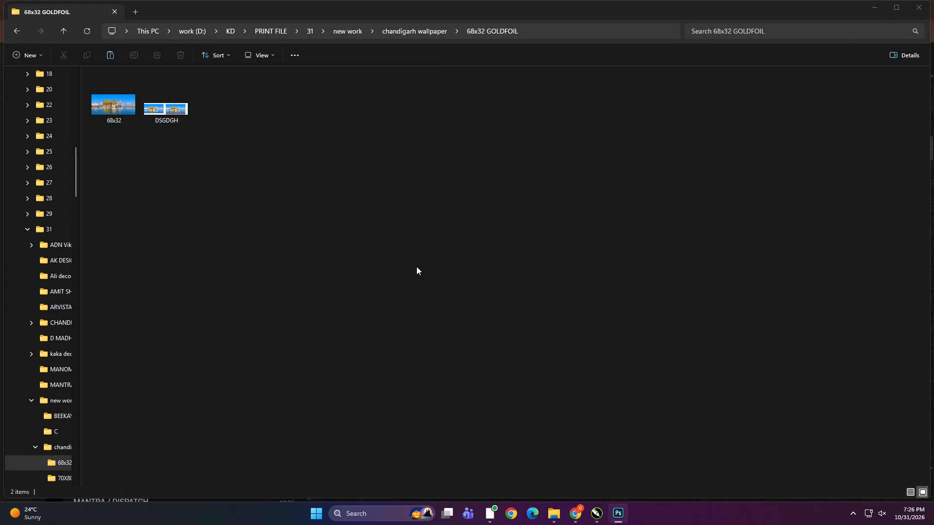
click(416, 264)
key(BackSpace)
click(328, 378)
click(168, 157)
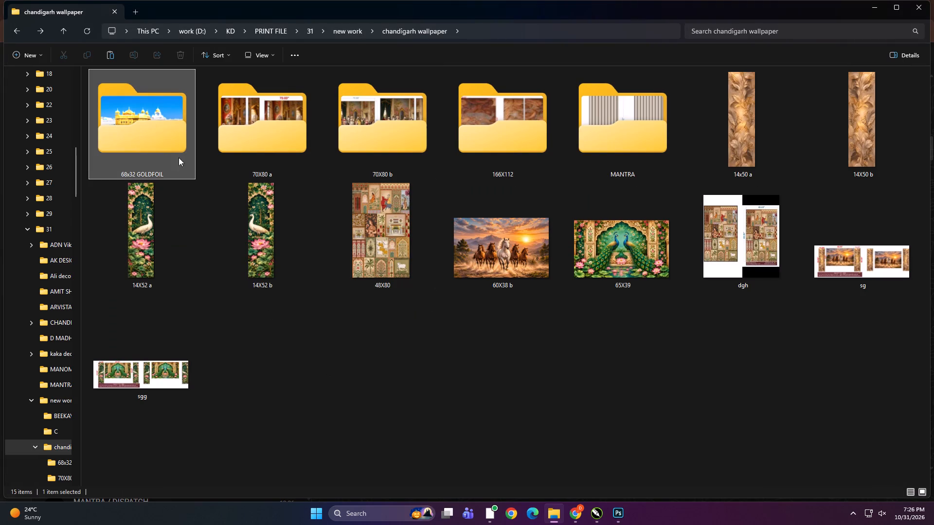
ctrl+click(603, 128)
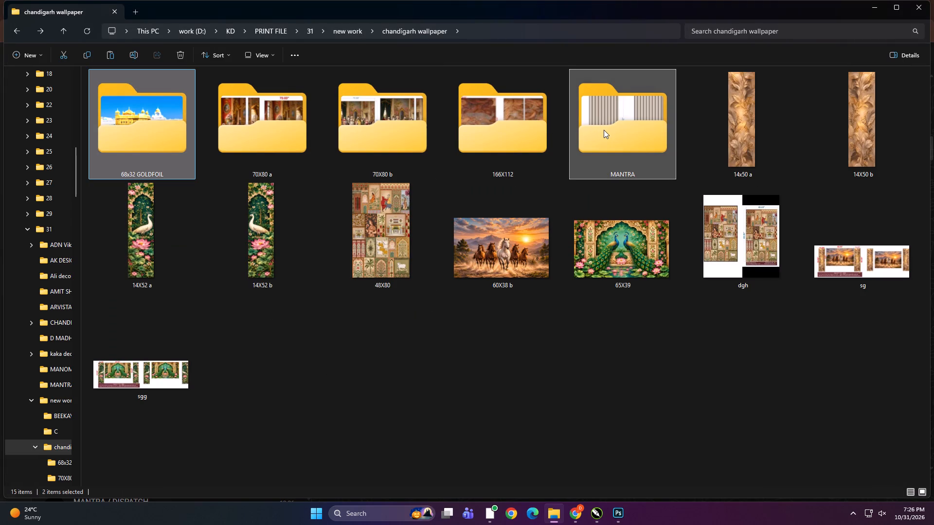
key(ctrl+c)
Go from the new work folder to the DIGITECH_SHAREDRIVE (Z:) network drive.
key(BackSpace)
click(405, 317)
scroll(47, 349, up, 4)
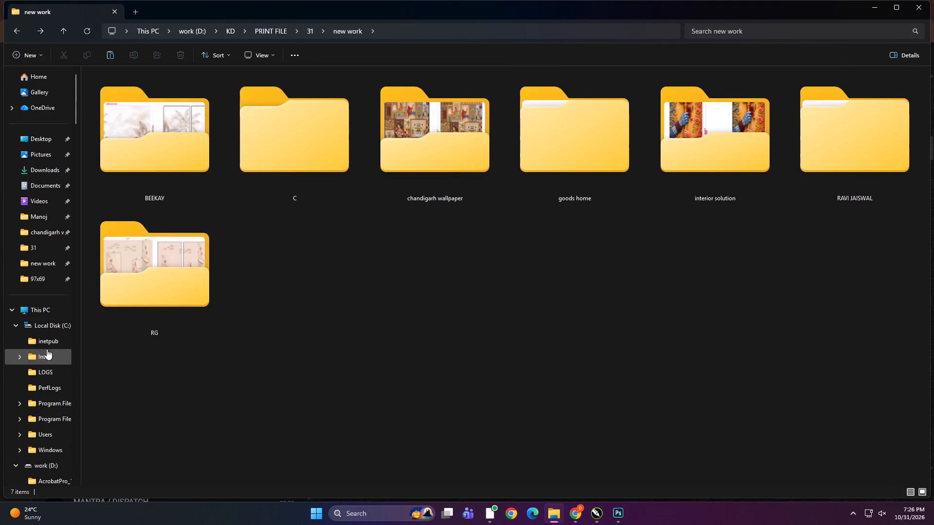
click(37, 312)
double_click(181, 296)
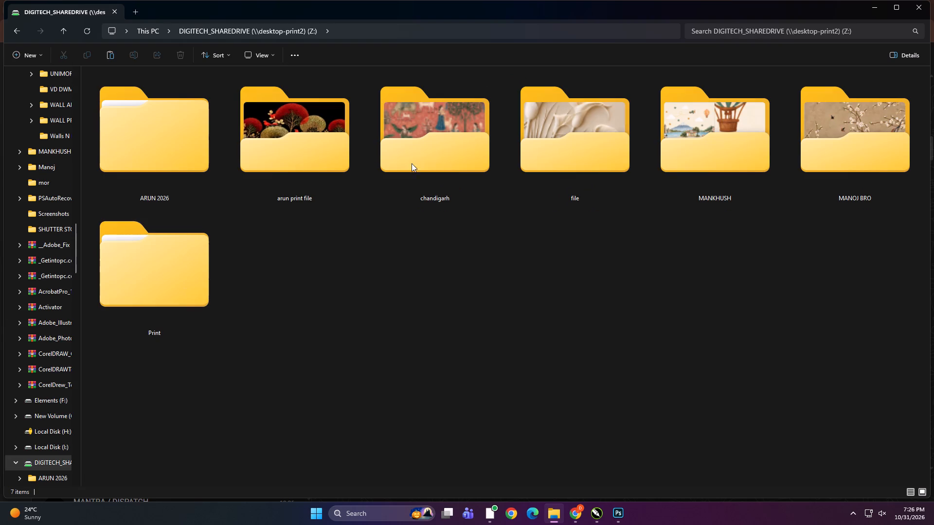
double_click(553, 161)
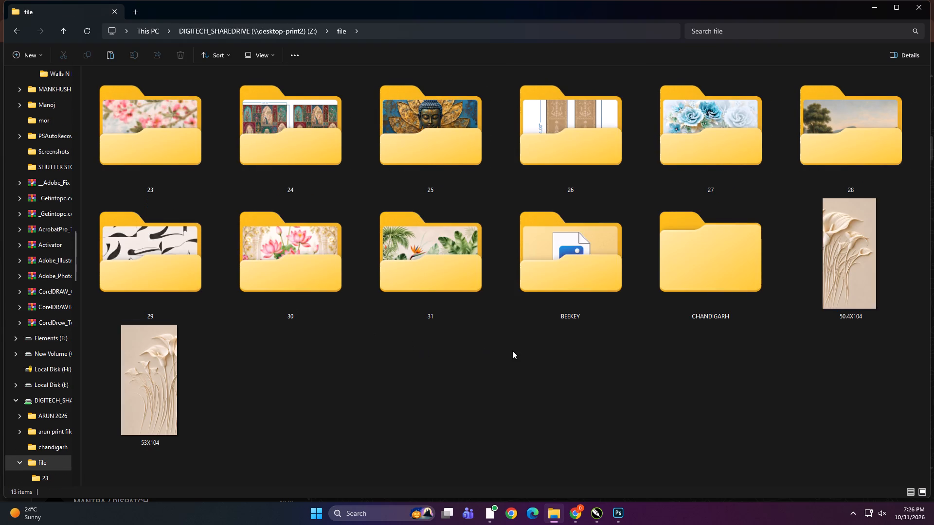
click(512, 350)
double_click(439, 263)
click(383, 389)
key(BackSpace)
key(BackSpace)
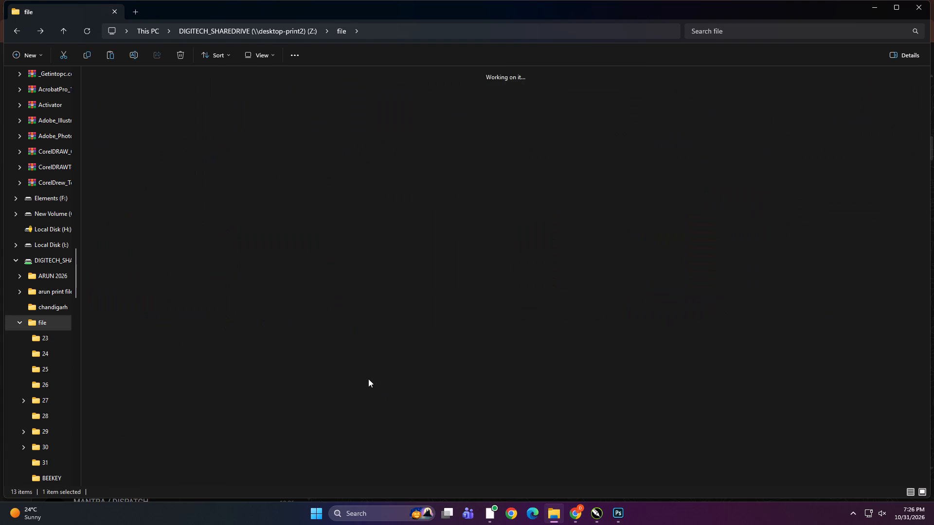
Paste the copied folders into Print > 31 > new work on the shared drive.
double_click(166, 243)
click(529, 216)
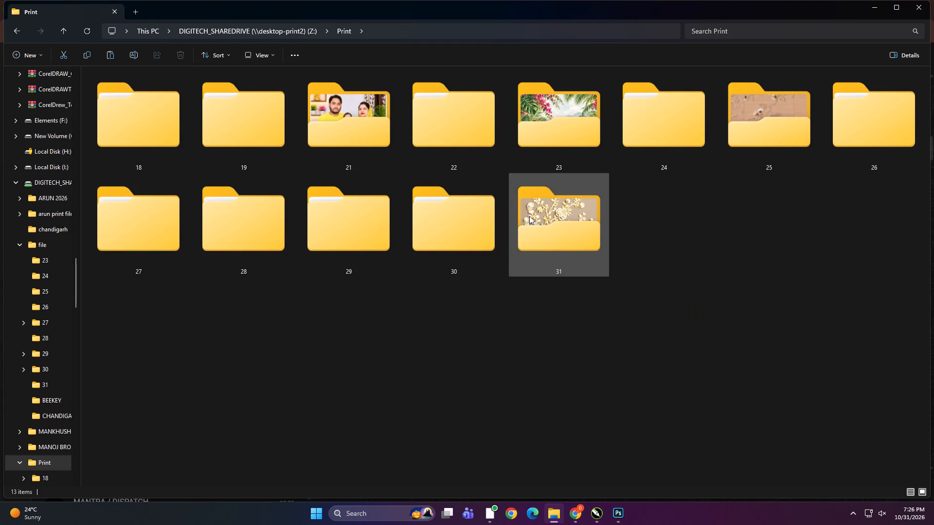
double_click(545, 226)
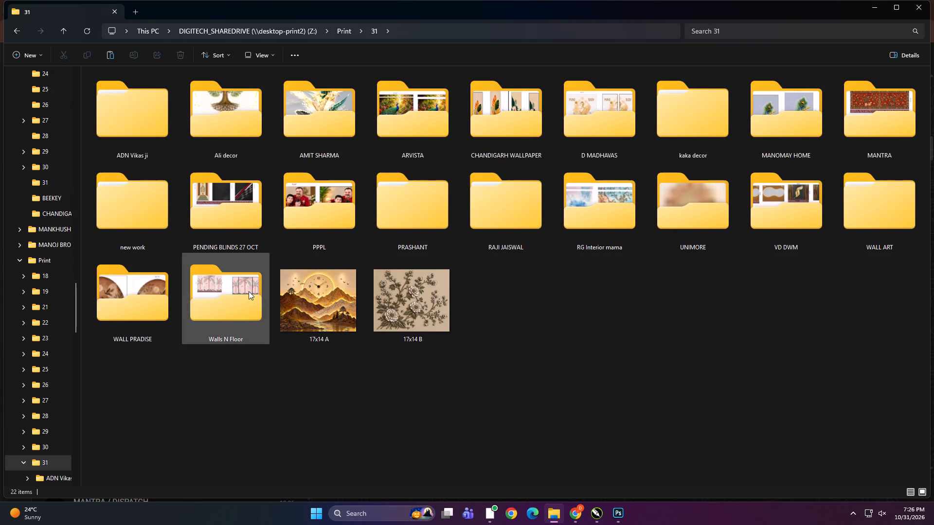
double_click(141, 216)
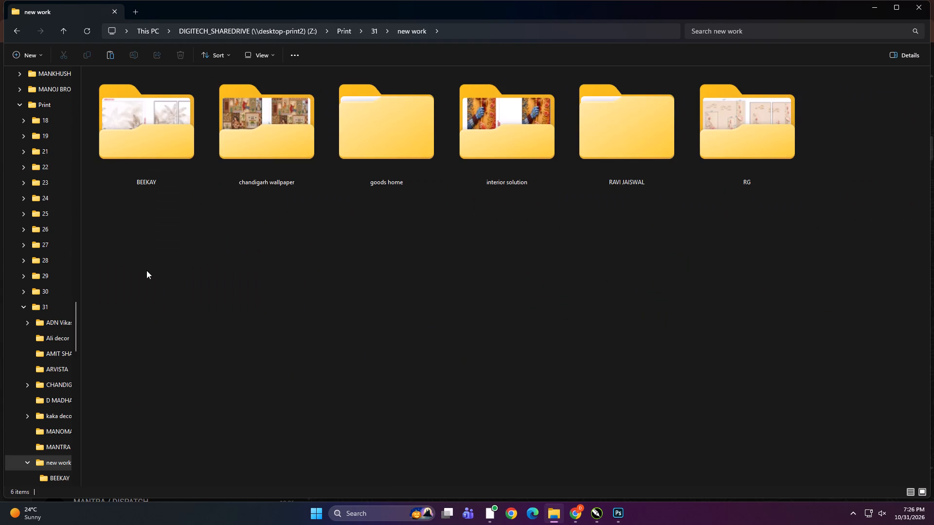
right_click(298, 268)
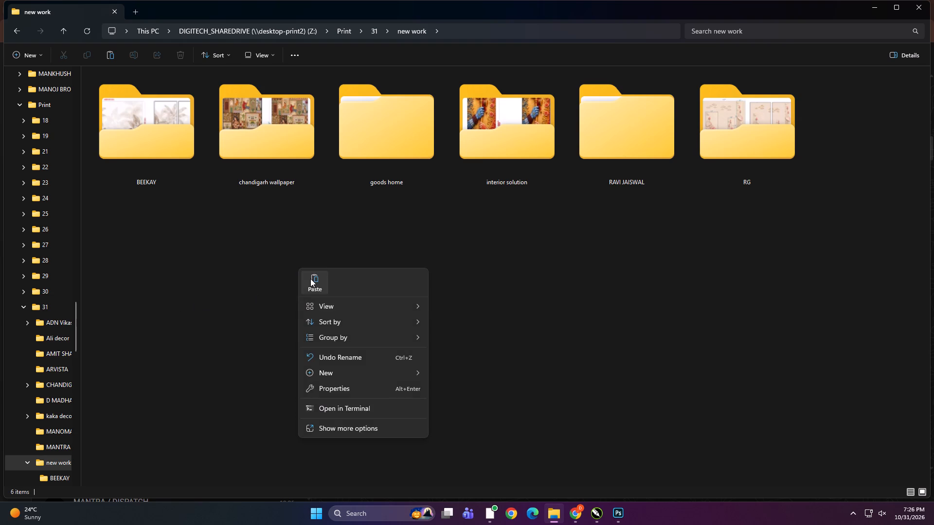
click(310, 279)
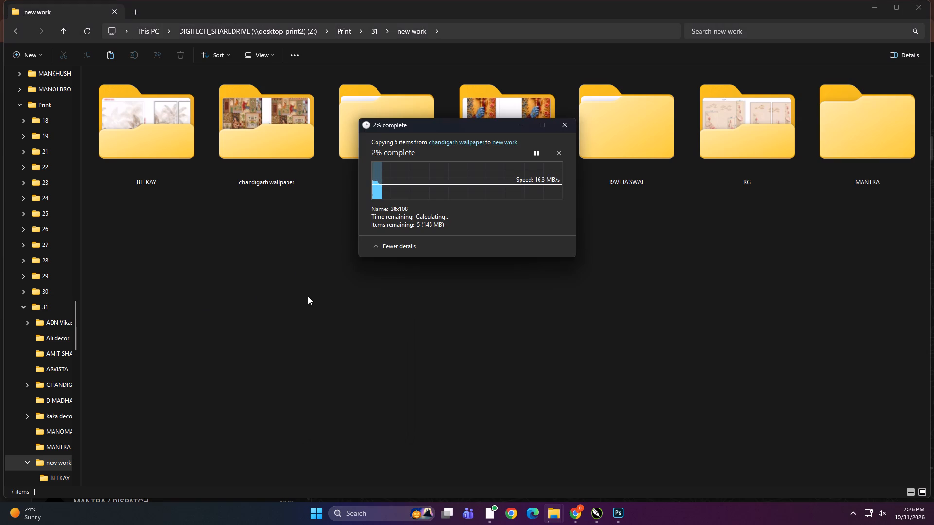
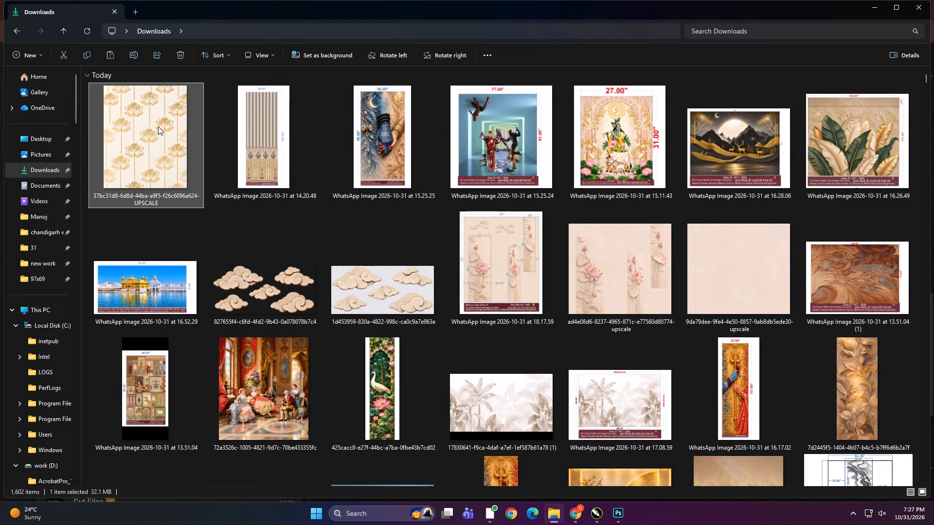
Bring the gold lotus pattern UPSCALE image from Downloads into the Untitled-1 CorelDRAW drawing, in the empty area beside the hands design.
drag(144, 126, 621, 514)
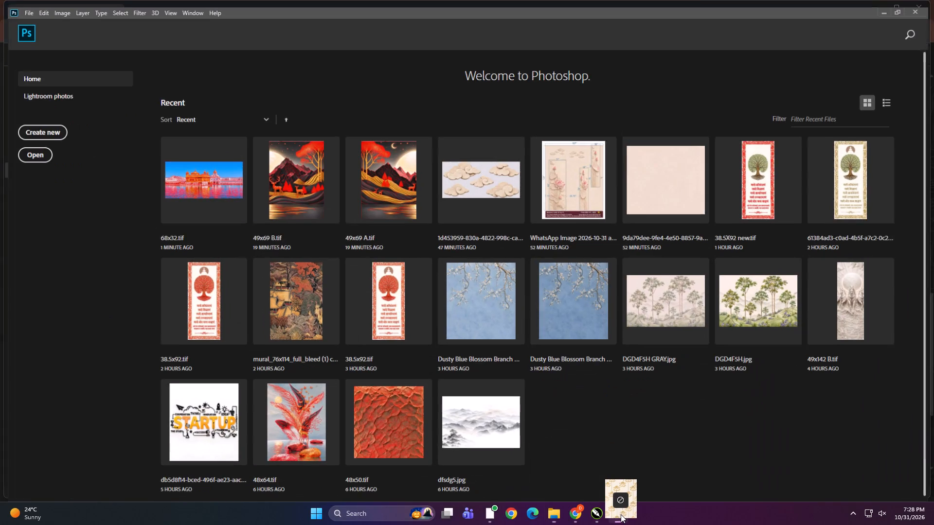
drag(621, 514, 376, 262)
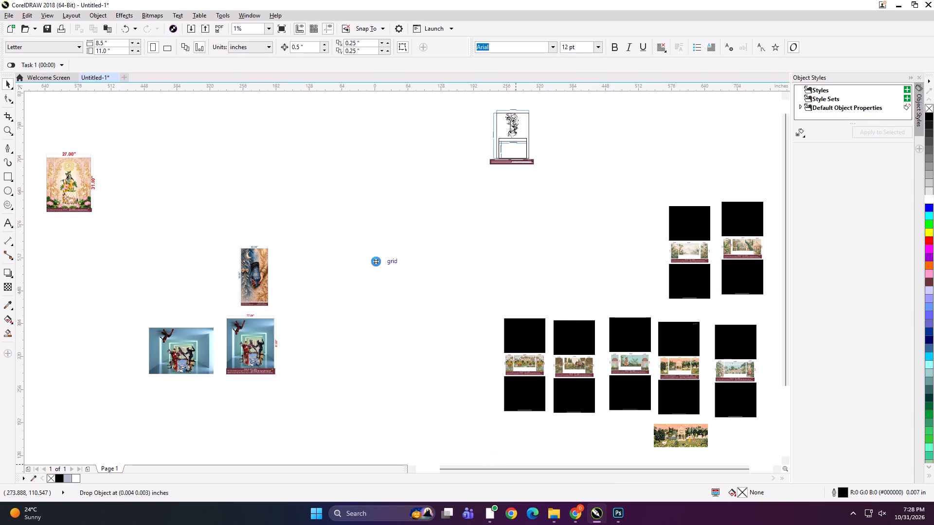
drag(378, 264, 365, 251)
click(377, 355)
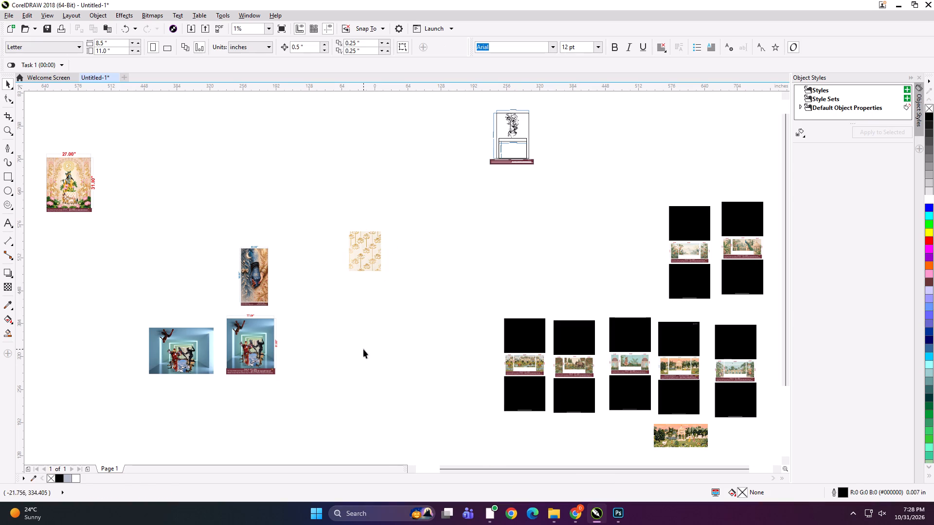
Move the 27 x 31 inch Krishna preview a little down and to the right, nearer the other designs.
drag(76, 192, 119, 227)
scroll(117, 227, up, 2)
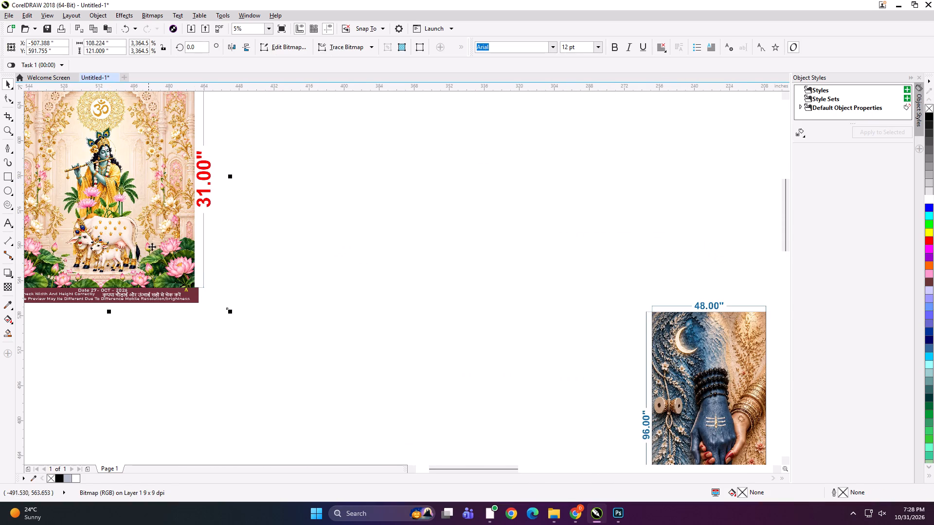
scroll(157, 256, down, 1)
Switch to File Explorer and open file > 31 on the DIGITECH_SHAREDRIVE (Z:) to look over its design files.
click(548, 520)
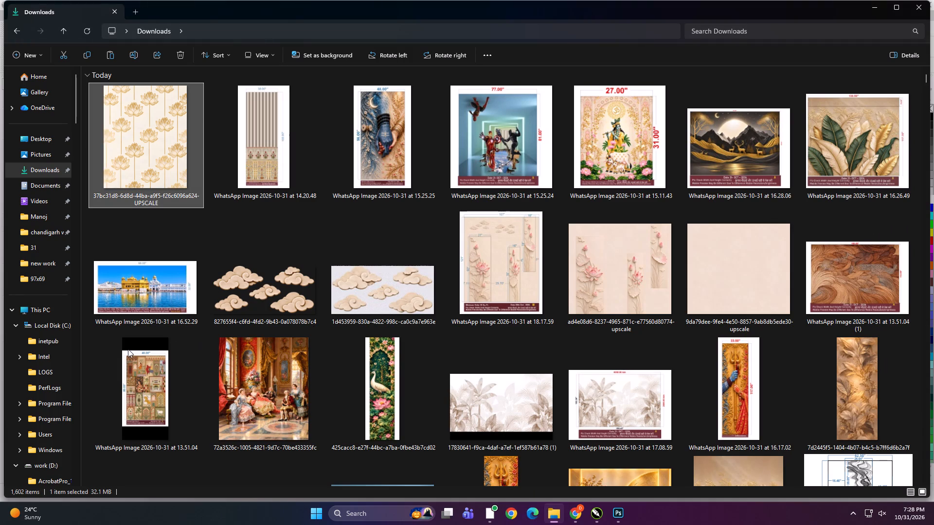
click(57, 313)
double_click(154, 309)
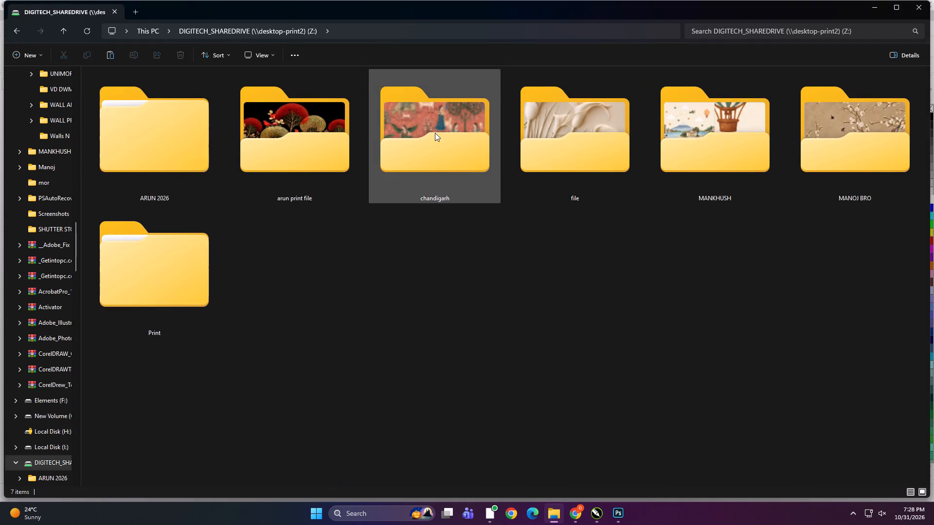
double_click(550, 136)
double_click(469, 281)
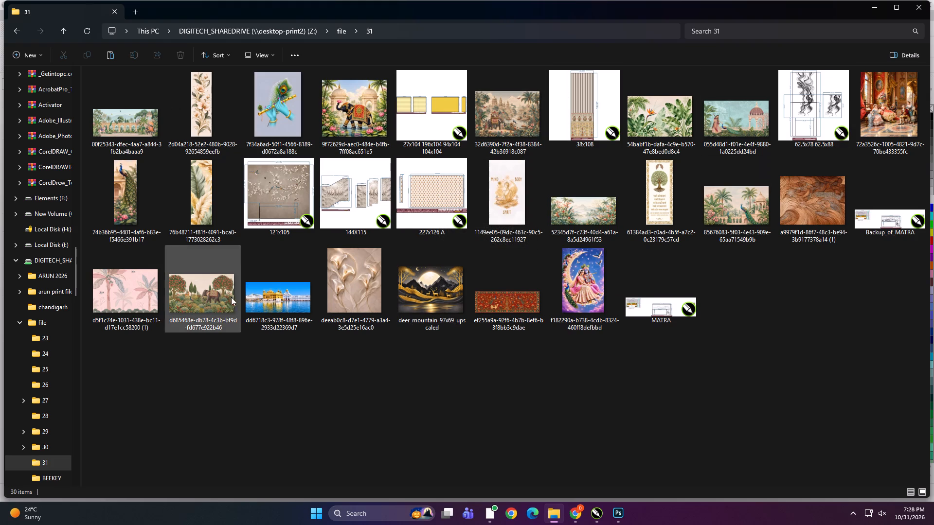
Return to CorelDRAW and examine the 27 x 31 inch Krishna preview up close.
click(601, 516)
scroll(63, 204, up, 1)
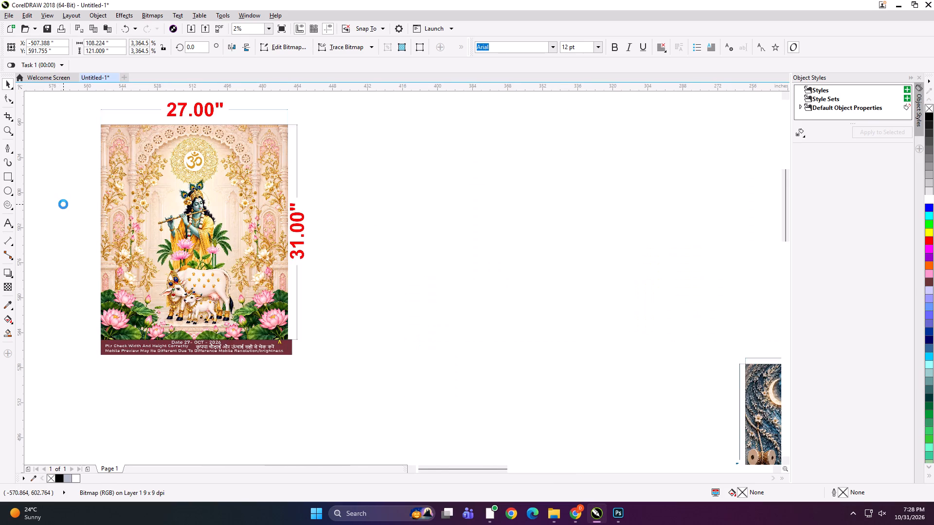
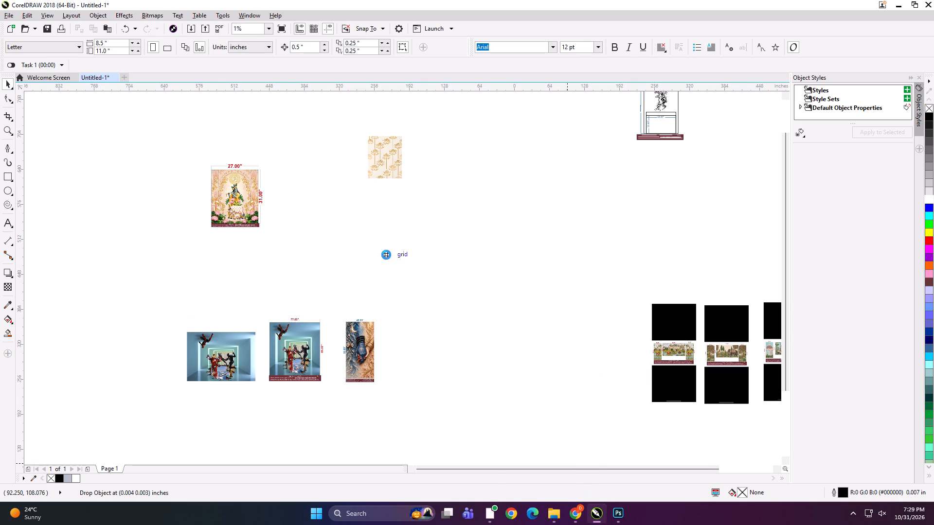
Move the plain hands image off the village painting and place it beside the 48 x 96 inch hands preview.
click(340, 240)
drag(388, 252, 397, 353)
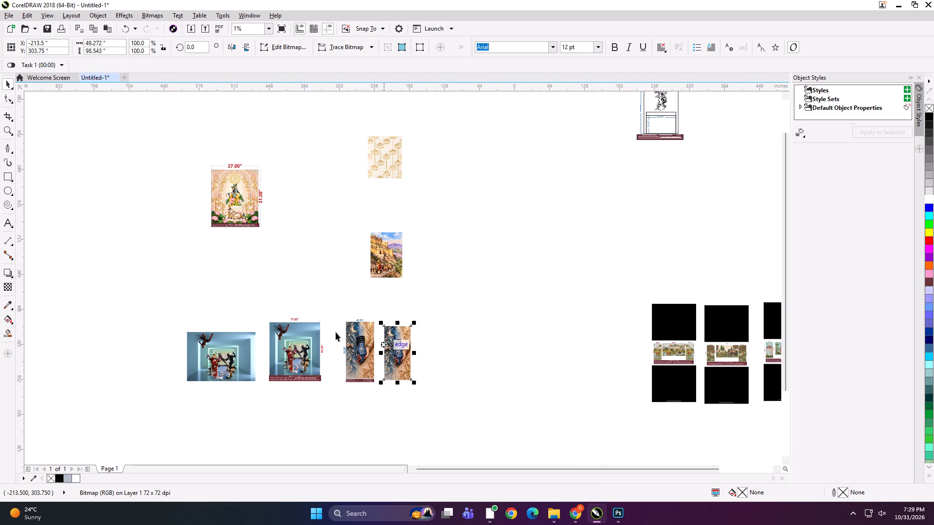
Shift the 77 x 81 inch superhero preview slightly left and down, closer to the plain superhero room image.
drag(160, 307, 454, 409)
key(shift+F2)
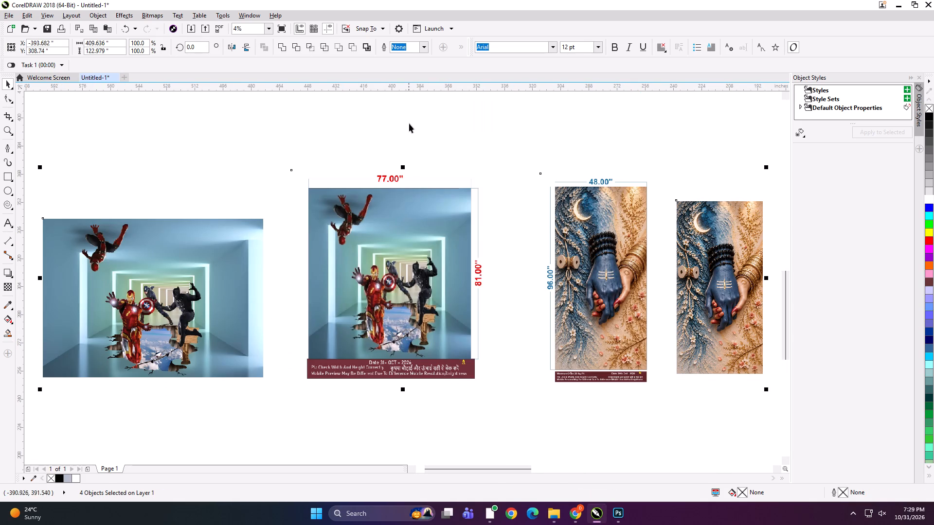
click(410, 121)
drag(371, 243, 364, 245)
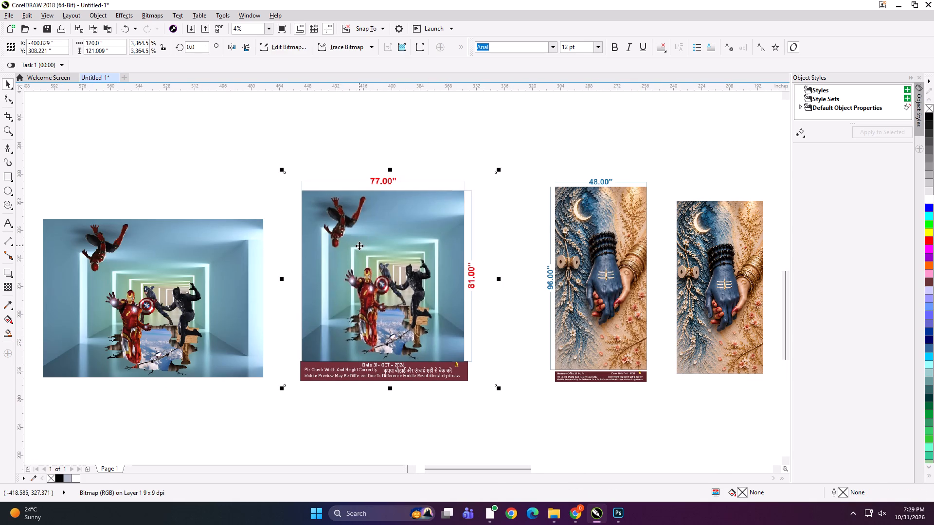